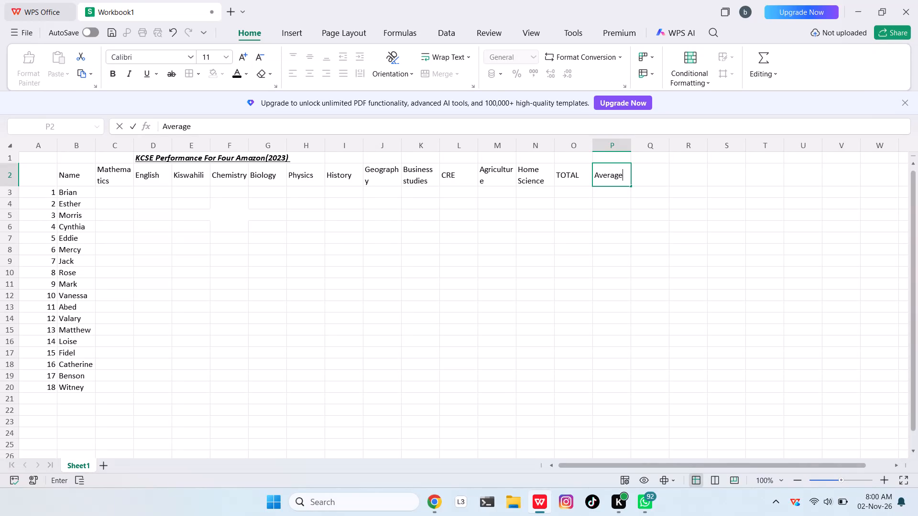
Add the column headers Max and Min in Q2 and R2, after Average.
{"action": "key", "text": "Tab"}
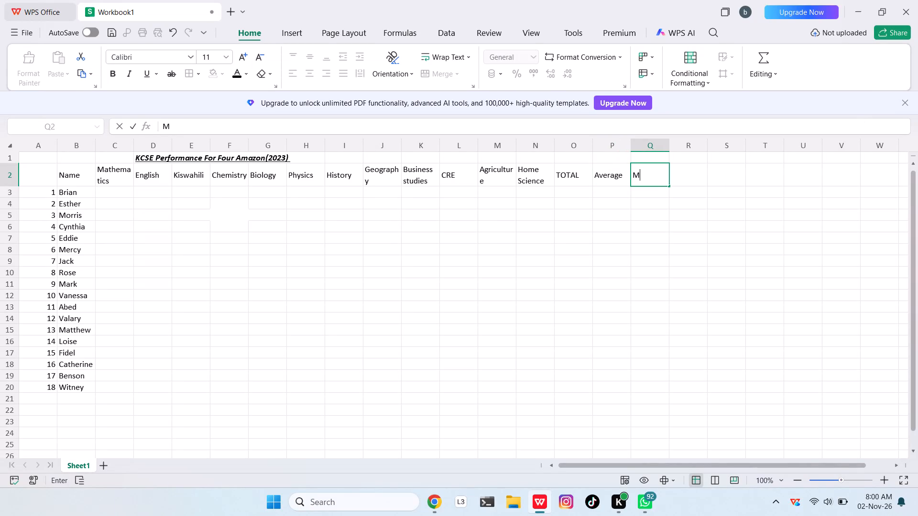
{"action": "type", "text": "ax"}
{"action": "key", "text": "Tab"}
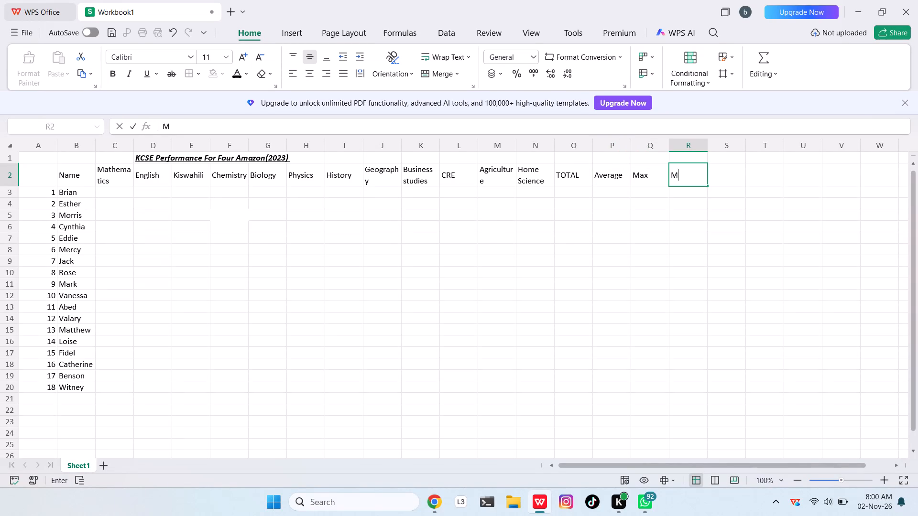
{"action": "key", "text": "BackSpace"}
{"action": "key", "text": "n"}
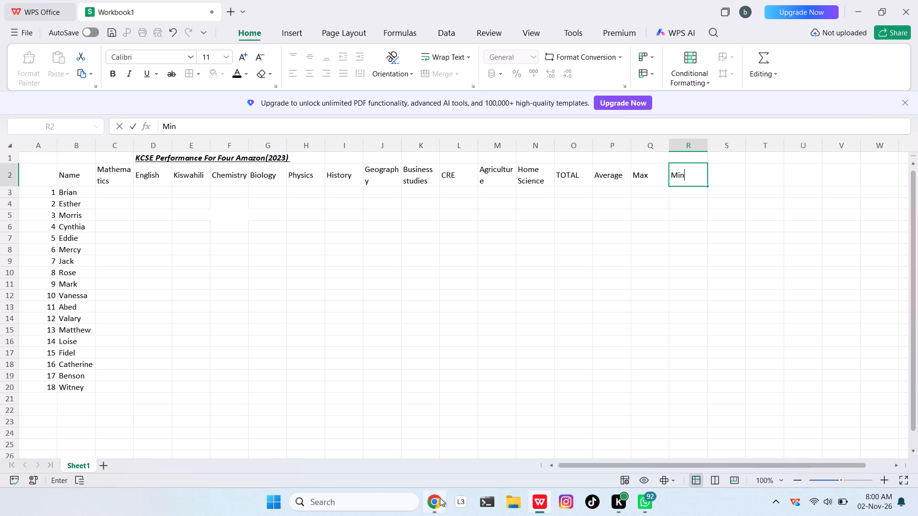
Switch to Chrome, play the YouTube video AGATHA NASERIAN TENAIPOT, skip its advert, and return to the workbook in WPS Office.
{"action": "left_click", "coordinate": [430, 505]}
{"action": "scroll", "coordinate": [726, 297], "scroll_direction": "down", "scroll_amount": 3}
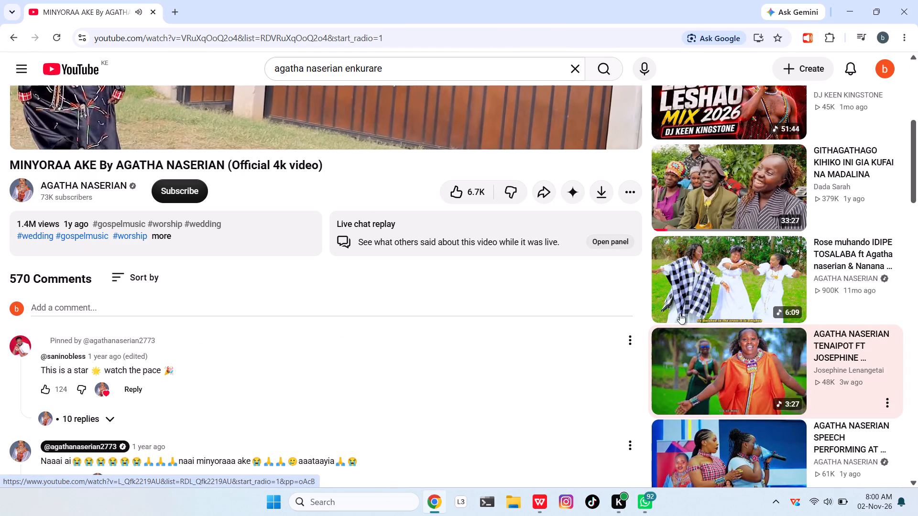
{"action": "left_click", "coordinate": [731, 369]}
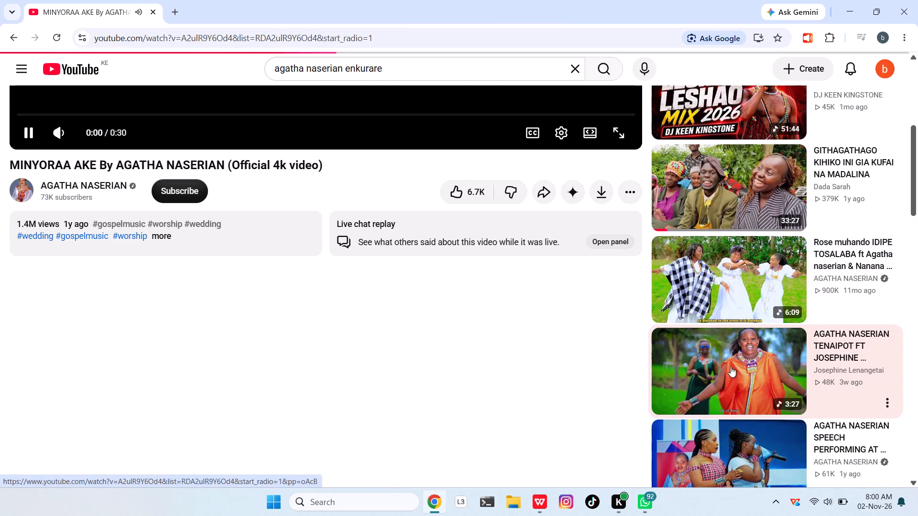
{"action": "left_click", "coordinate": [536, 498]}
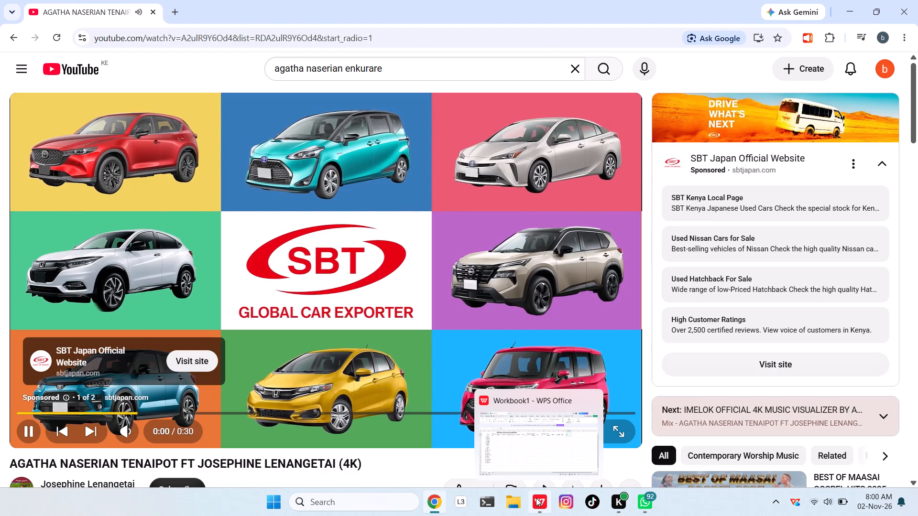
{"action": "left_click", "coordinate": [536, 498]}
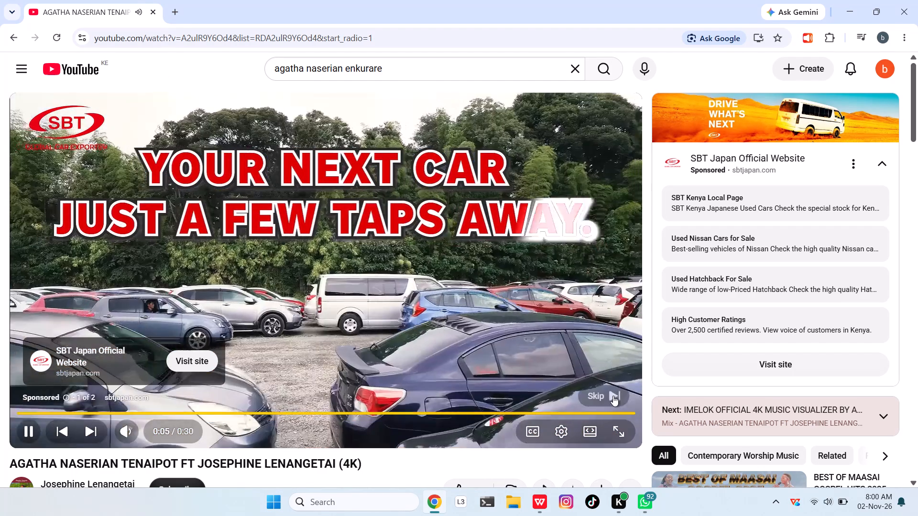
{"action": "left_click", "coordinate": [613, 396]}
{"action": "left_click", "coordinate": [544, 496]}
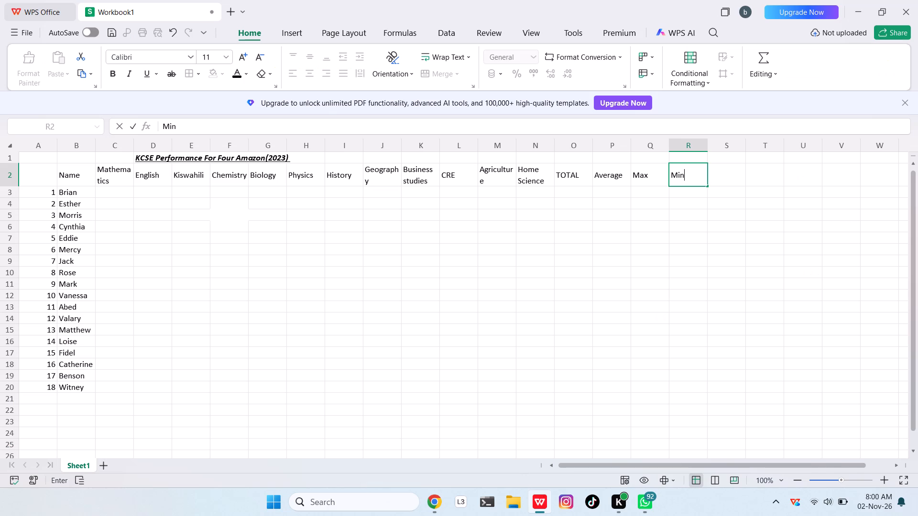
Make the header row from Name to Min (B2:R2) bold and italic.
{"action": "left_click", "coordinate": [718, 179]}
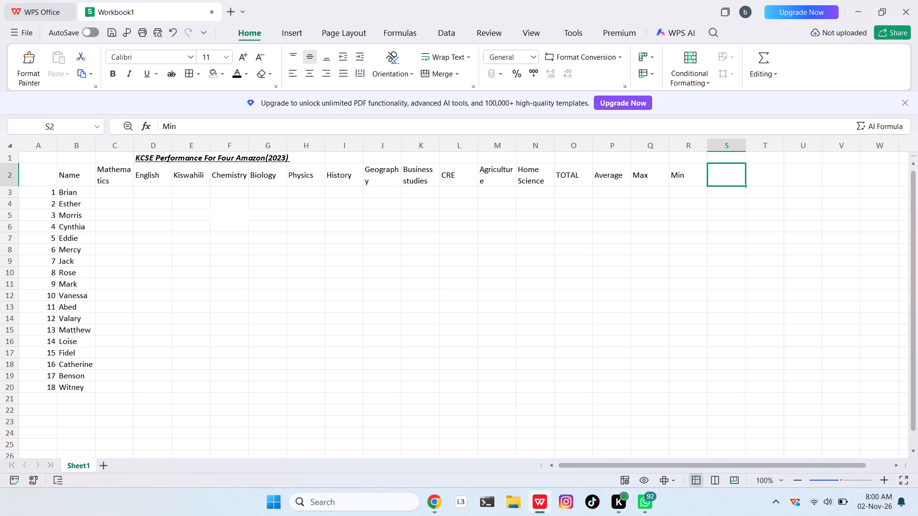
{"action": "left_click_drag", "start_coordinate": [78, 179], "coordinate": [616, 178]}
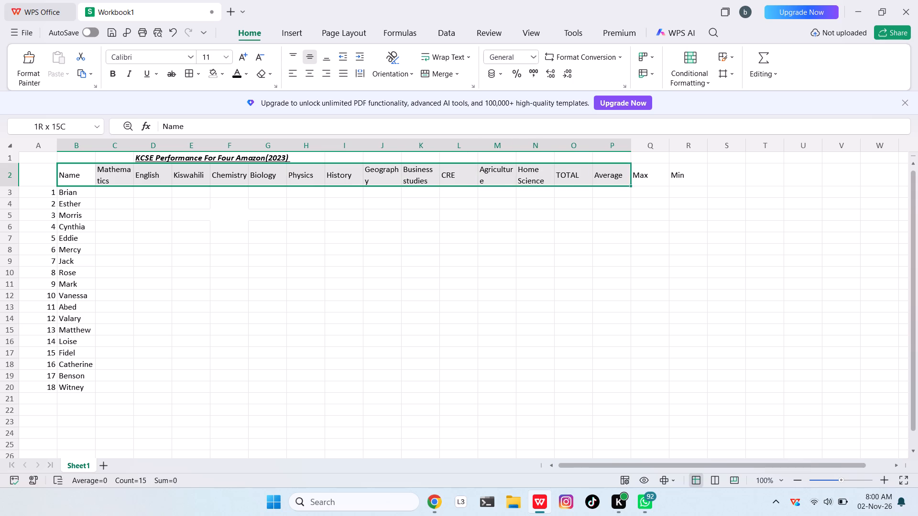
{"action": "left_click_drag", "start_coordinate": [616, 178], "coordinate": [686, 182]}
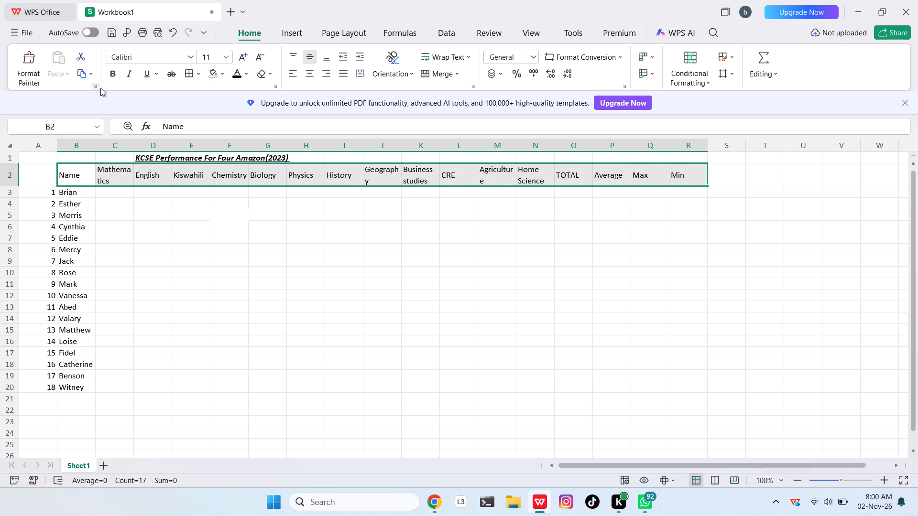
{"action": "left_click", "coordinate": [115, 74]}
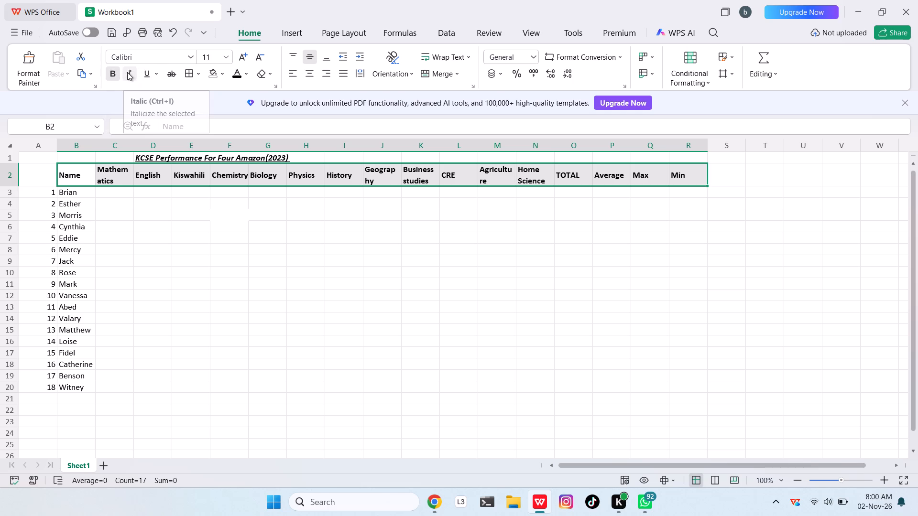
{"action": "left_click", "coordinate": [131, 72]}
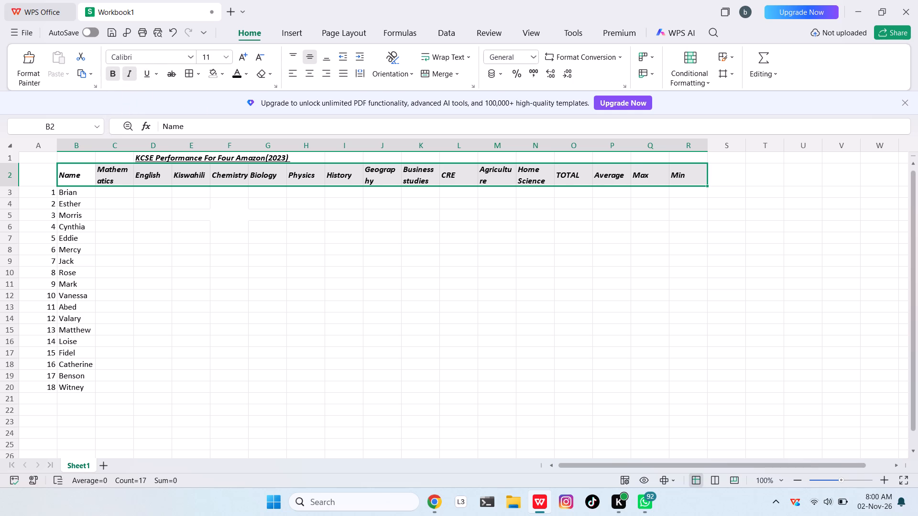
Italicize the student numbers and names in A3:B20 and fill those cells with the pale grey theme colour.
{"action": "left_click", "coordinate": [90, 212]}
{"action": "left_click_drag", "start_coordinate": [64, 191], "coordinate": [68, 204]}
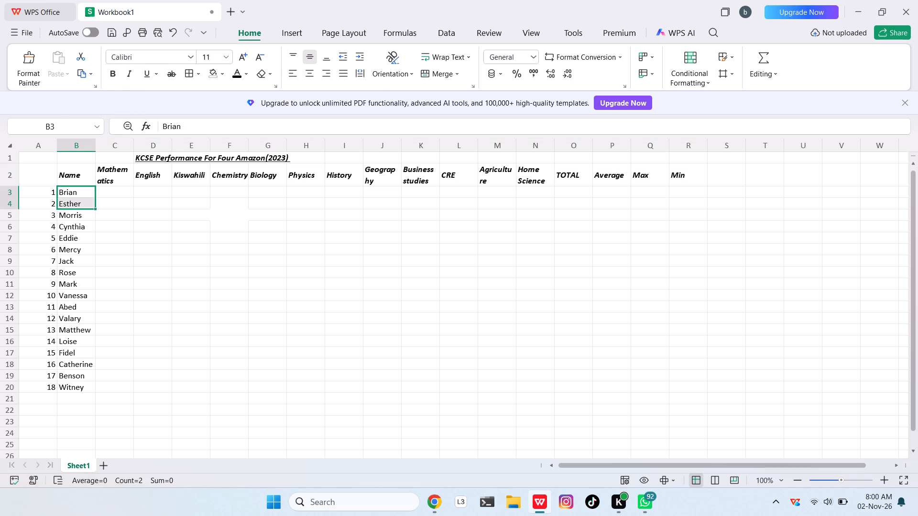
{"action": "left_click_drag", "start_coordinate": [47, 192], "coordinate": [89, 390]}
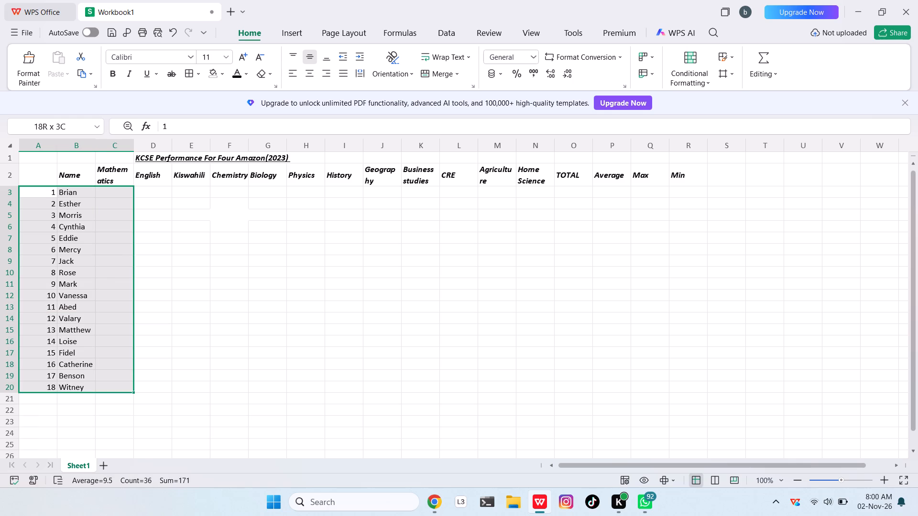
{"action": "left_click_drag", "start_coordinate": [89, 390], "coordinate": [87, 391]}
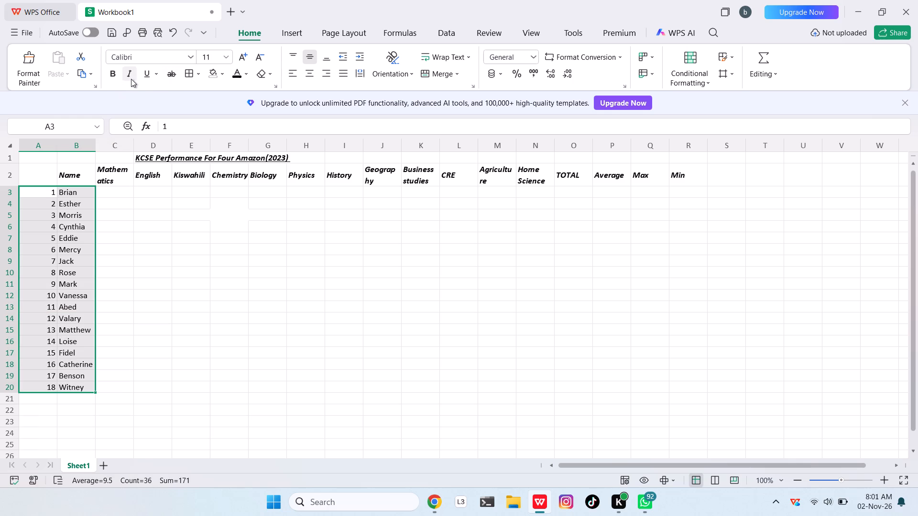
{"action": "left_click", "coordinate": [128, 76]}
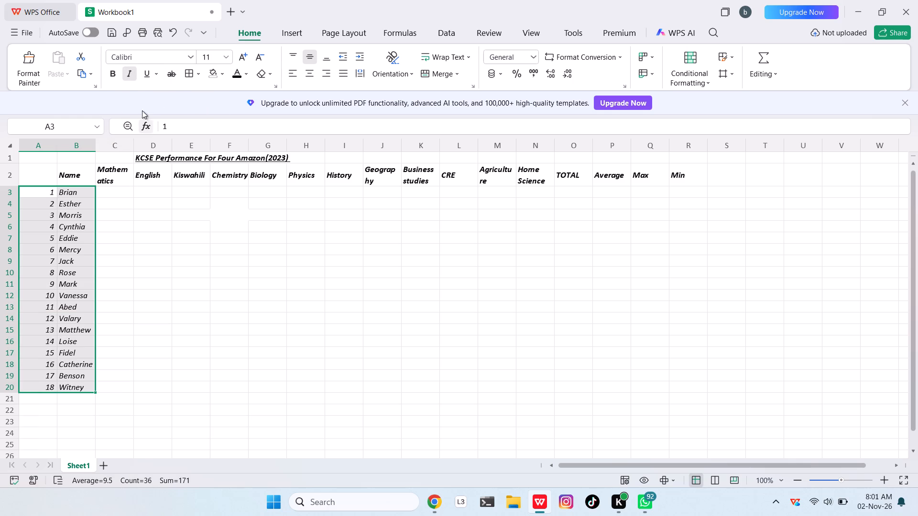
{"action": "left_click", "coordinate": [222, 69]}
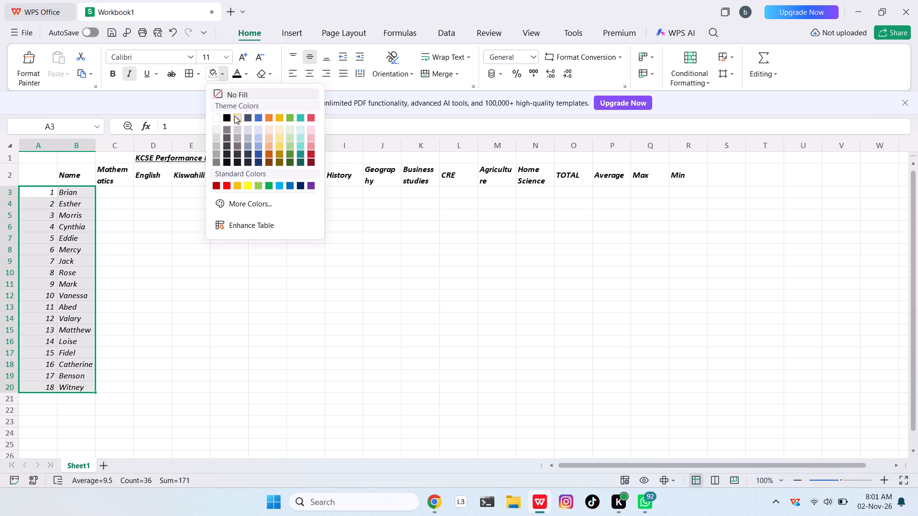
{"action": "left_click", "coordinate": [235, 116]}
Fill the header cells from Name to Min (B2:R2) with the same pale grey theme colour.
{"action": "left_click", "coordinate": [94, 176]}
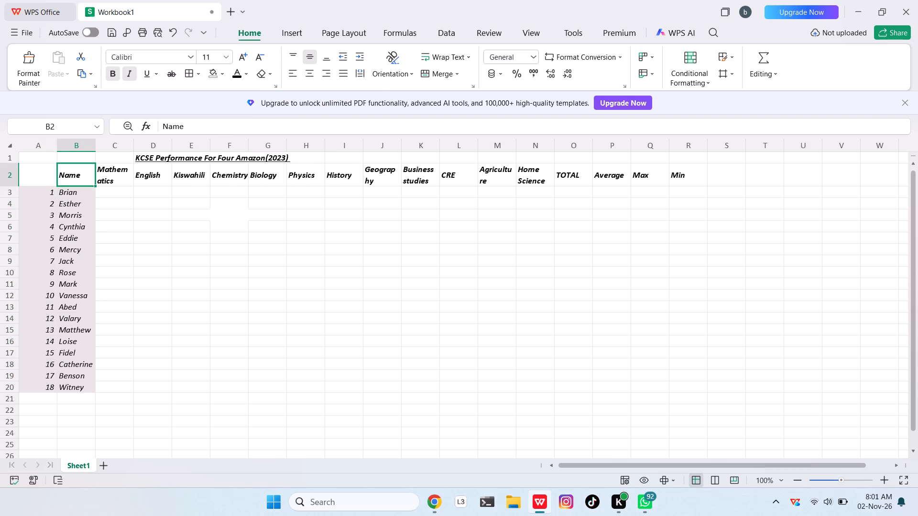
{"action": "left_click_drag", "start_coordinate": [96, 173], "coordinate": [89, 180]}
{"action": "left_click_drag", "start_coordinate": [75, 169], "coordinate": [703, 194]}
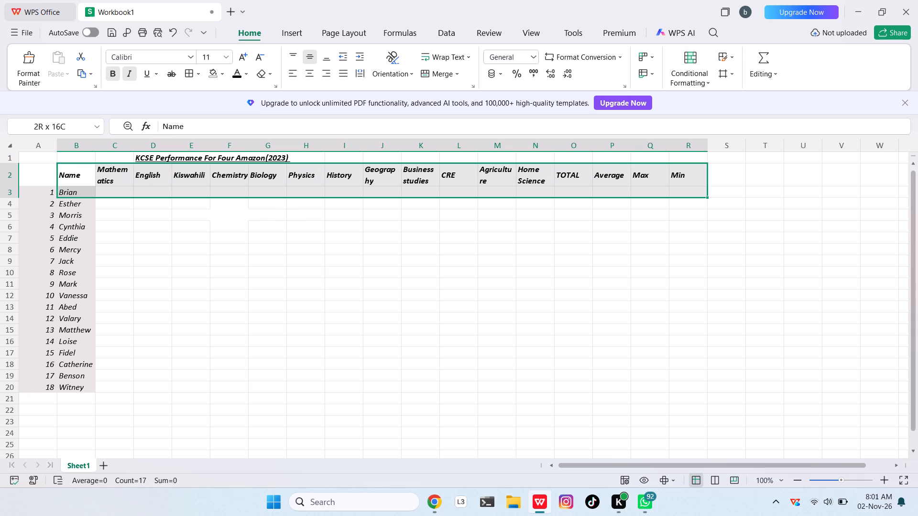
{"action": "left_click_drag", "start_coordinate": [703, 194], "coordinate": [698, 180]}
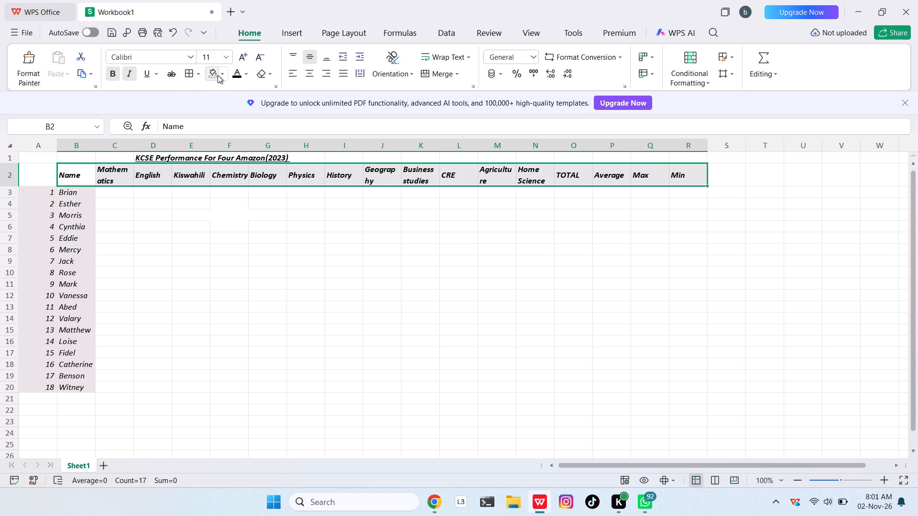
{"action": "left_click", "coordinate": [220, 73]}
{"action": "left_click", "coordinate": [237, 118]}
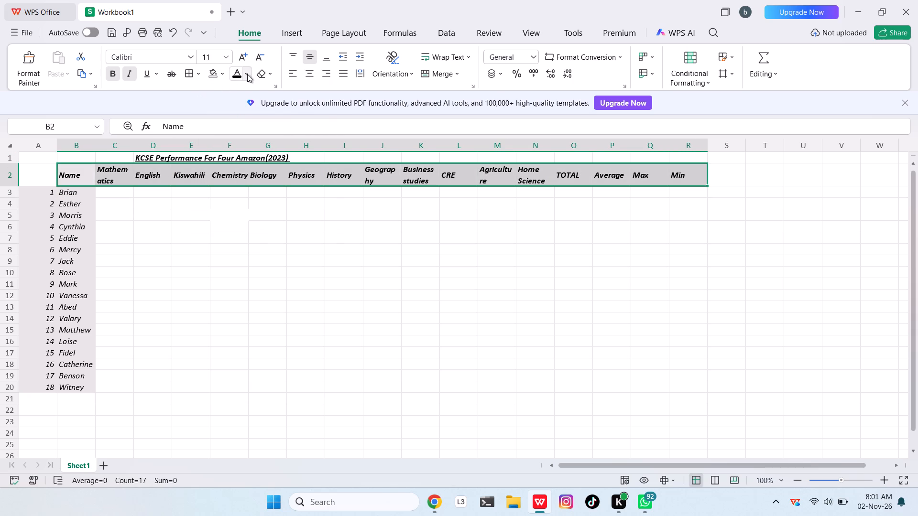
{"action": "left_click", "coordinate": [190, 196]}
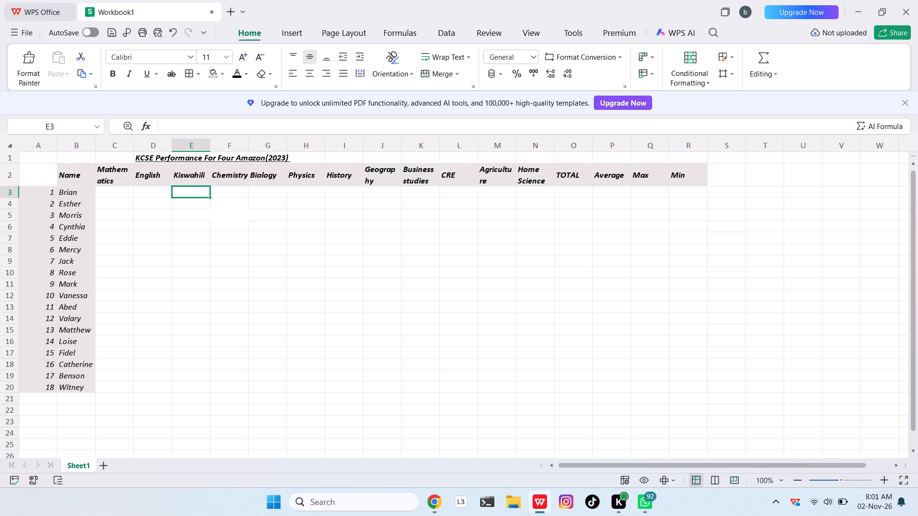
Enter the Mathematics marks 89, 87, 67, 83, 68 and 49 for Brian through Mercy in C3:C8.
{"action": "left_click", "coordinate": [117, 191]}
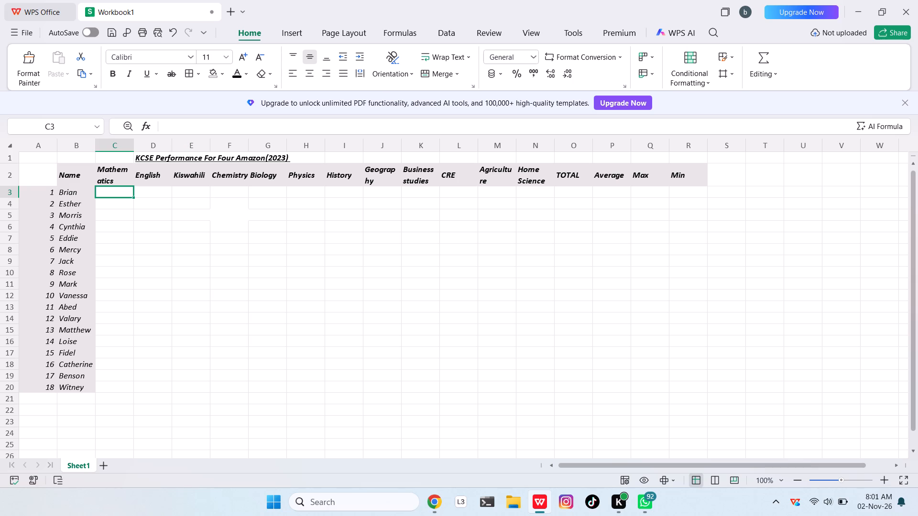
{"action": "type", "text": "89"}
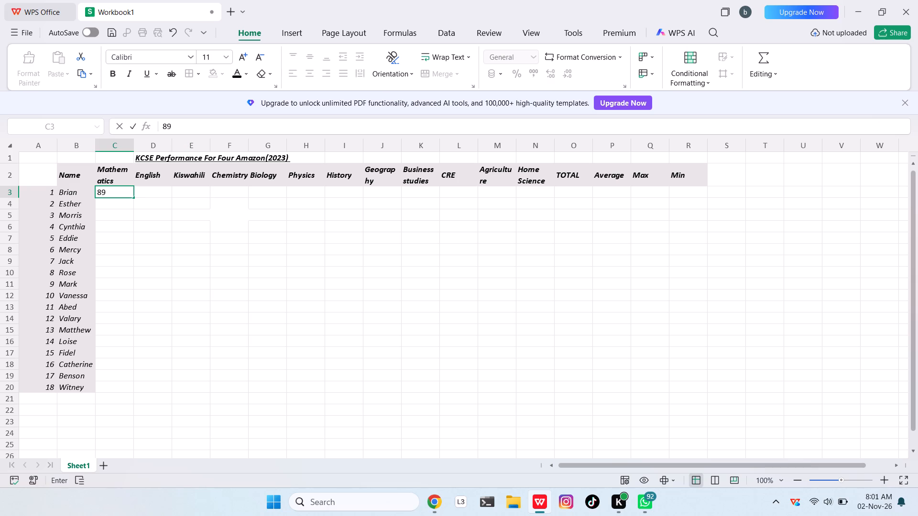
{"action": "key", "text": "Return"}
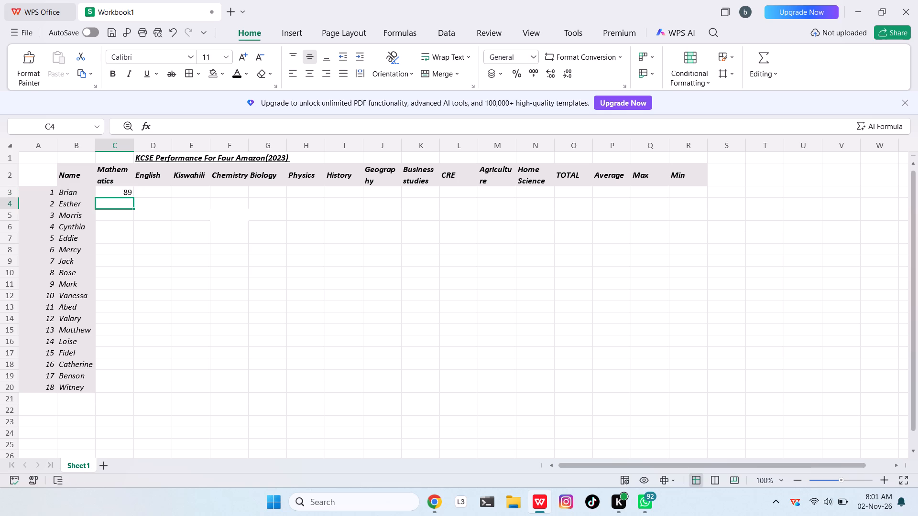
{"action": "type", "text": "87"}
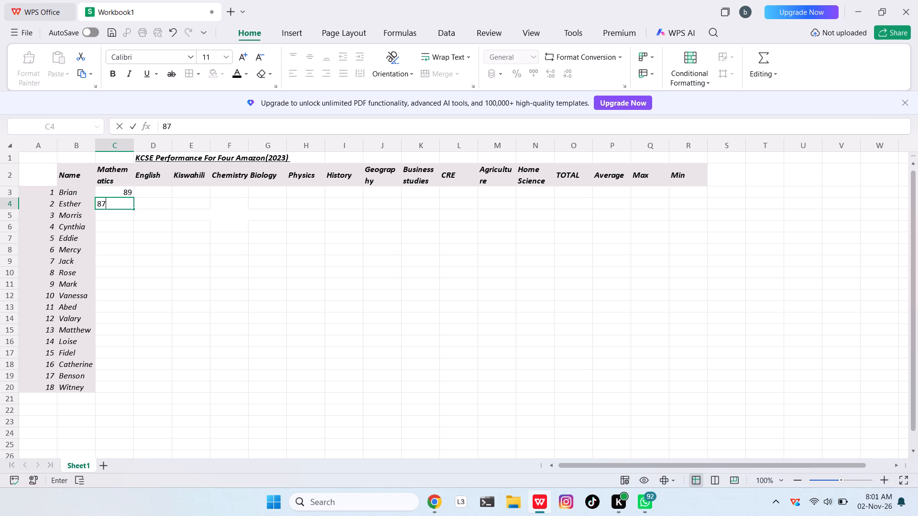
{"action": "key", "text": "Return"}
{"action": "type", "text": "67"}
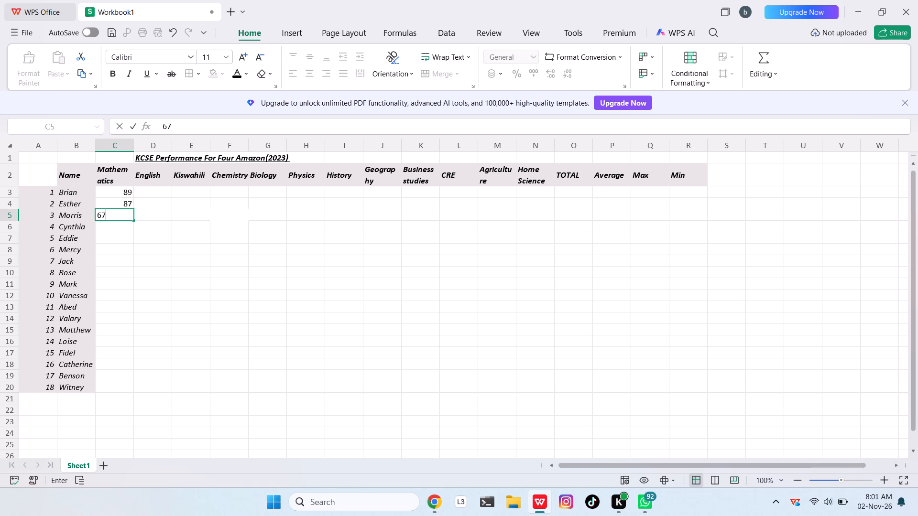
{"action": "key", "text": "Return"}
{"action": "type", "text": "83"}
{"action": "key", "text": "Return"}
{"action": "type", "text": "68"}
{"action": "key", "text": "Return"}
{"action": "type", "text": "49"}
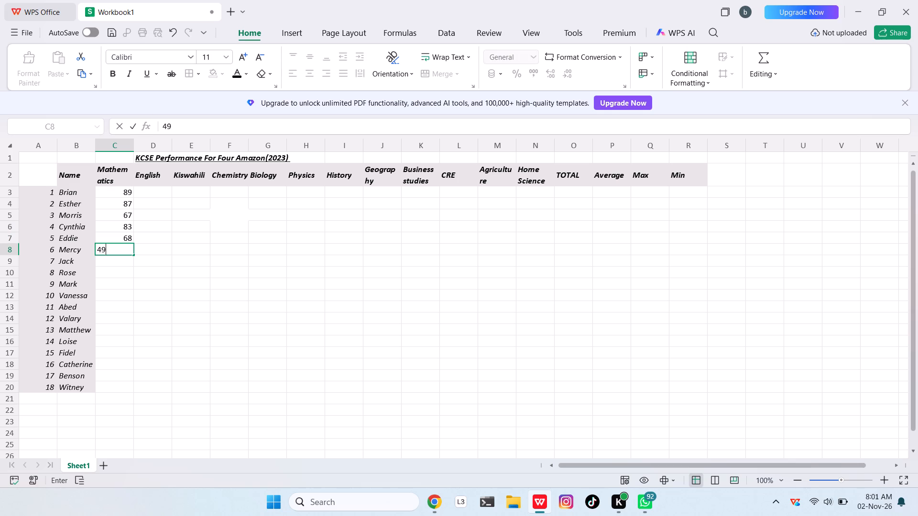
{"action": "key", "text": "Return"}
Enter the Mathematics marks 59, 20, 76, 48, 69 and 39 for Jack through Valary in C9:C14.
{"action": "type", "text": "59"}
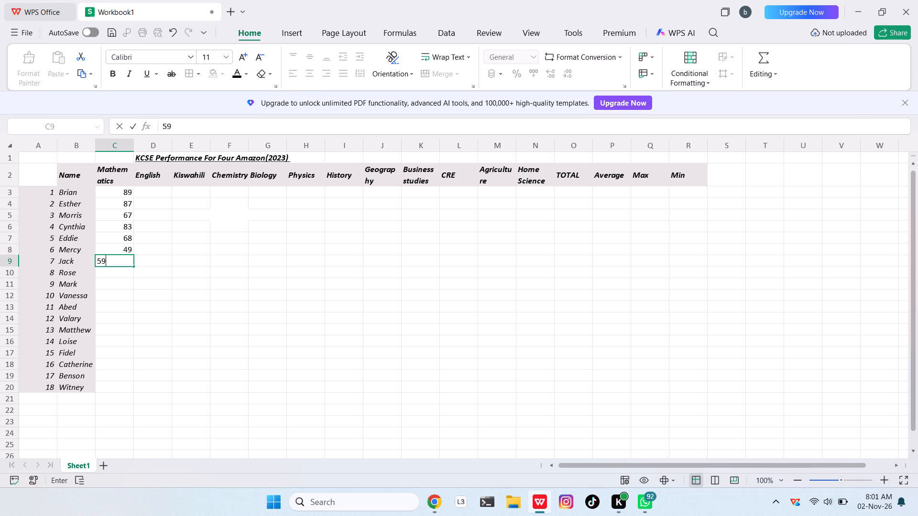
{"action": "key", "text": "Return"}
{"action": "key", "text": "2"}
{"action": "key", "text": "0"}
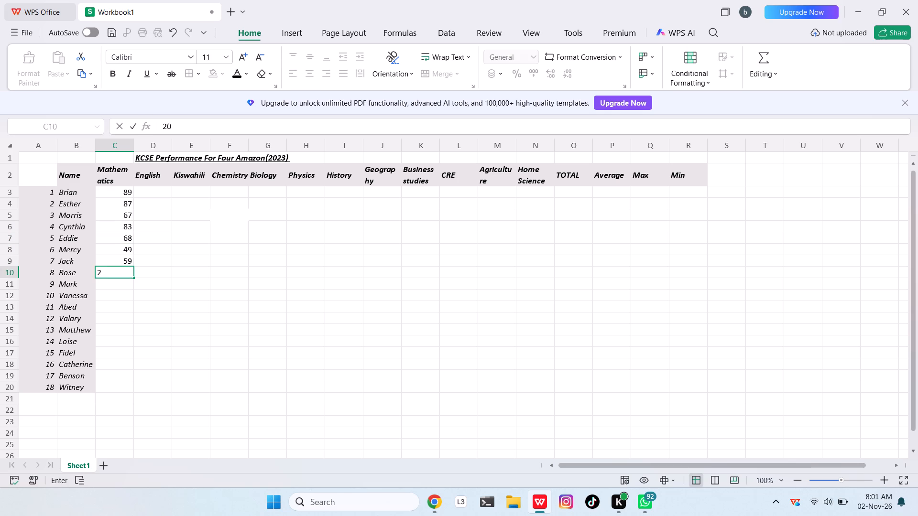
{"action": "key", "text": "Return"}
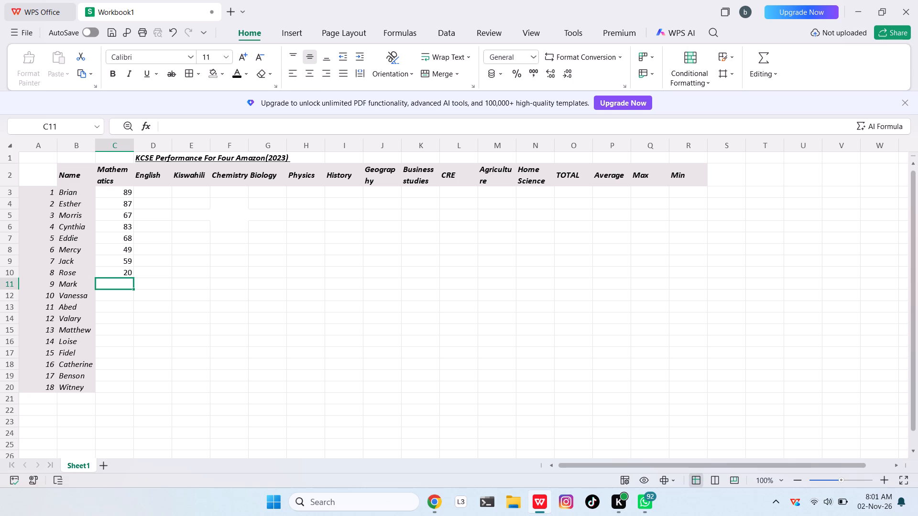
{"action": "type", "text": "76"}
{"action": "key", "text": "Return"}
{"action": "type", "text": "48"}
{"action": "key", "text": "Return"}
{"action": "type", "text": "69"}
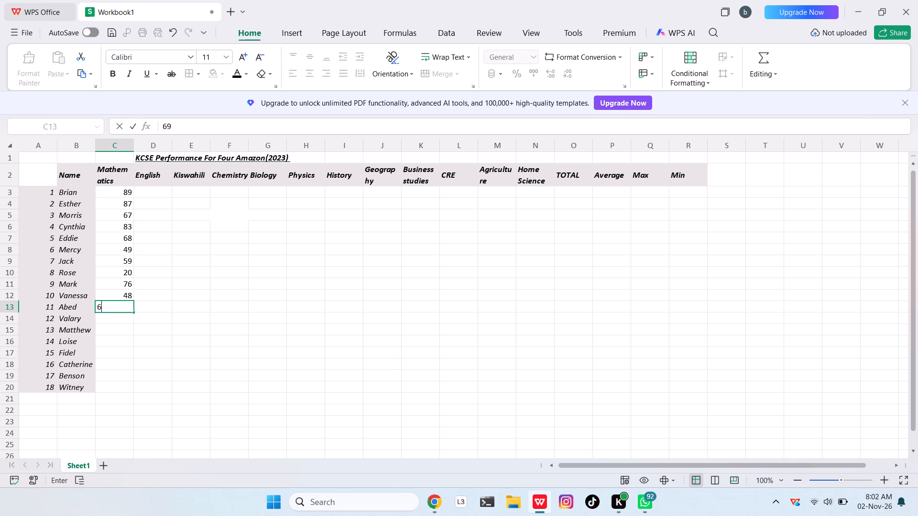
{"action": "key", "text": "Return"}
{"action": "type", "text": "39"}
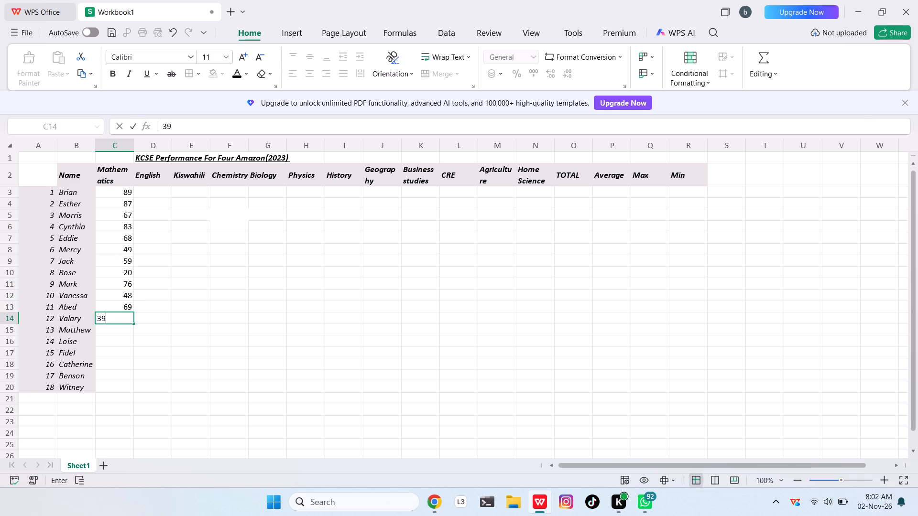
{"action": "key", "text": "Return"}
Enter the Mathematics marks 63, 72, 71, 88, 66 and 65 for Matthew through Witney in C15:C20.
{"action": "type", "text": "63"}
{"action": "key", "text": "Return"}
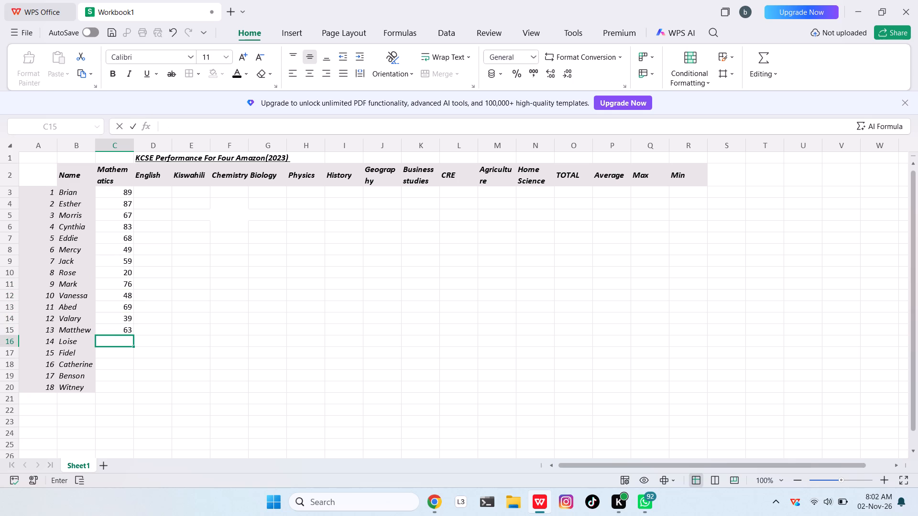
{"action": "type", "text": "72"}
{"action": "key", "text": "Return"}
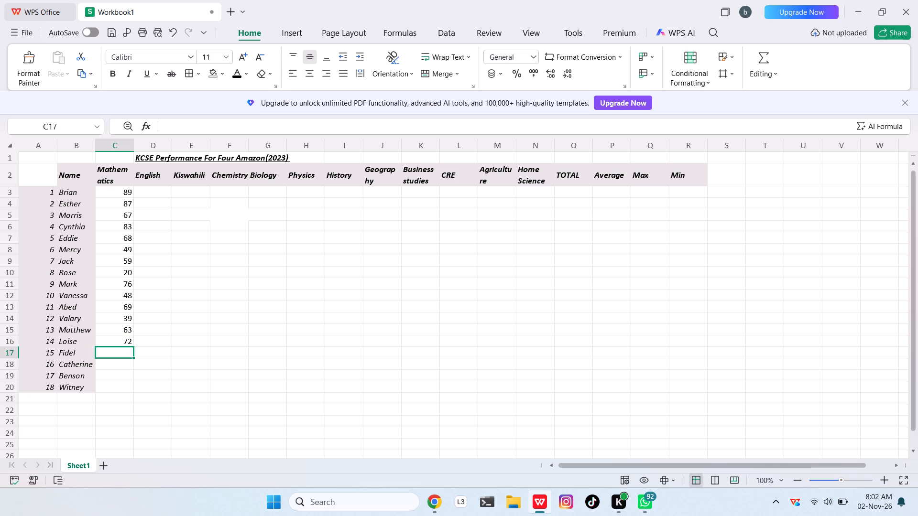
{"action": "type", "text": "71"}
{"action": "key", "text": "Return"}
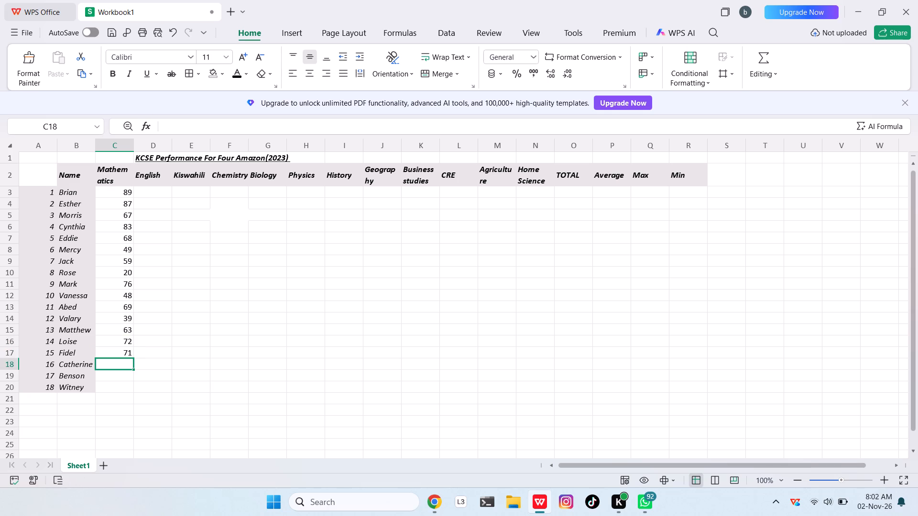
{"action": "type", "text": "88"}
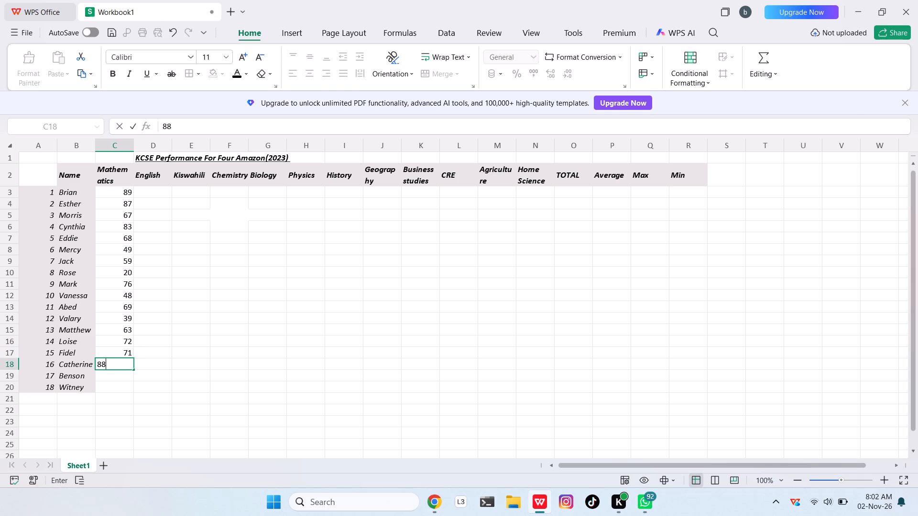
{"action": "key", "text": "Return"}
{"action": "type", "text": "66"}
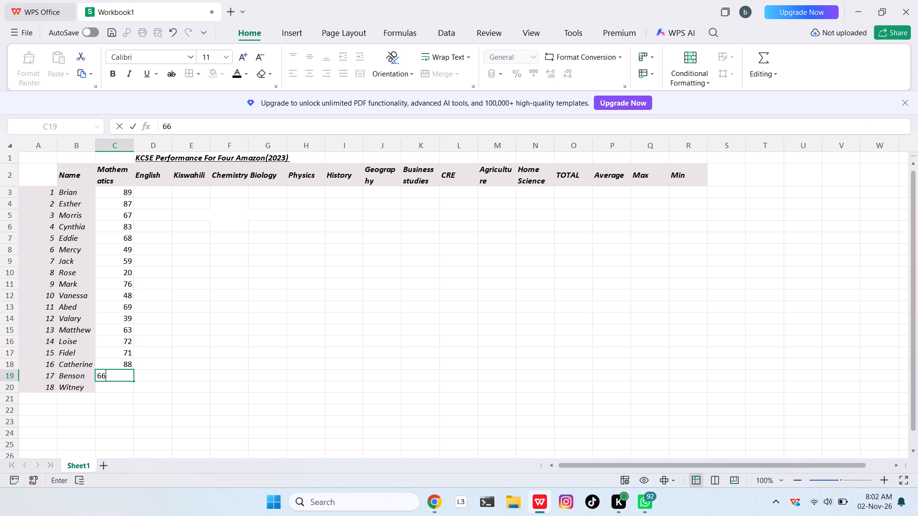
{"action": "key", "text": "Return"}
{"action": "type", "text": "65"}
{"action": "key", "text": "Return"}
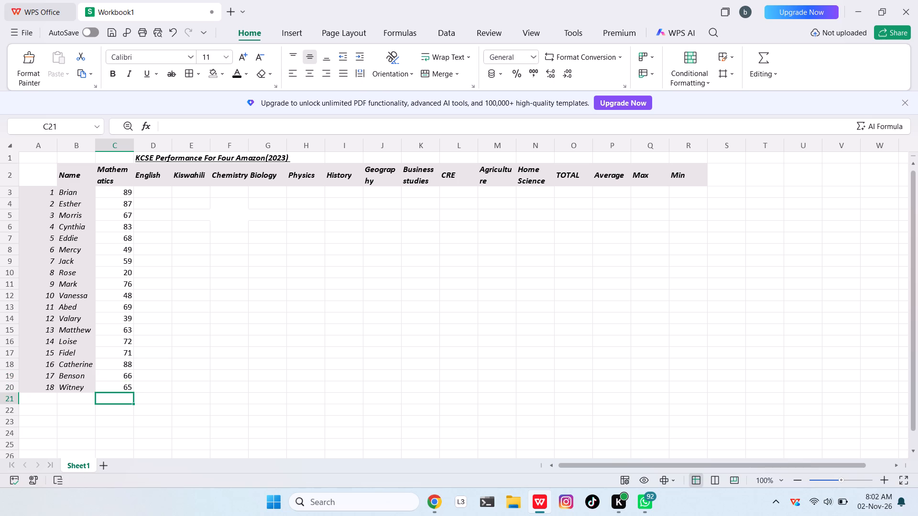
Enter the English marks 78, 76, 67, 78, 67 and 62 for Brian through Mercy in D3:D8.
{"action": "left_click", "coordinate": [161, 188]}
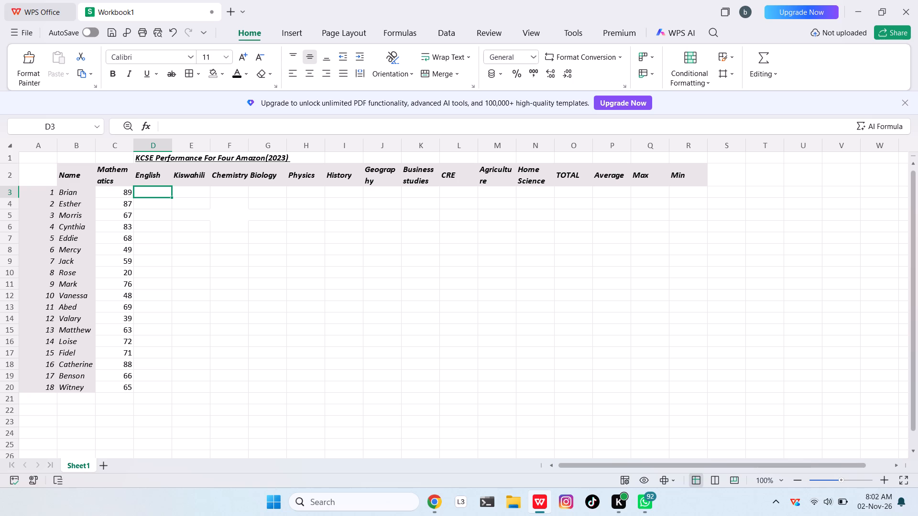
{"action": "type", "text": "78"}
{"action": "key", "text": "Return"}
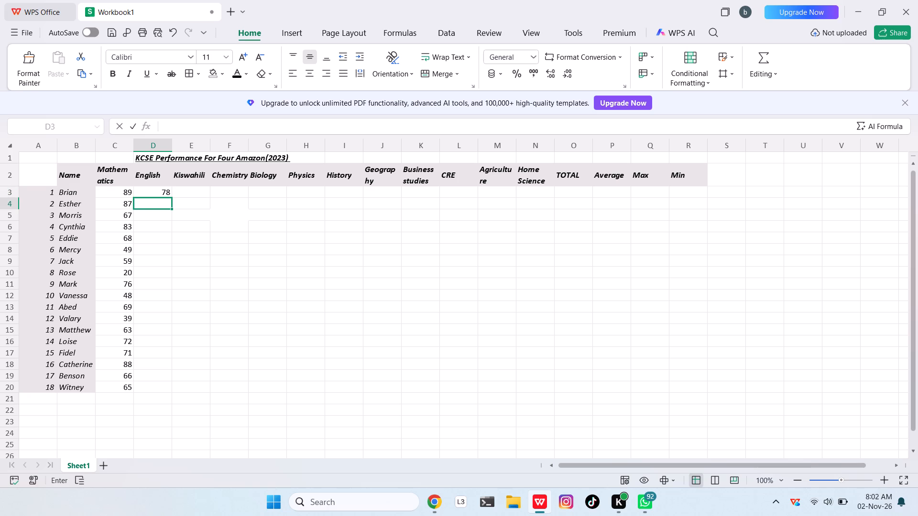
{"action": "type", "text": "76"}
{"action": "key", "text": "Return"}
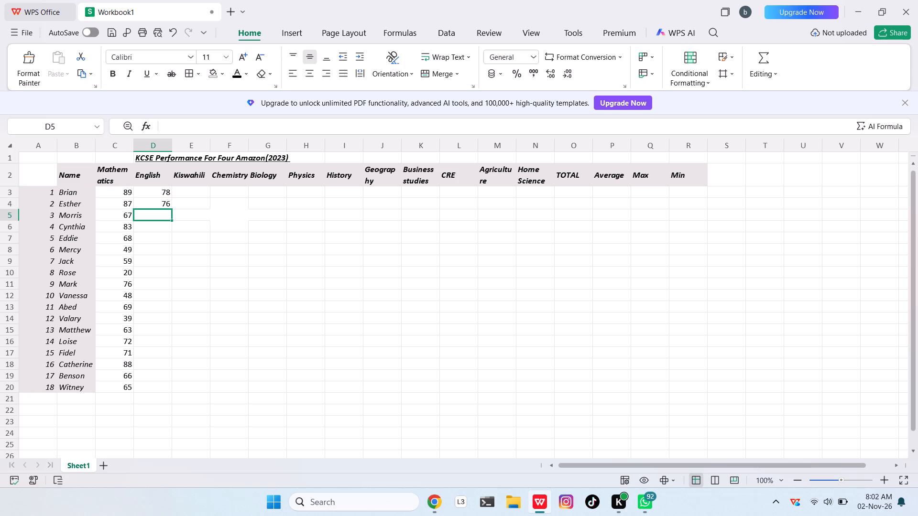
{"action": "type", "text": "67"}
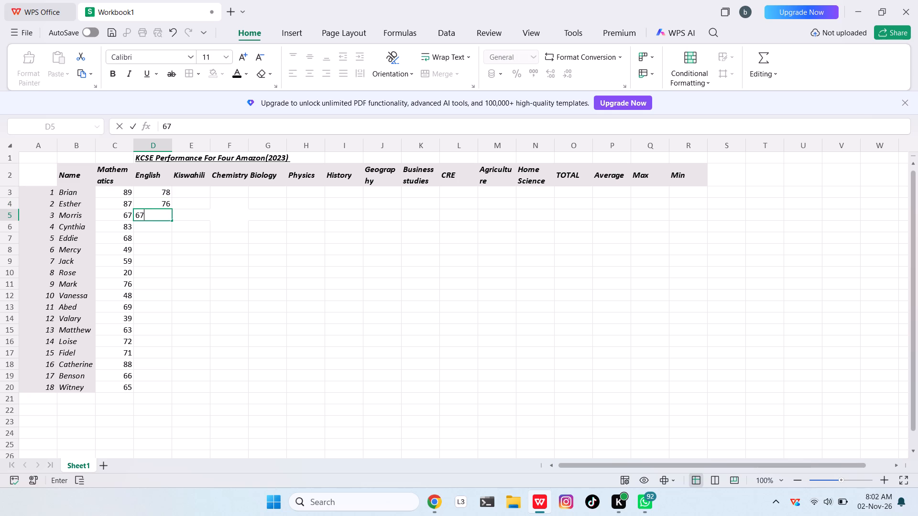
{"action": "key", "text": "Return"}
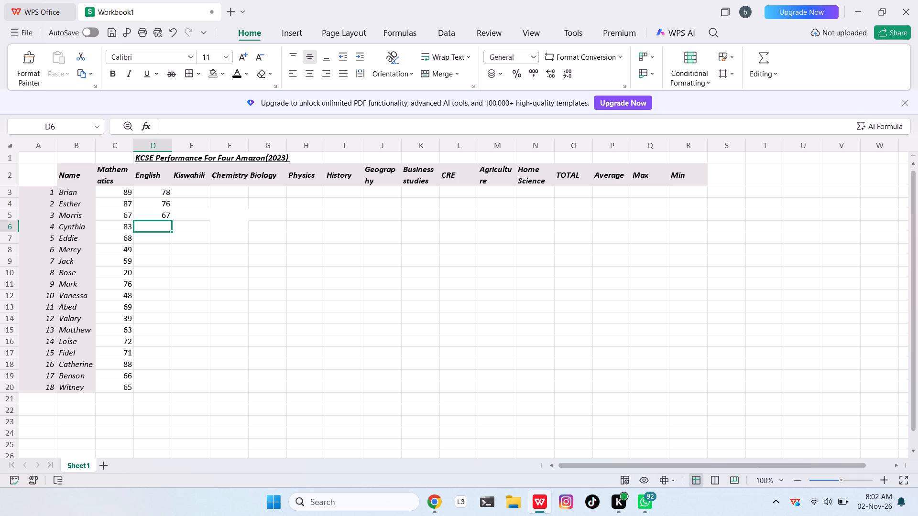
{"action": "type", "text": "78"}
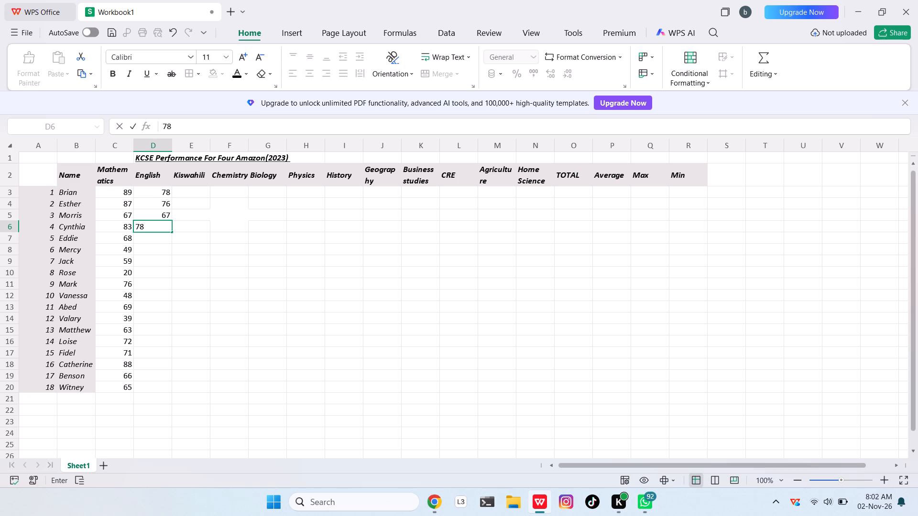
{"action": "key", "text": "Return"}
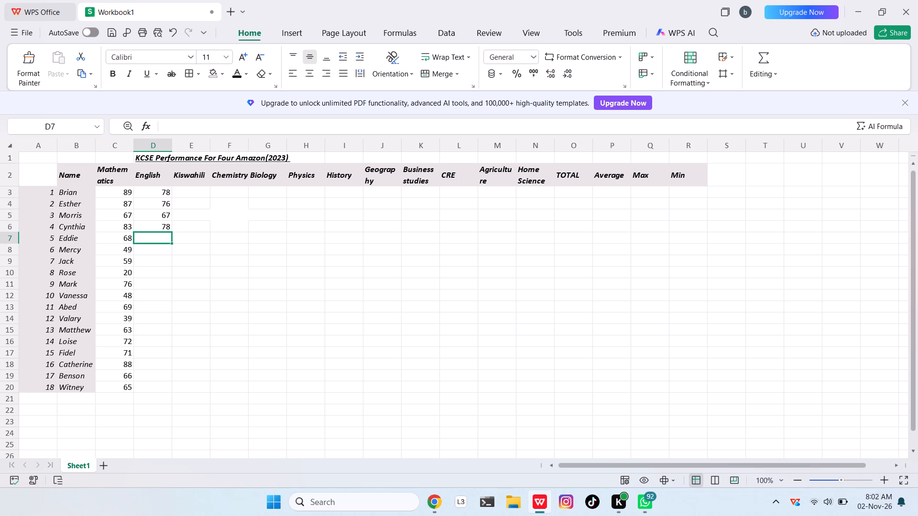
{"action": "type", "text": "67"}
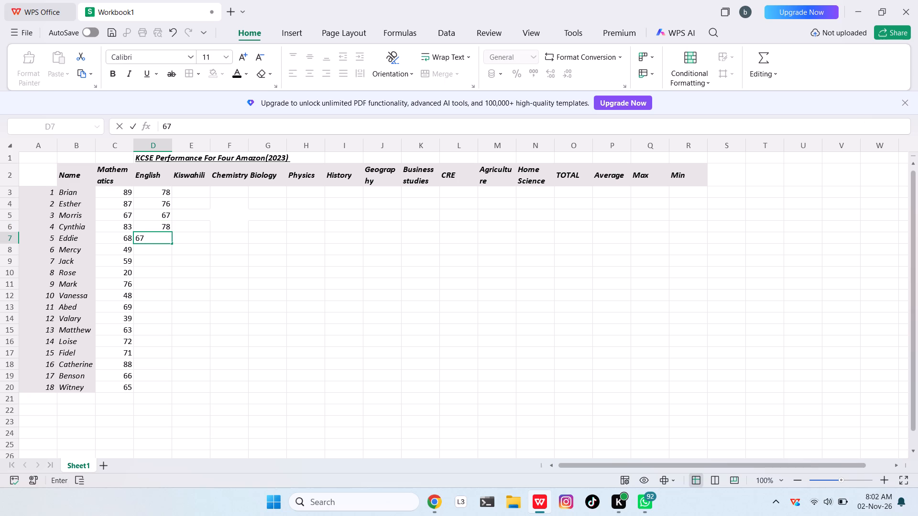
{"action": "key", "text": "Return"}
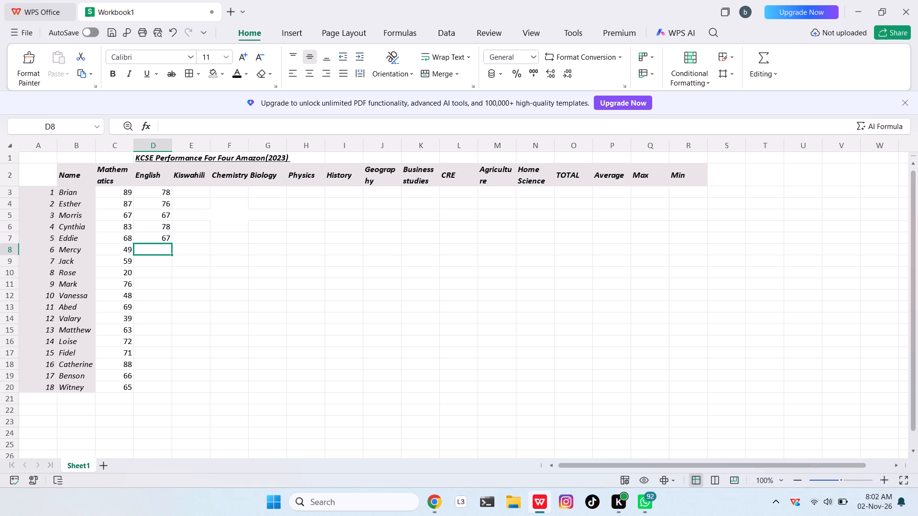
{"action": "type", "text": "62"}
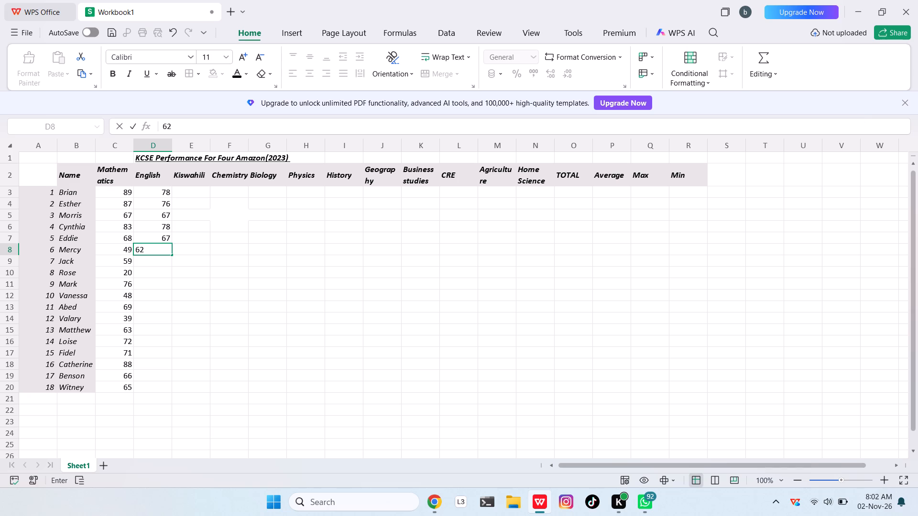
{"action": "key", "text": "Return"}
Enter the English marks 68, 88, 67, 90, 68 and 56 for Jack through Valary in D9:D14.
{"action": "type", "text": "68"}
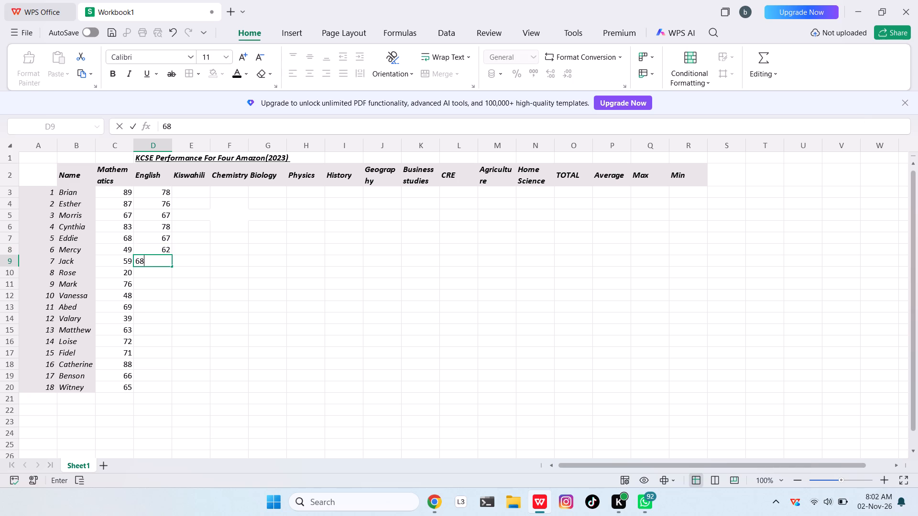
{"action": "key", "text": "Return"}
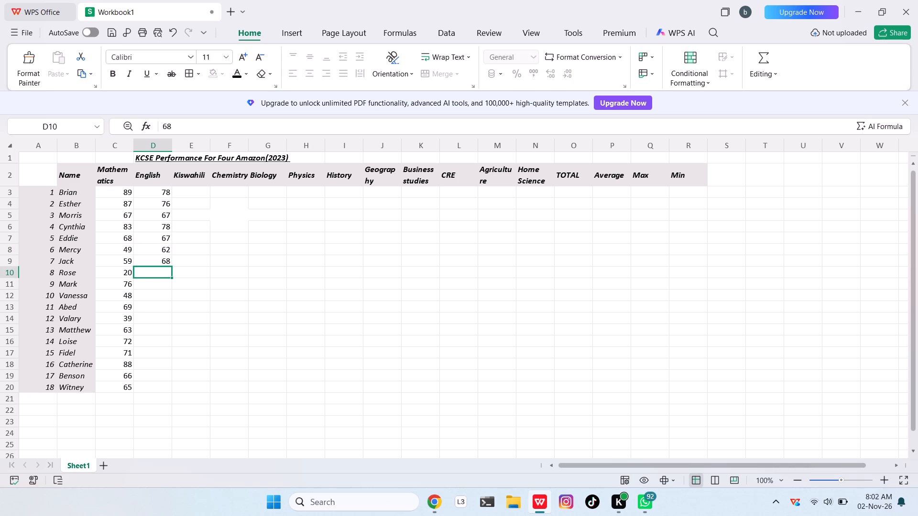
{"action": "type", "text": "88"}
{"action": "key", "text": "Return"}
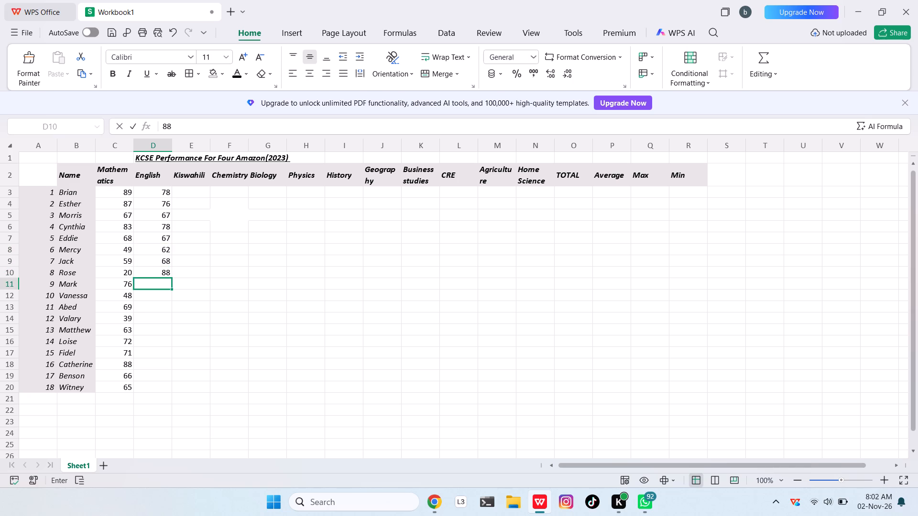
{"action": "type", "text": "67"}
{"action": "key", "text": "Return"}
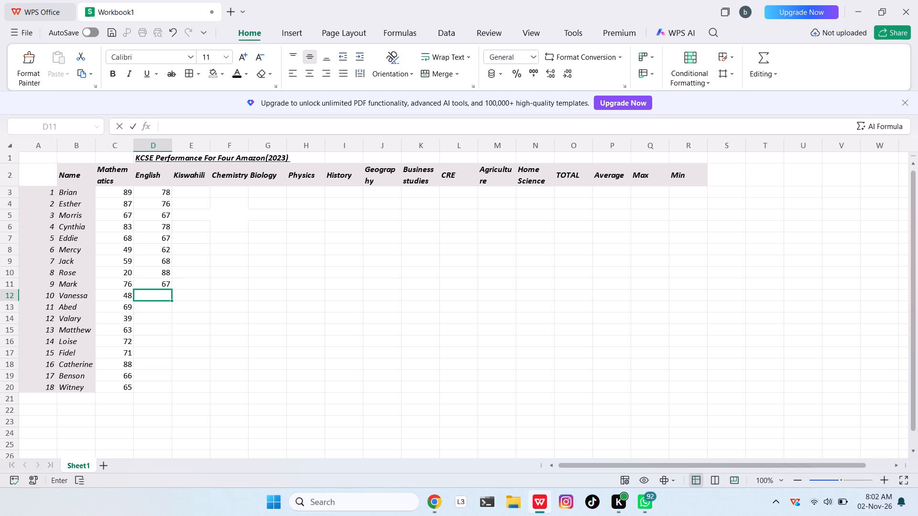
{"action": "type", "text": "90"}
{"action": "key", "text": "Return"}
{"action": "type", "text": "68"}
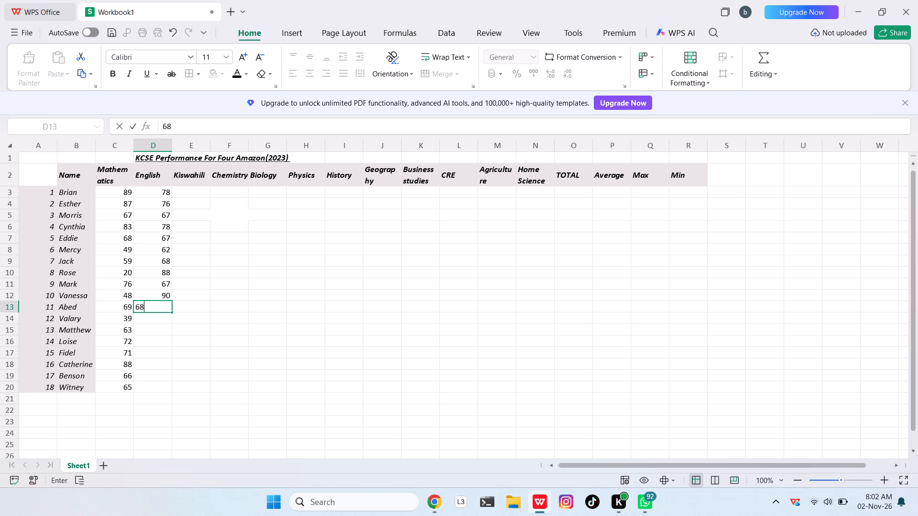
{"action": "key", "text": "Return"}
{"action": "type", "text": "56"}
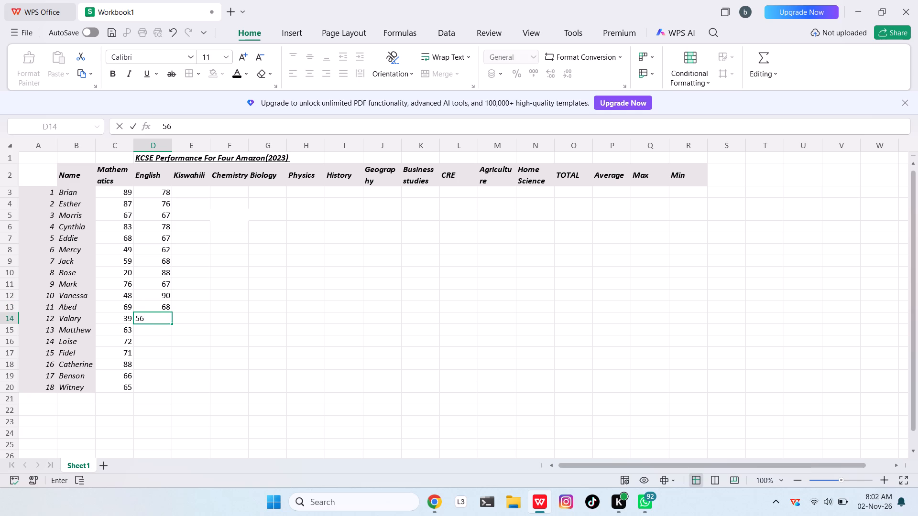
{"action": "key", "text": "Return"}
Enter the English marks 74, 52, 67, 77, 38 and 50 for Matthew through Witney in D15:D20.
{"action": "type", "text": "74"}
{"action": "key", "text": "Return"}
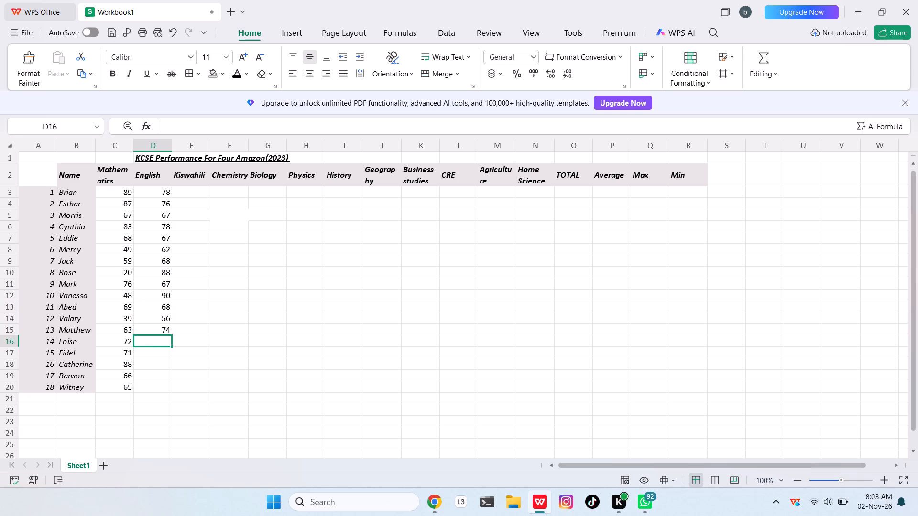
{"action": "type", "text": "52"}
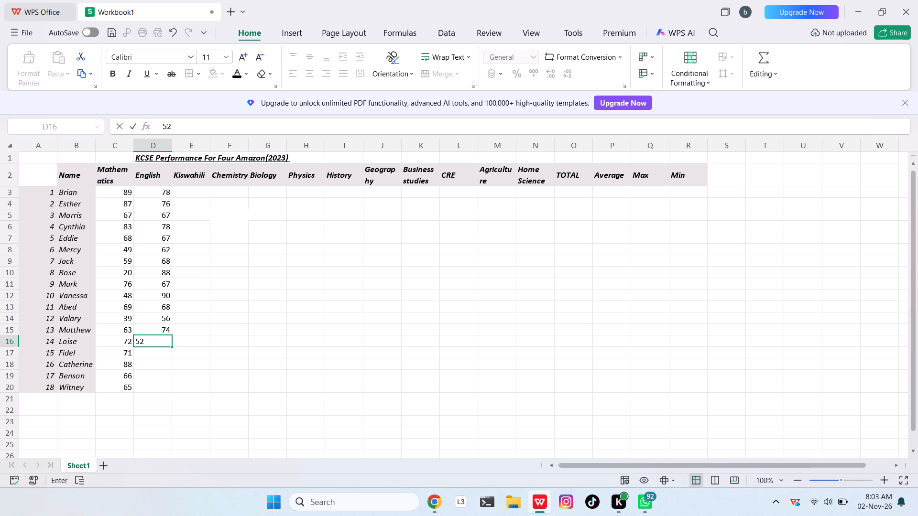
{"action": "key", "text": "Return"}
{"action": "type", "text": "67"}
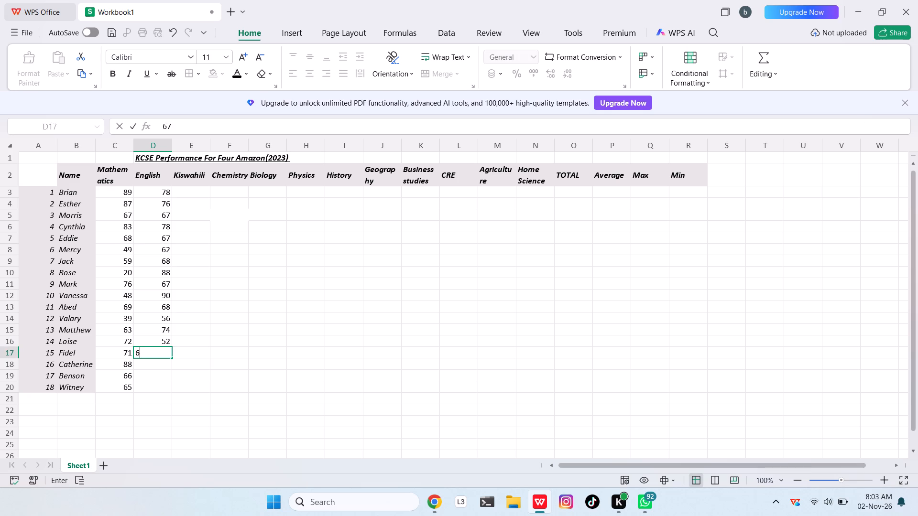
{"action": "key", "text": "Return"}
{"action": "type", "text": "77"}
{"action": "key", "text": "Return"}
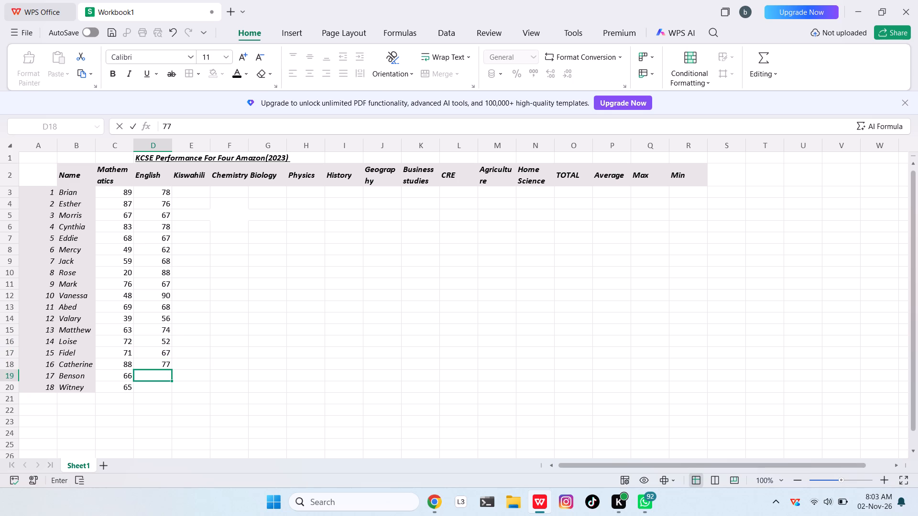
{"action": "type", "text": "38"}
{"action": "key", "text": "Return"}
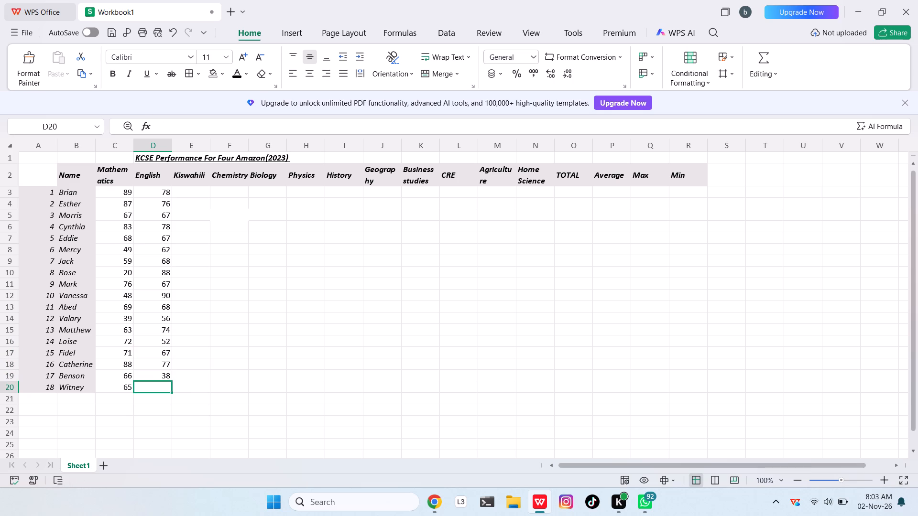
{"action": "type", "text": "50"}
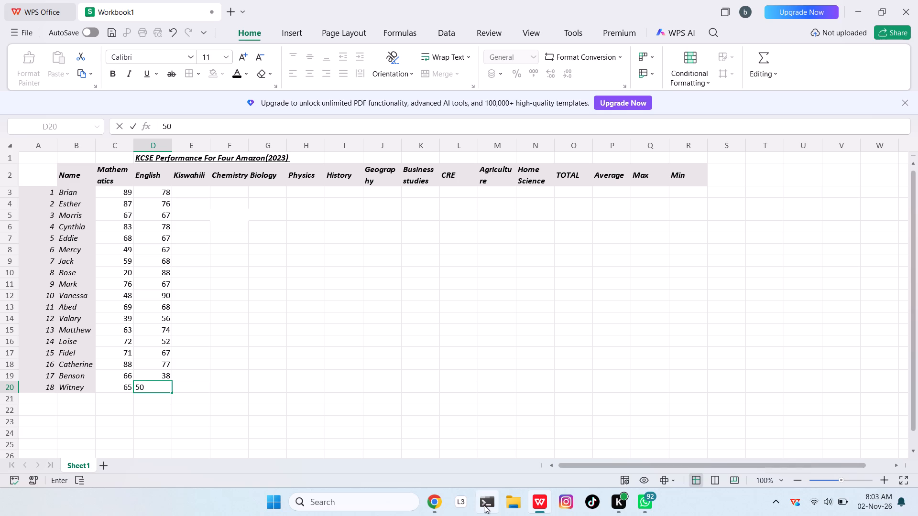
{"action": "left_click", "coordinate": [432, 505]}
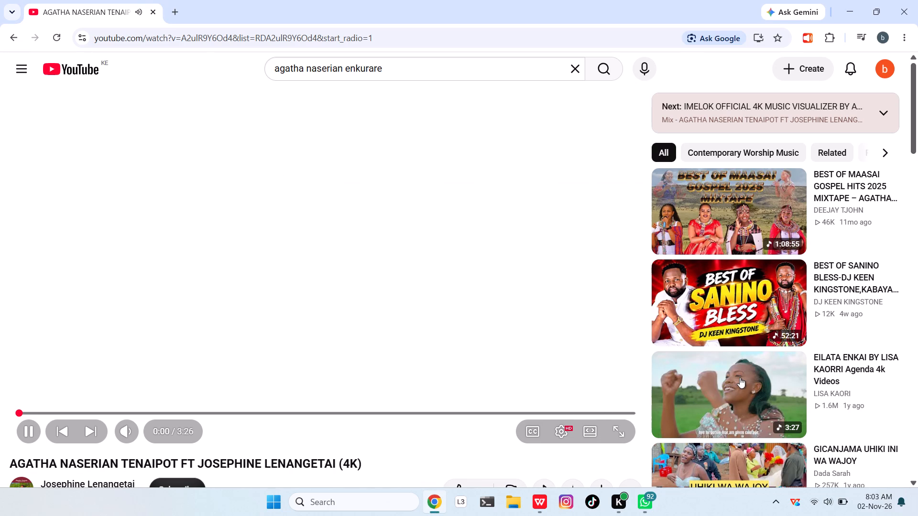
{"action": "scroll", "coordinate": [740, 377], "scroll_direction": "down", "scroll_amount": 1}
{"action": "scroll", "coordinate": [783, 400], "scroll_direction": "down", "scroll_amount": 1}
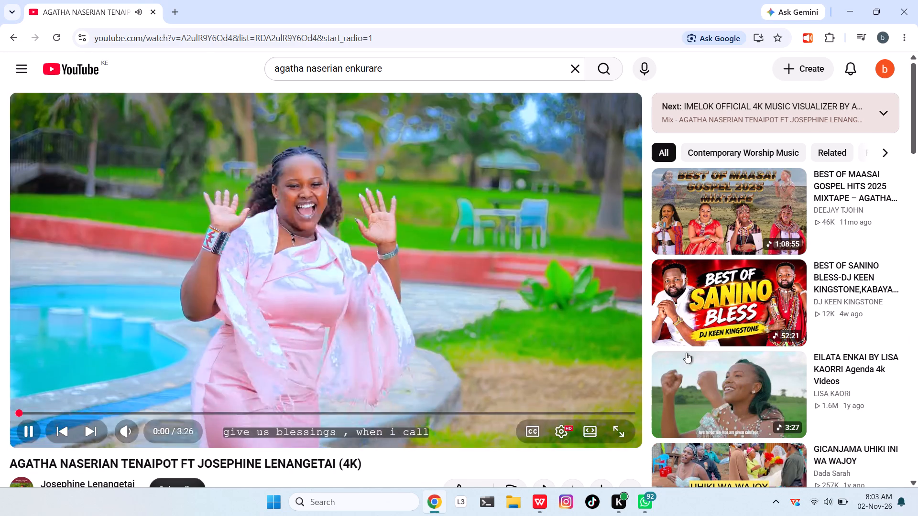
{"action": "scroll", "coordinate": [587, 359], "scroll_direction": "up", "scroll_amount": 1}
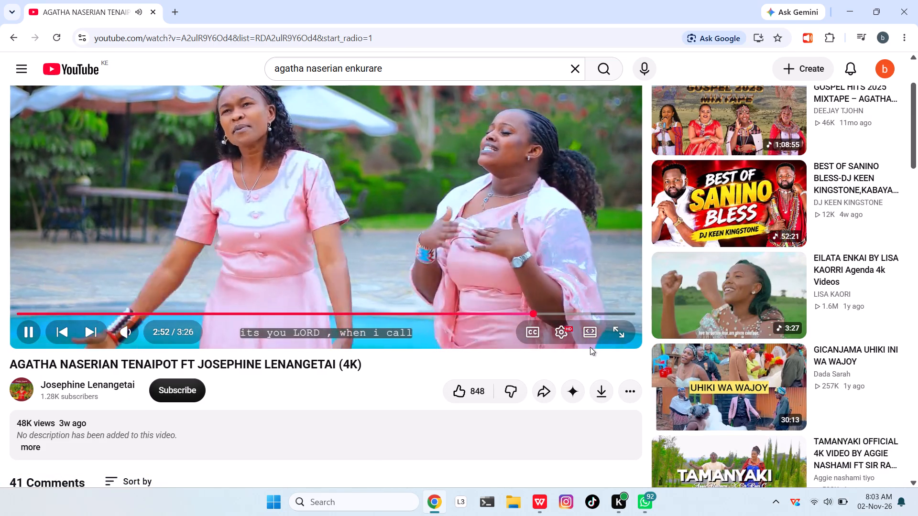
{"action": "scroll", "coordinate": [588, 341], "scroll_direction": "up", "scroll_amount": 1}
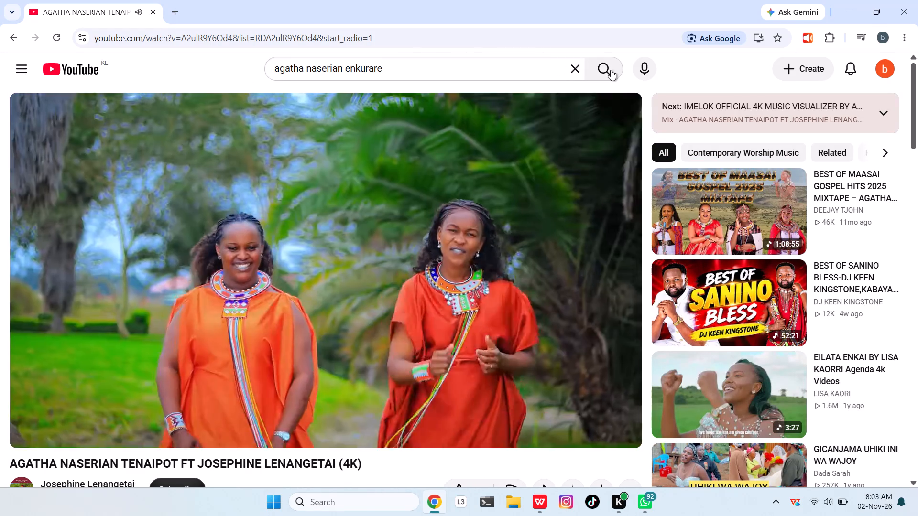
{"action": "left_click", "coordinate": [612, 66]}
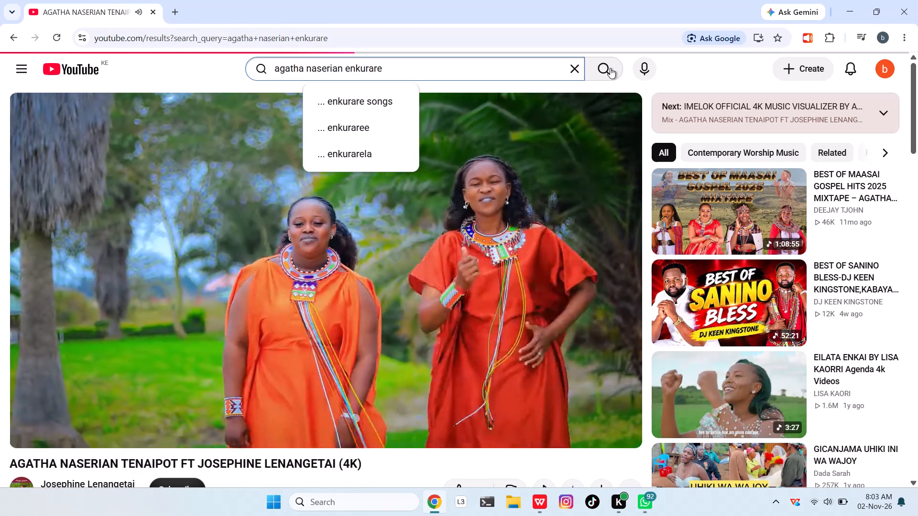
Look through the "agatha naserian enkurare" results for a song to play.
{"action": "scroll", "coordinate": [470, 210], "scroll_direction": "down", "scroll_amount": 1}
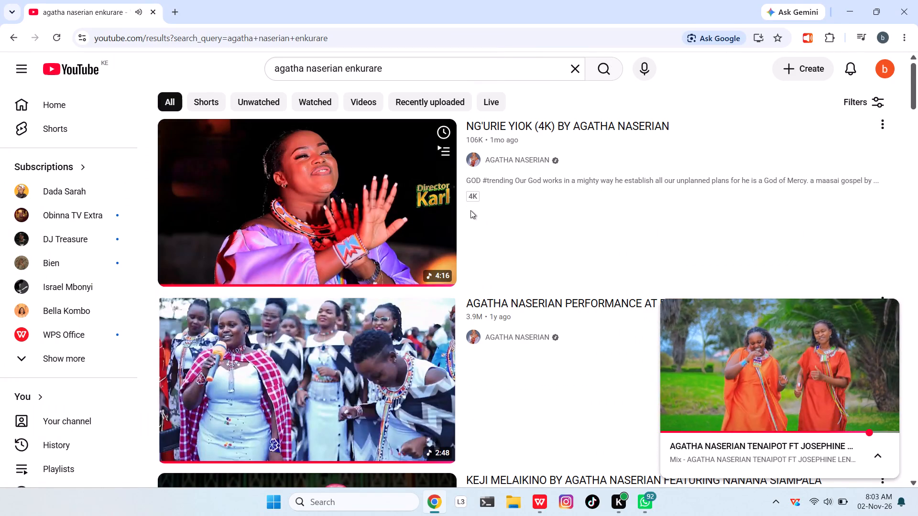
{"action": "scroll", "coordinate": [470, 210], "scroll_direction": "down", "scroll_amount": 3}
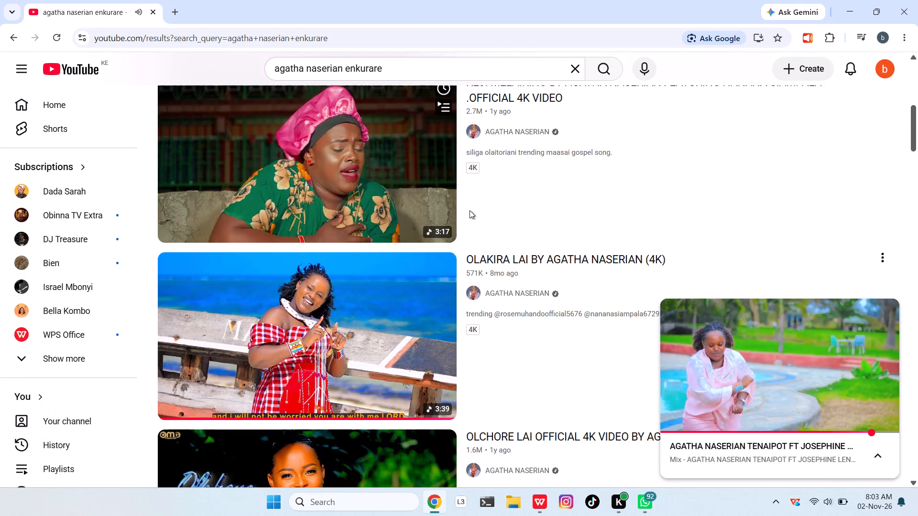
{"action": "scroll", "coordinate": [470, 210], "scroll_direction": "down", "scroll_amount": 5}
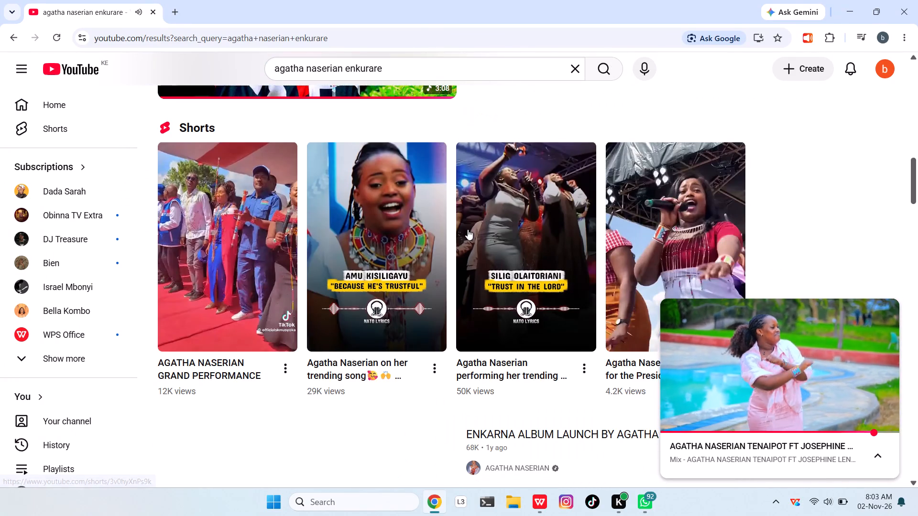
{"action": "scroll", "coordinate": [468, 229], "scroll_direction": "down", "scroll_amount": 3}
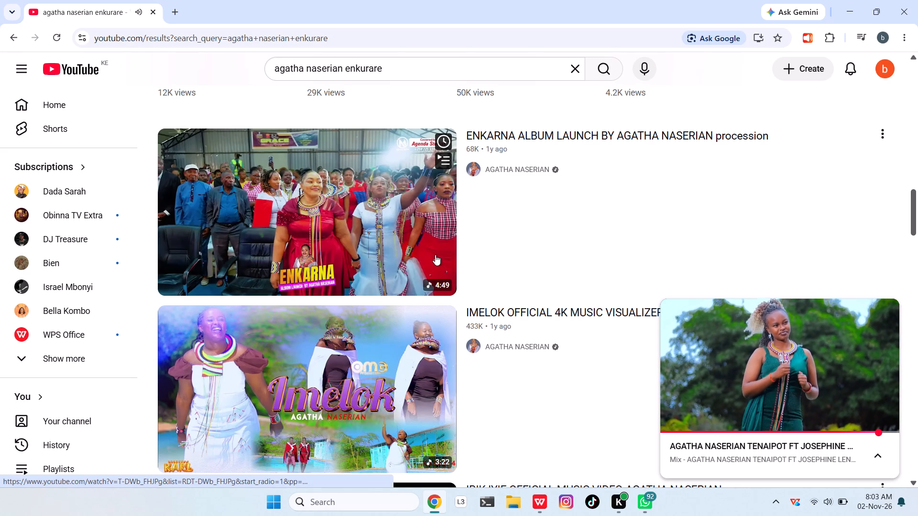
{"action": "scroll", "coordinate": [435, 255], "scroll_direction": "down", "scroll_amount": 2}
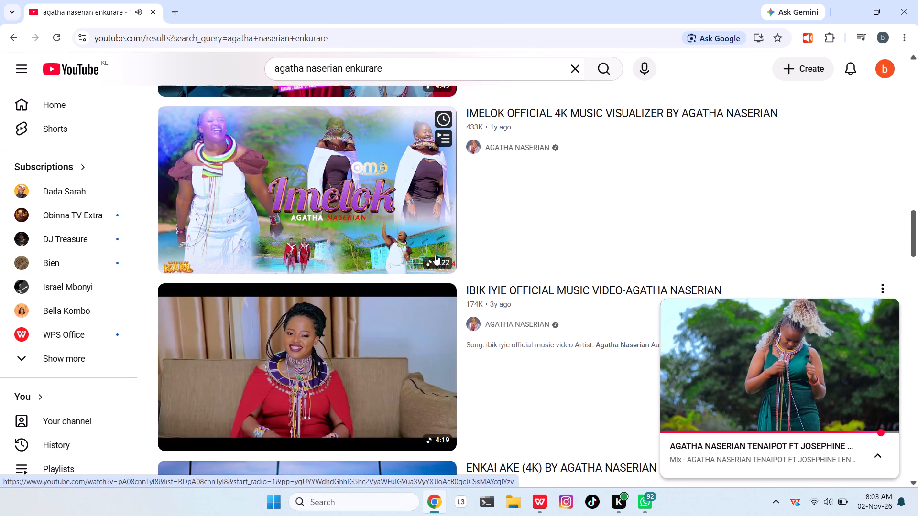
{"action": "scroll", "coordinate": [435, 255], "scroll_direction": "down", "scroll_amount": 1}
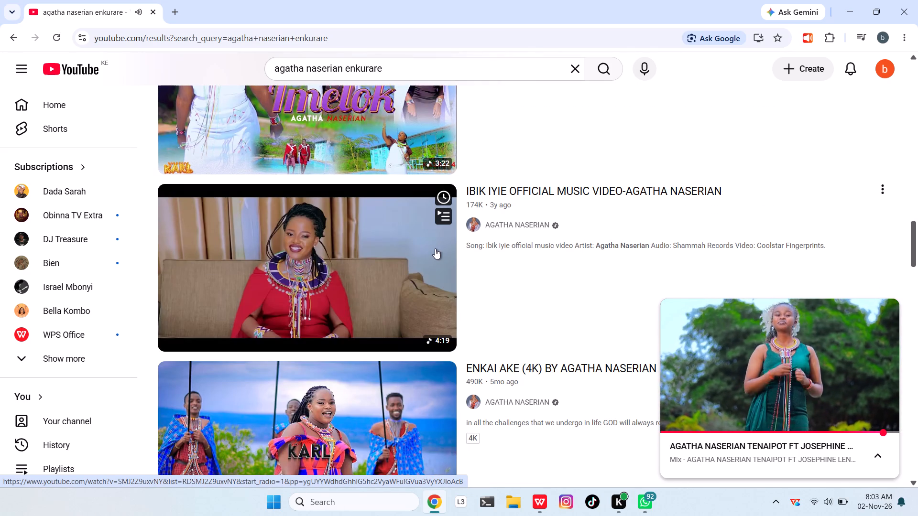
{"action": "scroll", "coordinate": [435, 248], "scroll_direction": "down", "scroll_amount": 1}
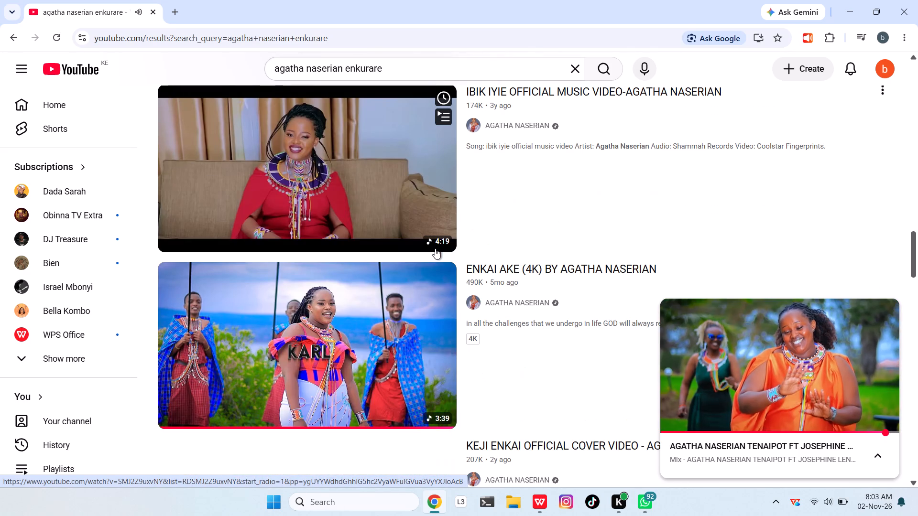
{"action": "scroll", "coordinate": [435, 248], "scroll_direction": "down", "scroll_amount": 2}
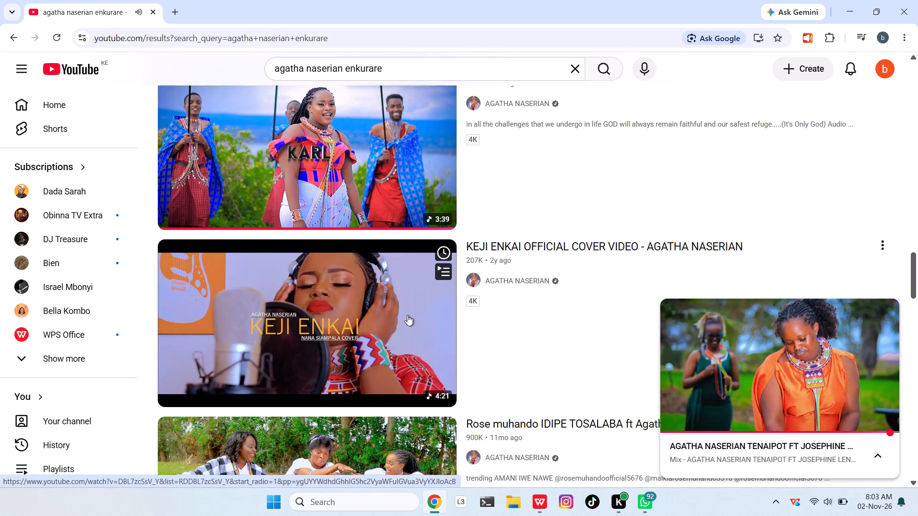
{"action": "scroll", "coordinate": [406, 315], "scroll_direction": "down", "scroll_amount": 1}
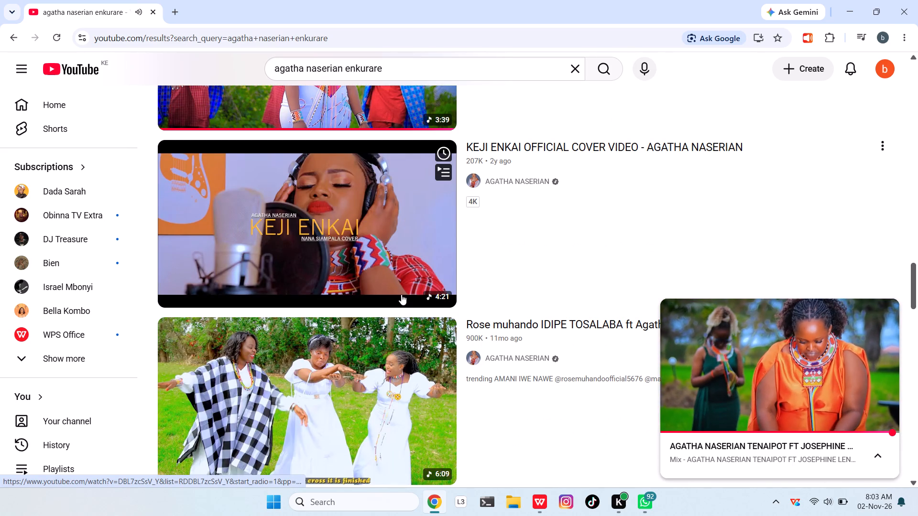
{"action": "scroll", "coordinate": [401, 294], "scroll_direction": "up", "scroll_amount": 1}
{"action": "left_click", "coordinate": [437, 76]}
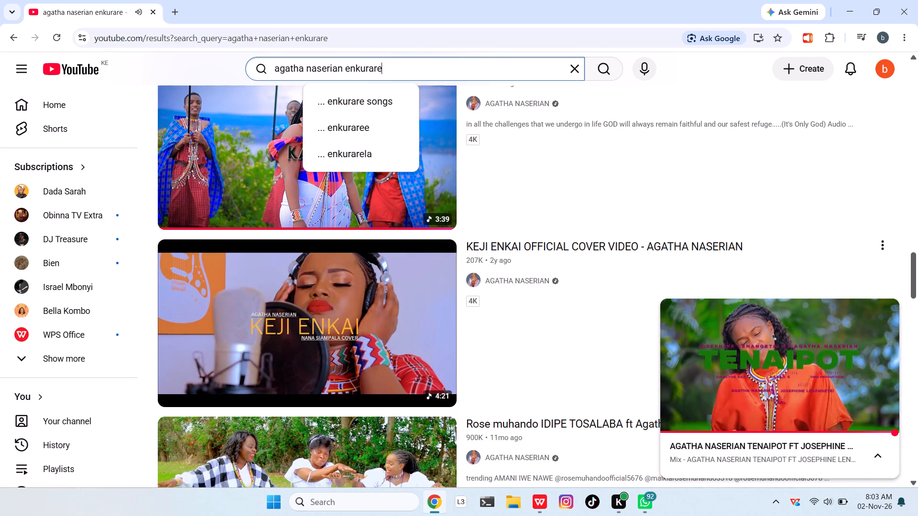
{"action": "key", "text": "BackSpace"}
{"action": "key", "text": "BackSpace"}
{"action": "key", "text": "BackSpace"}
{"action": "key", "text": "BackSpace"}
{"action": "key", "text": "BackSpace"}
{"action": "key", "text": "BackSpace"}
{"action": "key", "text": "BackSpace"}
{"action": "key", "text": "BackSpace"}
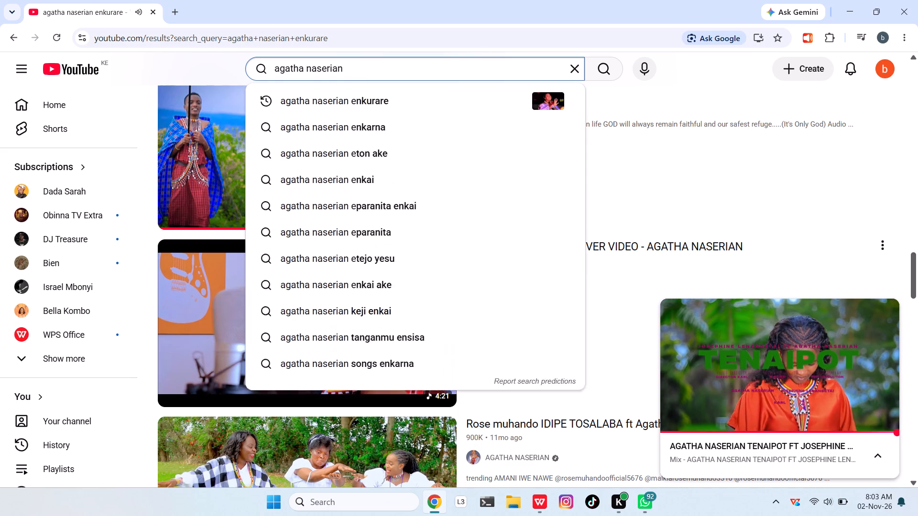
{"action": "type", "text": "sara"}
{"action": "key", "text": "Return"}
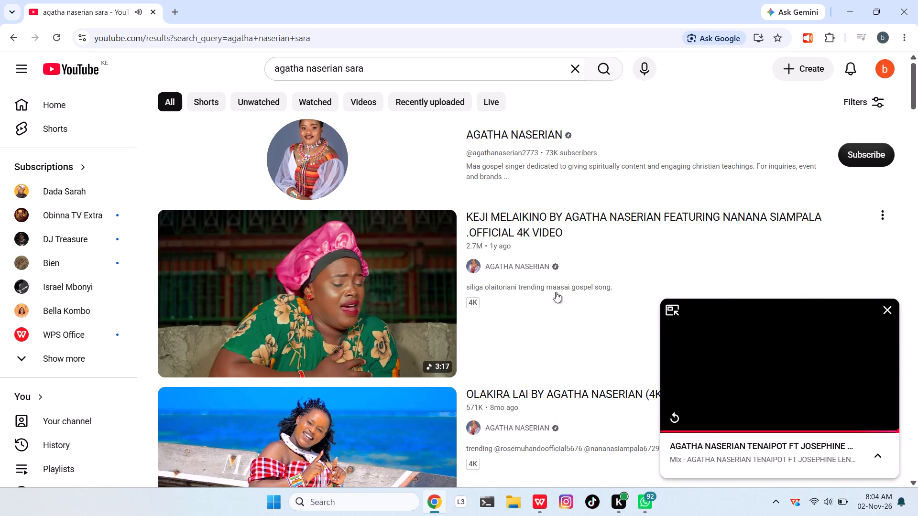
Browse the "agatha naserian sara" results to choose a music video.
{"action": "scroll", "coordinate": [543, 304], "scroll_direction": "down", "scroll_amount": 4}
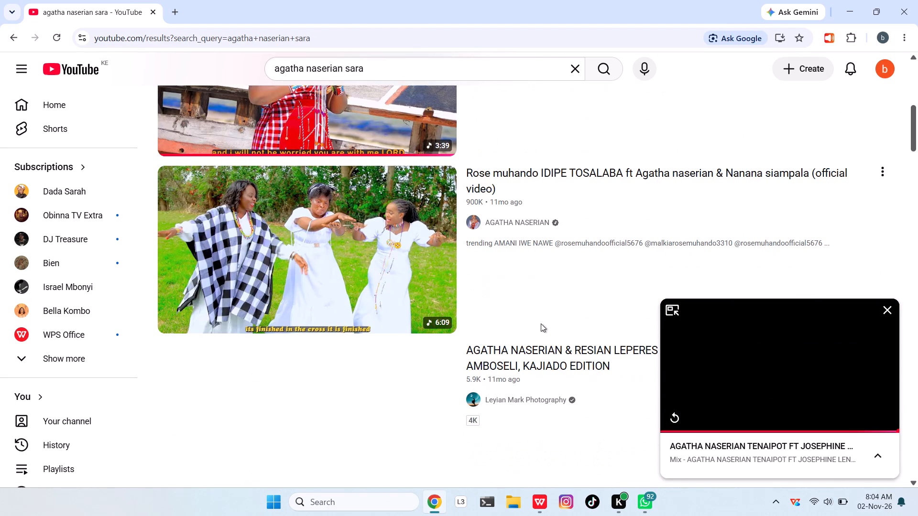
{"action": "scroll", "coordinate": [539, 329], "scroll_direction": "down", "scroll_amount": 1}
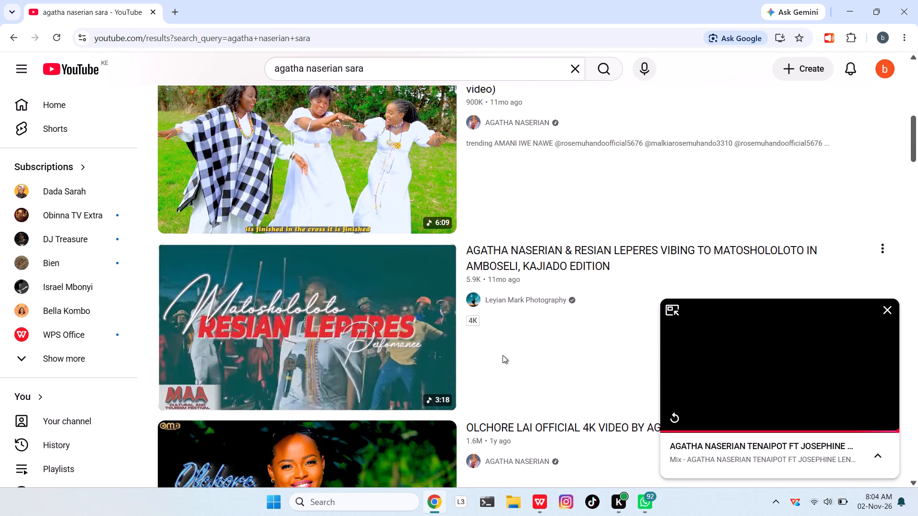
{"action": "scroll", "coordinate": [426, 341], "scroll_direction": "down", "scroll_amount": 1}
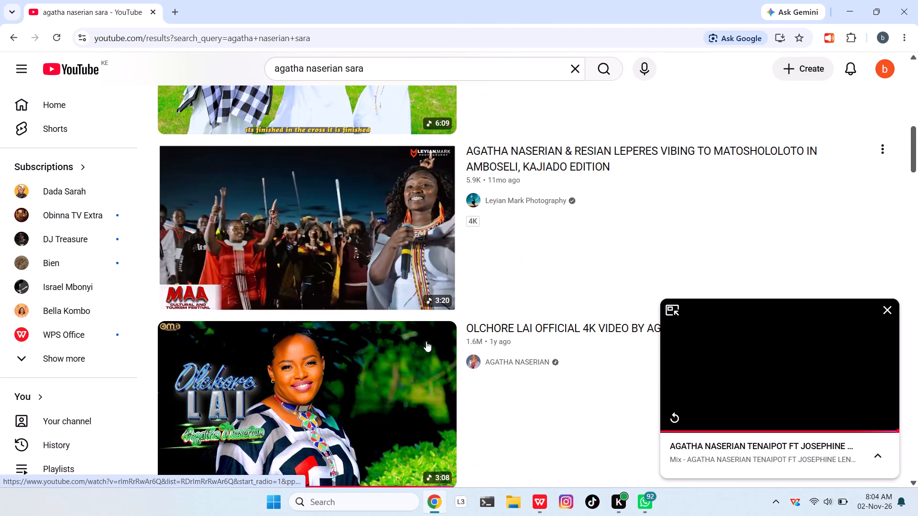
{"action": "scroll", "coordinate": [426, 341], "scroll_direction": "down", "scroll_amount": 10}
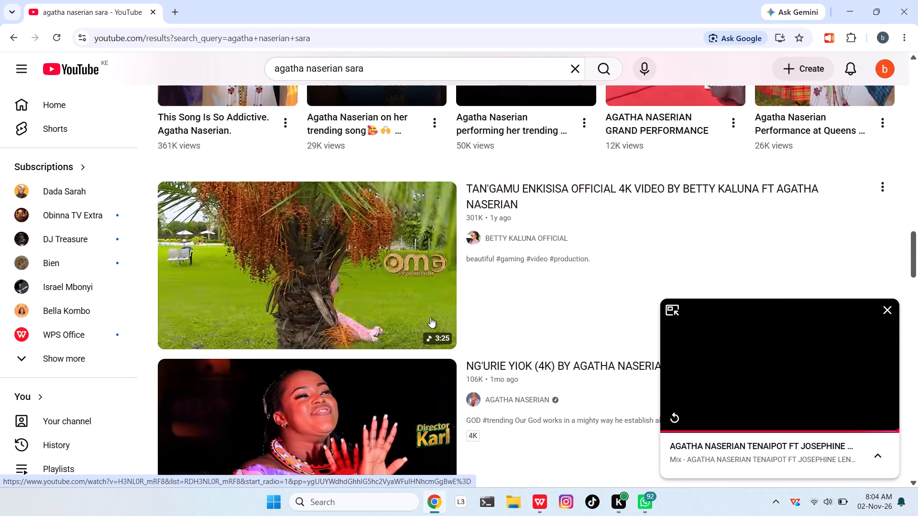
{"action": "scroll", "coordinate": [433, 306], "scroll_direction": "down", "scroll_amount": 2}
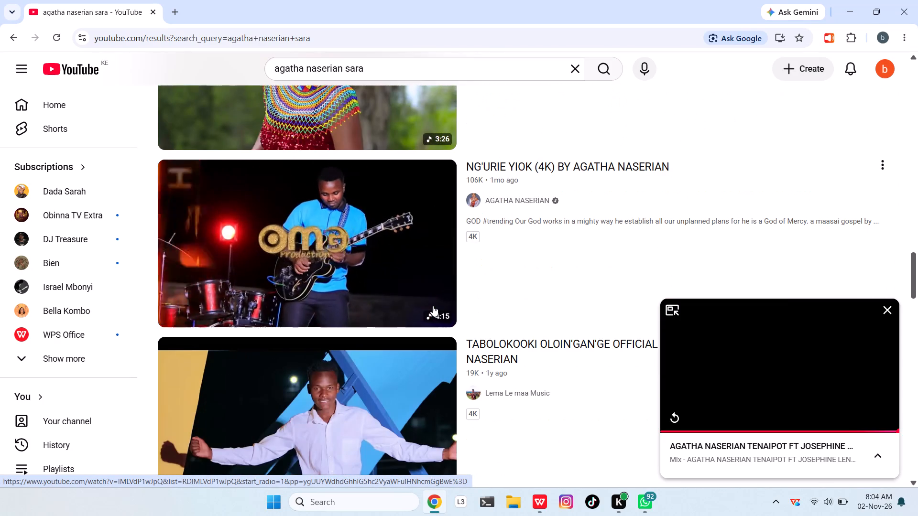
{"action": "scroll", "coordinate": [433, 306], "scroll_direction": "down", "scroll_amount": 2}
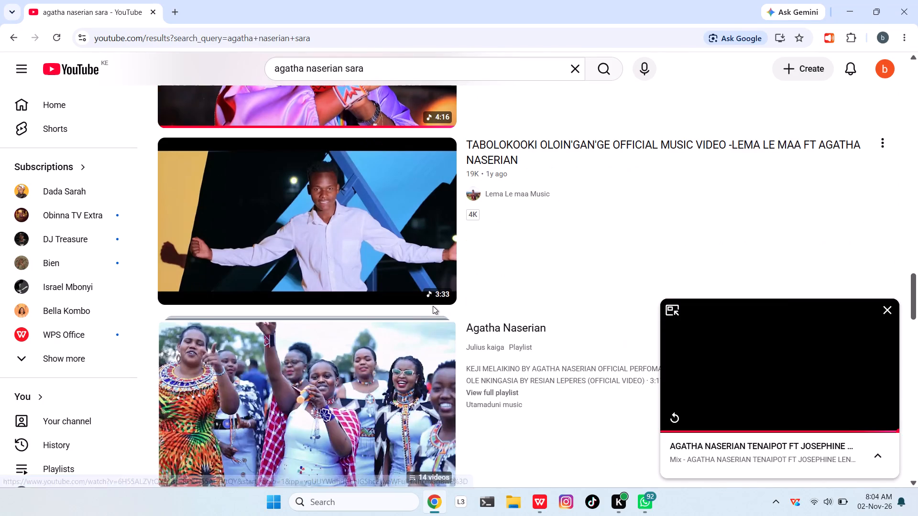
{"action": "scroll", "coordinate": [433, 306], "scroll_direction": "down", "scroll_amount": 3}
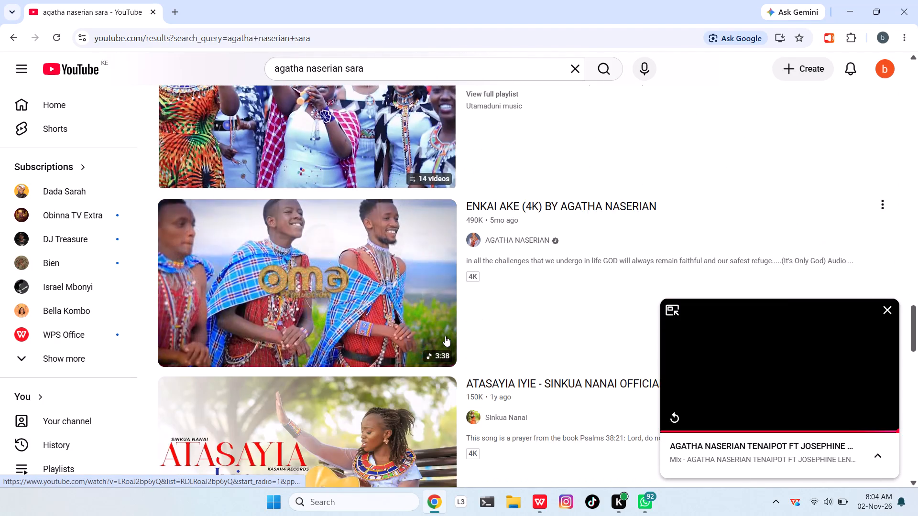
{"action": "scroll", "coordinate": [445, 336], "scroll_direction": "down", "scroll_amount": 2}
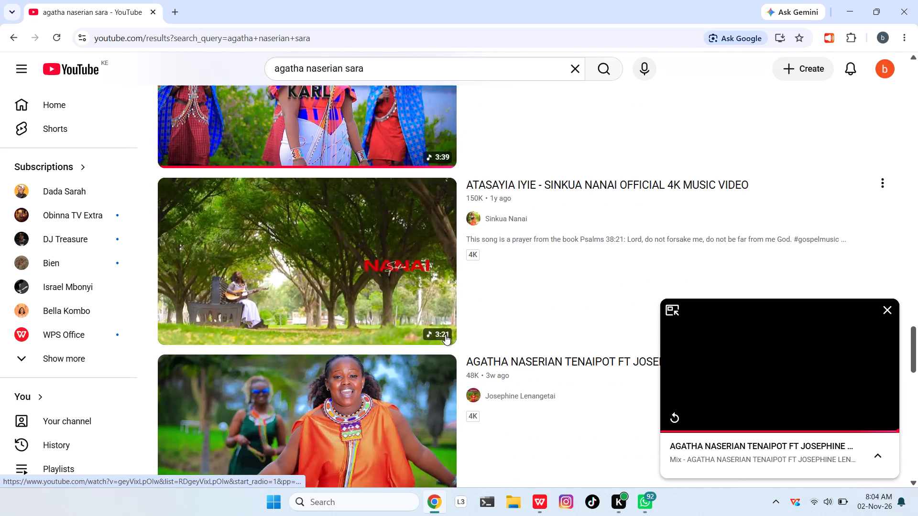
{"action": "scroll", "coordinate": [445, 334], "scroll_direction": "down", "scroll_amount": 2}
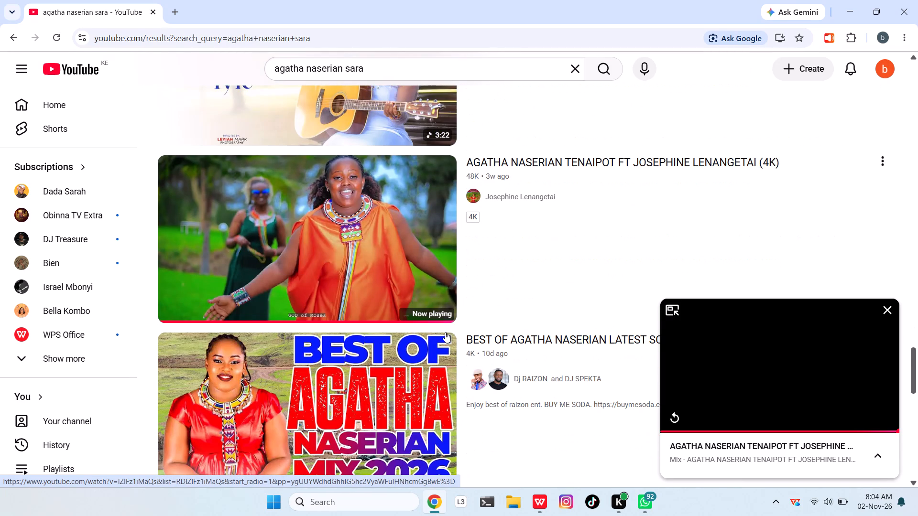
{"action": "scroll", "coordinate": [445, 332], "scroll_direction": "down", "scroll_amount": 2}
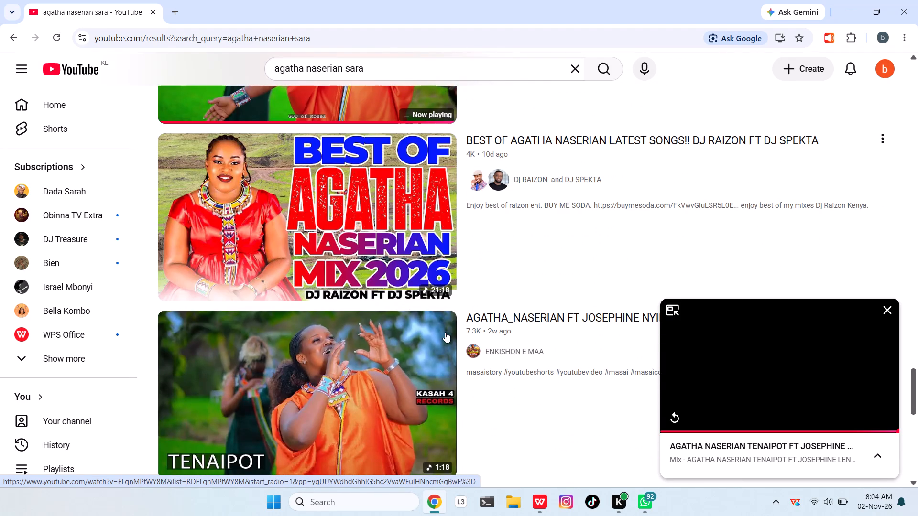
{"action": "scroll", "coordinate": [445, 332], "scroll_direction": "down", "scroll_amount": 1}
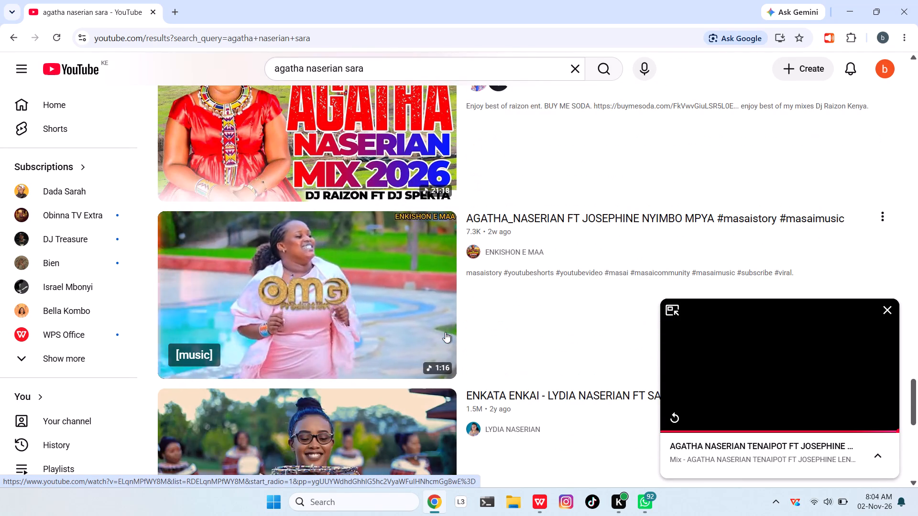
{"action": "scroll", "coordinate": [445, 332], "scroll_direction": "up", "scroll_amount": 5}
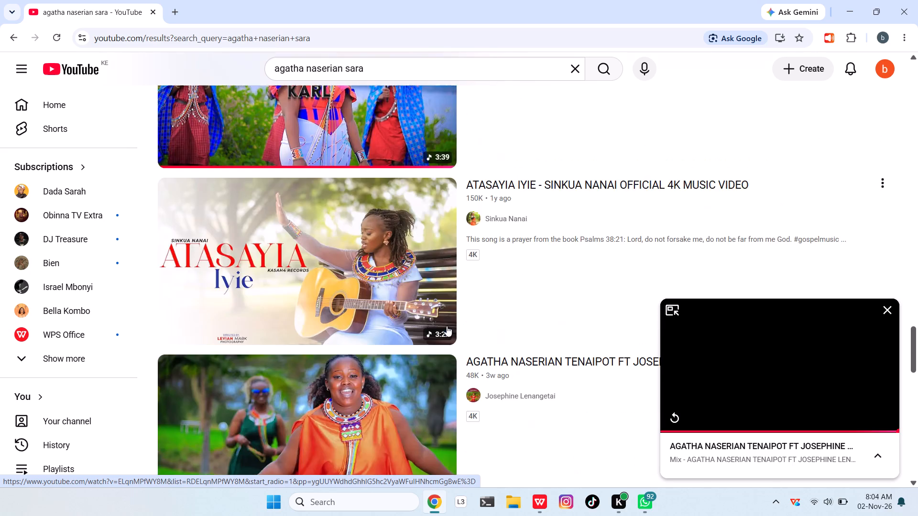
{"action": "scroll", "coordinate": [448, 323], "scroll_direction": "up", "scroll_amount": 9}
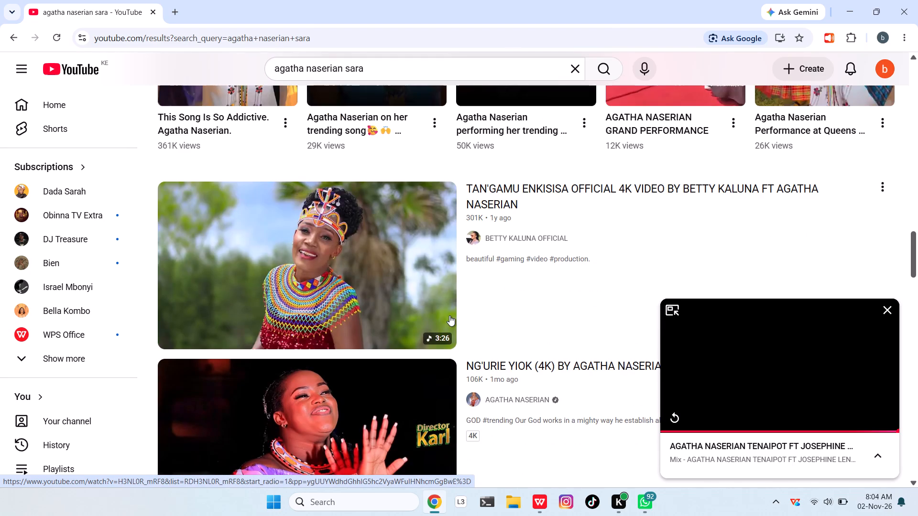
{"action": "scroll", "coordinate": [449, 315], "scroll_direction": "up", "scroll_amount": 7}
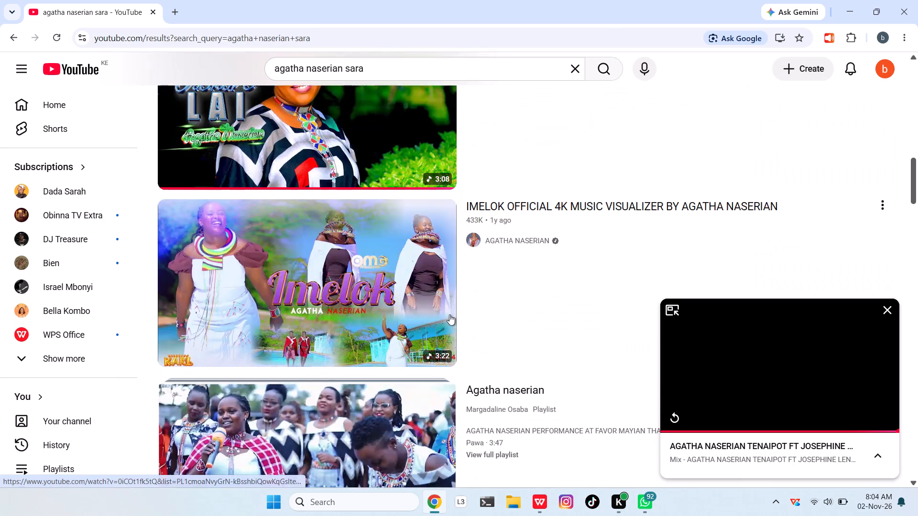
{"action": "scroll", "coordinate": [449, 314], "scroll_direction": "up", "scroll_amount": 5}
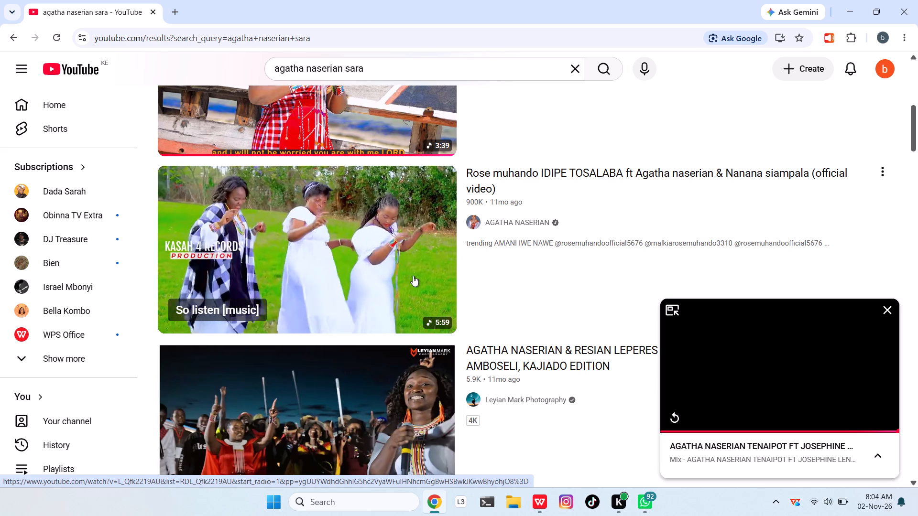
Play the "Rose muhando IDIPE TOSALABA" official video, skipping its ad, and return to the marks workbook in WPS Office.
{"action": "left_click", "coordinate": [413, 276]}
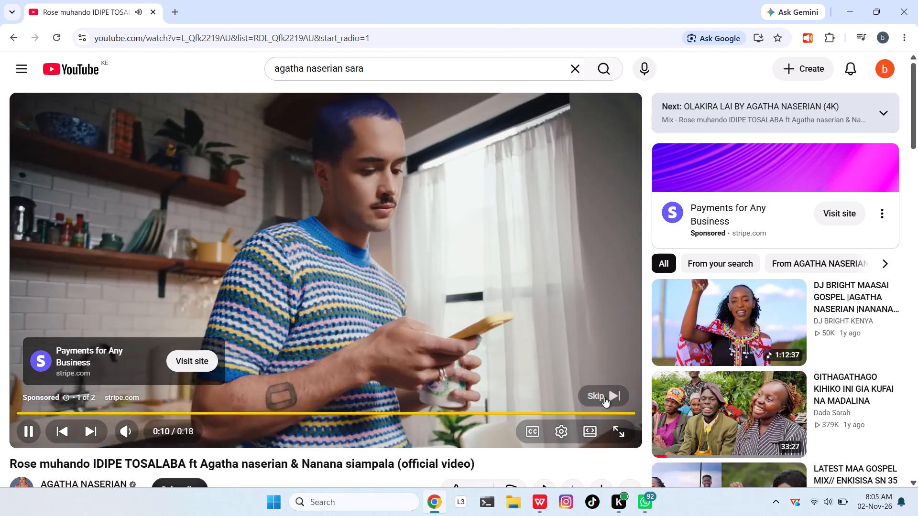
{"action": "left_click", "coordinate": [606, 396]}
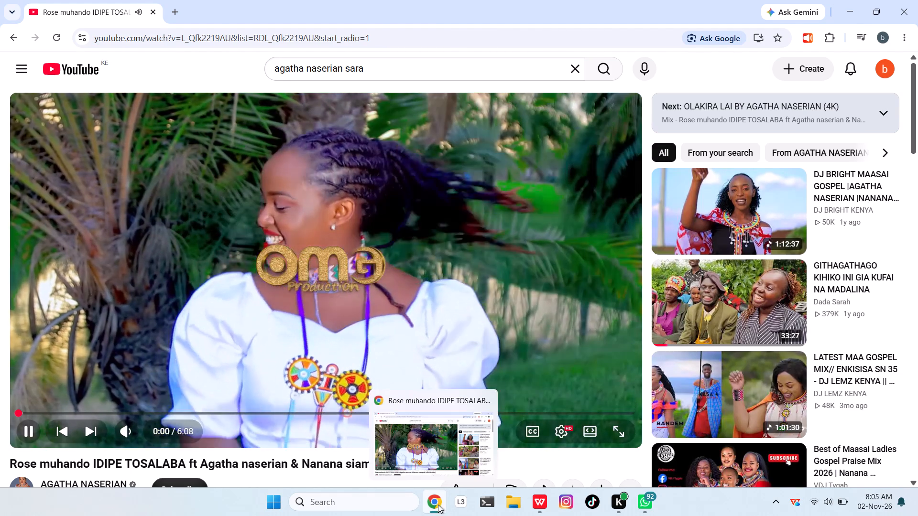
{"action": "left_click", "coordinate": [437, 500]}
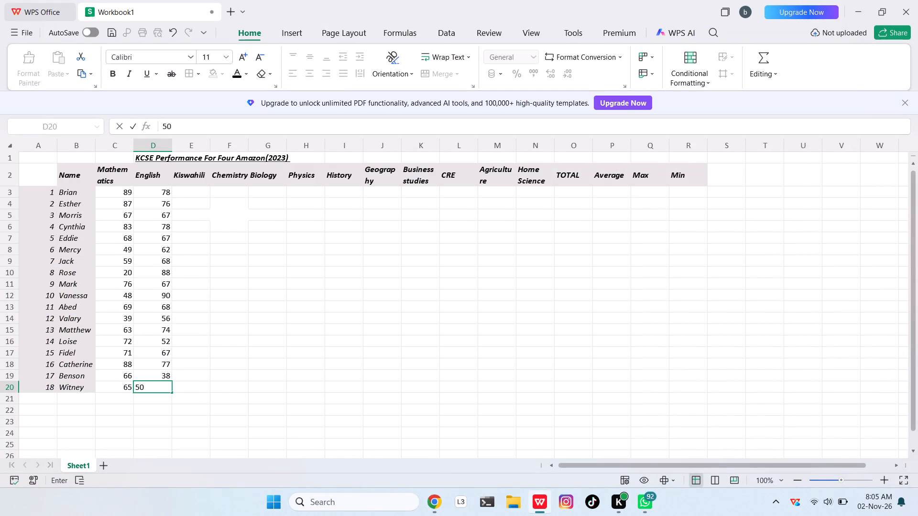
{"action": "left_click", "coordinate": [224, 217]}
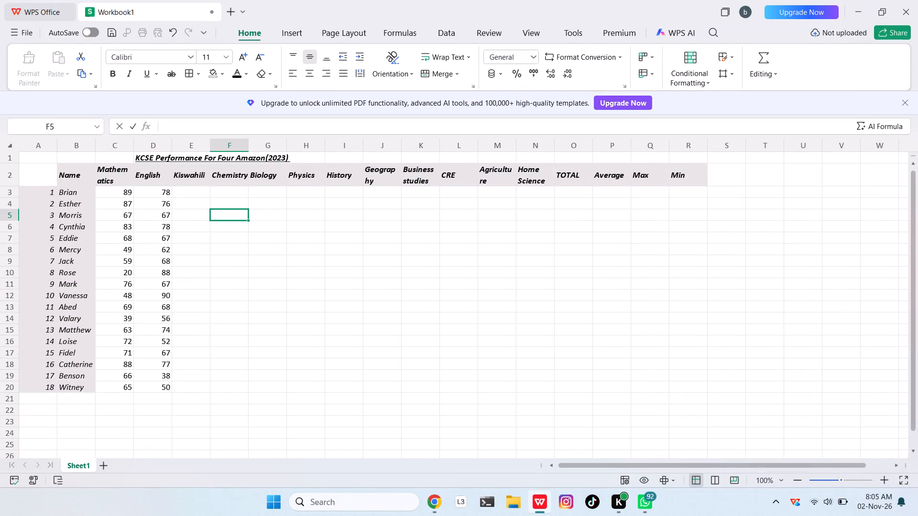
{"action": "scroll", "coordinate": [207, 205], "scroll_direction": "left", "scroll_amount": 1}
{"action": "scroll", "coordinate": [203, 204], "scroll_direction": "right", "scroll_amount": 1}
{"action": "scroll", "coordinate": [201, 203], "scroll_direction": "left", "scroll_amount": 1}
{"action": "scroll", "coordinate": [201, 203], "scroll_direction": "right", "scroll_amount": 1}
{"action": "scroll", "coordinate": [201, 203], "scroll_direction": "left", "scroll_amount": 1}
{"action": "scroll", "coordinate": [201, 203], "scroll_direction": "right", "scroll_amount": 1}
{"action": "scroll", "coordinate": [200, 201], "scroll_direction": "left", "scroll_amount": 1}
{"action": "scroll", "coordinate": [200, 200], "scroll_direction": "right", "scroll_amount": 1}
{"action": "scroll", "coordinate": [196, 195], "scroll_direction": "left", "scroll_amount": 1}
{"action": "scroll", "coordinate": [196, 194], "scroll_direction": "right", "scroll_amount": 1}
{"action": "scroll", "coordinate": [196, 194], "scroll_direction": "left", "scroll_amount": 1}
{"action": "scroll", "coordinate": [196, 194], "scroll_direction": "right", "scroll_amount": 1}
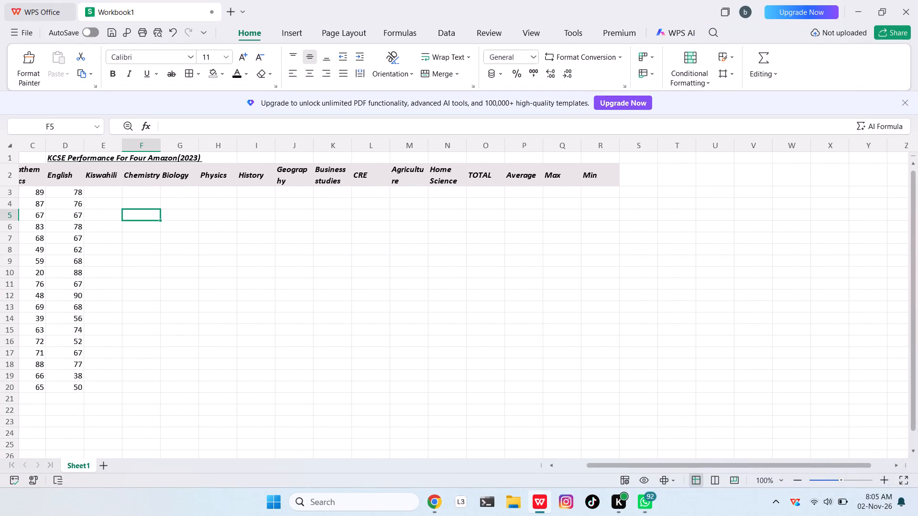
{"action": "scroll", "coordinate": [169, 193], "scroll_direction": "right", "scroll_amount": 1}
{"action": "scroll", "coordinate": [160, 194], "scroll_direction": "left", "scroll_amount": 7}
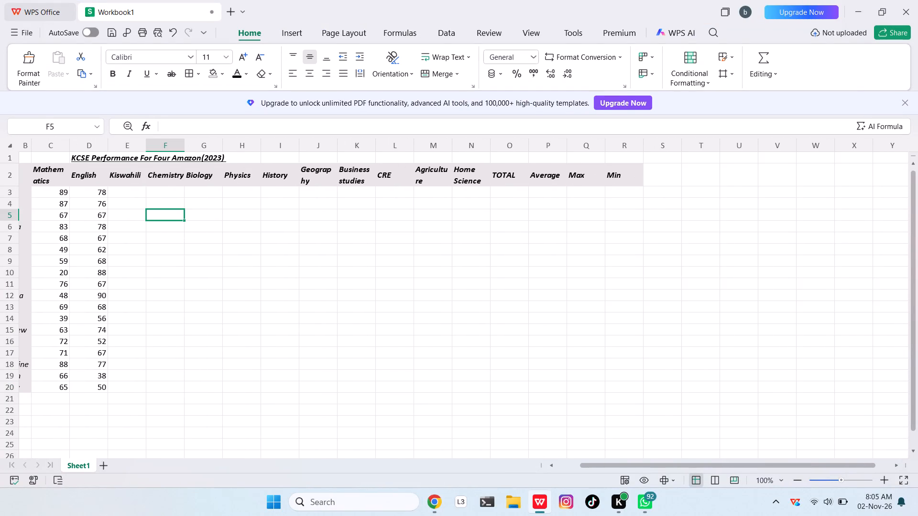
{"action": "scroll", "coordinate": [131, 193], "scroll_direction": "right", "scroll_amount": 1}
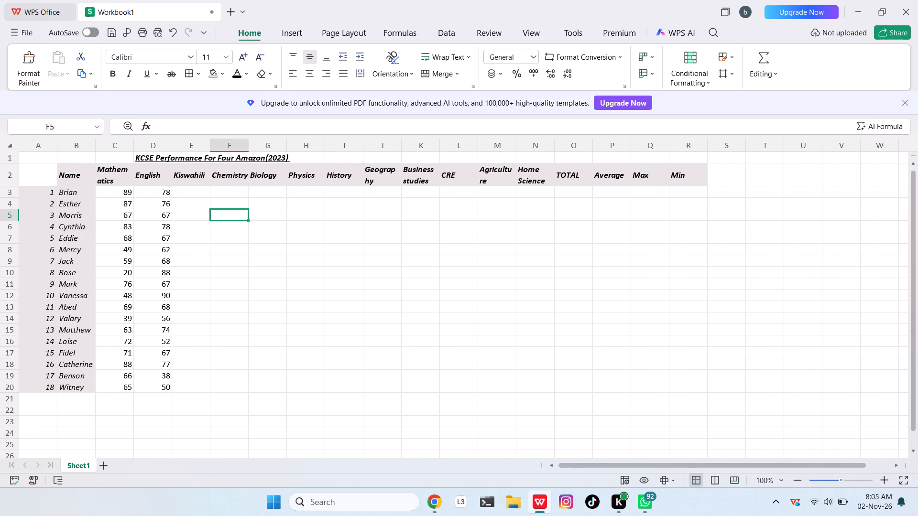
Enter the Kiswahili marks for Brian through Mercy in E3:E8: 91, 87, 80, 77, 86, 78.
{"action": "left_click", "coordinate": [177, 194]}
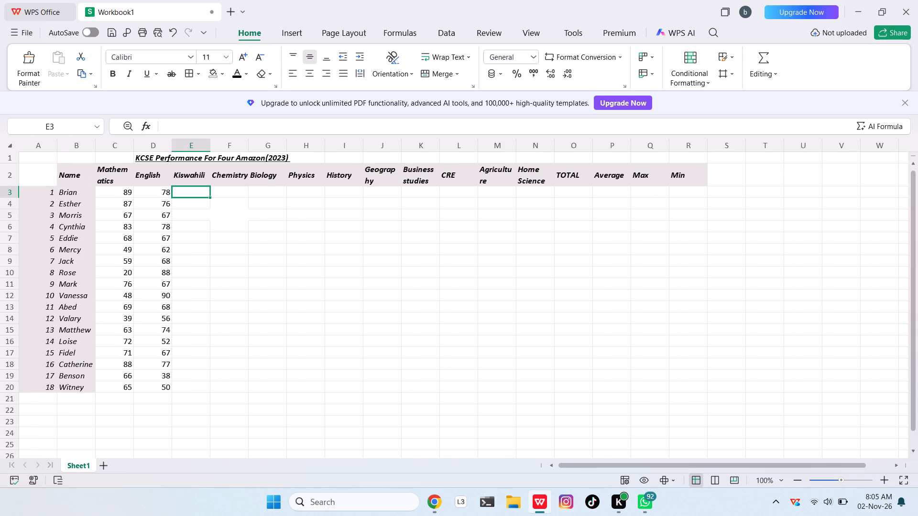
{"action": "scroll", "coordinate": [178, 194], "scroll_direction": "right", "scroll_amount": 1}
{"action": "scroll", "coordinate": [178, 194], "scroll_direction": "left", "scroll_amount": 1}
{"action": "scroll", "coordinate": [178, 194], "scroll_direction": "right", "scroll_amount": 1}
{"action": "scroll", "coordinate": [178, 194], "scroll_direction": "left", "scroll_amount": 1}
{"action": "scroll", "coordinate": [178, 194], "scroll_direction": "right", "scroll_amount": 1}
{"action": "scroll", "coordinate": [178, 194], "scroll_direction": "left", "scroll_amount": 1}
{"action": "scroll", "coordinate": [178, 194], "scroll_direction": "right", "scroll_amount": 1}
{"action": "scroll", "coordinate": [178, 194], "scroll_direction": "left", "scroll_amount": 1}
{"action": "scroll", "coordinate": [178, 194], "scroll_direction": "right", "scroll_amount": 1}
{"action": "scroll", "coordinate": [178, 194], "scroll_direction": "left", "scroll_amount": 1}
{"action": "scroll", "coordinate": [178, 194], "scroll_direction": "right", "scroll_amount": 1}
{"action": "scroll", "coordinate": [178, 194], "scroll_direction": "left", "scroll_amount": 1}
{"action": "scroll", "coordinate": [178, 194], "scroll_direction": "right", "scroll_amount": 1}
{"action": "scroll", "coordinate": [178, 194], "scroll_direction": "left", "scroll_amount": 1}
{"action": "scroll", "coordinate": [178, 194], "scroll_direction": "right", "scroll_amount": 1}
{"action": "scroll", "coordinate": [178, 194], "scroll_direction": "left", "scroll_amount": 1}
{"action": "scroll", "coordinate": [178, 194], "scroll_direction": "right", "scroll_amount": 1}
{"action": "scroll", "coordinate": [178, 194], "scroll_direction": "left", "scroll_amount": 1}
{"action": "scroll", "coordinate": [178, 194], "scroll_direction": "right", "scroll_amount": 1}
{"action": "scroll", "coordinate": [178, 194], "scroll_direction": "left", "scroll_amount": 1}
{"action": "scroll", "coordinate": [178, 194], "scroll_direction": "right", "scroll_amount": 1}
{"action": "scroll", "coordinate": [178, 194], "scroll_direction": "left", "scroll_amount": 1}
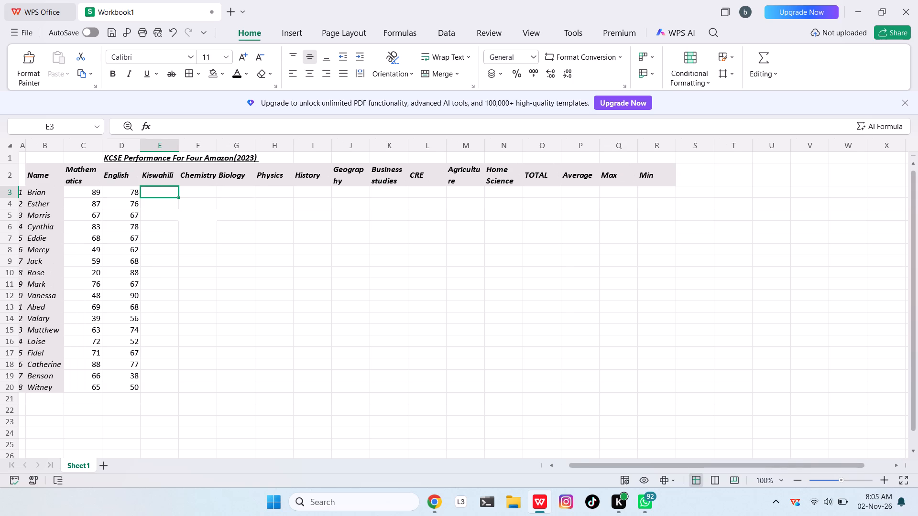
{"action": "type", "text": "91"}
{"action": "key", "text": "Return"}
{"action": "type", "text": "87"}
{"action": "key", "text": "Return"}
{"action": "type", "text": "80"}
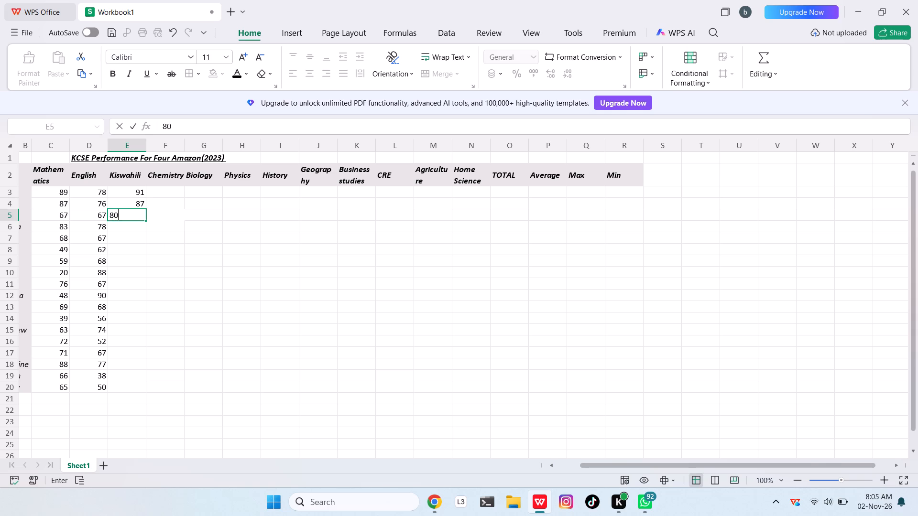
{"action": "key", "text": "Return"}
{"action": "type", "text": "77"}
{"action": "key", "text": "Return"}
{"action": "type", "text": "86"}
{"action": "key", "text": "Return"}
{"action": "type", "text": "78"}
{"action": "key", "text": "Return"}
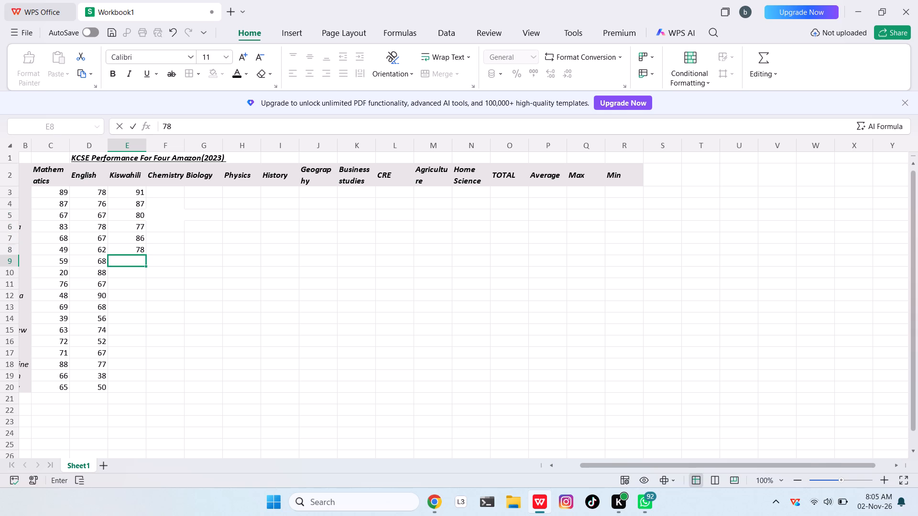
Enter the Kiswahili marks for Jack through Valary in E9:E14: 59, 86, 83, 71, 79, 50.
{"action": "type", "text": "59"}
{"action": "key", "text": "Return"}
{"action": "type", "text": "86"}
{"action": "key", "text": "Return"}
{"action": "type", "text": "83"}
{"action": "key", "text": "Return"}
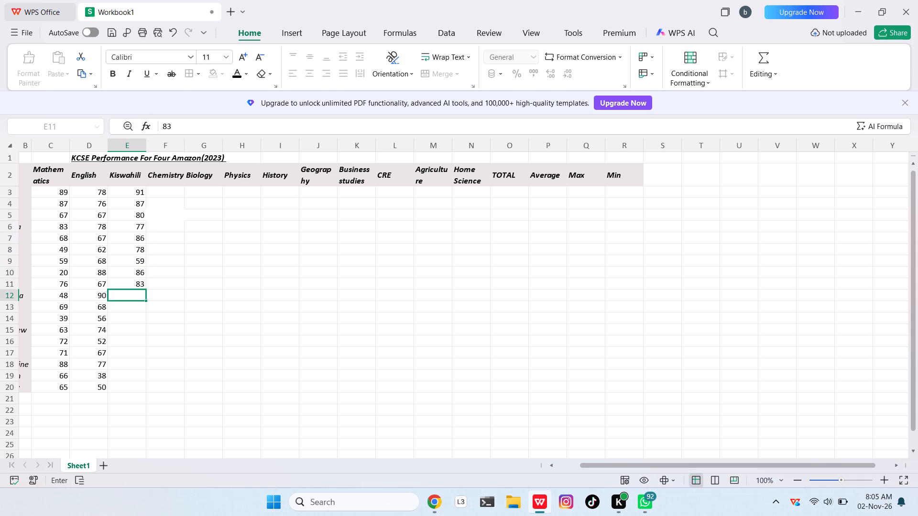
{"action": "type", "text": "71"}
{"action": "key", "text": "Return"}
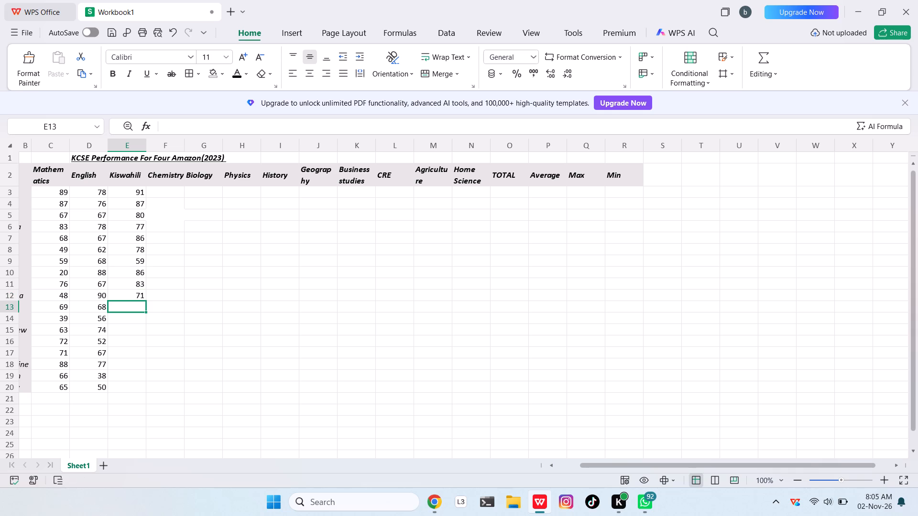
{"action": "type", "text": "79"}
{"action": "key", "text": "Return"}
{"action": "type", "text": "50"}
{"action": "key", "text": "Return"}
Enter the Kiswahili marks for Matthew through Witney in E15:E20: 87, 86, 57, 70, 69, 55.
{"action": "type", "text": "87"}
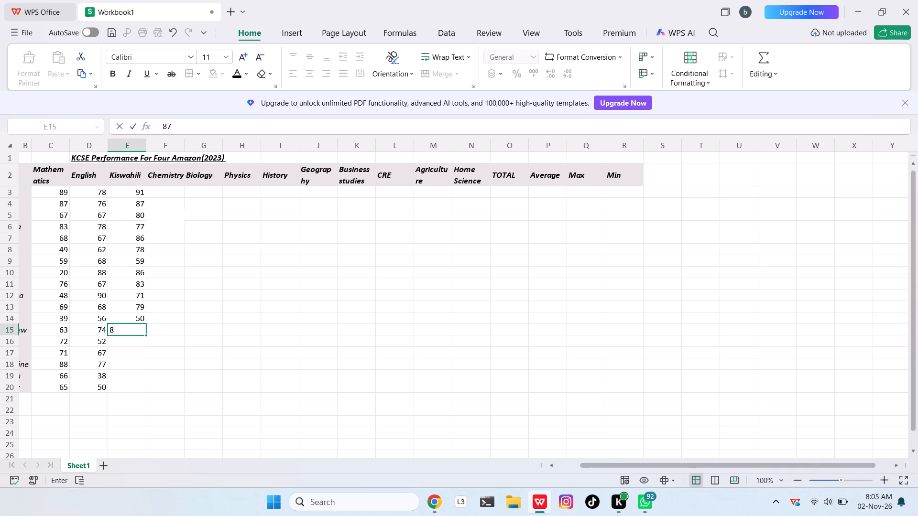
{"action": "key", "text": "Return"}
{"action": "type", "text": "86"}
{"action": "key", "text": "Return"}
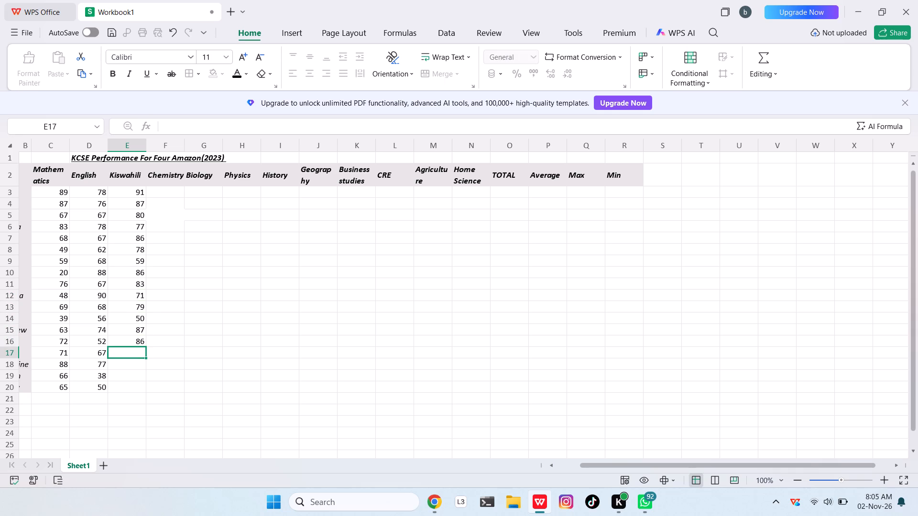
{"action": "type", "text": "57"}
{"action": "key", "text": "Return"}
{"action": "type", "text": "70"}
{"action": "key", "text": "Return"}
{"action": "type", "text": "69"}
{"action": "key", "text": "Return"}
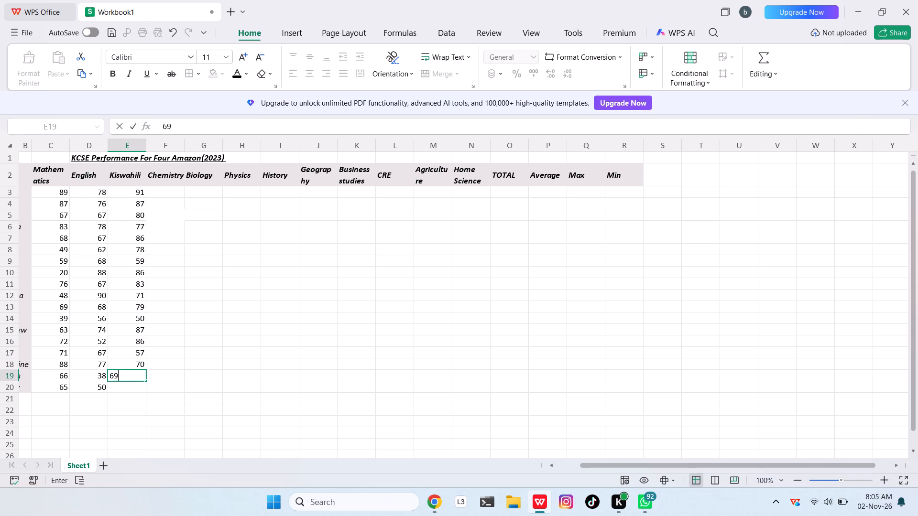
{"action": "type", "text": "55"}
{"action": "key", "text": "Return"}
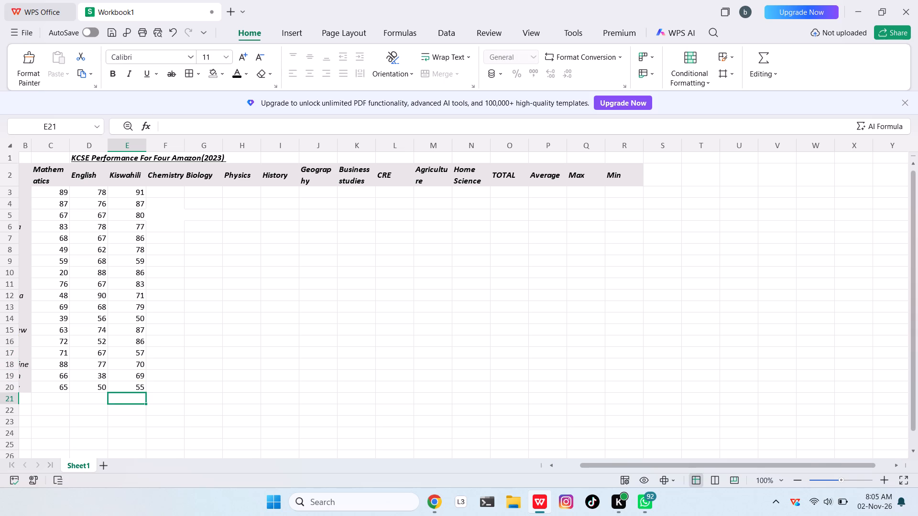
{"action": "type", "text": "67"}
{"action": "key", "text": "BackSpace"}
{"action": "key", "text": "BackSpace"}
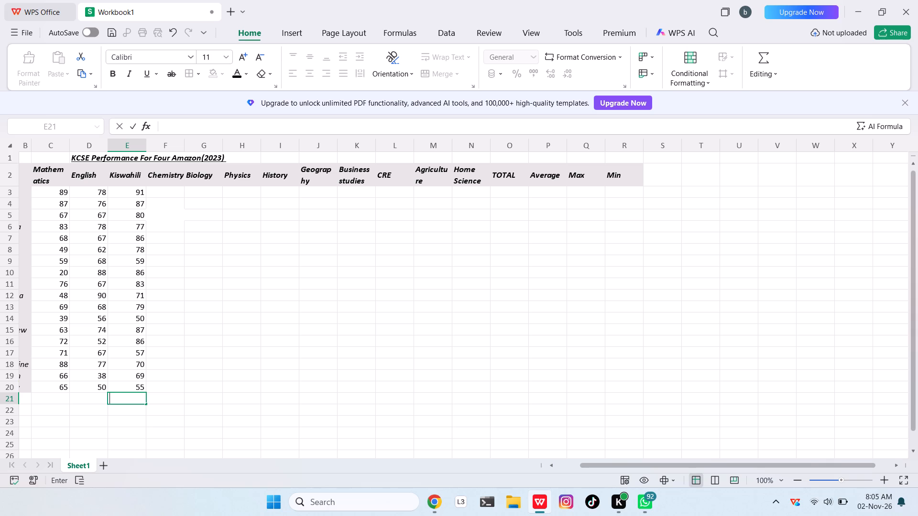
Enter the Chemistry marks for Brian through Mercy in F3:F8: 78, 67, 46, 56, 65, 75.
{"action": "left_click", "coordinate": [170, 190]}
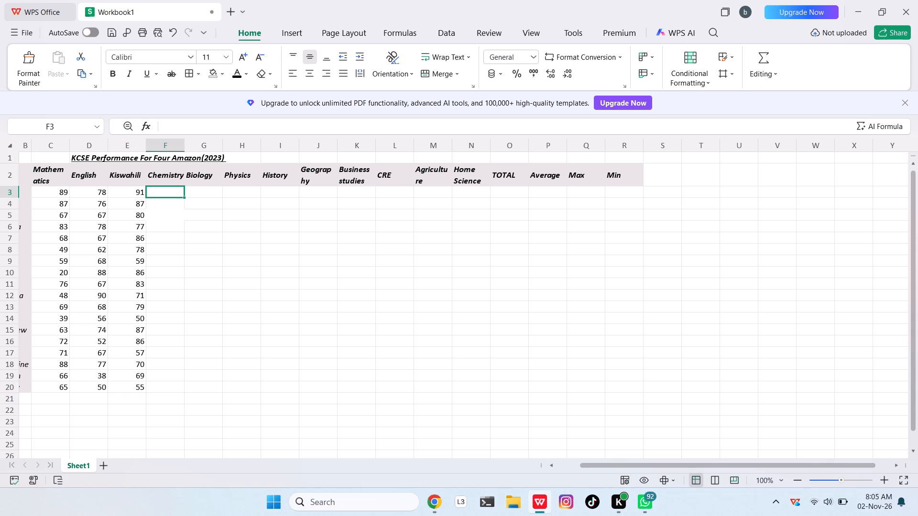
{"action": "type", "text": "78"}
{"action": "key", "text": "Return"}
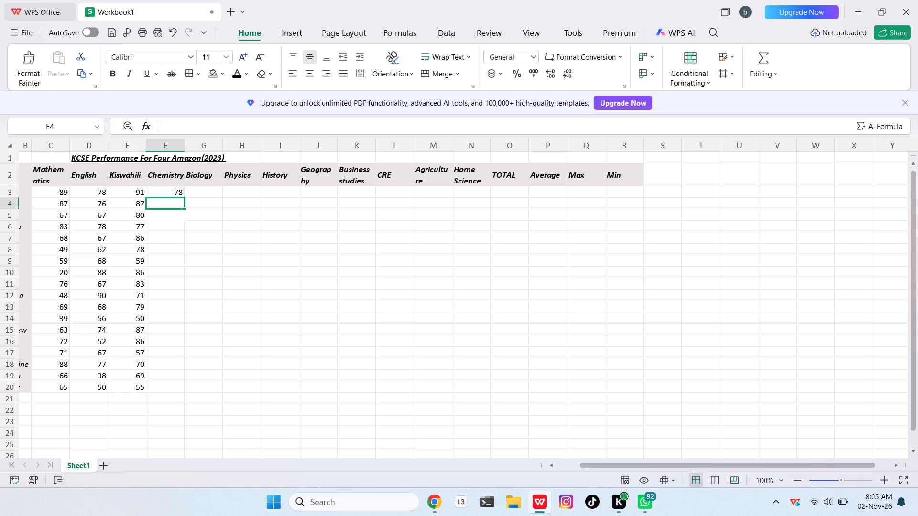
{"action": "type", "text": "67"}
{"action": "key", "text": "Return"}
{"action": "type", "text": "46"}
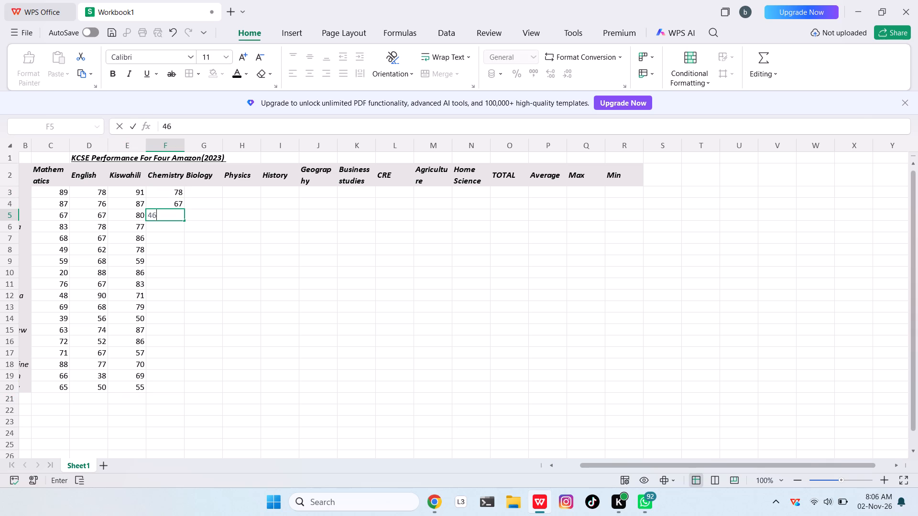
{"action": "key", "text": "Return"}
{"action": "type", "text": "56"}
{"action": "key", "text": "Return"}
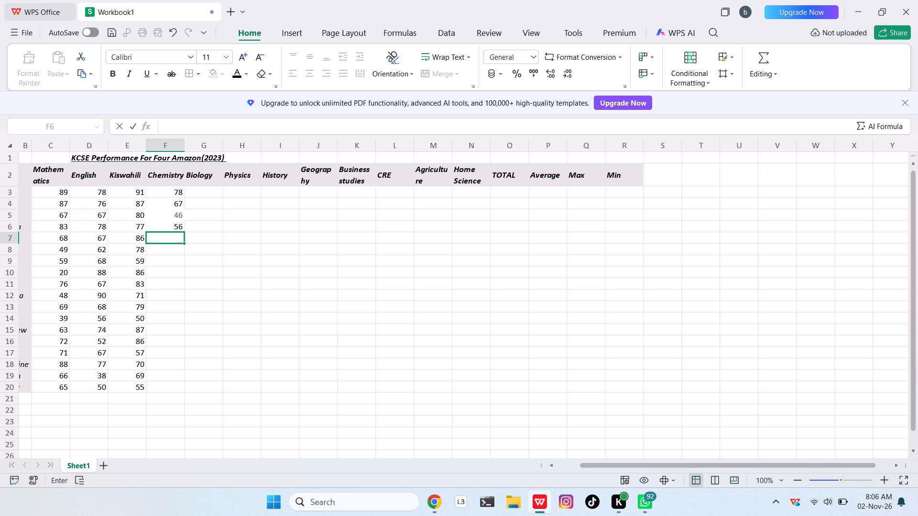
{"action": "type", "text": "65"}
{"action": "key", "text": "Return"}
{"action": "type", "text": "75"}
{"action": "key", "text": "Return"}
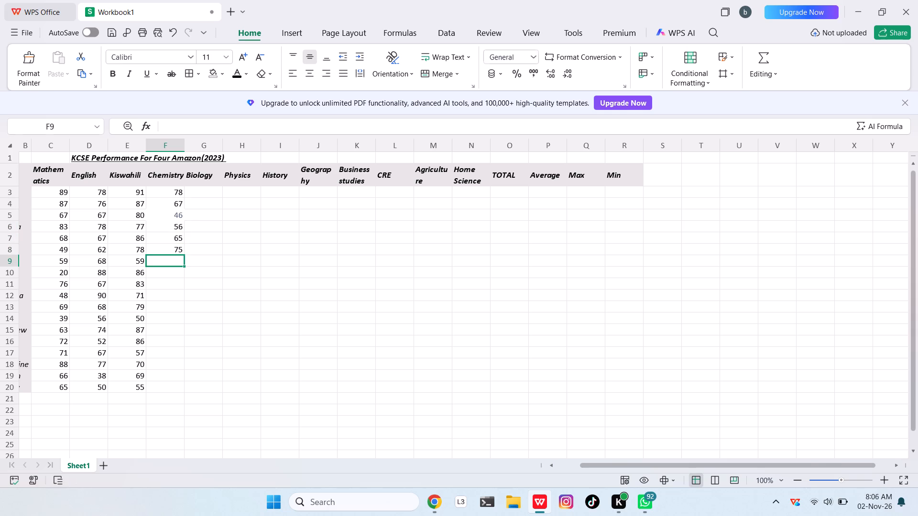
Enter the Chemistry marks for Jack through Valary in F9:F14: 38, 67, 56, 64, 53, 64.
{"action": "type", "text": "38"}
{"action": "key", "text": "Return"}
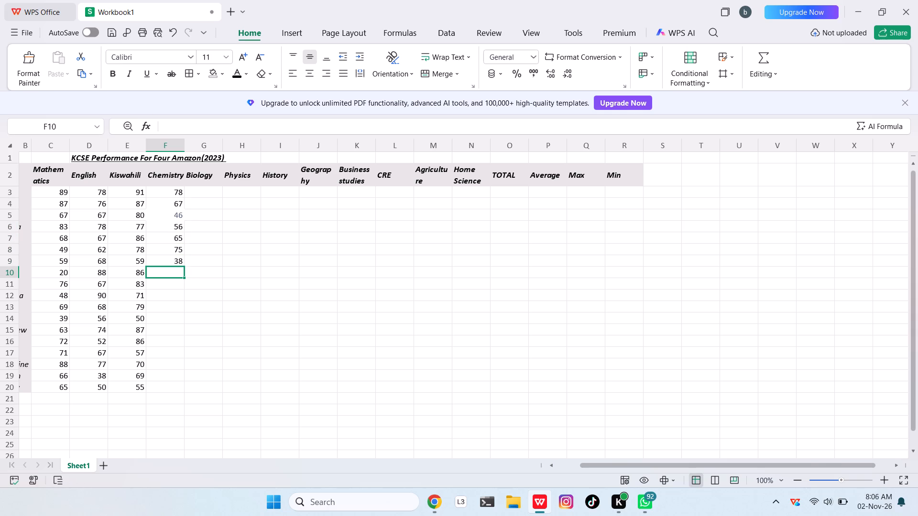
{"action": "type", "text": "67"}
{"action": "key", "text": "Return"}
{"action": "type", "text": "56"}
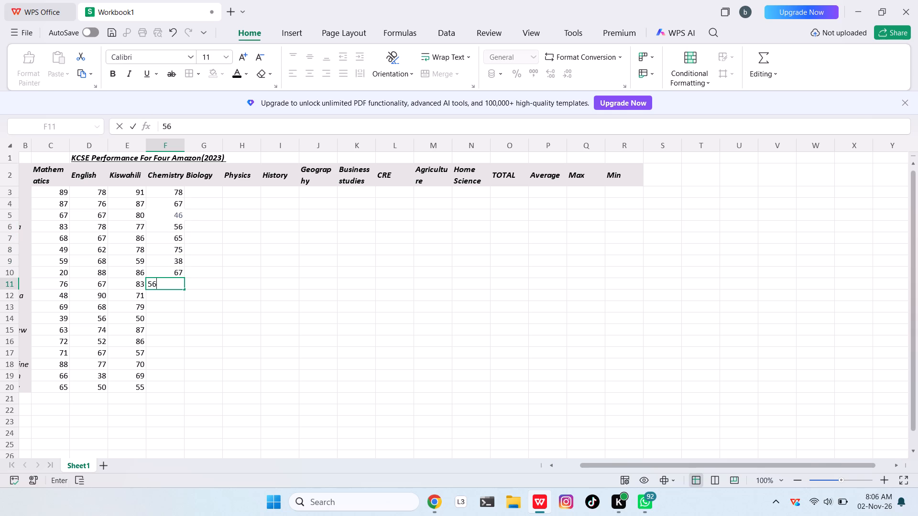
{"action": "key", "text": "Return"}
{"action": "type", "text": "64"}
{"action": "key", "text": "Return"}
{"action": "type", "text": "53"}
{"action": "key", "text": "Return"}
{"action": "type", "text": "64"}
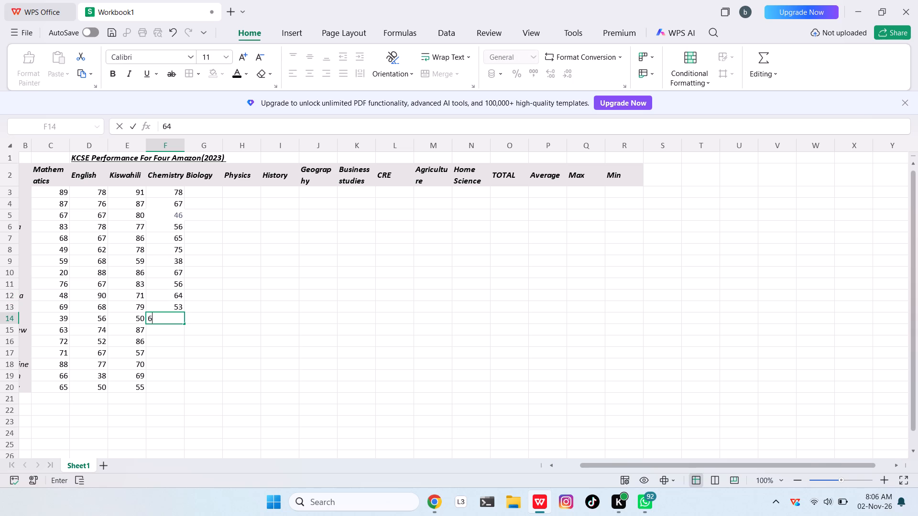
{"action": "key", "text": "Return"}
Enter the Chemistry marks for Matthew through Witney in F15:F20: 46, 67, 77, 56, 64, 58.
{"action": "type", "text": "46"}
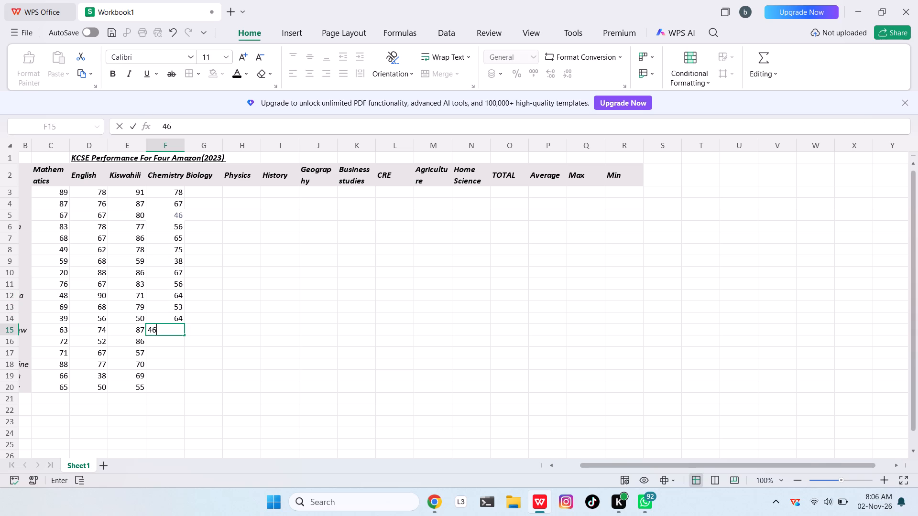
{"action": "key", "text": "Return"}
{"action": "type", "text": "67"}
{"action": "key", "text": "Return"}
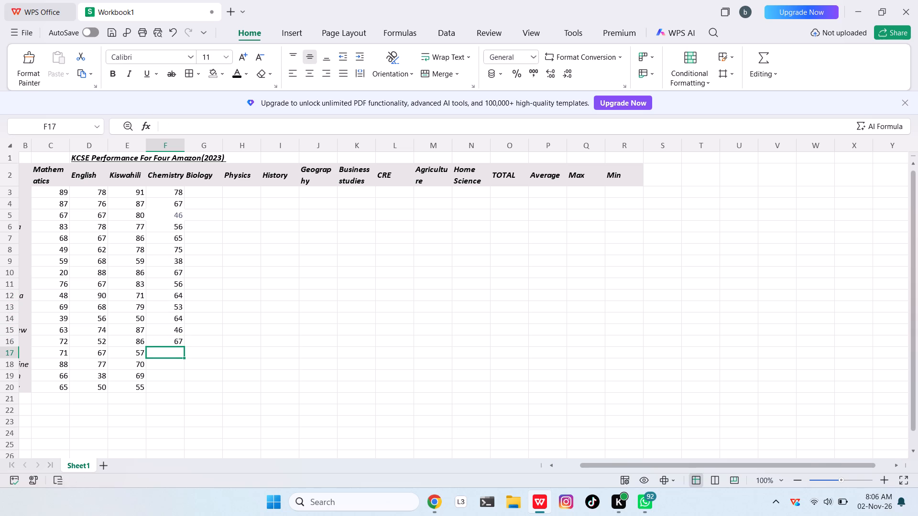
{"action": "type", "text": "77"}
{"action": "key", "text": "Return"}
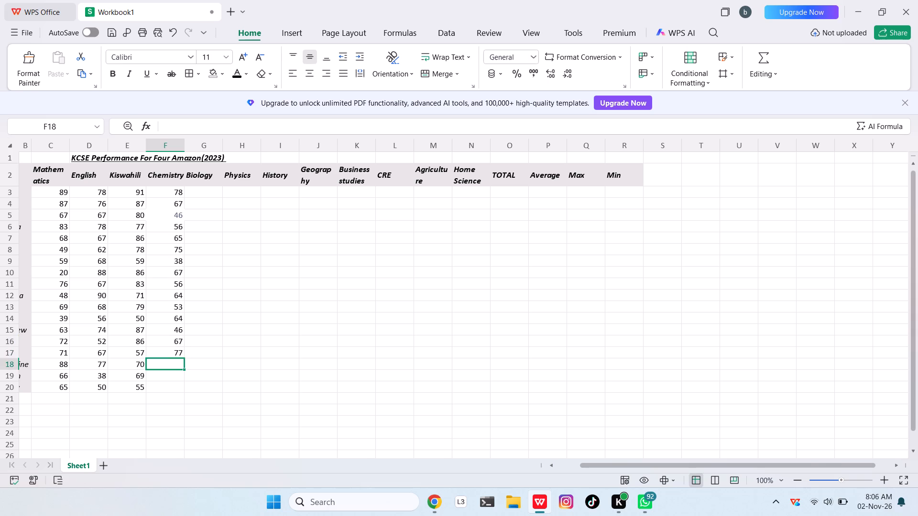
{"action": "type", "text": "56"}
{"action": "key", "text": "Return"}
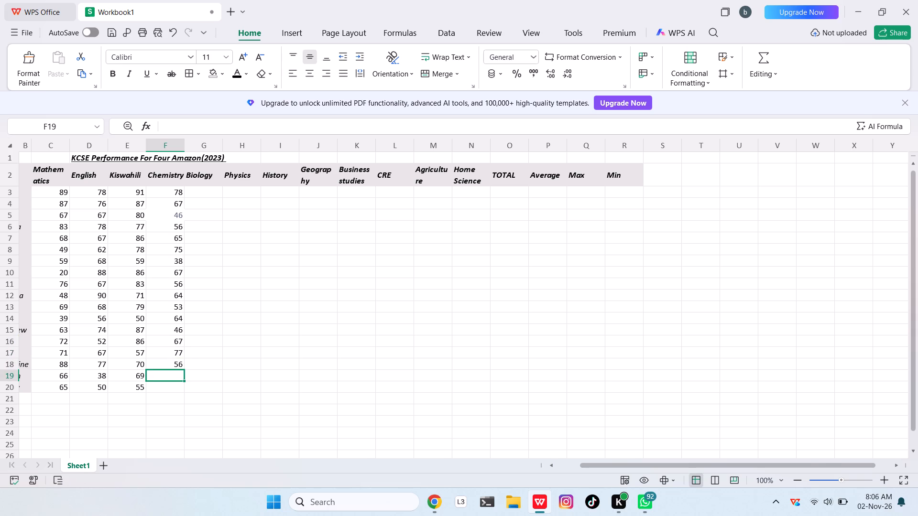
{"action": "type", "text": "64"}
{"action": "key", "text": "Return"}
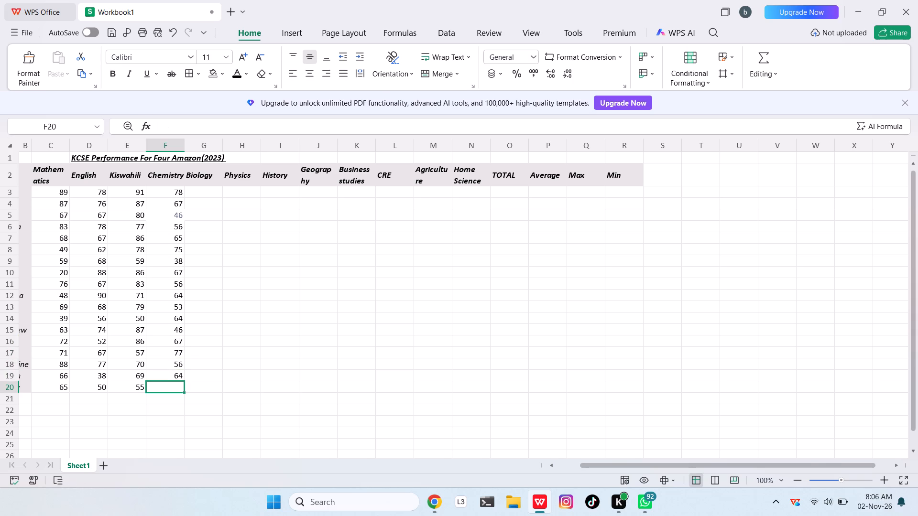
{"action": "type", "text": "58"}
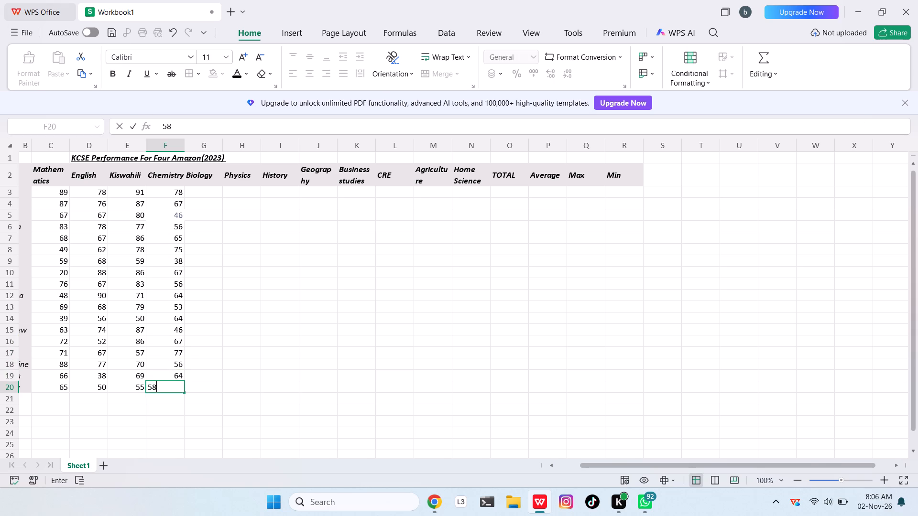
{"action": "left_click_drag", "start_coordinate": [204, 191], "coordinate": [0, 208]}
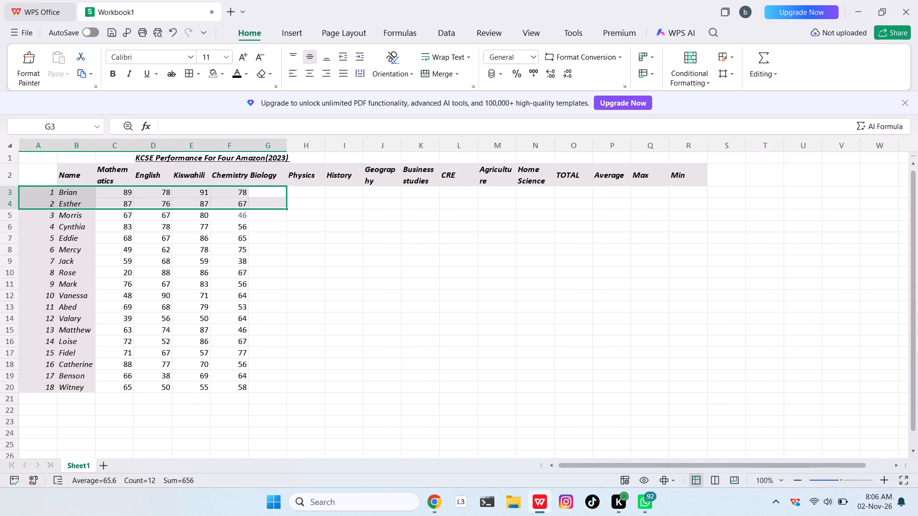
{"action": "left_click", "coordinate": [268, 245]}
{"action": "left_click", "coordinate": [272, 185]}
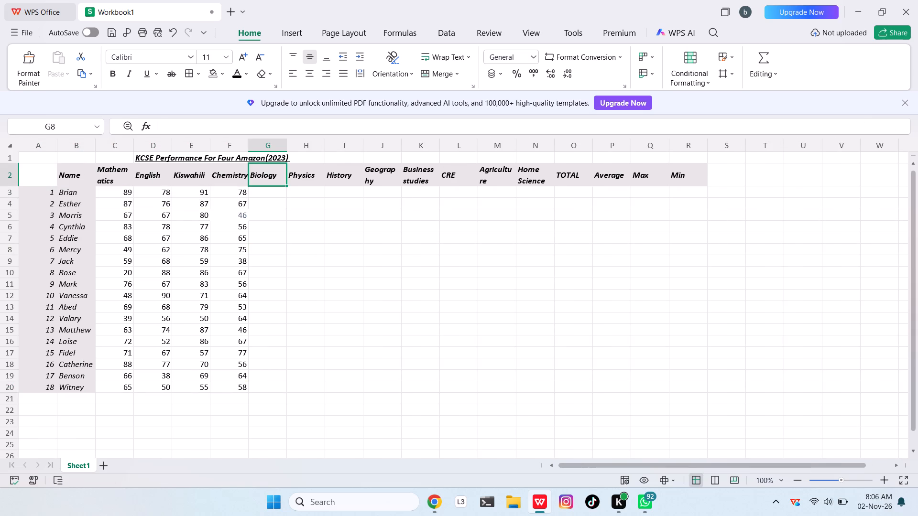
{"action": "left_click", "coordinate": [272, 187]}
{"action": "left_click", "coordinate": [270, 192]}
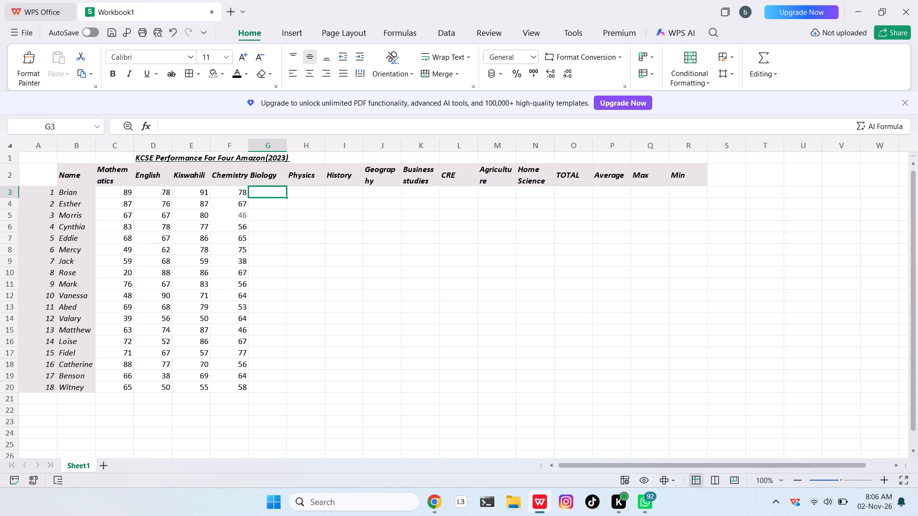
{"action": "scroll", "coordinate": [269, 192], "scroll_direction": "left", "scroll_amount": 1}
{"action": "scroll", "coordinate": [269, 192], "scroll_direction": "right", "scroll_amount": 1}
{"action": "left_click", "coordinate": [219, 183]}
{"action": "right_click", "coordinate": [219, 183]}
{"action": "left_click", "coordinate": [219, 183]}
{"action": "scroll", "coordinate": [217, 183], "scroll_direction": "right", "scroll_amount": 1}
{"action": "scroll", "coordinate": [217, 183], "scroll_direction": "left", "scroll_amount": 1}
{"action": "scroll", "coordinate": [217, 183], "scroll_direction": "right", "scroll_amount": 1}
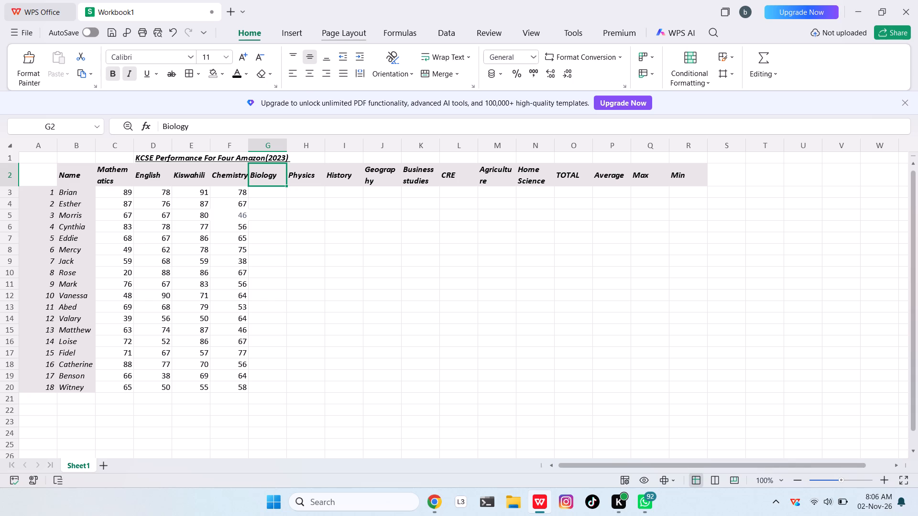
Select Brian's empty Biology mark cell, G3.
{"action": "left_click", "coordinate": [259, 196]}
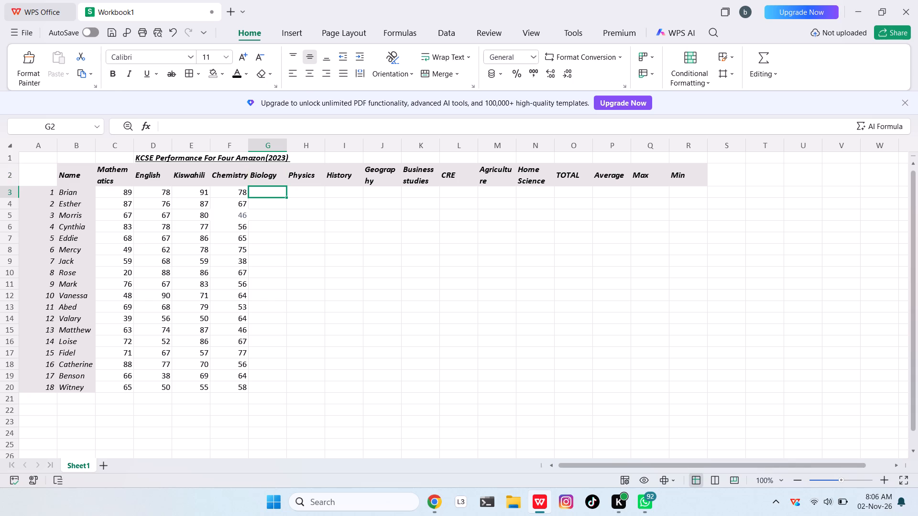
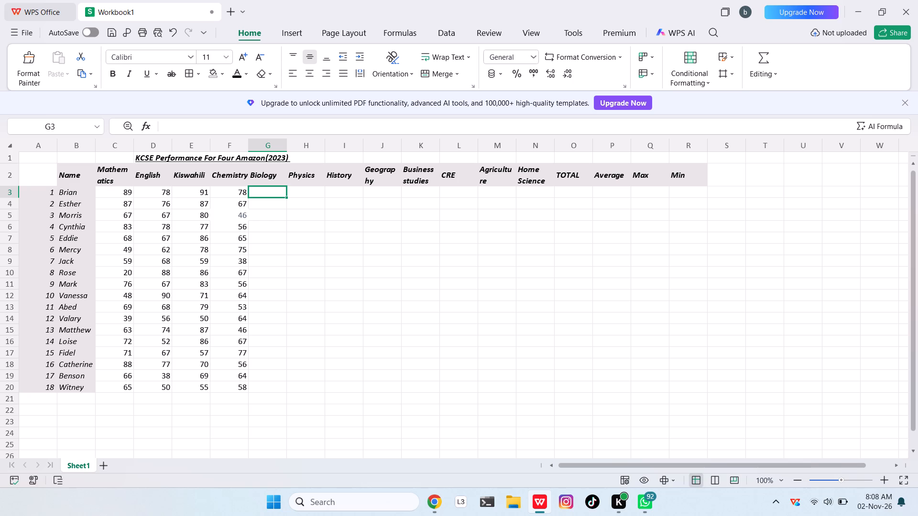
Enter the Biology marks for Brian, Esther and Morris in G3:G5: 56, 67, 65.
{"action": "type", "text": "56"}
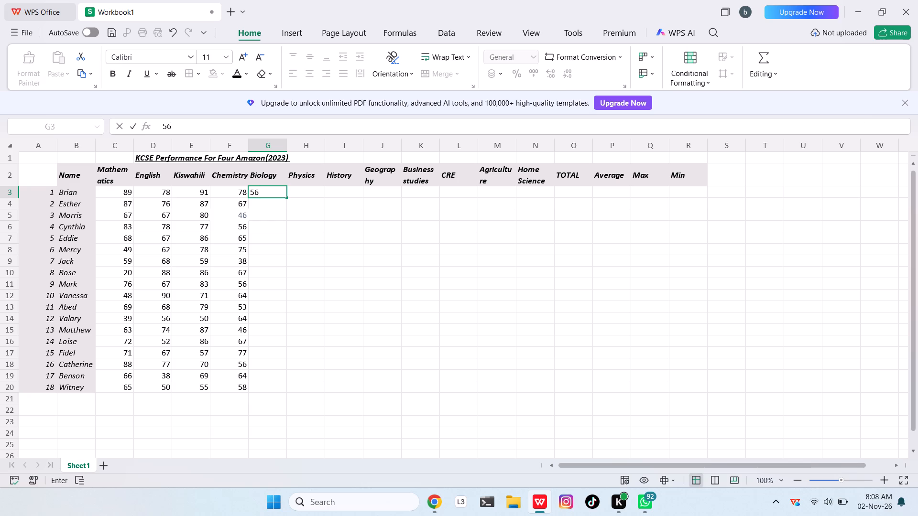
{"action": "key", "text": "Return"}
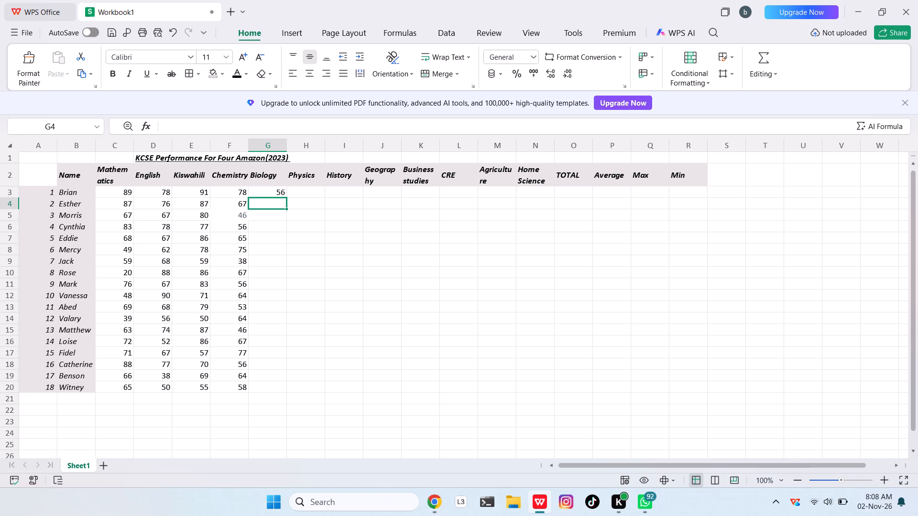
{"action": "type", "text": "98"}
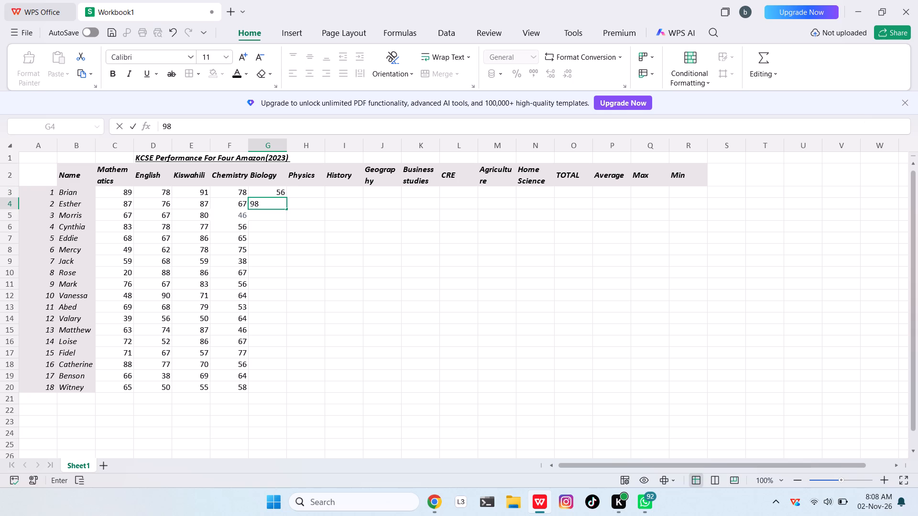
{"action": "key", "text": "BackSpace"}
{"action": "key", "text": "BackSpace"}
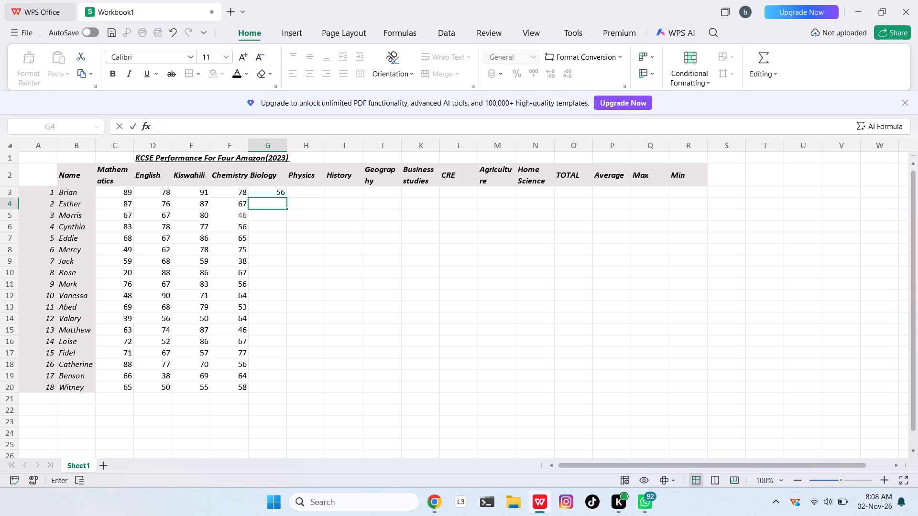
{"action": "type", "text": "67"}
{"action": "key", "text": "Return"}
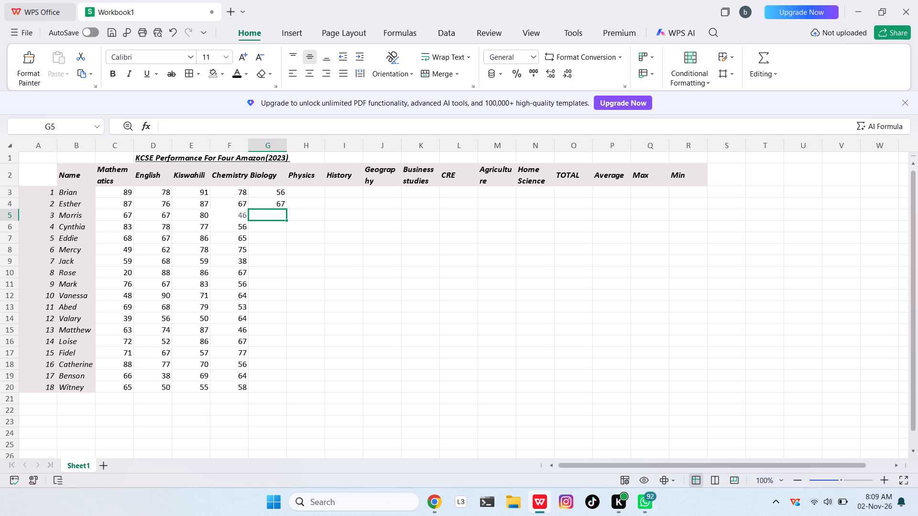
{"action": "type", "text": "65"}
{"action": "key", "text": "Return"}
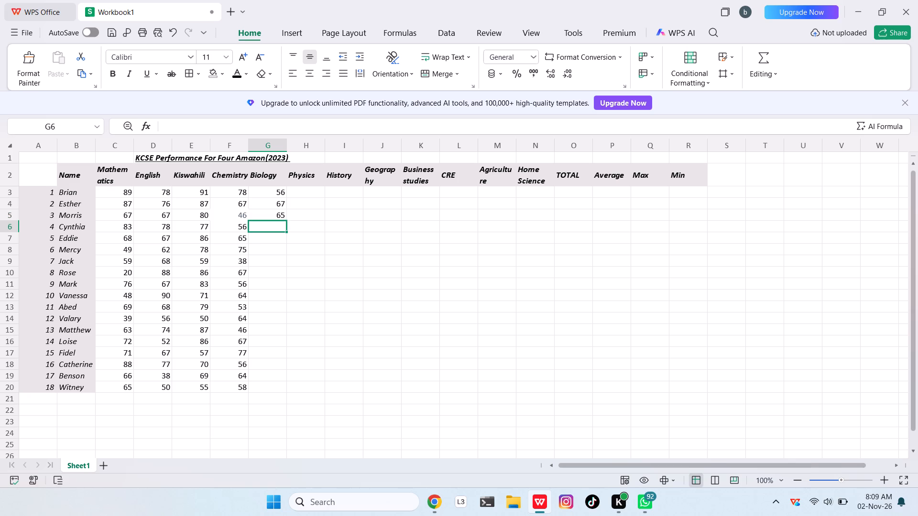
Enter the Biology marks for Cynthia through Jack in G6:G9: 56, 73, 37, 87.
{"action": "type", "text": "56"}
{"action": "key", "text": "Return"}
{"action": "type", "text": "73"}
{"action": "key", "text": "Return"}
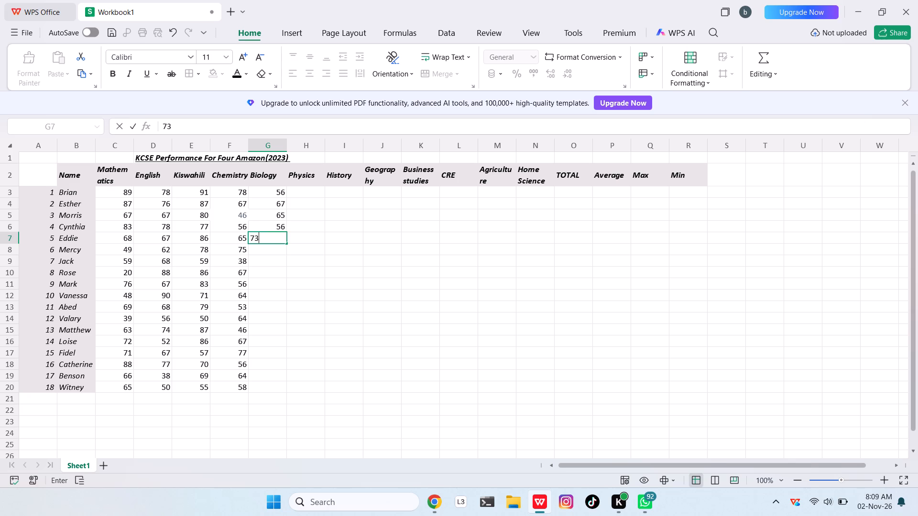
{"action": "type", "text": "37"}
{"action": "key", "text": "Return"}
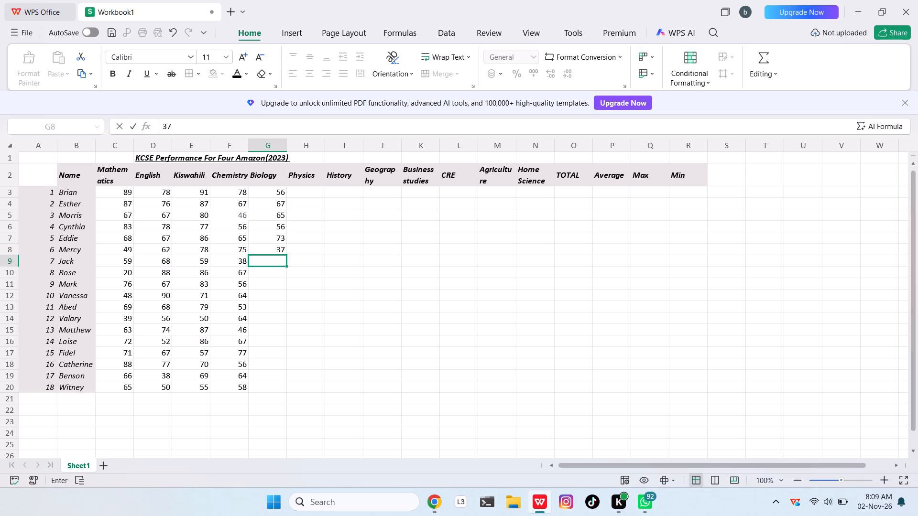
{"action": "type", "text": "87"}
{"action": "key", "text": "Return"}
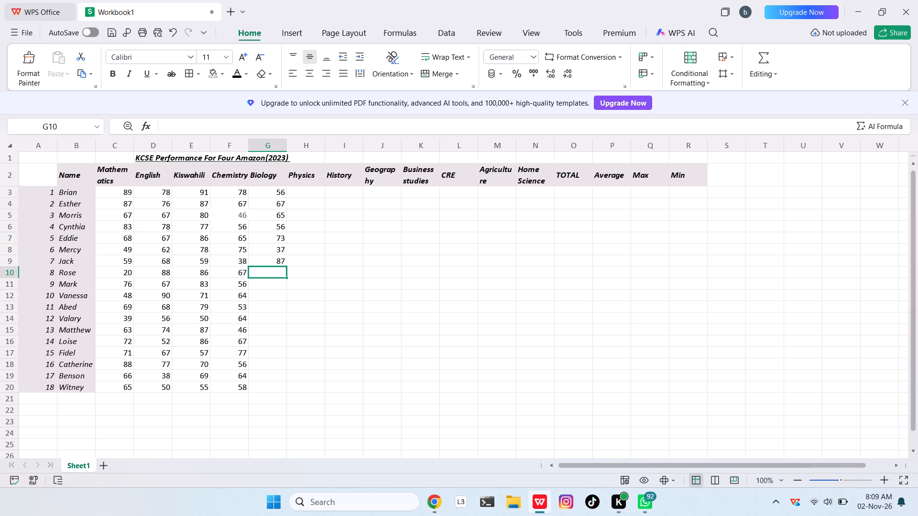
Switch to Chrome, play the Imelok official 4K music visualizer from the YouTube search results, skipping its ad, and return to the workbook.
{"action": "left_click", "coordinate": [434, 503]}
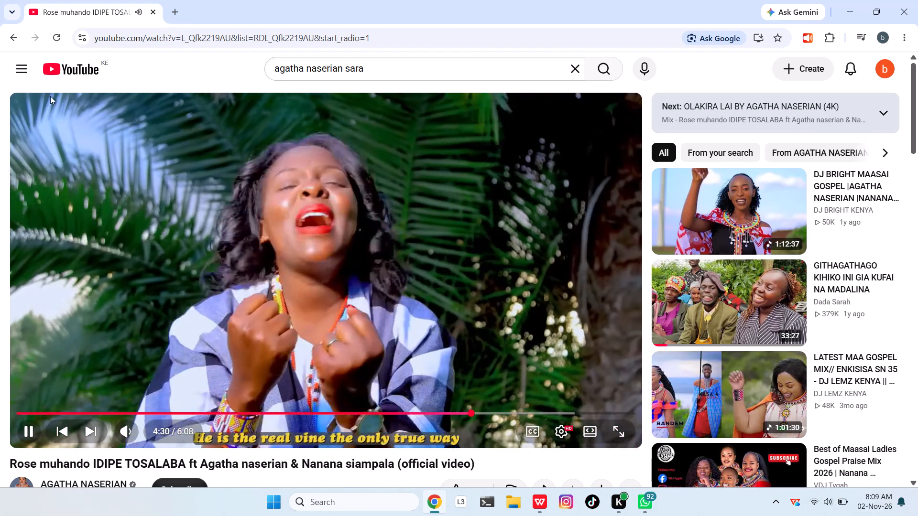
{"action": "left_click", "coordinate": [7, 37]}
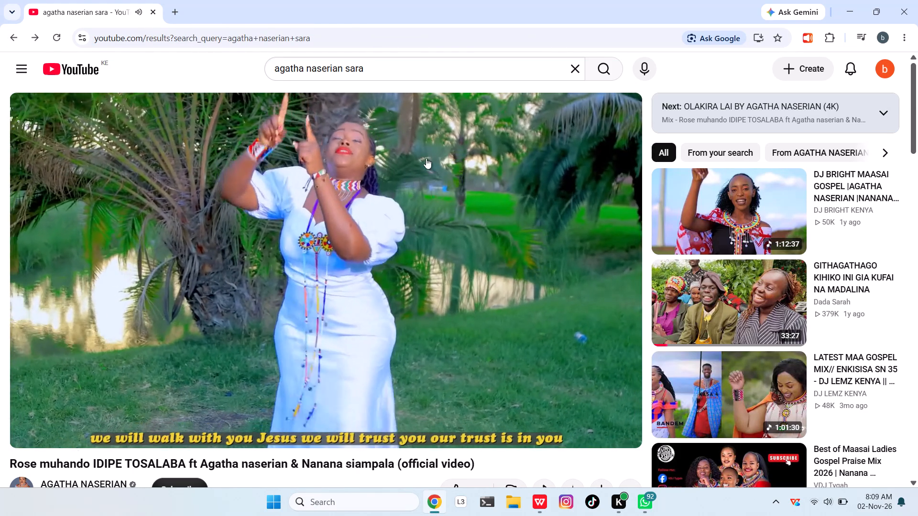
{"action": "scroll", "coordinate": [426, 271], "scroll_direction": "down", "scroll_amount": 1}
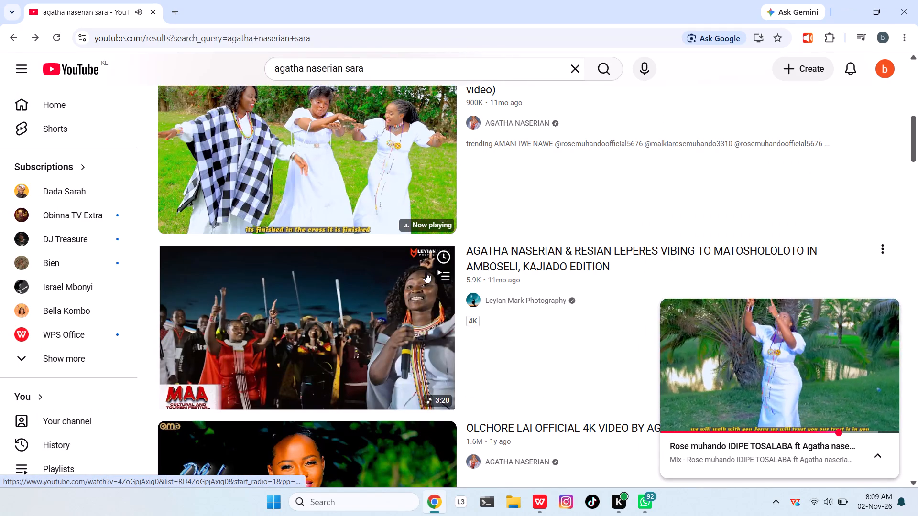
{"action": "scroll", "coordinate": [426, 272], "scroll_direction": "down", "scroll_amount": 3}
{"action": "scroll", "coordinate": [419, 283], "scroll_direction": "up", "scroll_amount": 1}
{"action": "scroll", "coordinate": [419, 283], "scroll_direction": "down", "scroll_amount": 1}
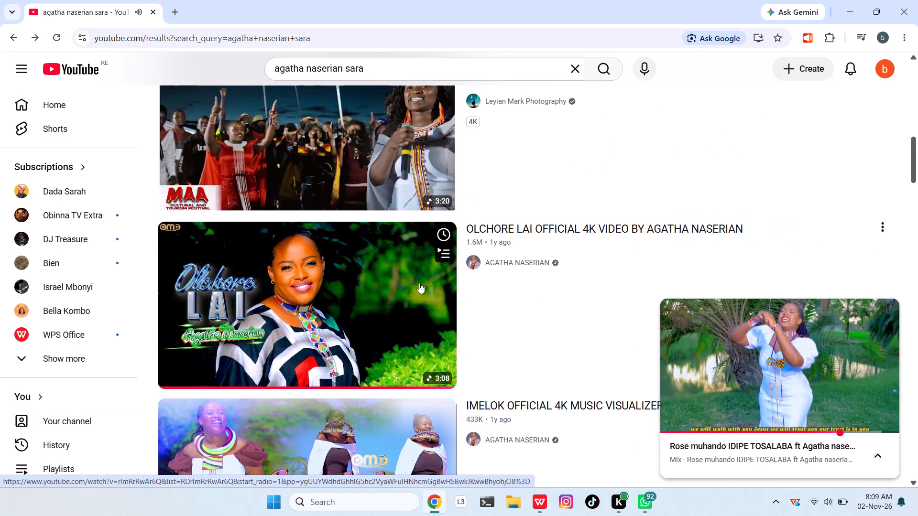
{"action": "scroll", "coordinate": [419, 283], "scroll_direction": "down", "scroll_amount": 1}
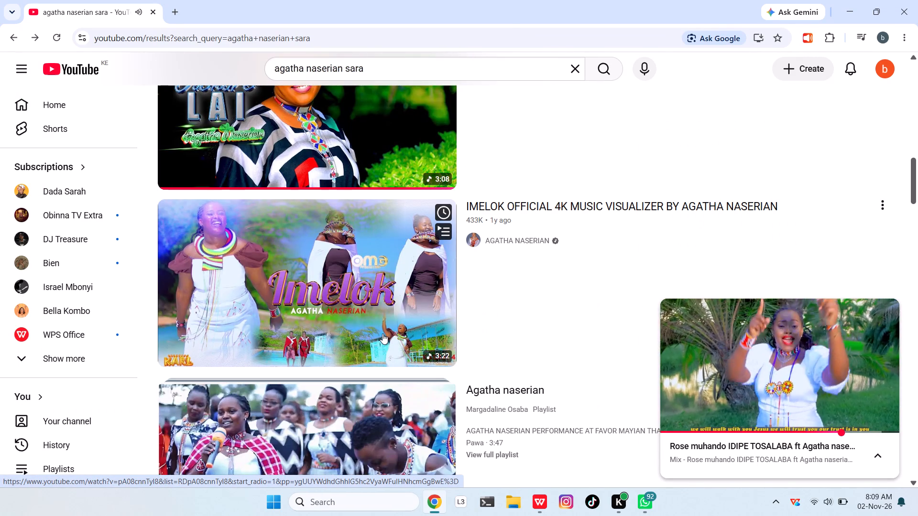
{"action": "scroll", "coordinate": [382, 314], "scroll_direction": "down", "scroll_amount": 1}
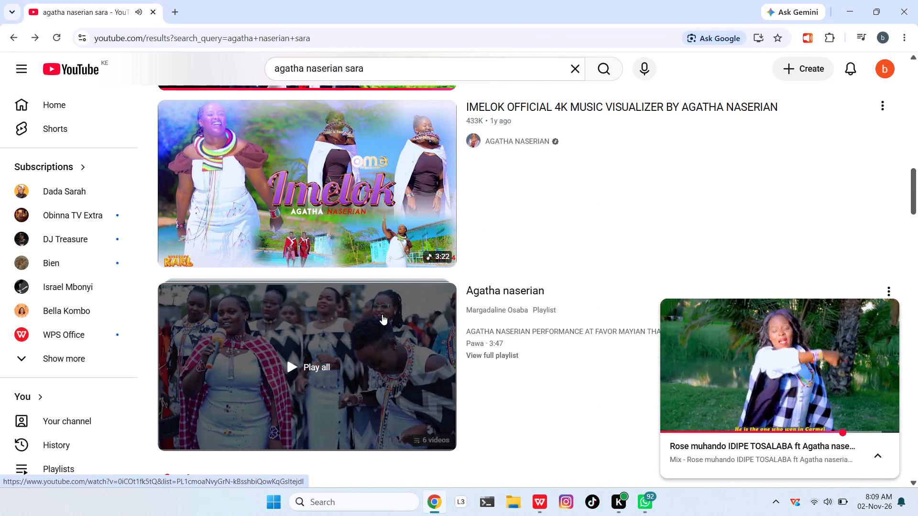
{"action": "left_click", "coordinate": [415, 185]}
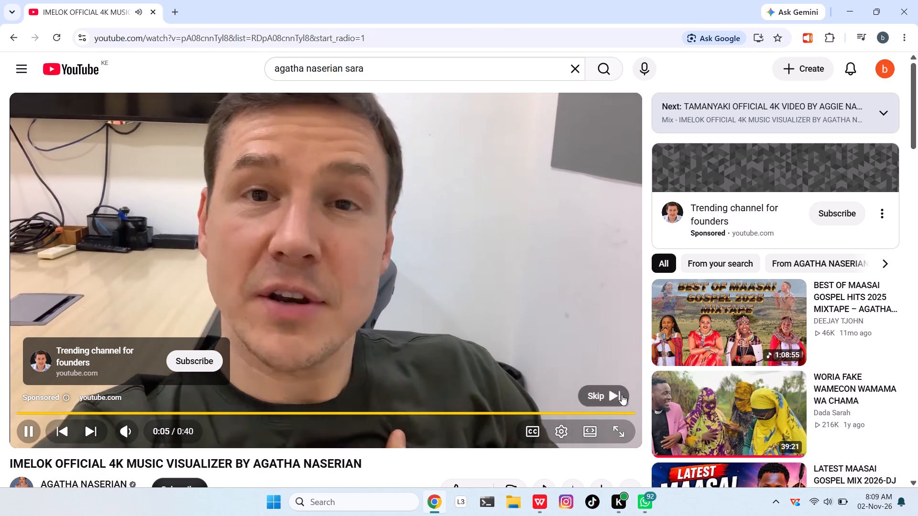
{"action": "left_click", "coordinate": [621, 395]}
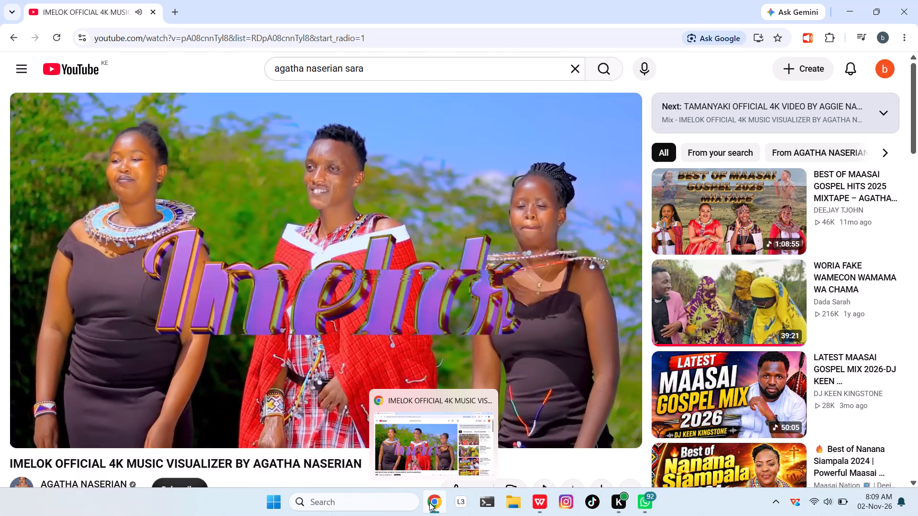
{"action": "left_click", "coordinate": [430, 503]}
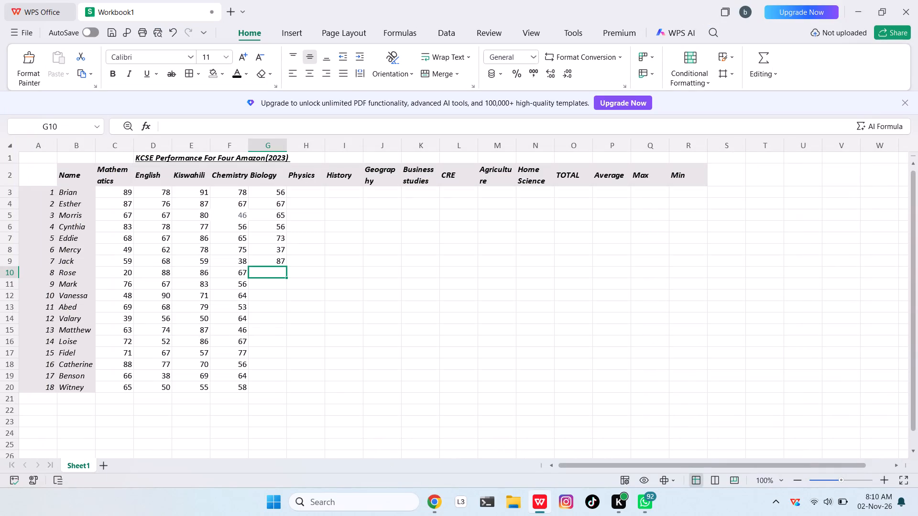
Enter the Biology marks for Rose through Valary in G10:G14: 56, 65, 54, 36, 66.
{"action": "type", "text": "56"}
{"action": "key", "text": "Return"}
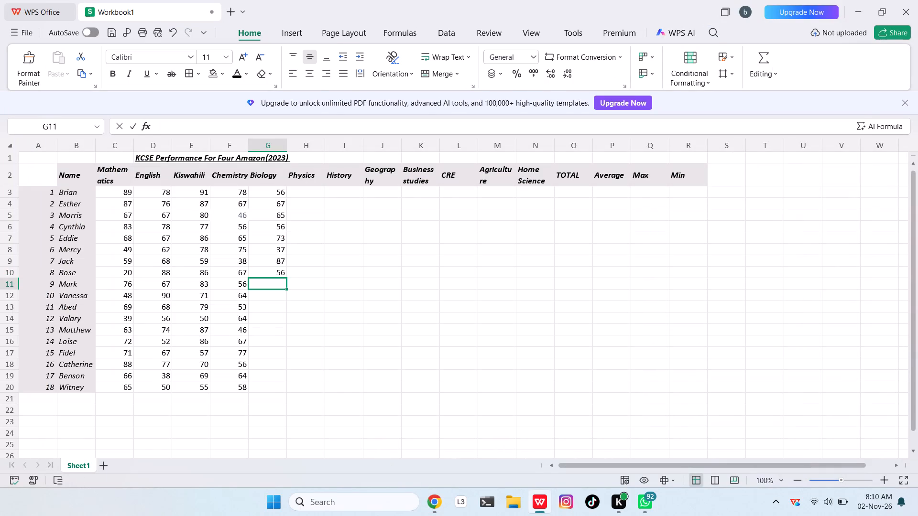
{"action": "type", "text": "65"}
{"action": "key", "text": "Return"}
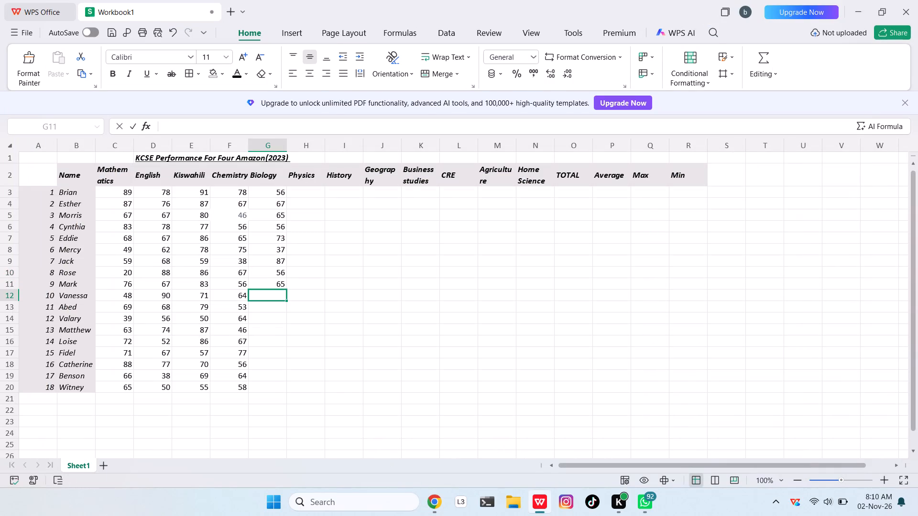
{"action": "type", "text": "54"}
{"action": "key", "text": "Return"}
{"action": "type", "text": "36"}
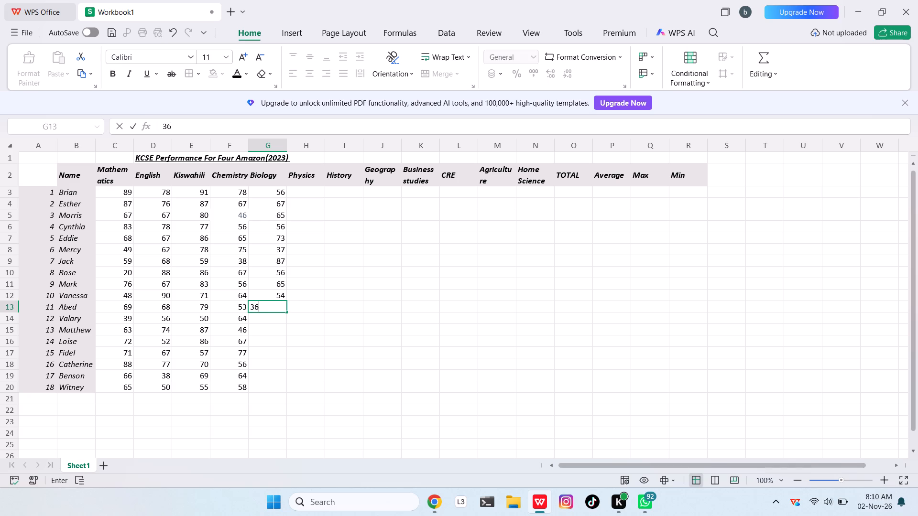
{"action": "key", "text": "Return"}
{"action": "type", "text": "66"}
{"action": "key", "text": "Return"}
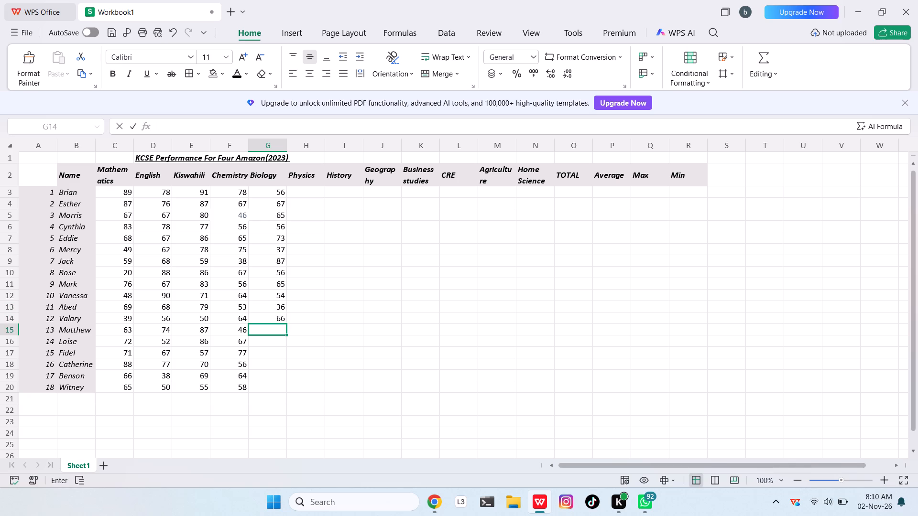
Enter the Biology marks for Matthew through Witney in G15:G20: 40, 55, 46, 53, 36, 81.
{"action": "type", "text": "40"}
{"action": "key", "text": "Return"}
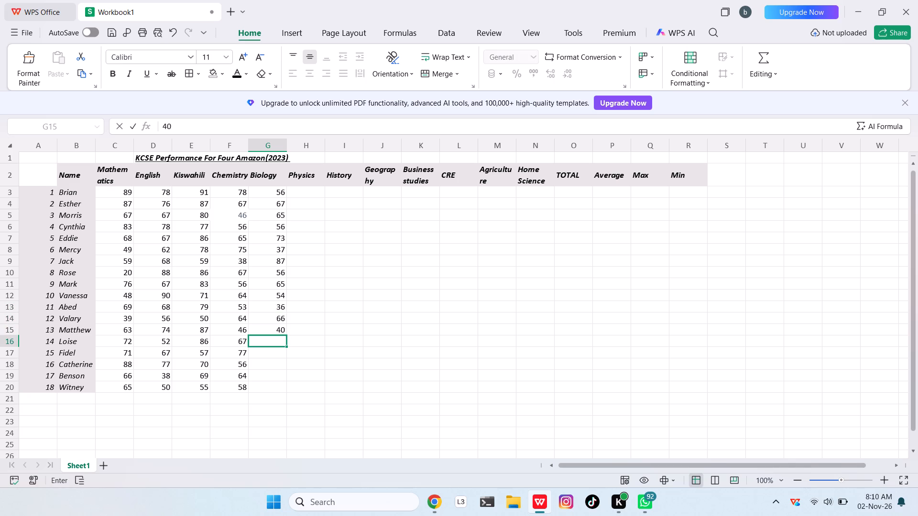
{"action": "type", "text": "55"}
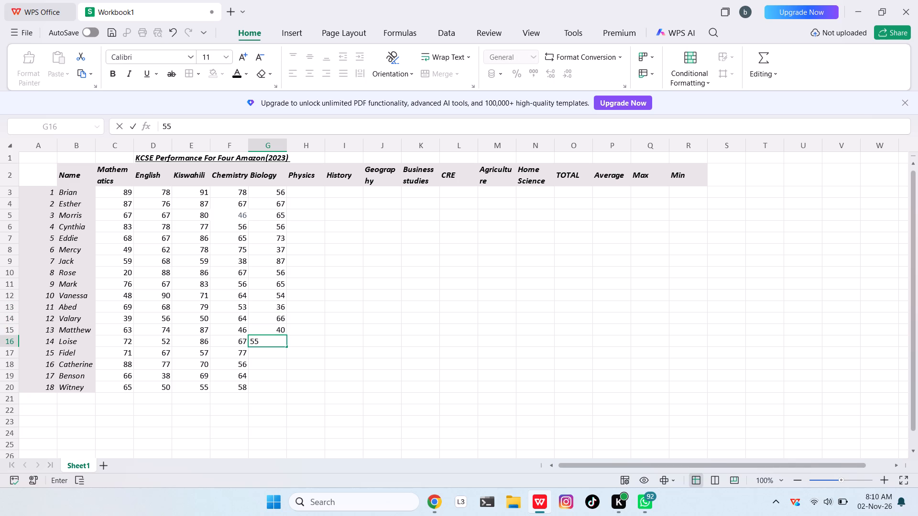
{"action": "key", "text": "Return"}
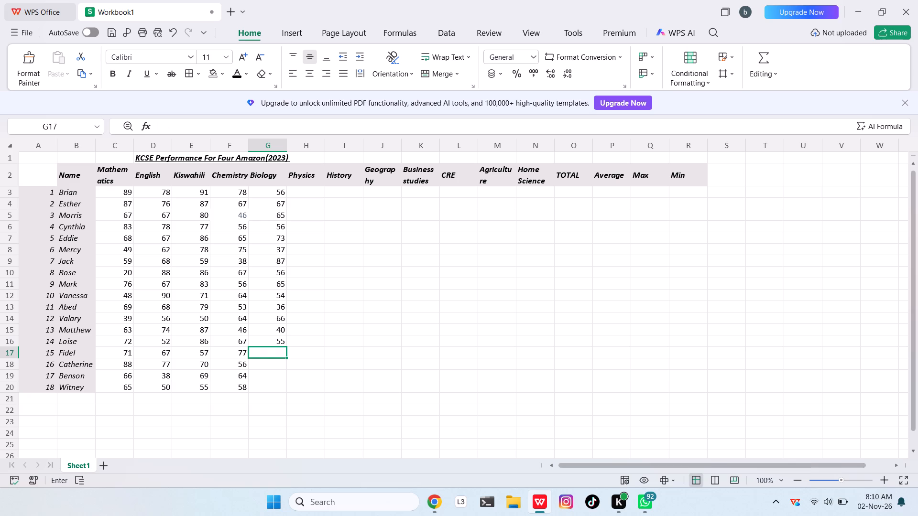
{"action": "type", "text": "46"}
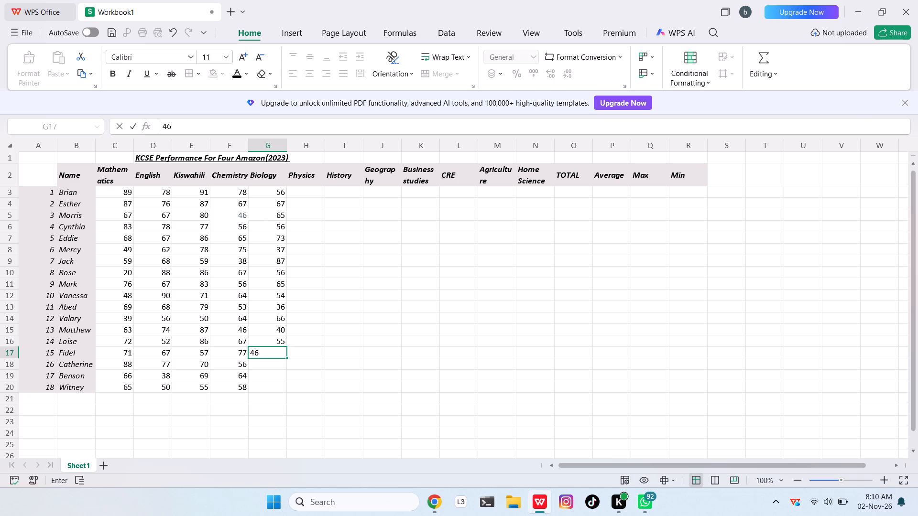
{"action": "key", "text": "Return"}
{"action": "type", "text": "53"}
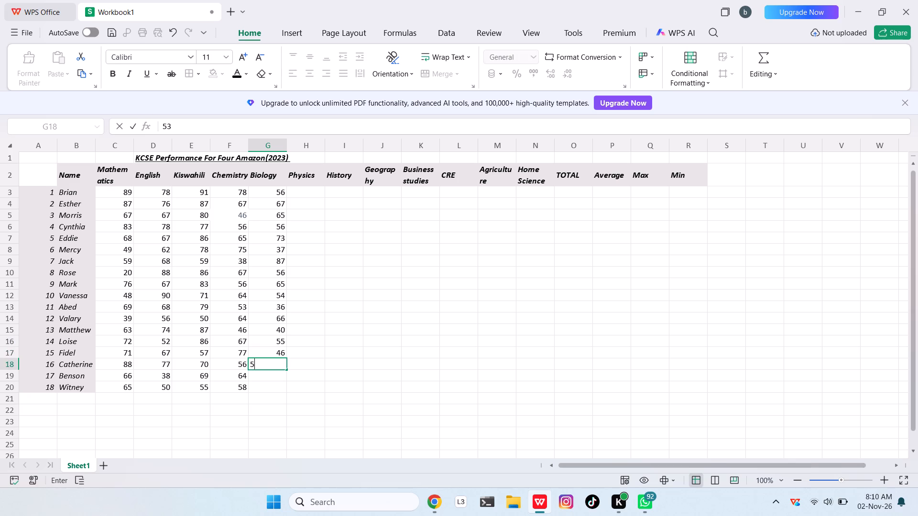
{"action": "key", "text": "Return"}
{"action": "type", "text": "36"}
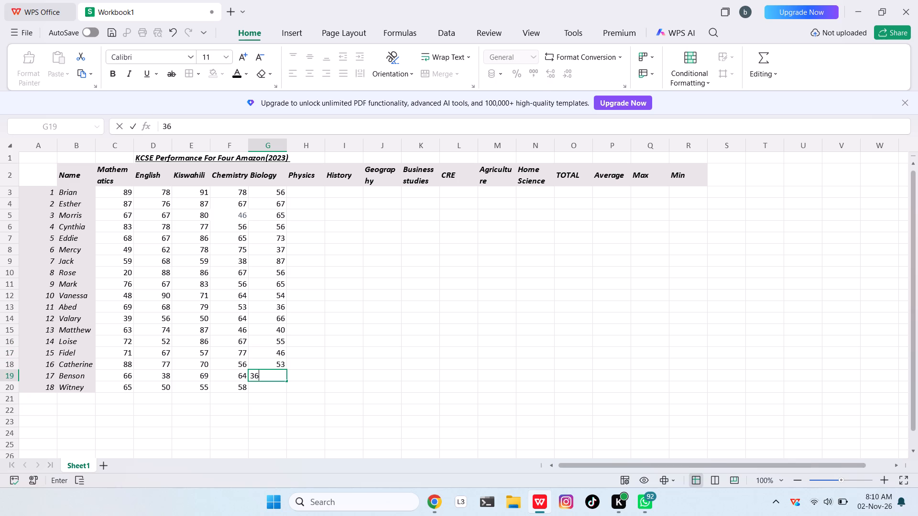
{"action": "key", "text": "Return"}
{"action": "key", "text": "8"}
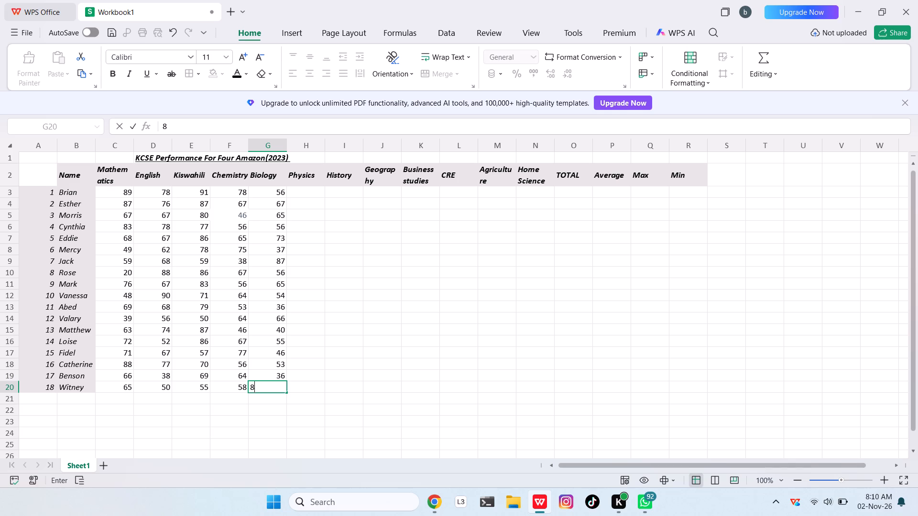
{"action": "key", "text": "1"}
{"action": "key", "text": "Return"}
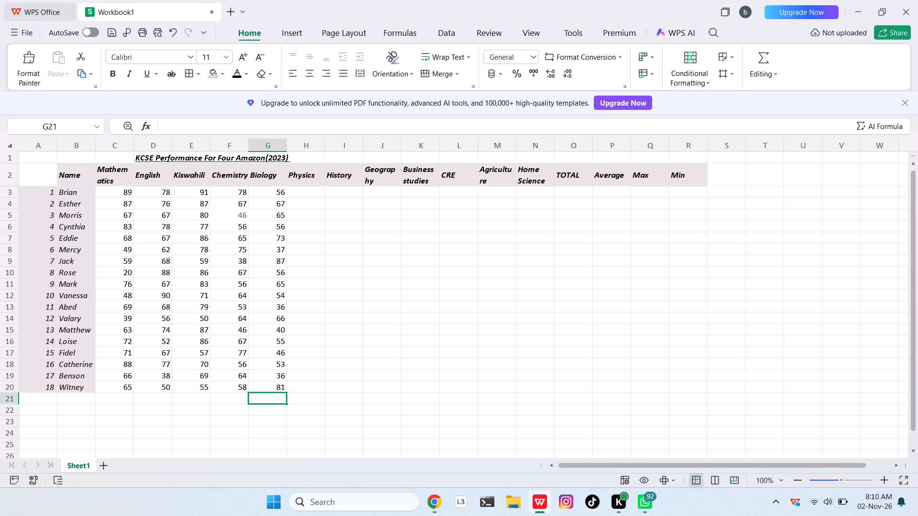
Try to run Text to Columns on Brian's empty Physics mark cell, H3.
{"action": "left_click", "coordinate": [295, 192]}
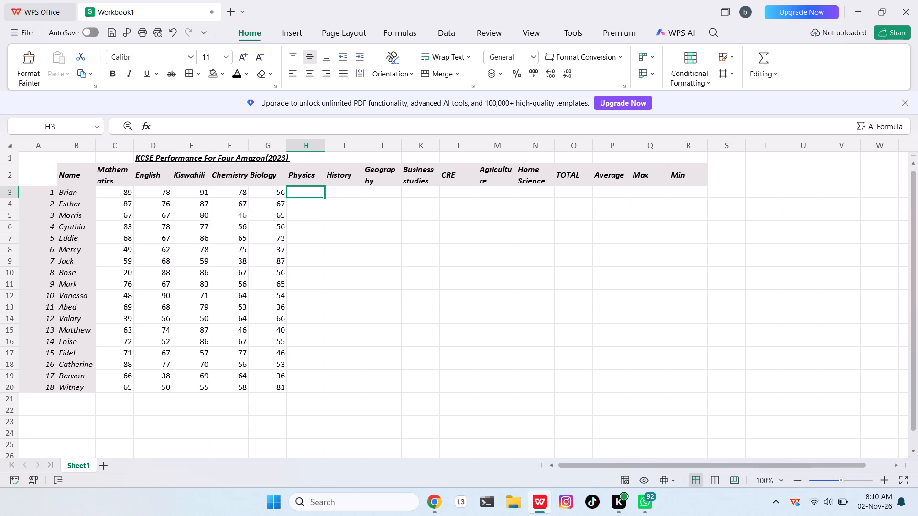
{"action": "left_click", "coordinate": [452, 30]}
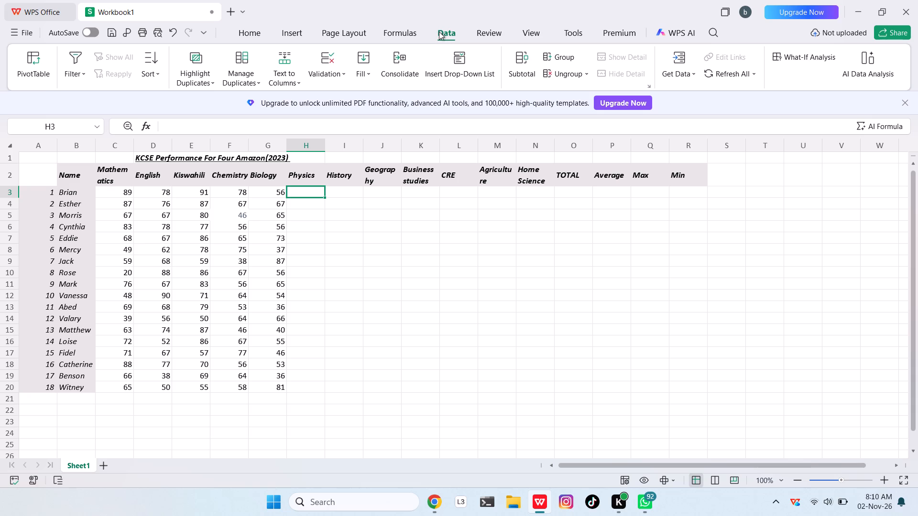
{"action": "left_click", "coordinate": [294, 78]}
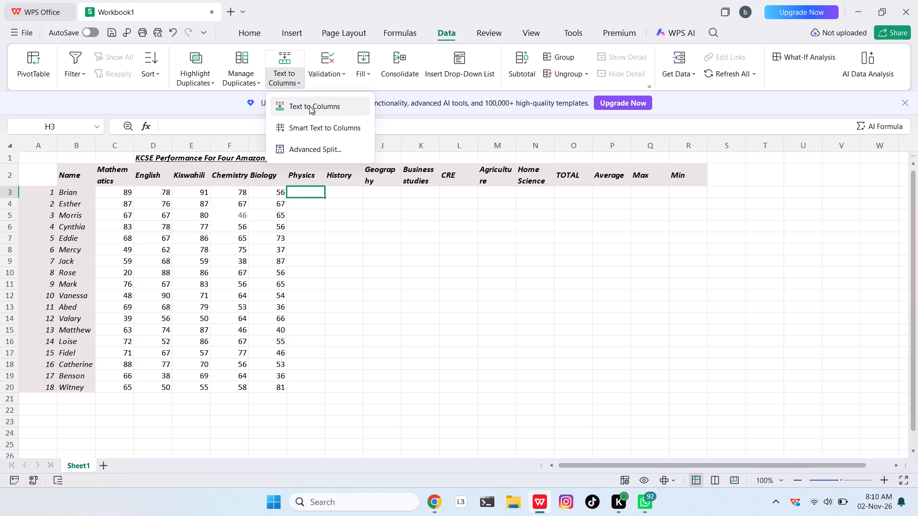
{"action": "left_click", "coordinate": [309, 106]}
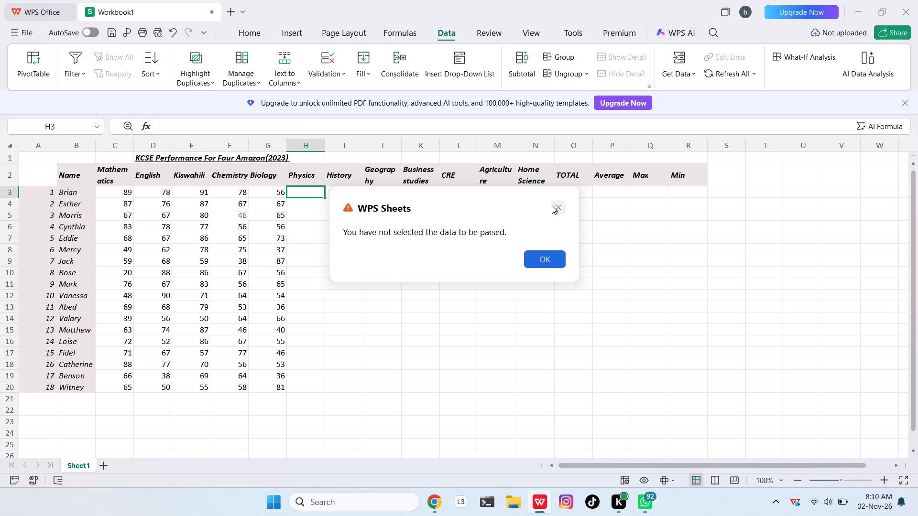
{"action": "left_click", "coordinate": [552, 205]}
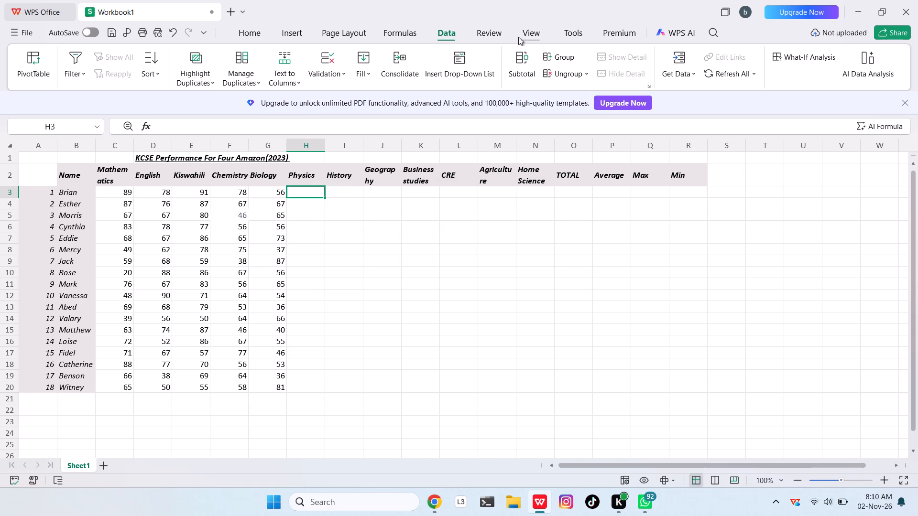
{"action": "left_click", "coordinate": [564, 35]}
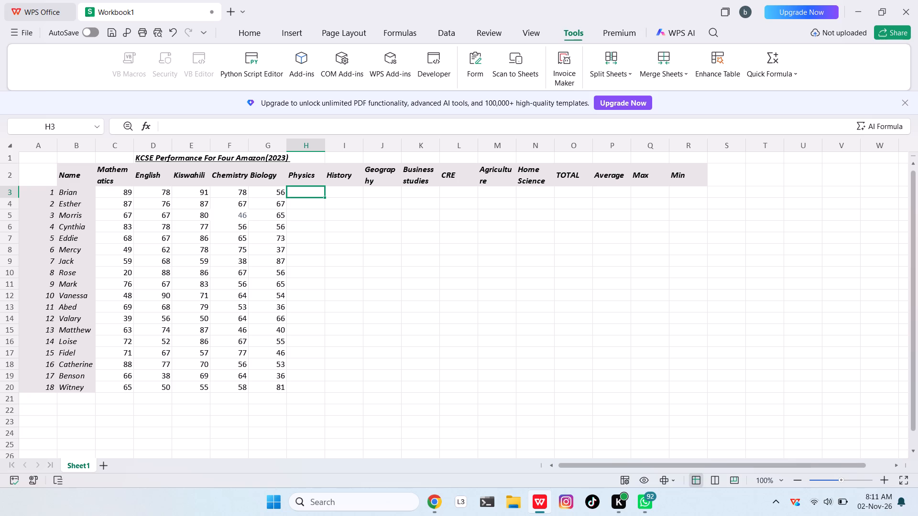
Enter the Physics marks for Brian through Mercy in H3:H8: 67, 56, 47, 39, 50, 65.
{"action": "type", "text": "67"}
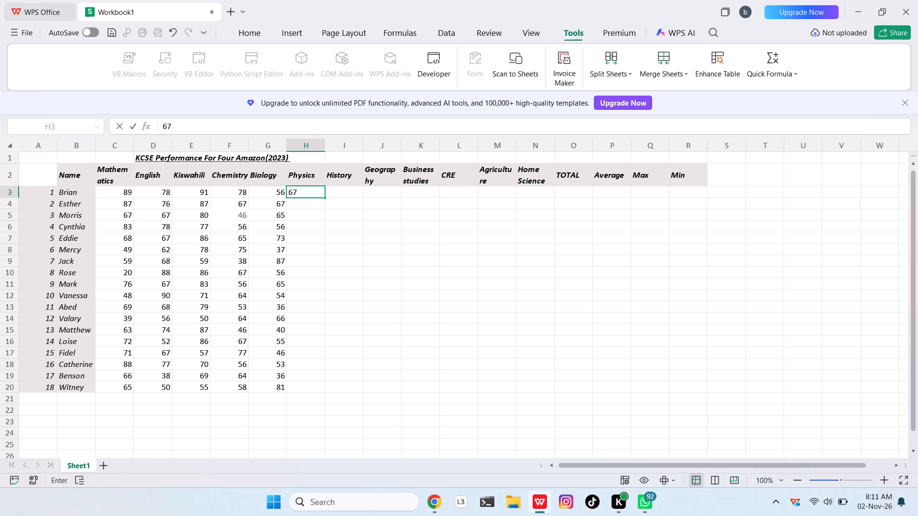
{"action": "key", "text": "Return"}
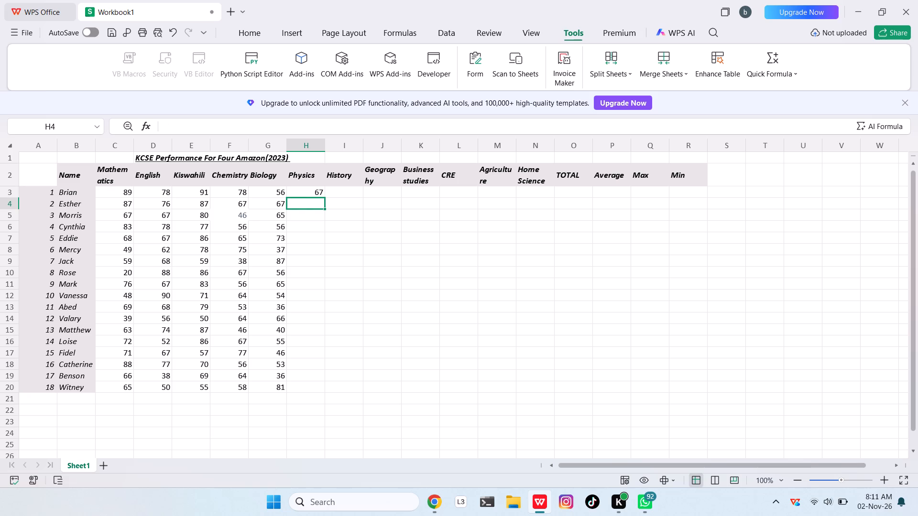
{"action": "type", "text": "56"}
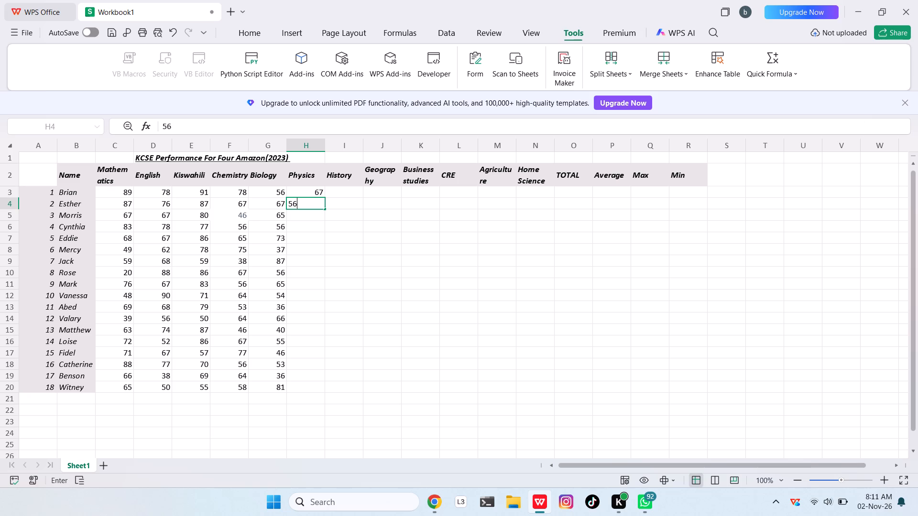
{"action": "key", "text": "Return"}
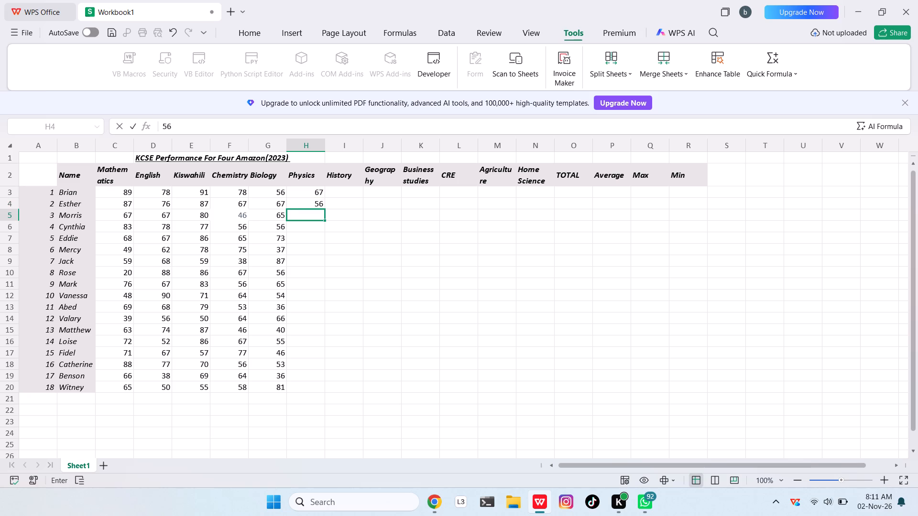
{"action": "type", "text": "47"}
{"action": "key", "text": "Return"}
{"action": "type", "text": "39"}
{"action": "key", "text": "Return"}
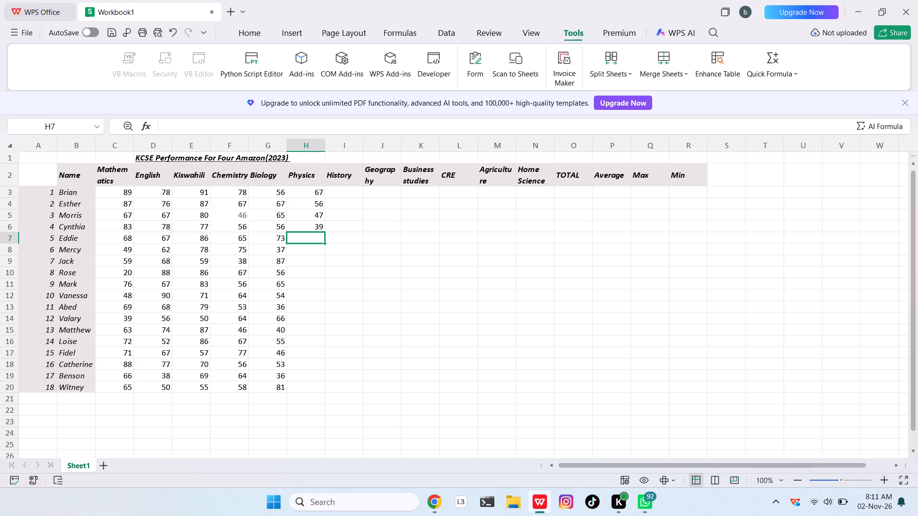
{"action": "type", "text": "50"}
{"action": "key", "text": "Return"}
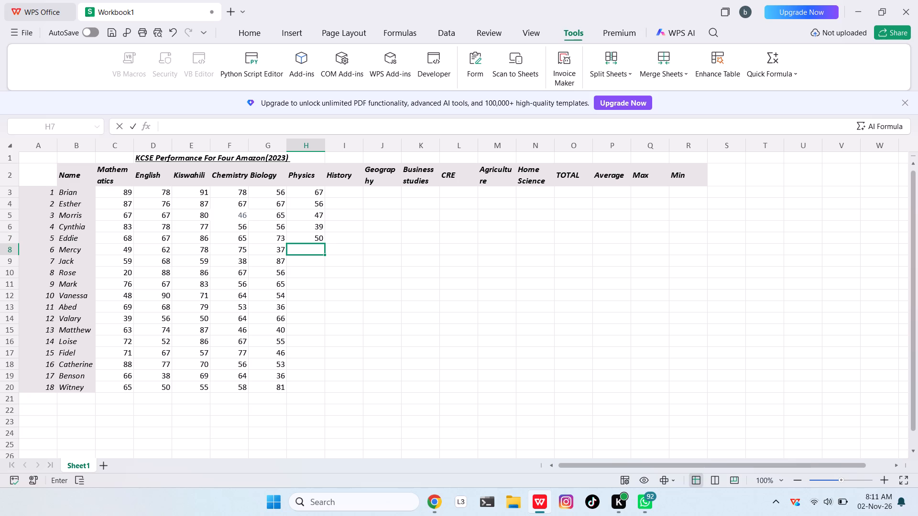
{"action": "type", "text": "65"}
{"action": "key", "text": "Return"}
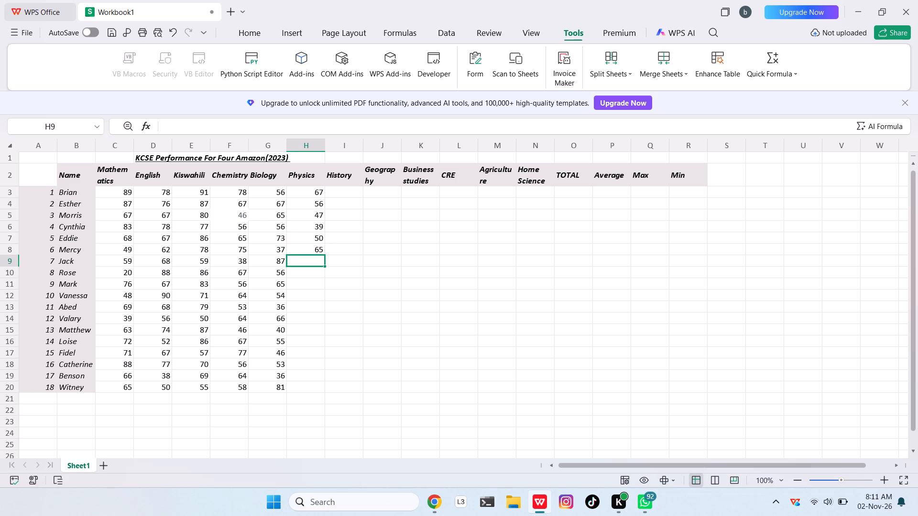
Enter the Physics marks for Jack through Vanessa in H9:H12: 54, 43, 54, 66.
{"action": "key", "text": "7"}
{"action": "key", "text": "BackSpace"}
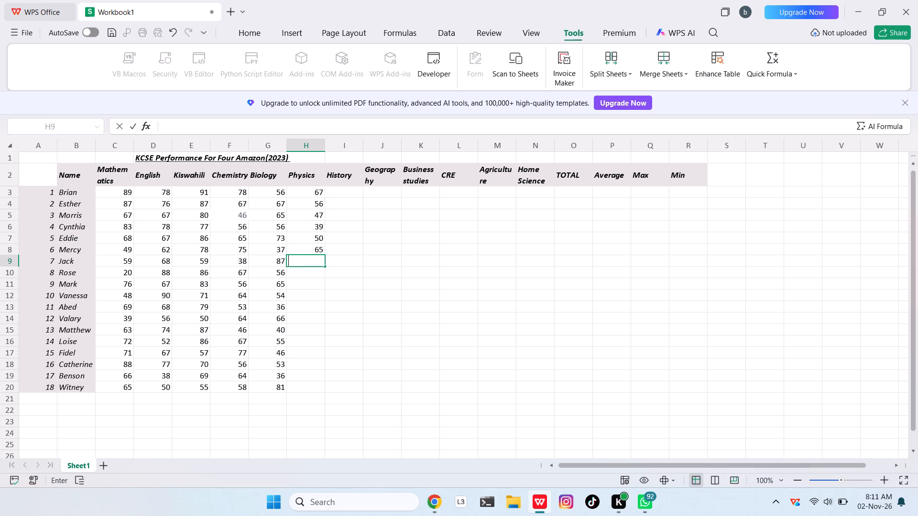
{"action": "type", "text": "54"}
{"action": "key", "text": "Return"}
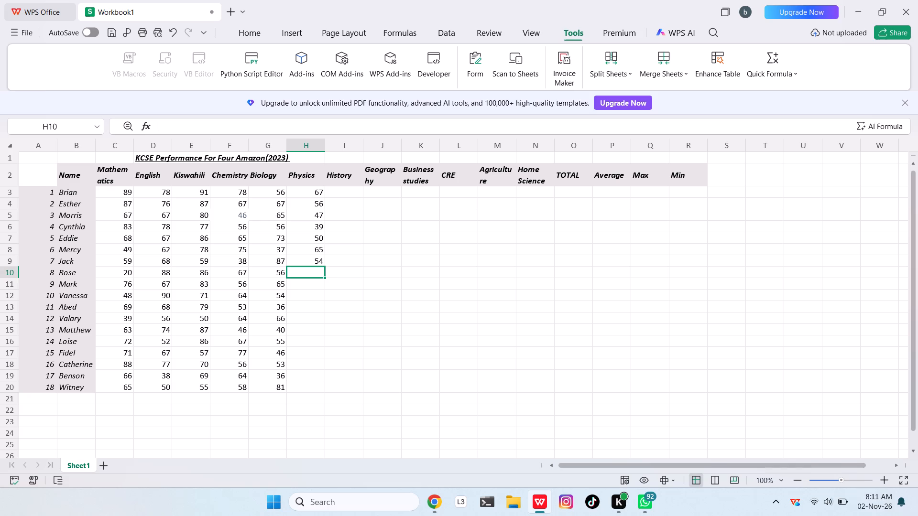
{"action": "type", "text": "43"}
{"action": "key", "text": "backslash"}
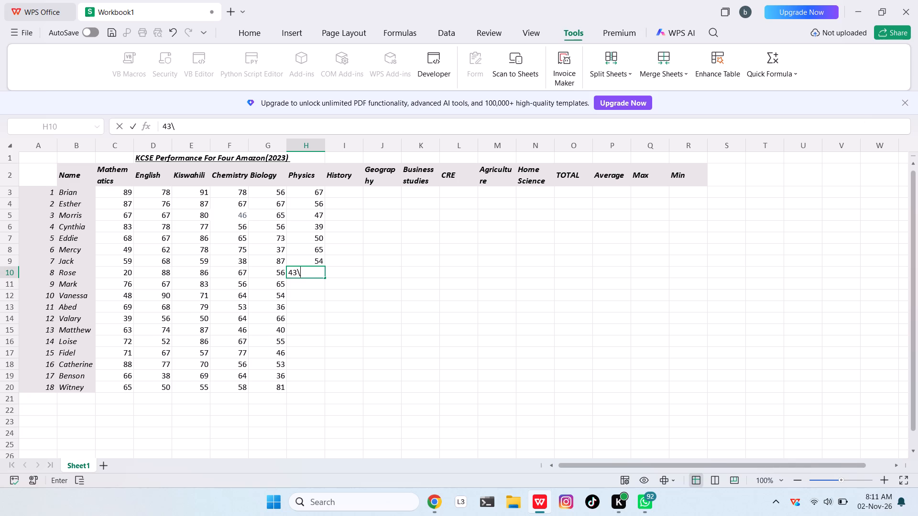
{"action": "key", "text": "BackSpace"}
{"action": "key", "text": "Return"}
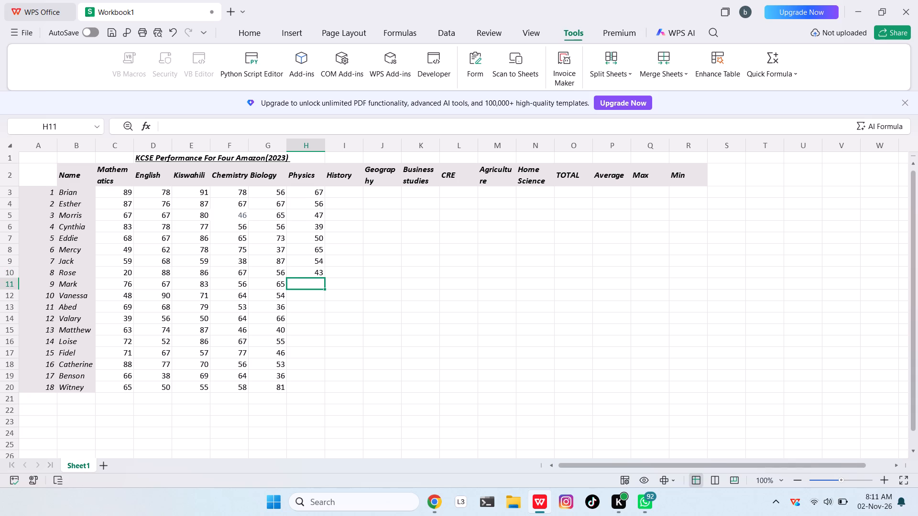
{"action": "type", "text": "54"}
{"action": "key", "text": "Return"}
{"action": "key", "text": "6"}
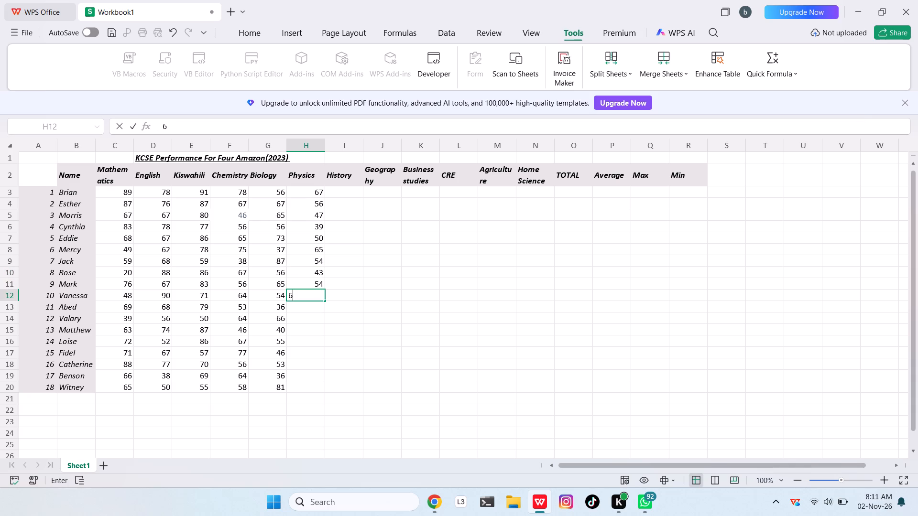
{"action": "key", "text": "6"}
{"action": "key", "text": "Return"}
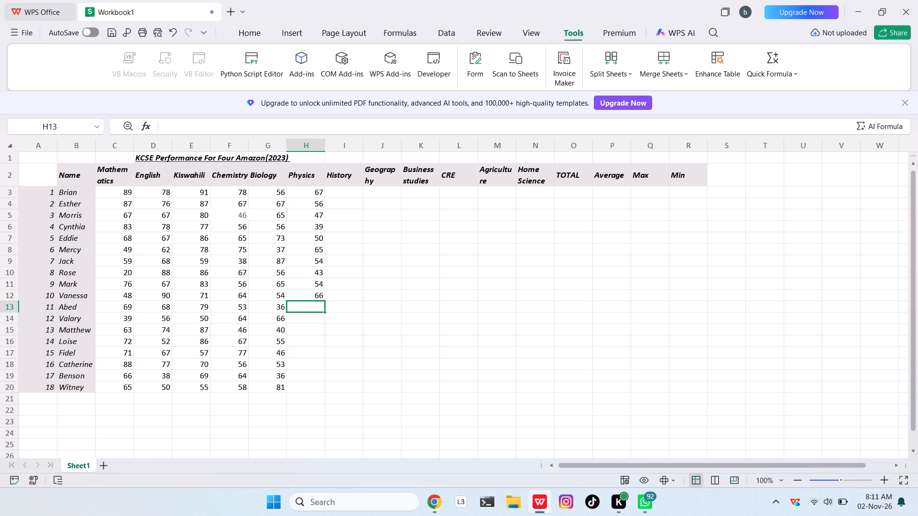
Enter the Physics marks for Abed through Fidel in H13:H17: 45, 36, 40, 49, 65.
{"action": "type", "text": "45"}
{"action": "key", "text": "Return"}
{"action": "type", "text": "36"}
{"action": "key", "text": "Return"}
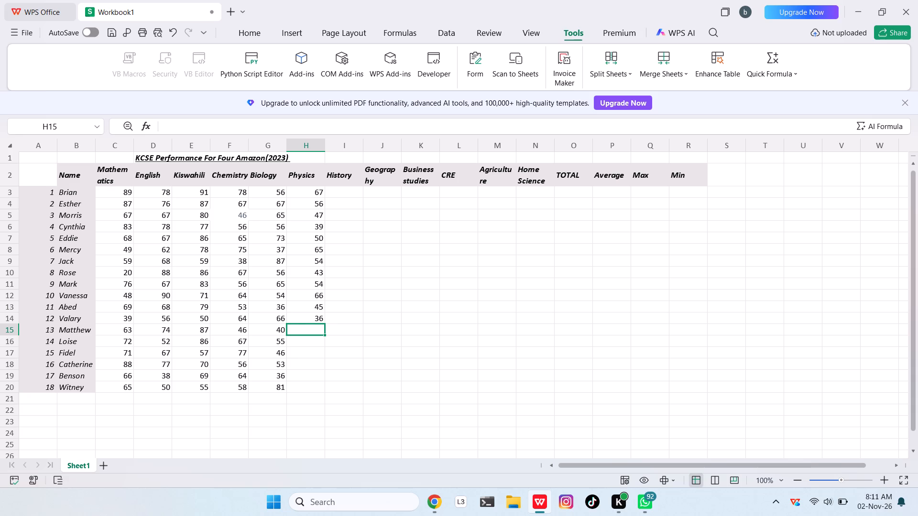
{"action": "type", "text": "40"}
{"action": "key", "text": "Return"}
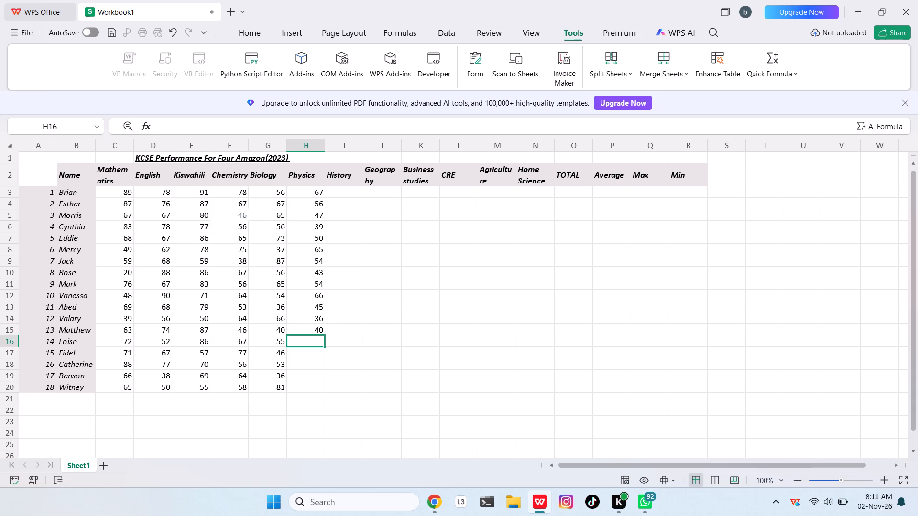
{"action": "type", "text": "49"}
{"action": "key", "text": "Return"}
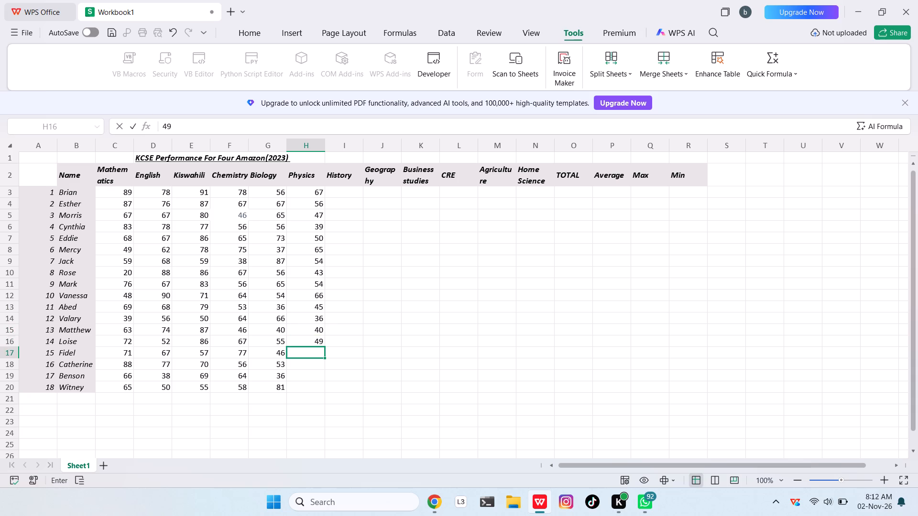
{"action": "type", "text": "65"}
{"action": "key", "text": "Return"}
Enter the Physics marks for Catherine, Benson and Witney in H18:H20: 62, 47, 30, and move to Brian's History cell, I3.
{"action": "type", "text": "62"}
{"action": "key", "text": "Return"}
{"action": "key", "text": "4"}
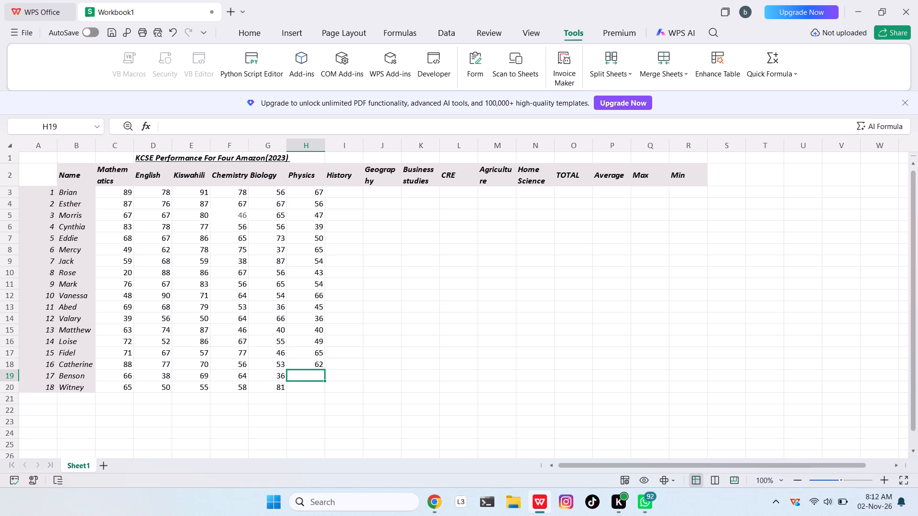
{"action": "key", "text": "7"}
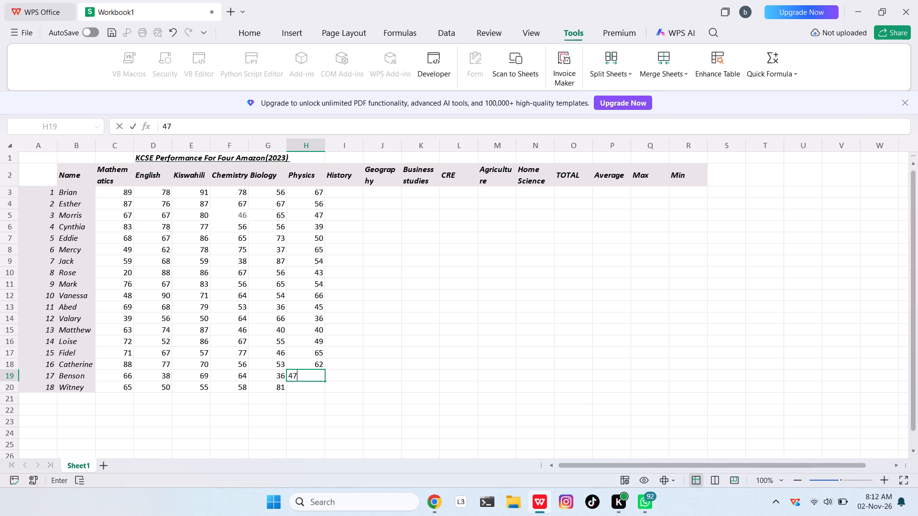
{"action": "key", "text": "Return"}
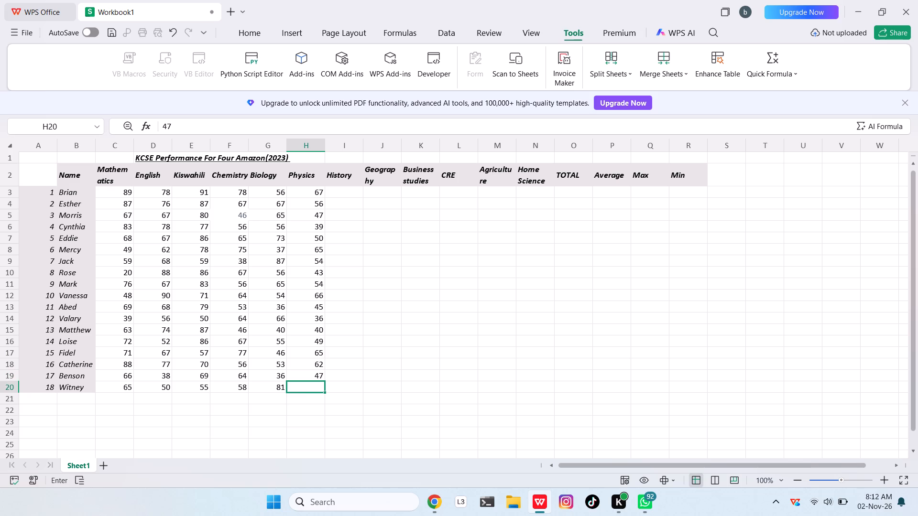
{"action": "key", "text": "2"}
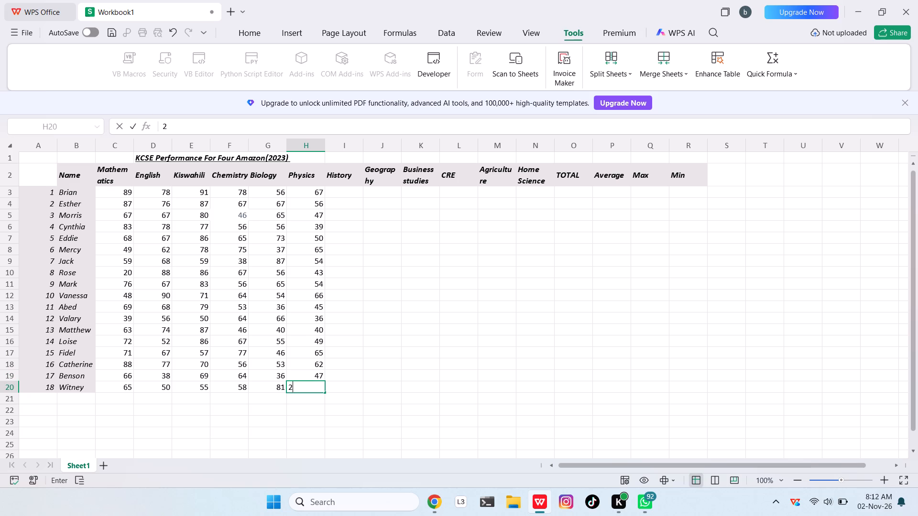
{"action": "type", "text": "30"}
{"action": "key", "text": "BackSpace"}
{"action": "key", "text": "BackSpace"}
{"action": "key", "text": "BackSpace"}
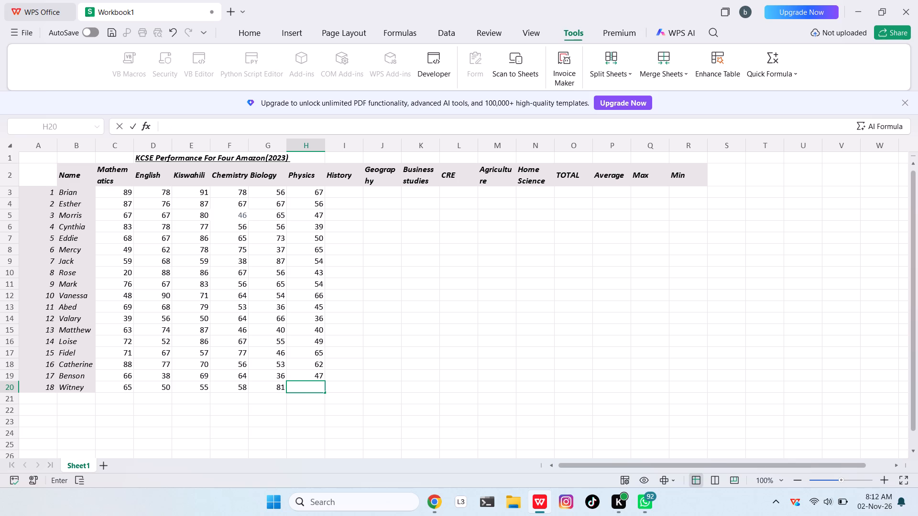
{"action": "type", "text": "30"}
{"action": "left_click", "coordinate": [336, 193]}
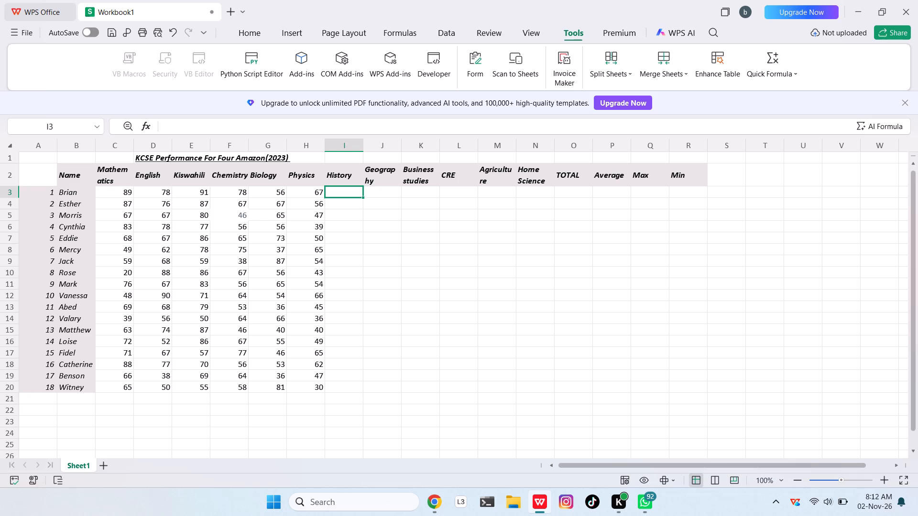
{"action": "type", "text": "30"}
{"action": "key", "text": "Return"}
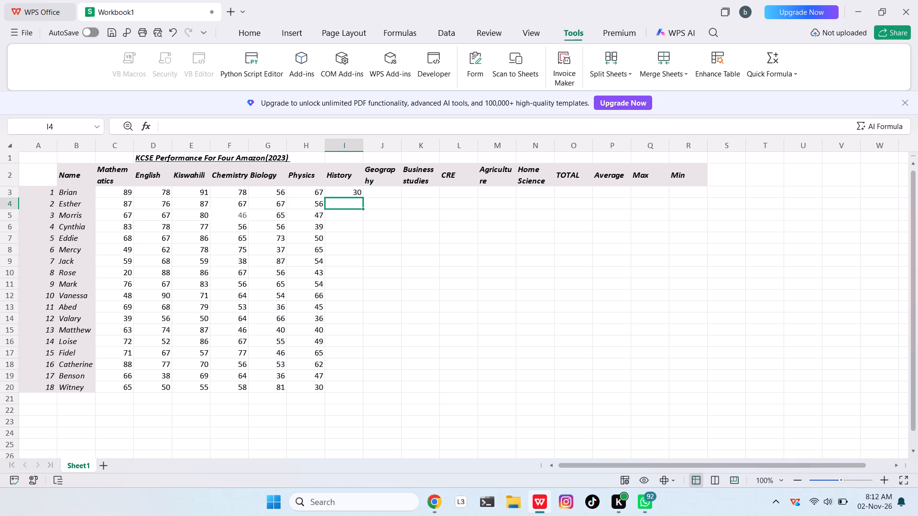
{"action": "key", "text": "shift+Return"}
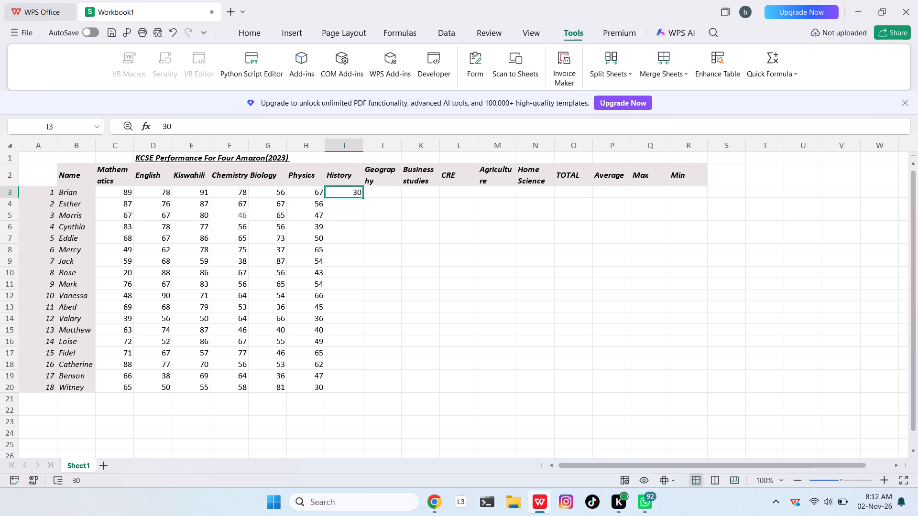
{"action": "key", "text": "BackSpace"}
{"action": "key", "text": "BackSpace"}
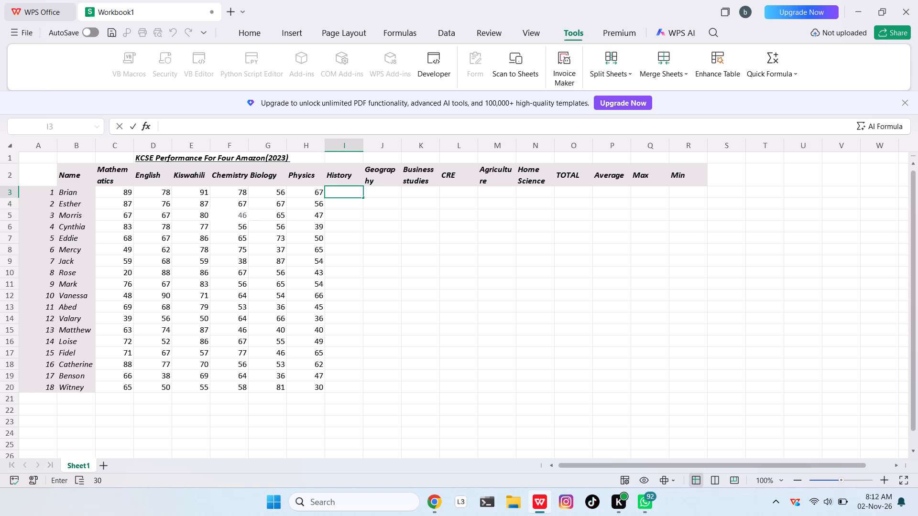
Enter the History marks for Brian through Mercy in I3:I8: 91, 78, 98, 78, 70, 88.
{"action": "key", "text": "9"}
{"action": "key", "text": "1"}
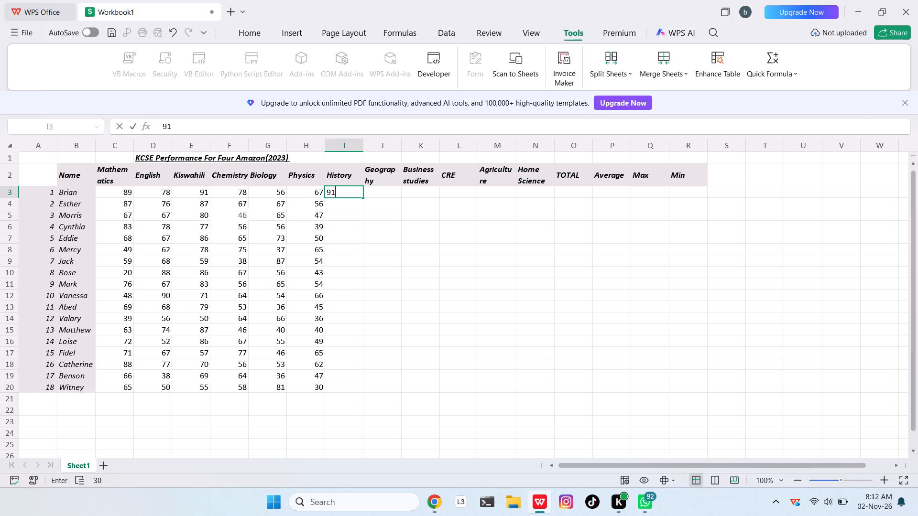
{"action": "key", "text": "Return"}
{"action": "type", "text": "78"}
{"action": "key", "text": "Return"}
{"action": "type", "text": "98"}
{"action": "key", "text": "Return"}
{"action": "type", "text": "78"}
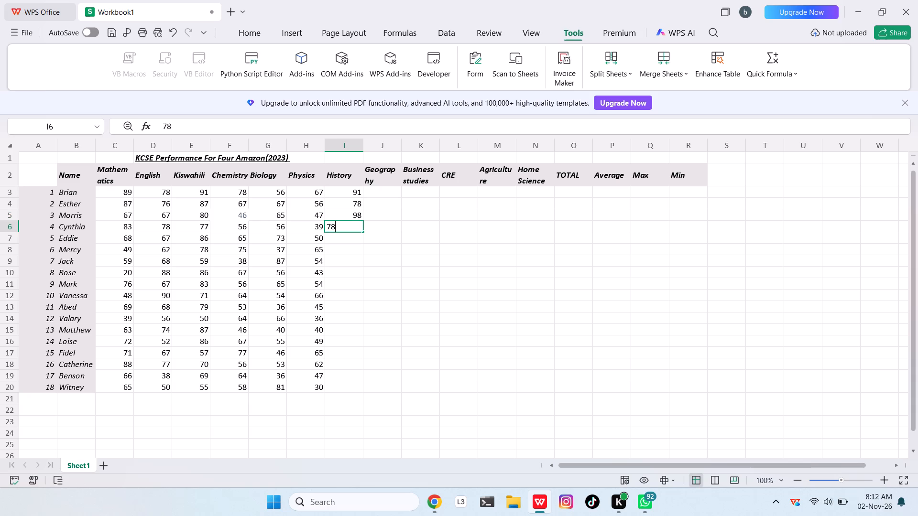
{"action": "key", "text": "Return"}
{"action": "type", "text": "70"}
{"action": "key", "text": "Return"}
{"action": "type", "text": "88"}
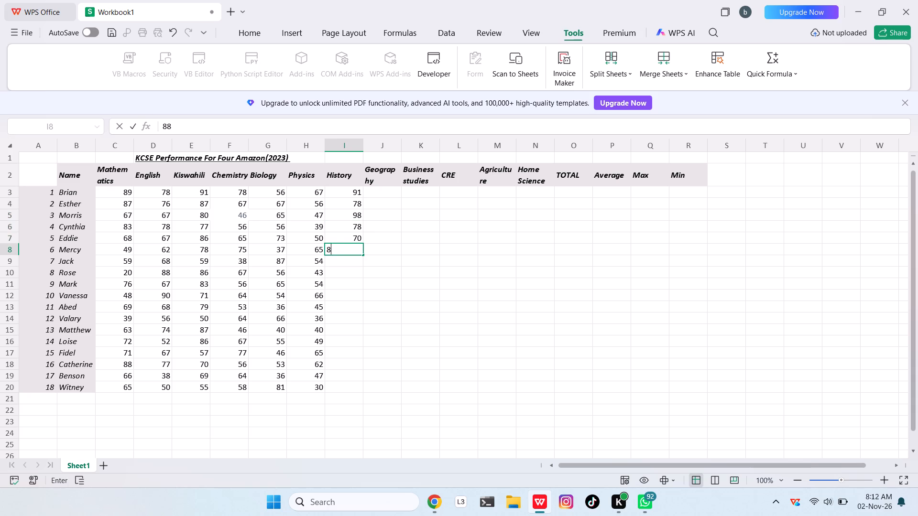
{"action": "key", "text": "Return"}
Enter the History marks for Jack through Abed in I9:I13: 79, 97, 80, 97, 79.
{"action": "type", "text": "79"}
{"action": "key", "text": "Return"}
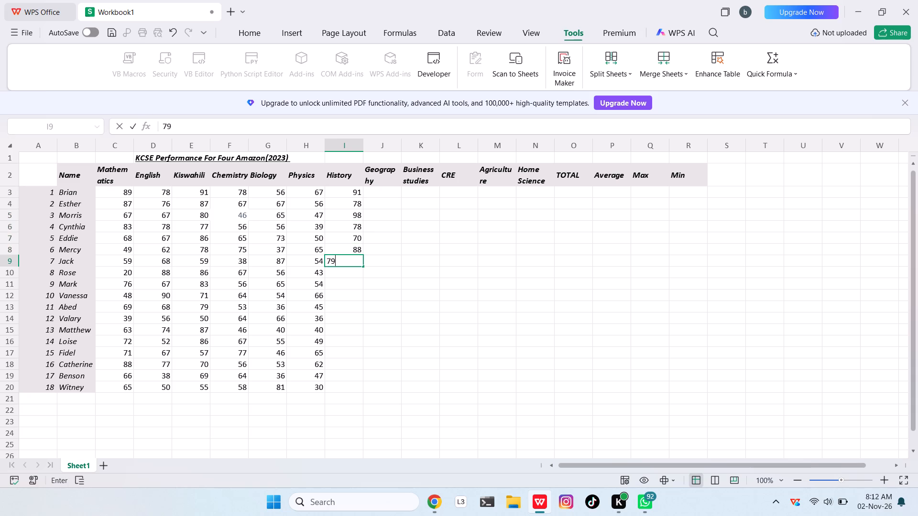
{"action": "type", "text": "97"}
{"action": "key", "text": "Return"}
{"action": "type", "text": "80"}
{"action": "key", "text": "Return"}
{"action": "type", "text": "97"}
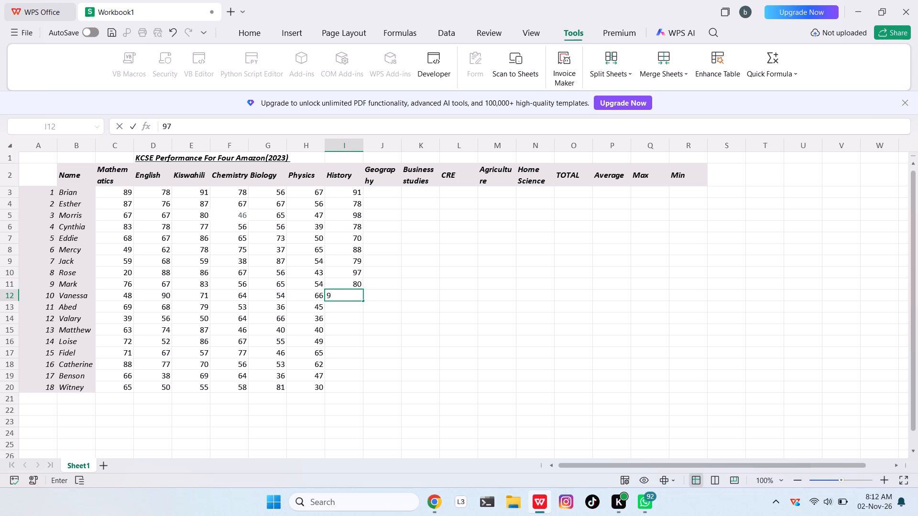
{"action": "key", "text": "Return"}
{"action": "type", "text": "79"}
{"action": "key", "text": "Return"}
Enter the History marks for Valary through Witney in I14:I20: 80, 79, 89, 70, 80, 97, 89.
{"action": "type", "text": "80"}
{"action": "key", "text": "Return"}
{"action": "type", "text": "79"}
{"action": "key", "text": "Return"}
{"action": "type", "text": "89"}
{"action": "key", "text": "Return"}
{"action": "type", "text": "70"}
{"action": "key", "text": "Return"}
{"action": "type", "text": "80"}
{"action": "key", "text": "Return"}
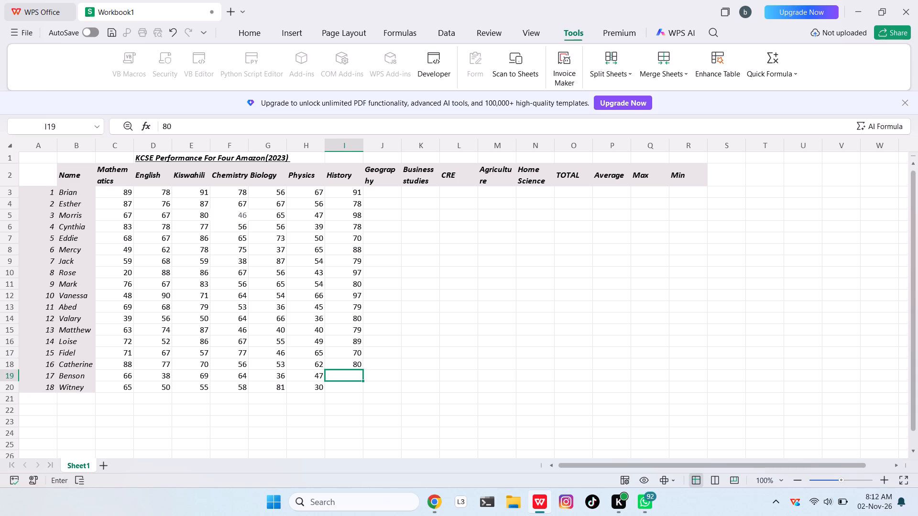
{"action": "type", "text": "97"}
{"action": "key", "text": "Return"}
{"action": "type", "text": "89"}
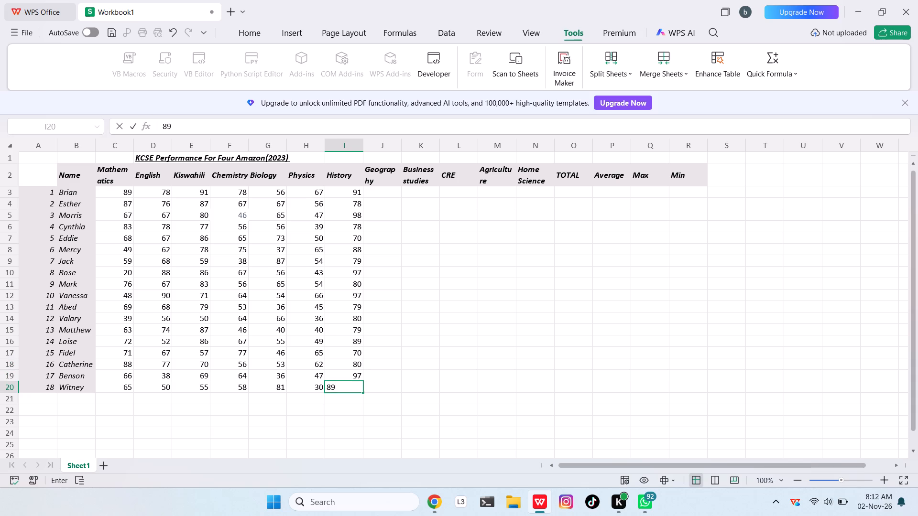
Commit Witney's History mark of 89 in I20 and move to Brian's Geography cell, J3.
{"action": "key", "text": "Return"}
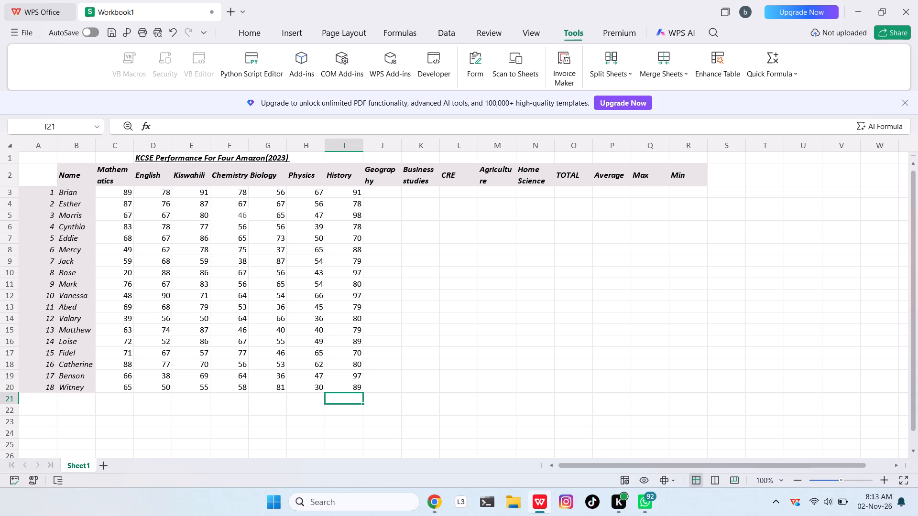
{"action": "left_click", "coordinate": [384, 191]}
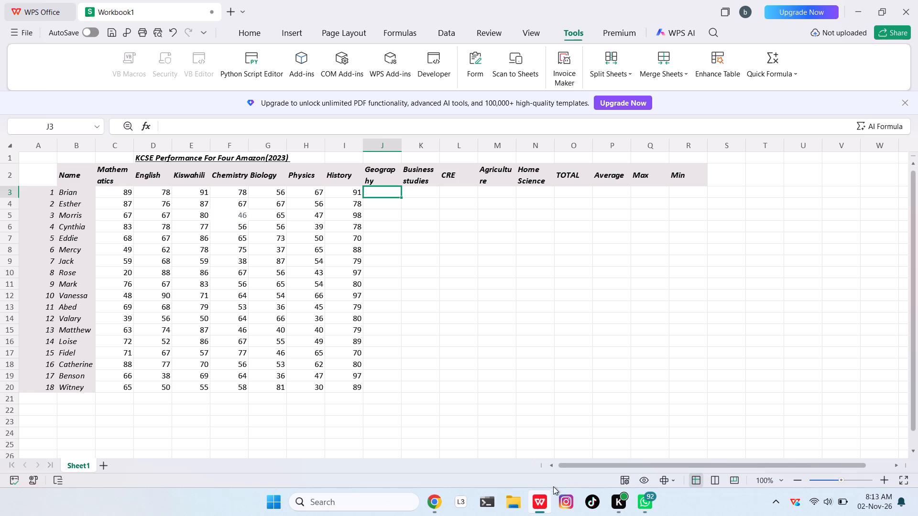
Switch to YouTube in Chrome, return to the "agatha naserian sara" search results and look through them for another song.
{"action": "left_click", "coordinate": [430, 502]}
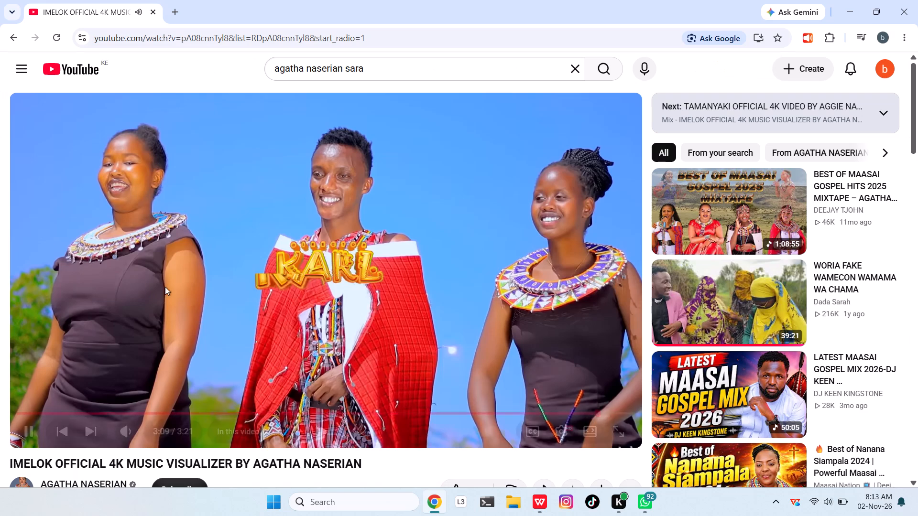
{"action": "left_click", "coordinate": [12, 35]}
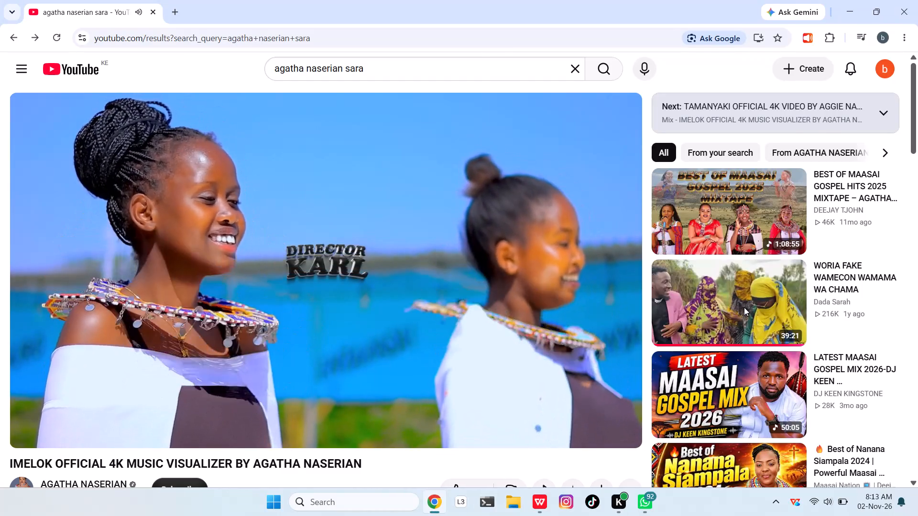
{"action": "scroll", "coordinate": [555, 320], "scroll_direction": "down", "scroll_amount": 1}
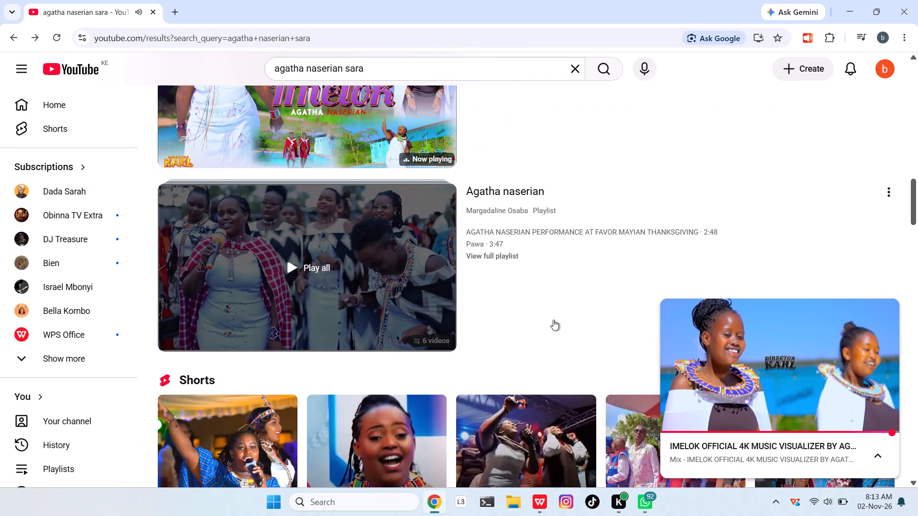
{"action": "scroll", "coordinate": [553, 320], "scroll_direction": "down", "scroll_amount": 5}
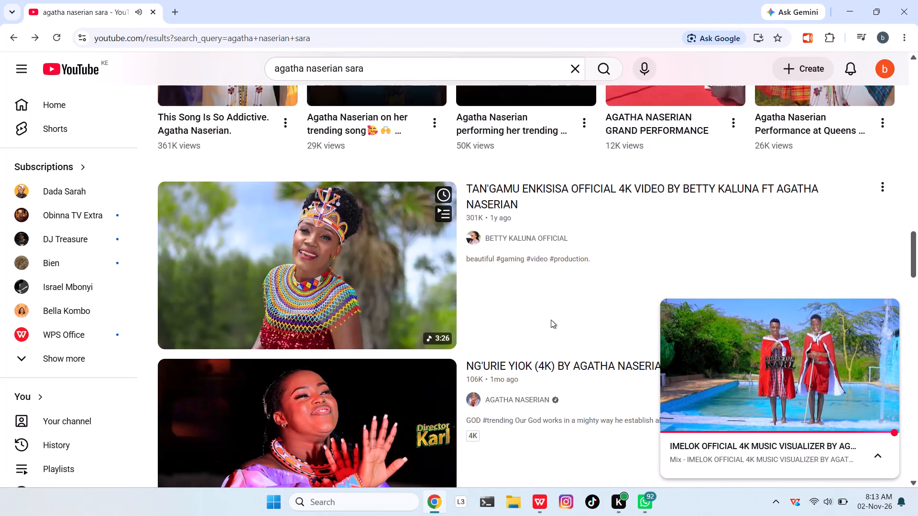
{"action": "scroll", "coordinate": [544, 325], "scroll_direction": "down", "scroll_amount": 1}
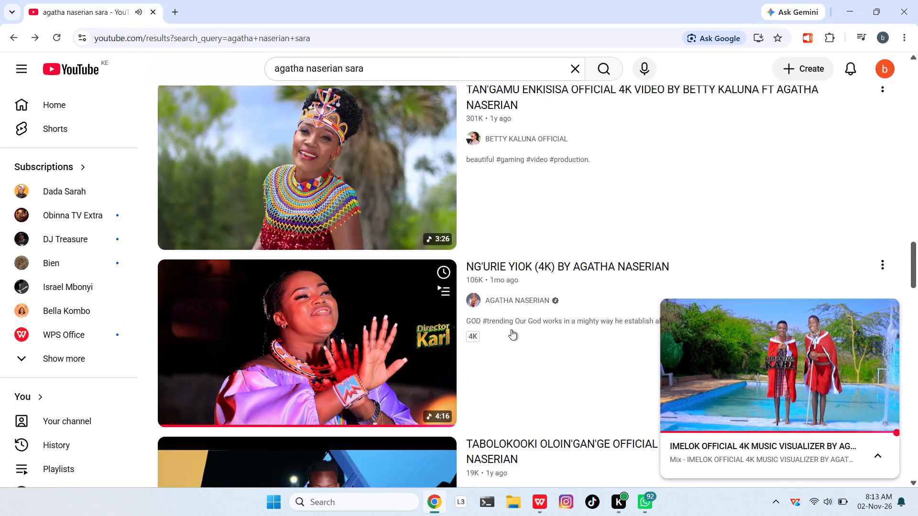
{"action": "scroll", "coordinate": [511, 329], "scroll_direction": "down", "scroll_amount": 5}
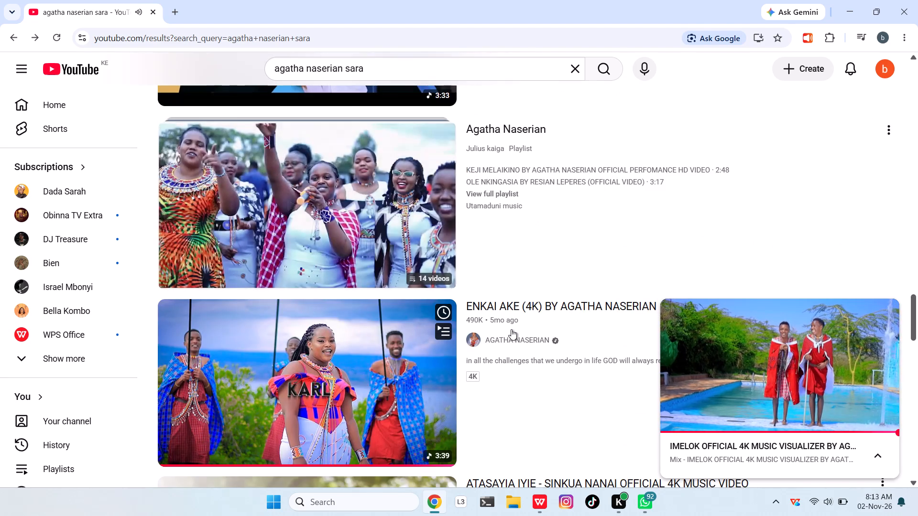
{"action": "scroll", "coordinate": [511, 330], "scroll_direction": "down", "scroll_amount": 2}
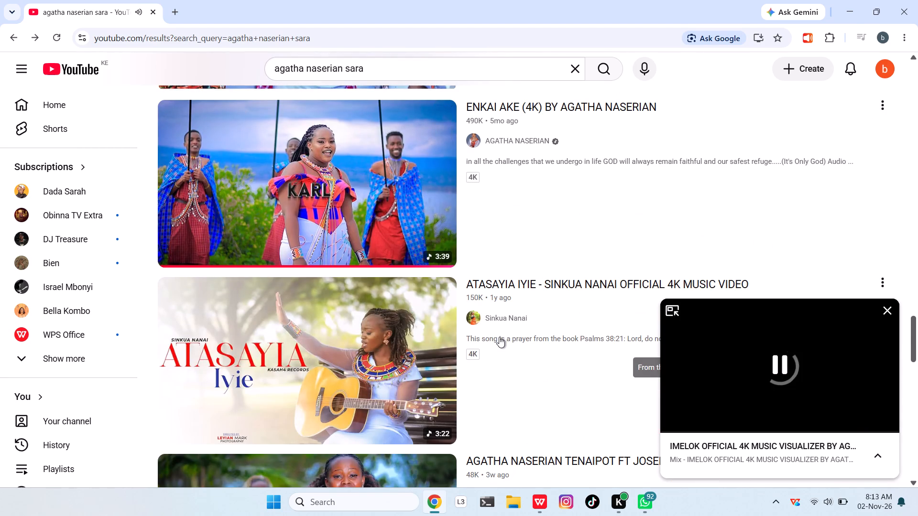
{"action": "scroll", "coordinate": [499, 337], "scroll_direction": "down", "scroll_amount": 2}
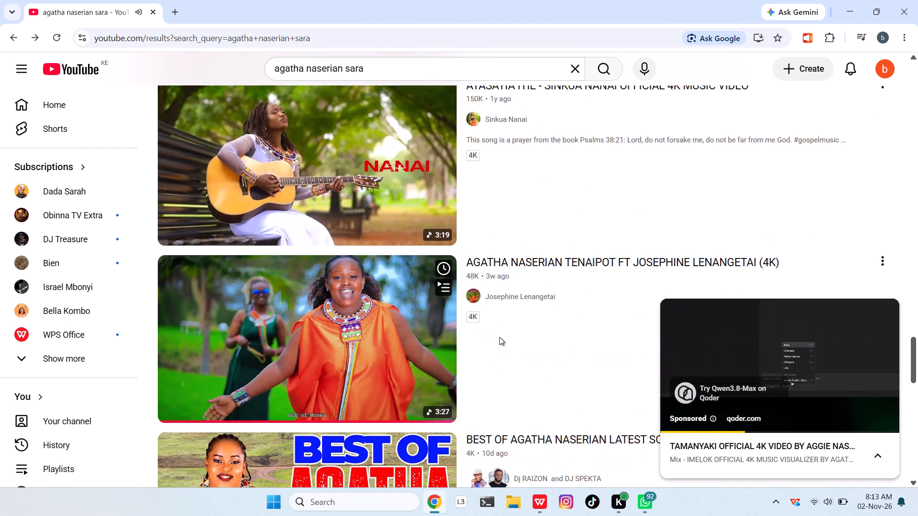
{"action": "left_click", "coordinate": [499, 336]}
{"action": "scroll", "coordinate": [499, 335], "scroll_direction": "down", "scroll_amount": 1}
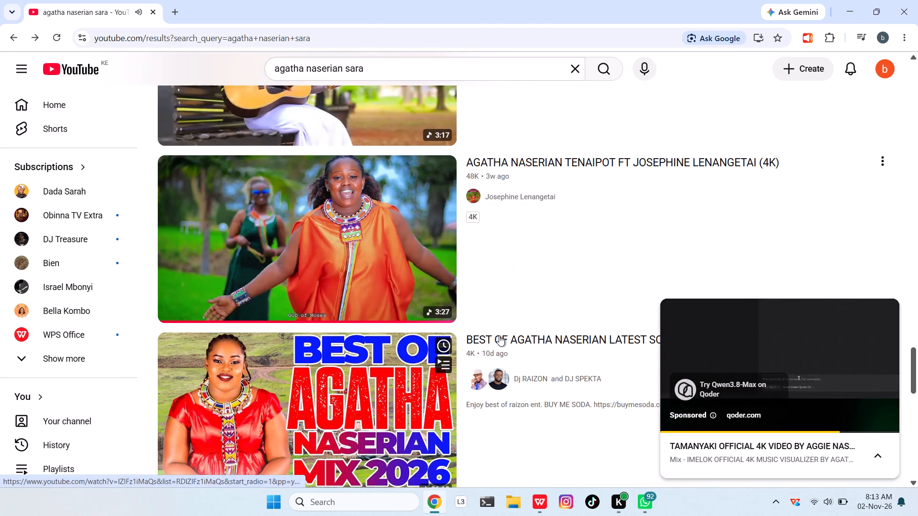
{"action": "scroll", "coordinate": [494, 356], "scroll_direction": "down", "scroll_amount": 2}
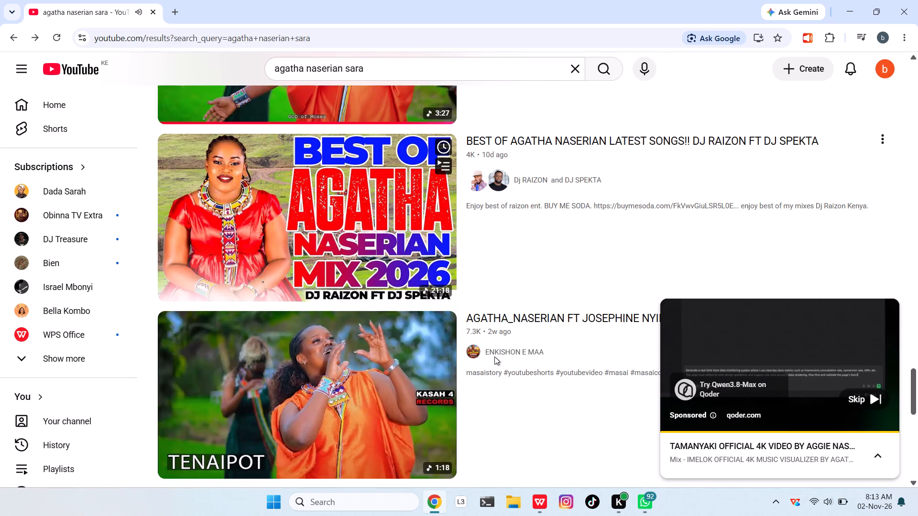
{"action": "scroll", "coordinate": [494, 356], "scroll_direction": "down", "scroll_amount": 1}
{"action": "scroll", "coordinate": [503, 313], "scroll_direction": "down", "scroll_amount": 2}
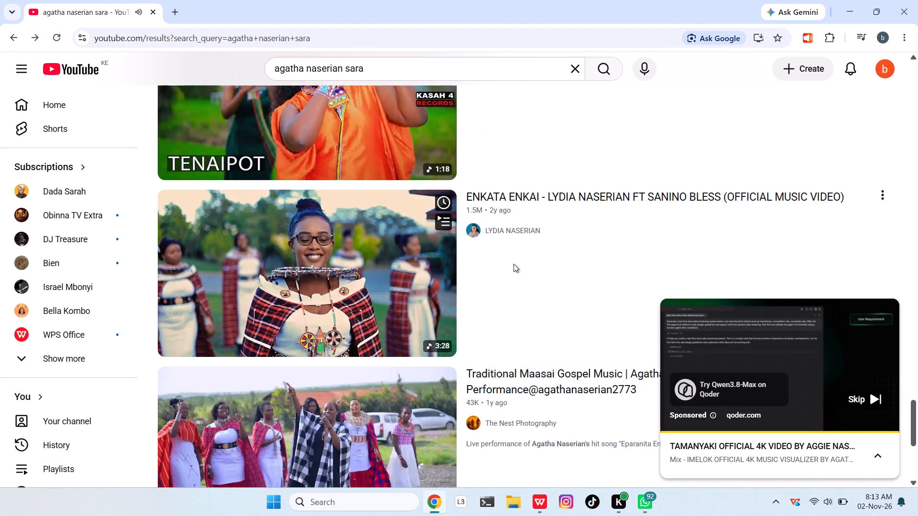
{"action": "left_click", "coordinate": [514, 265]}
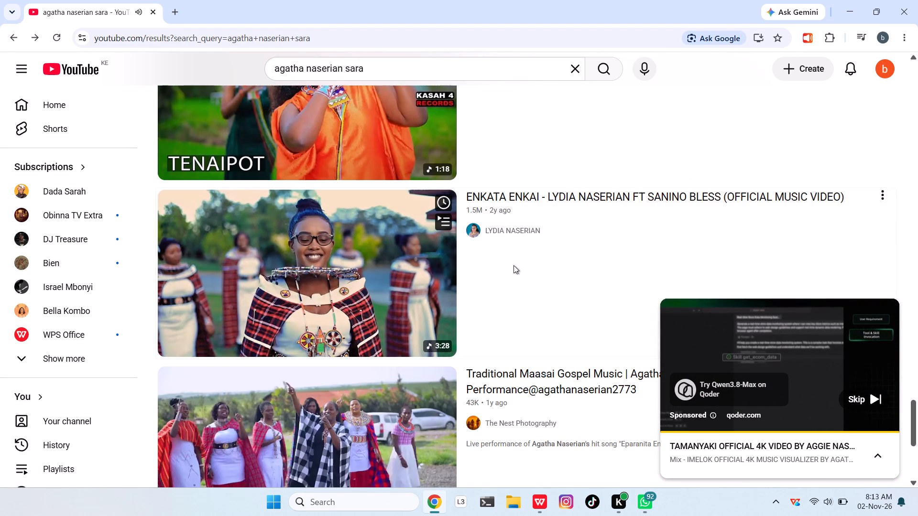
{"action": "scroll", "coordinate": [514, 268], "scroll_direction": "down", "scroll_amount": 3}
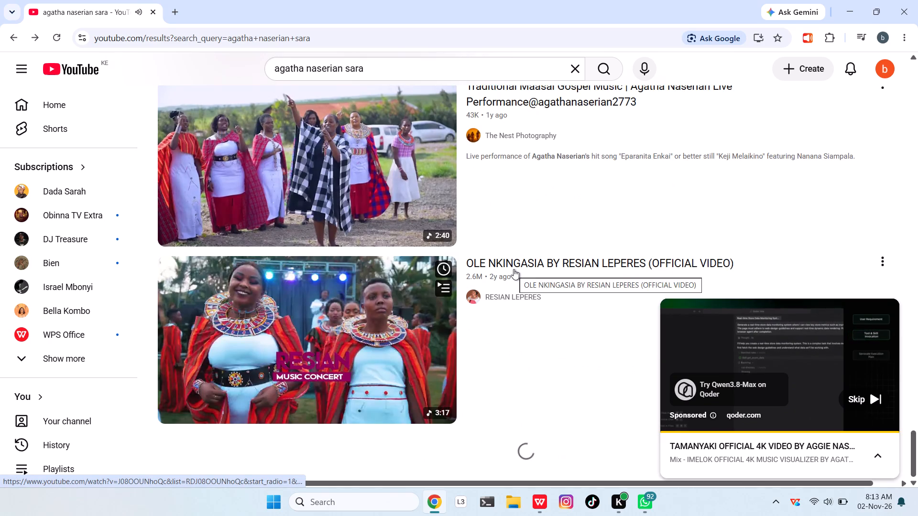
{"action": "scroll", "coordinate": [514, 269], "scroll_direction": "down", "scroll_amount": 1}
{"action": "scroll", "coordinate": [497, 308], "scroll_direction": "down", "scroll_amount": 3}
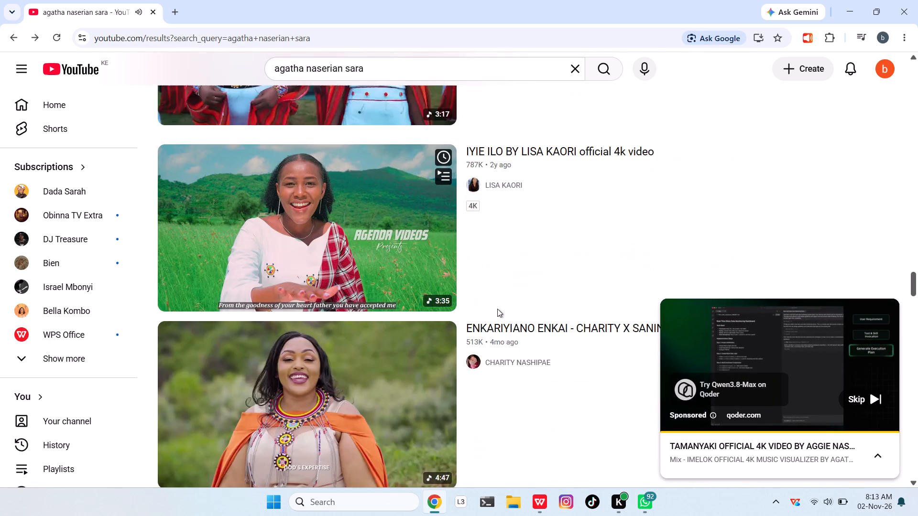
{"action": "scroll", "coordinate": [497, 309], "scroll_direction": "down", "scroll_amount": 2}
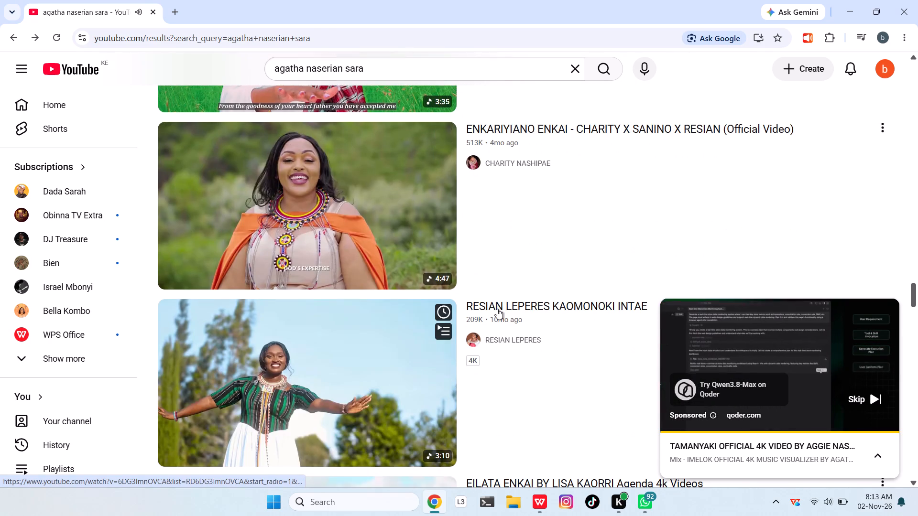
{"action": "scroll", "coordinate": [497, 309], "scroll_direction": "down", "scroll_amount": 3}
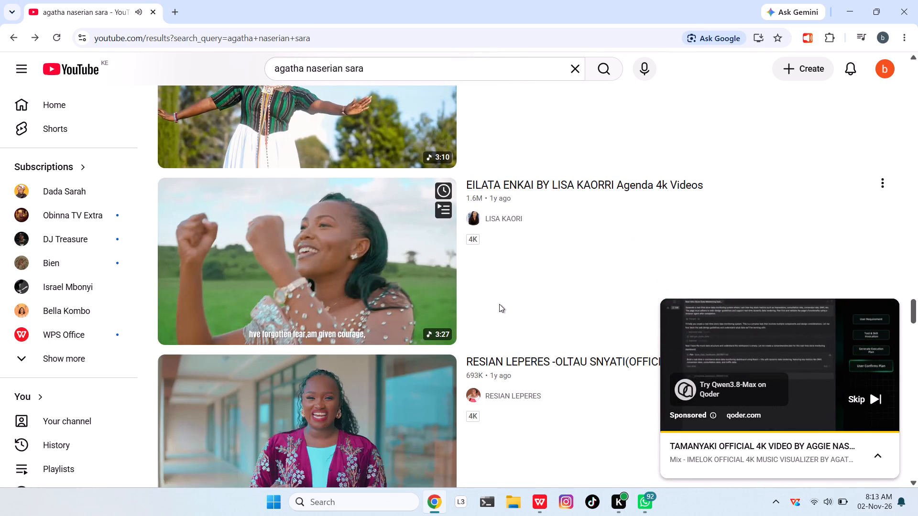
{"action": "scroll", "coordinate": [500, 304], "scroll_direction": "down", "scroll_amount": 3}
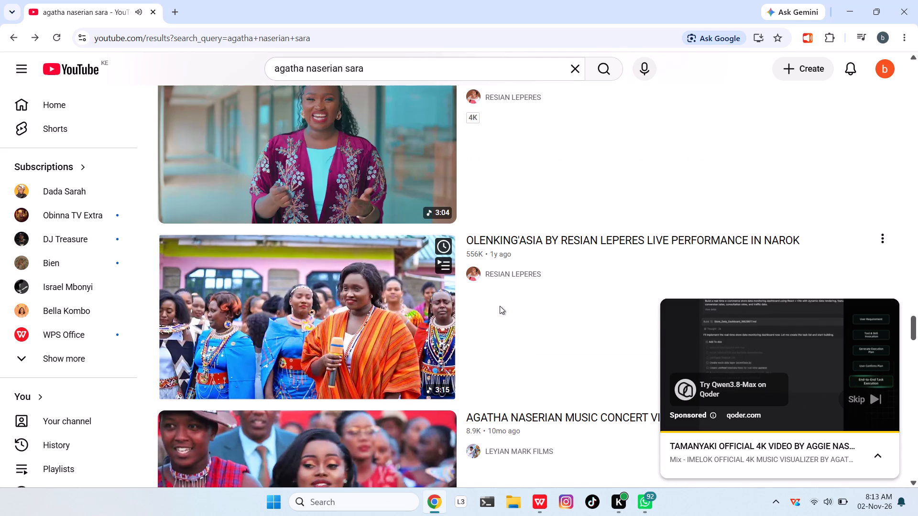
{"action": "scroll", "coordinate": [500, 306], "scroll_direction": "down", "scroll_amount": 3}
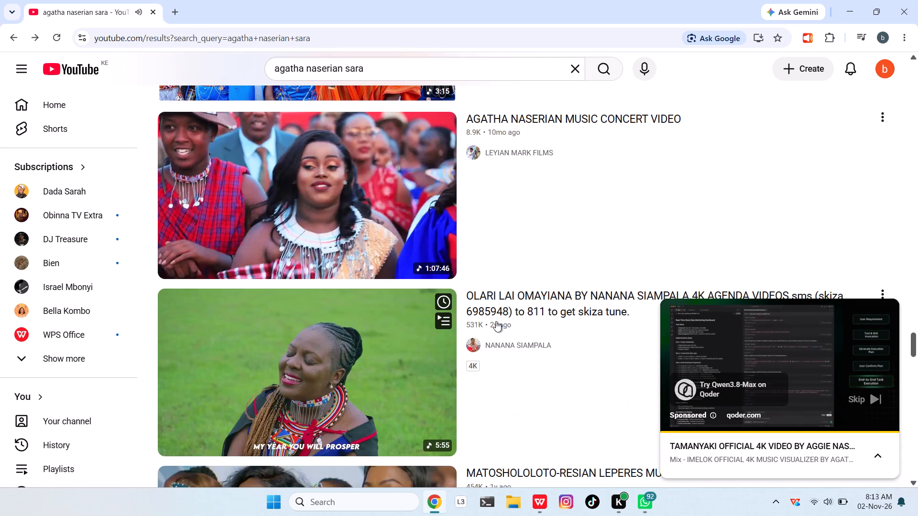
{"action": "scroll", "coordinate": [496, 321], "scroll_direction": "down", "scroll_amount": 4}
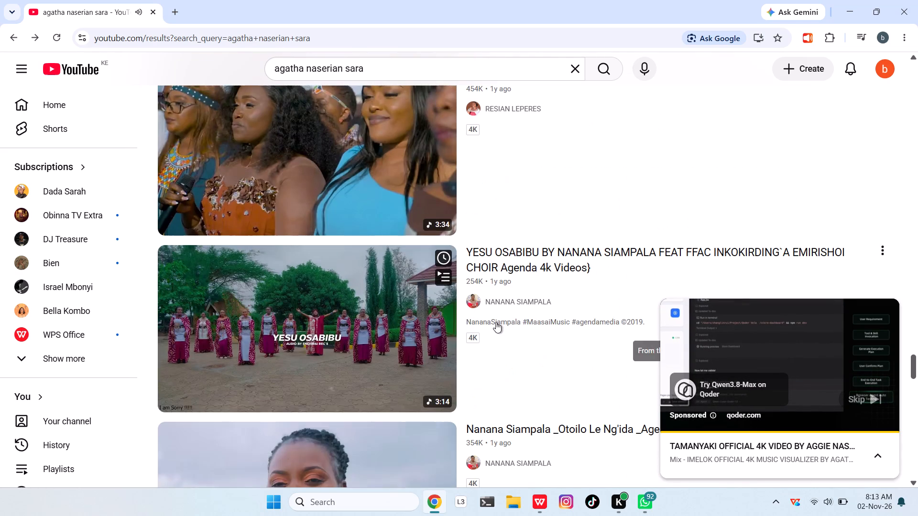
{"action": "scroll", "coordinate": [496, 324], "scroll_direction": "down", "scroll_amount": 3}
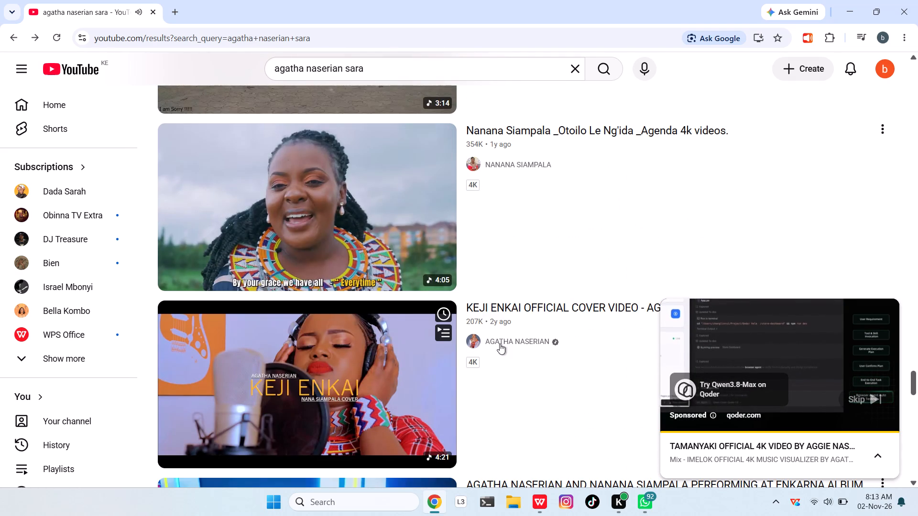
{"action": "scroll", "coordinate": [500, 348], "scroll_direction": "down", "scroll_amount": 1}
{"action": "left_click", "coordinate": [493, 293]}
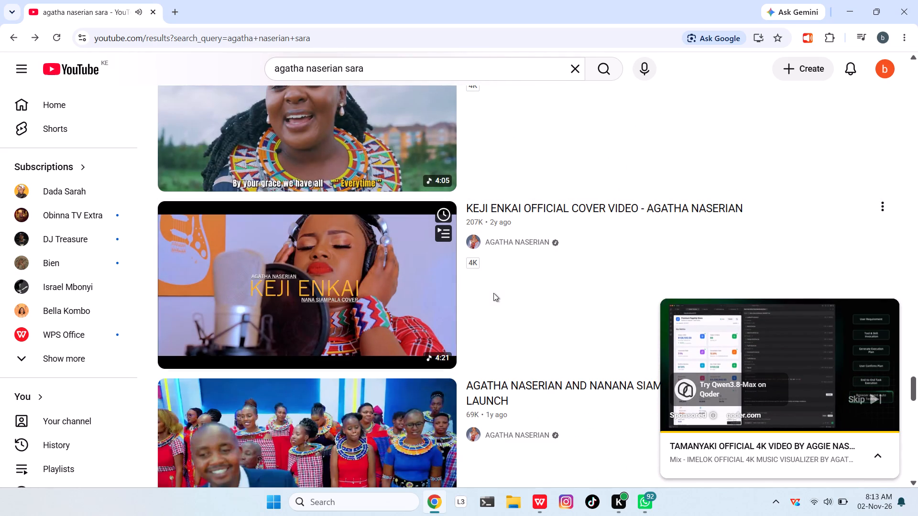
{"action": "scroll", "coordinate": [490, 312], "scroll_direction": "down", "scroll_amount": 1}
{"action": "left_click", "coordinate": [502, 271]}
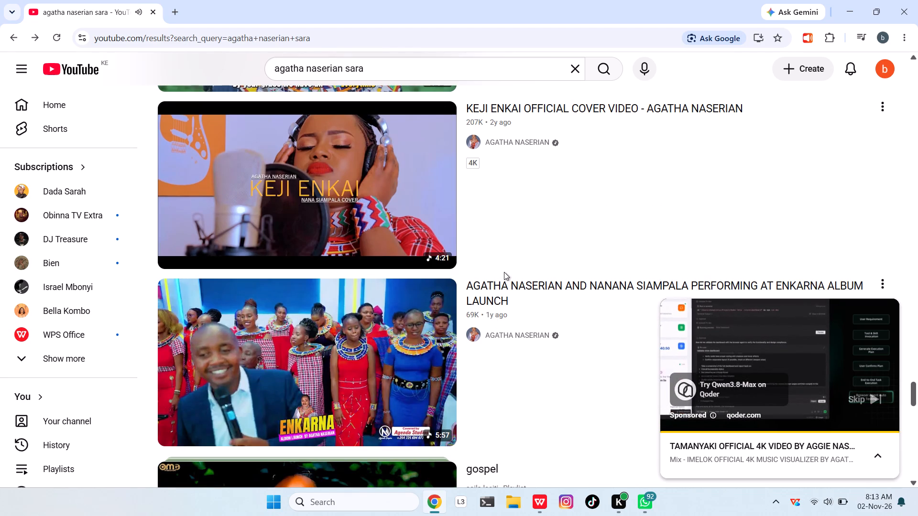
Skip the sponsored ad playing before the Tamanyaki video in the mini-player.
{"action": "left_click", "coordinate": [853, 397]}
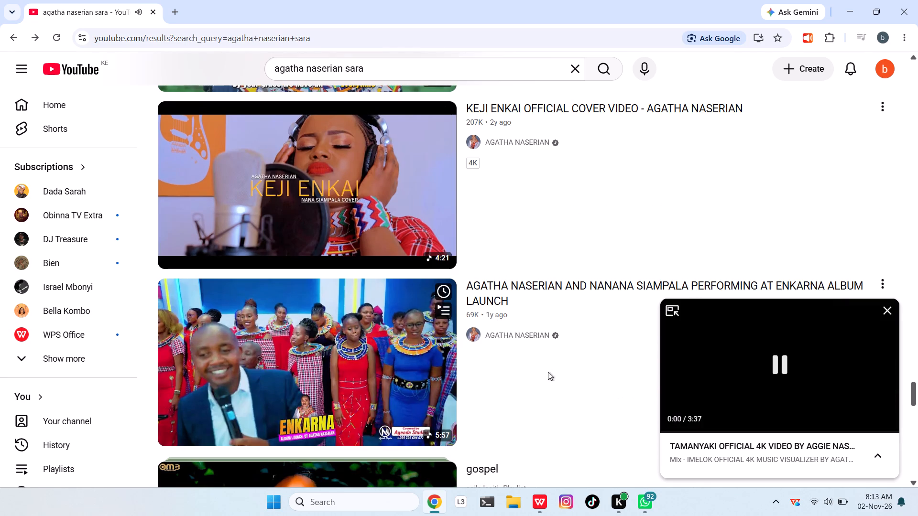
Close the mini-player and play "KEJI ENKAI OFFICIAL COVER VIDEO - AGATHA NASERIAN" from the search results.
{"action": "left_click", "coordinate": [519, 192]}
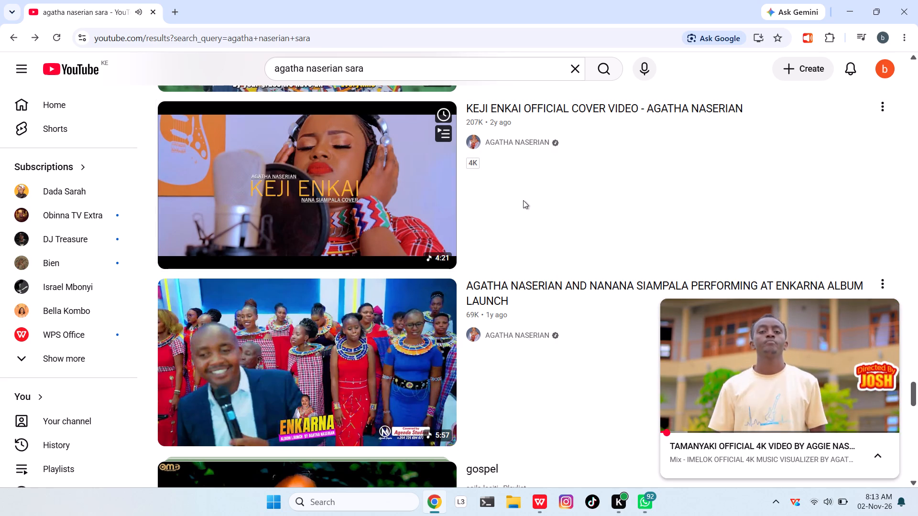
{"action": "left_click", "coordinate": [524, 201]}
{"action": "left_click", "coordinate": [400, 216]}
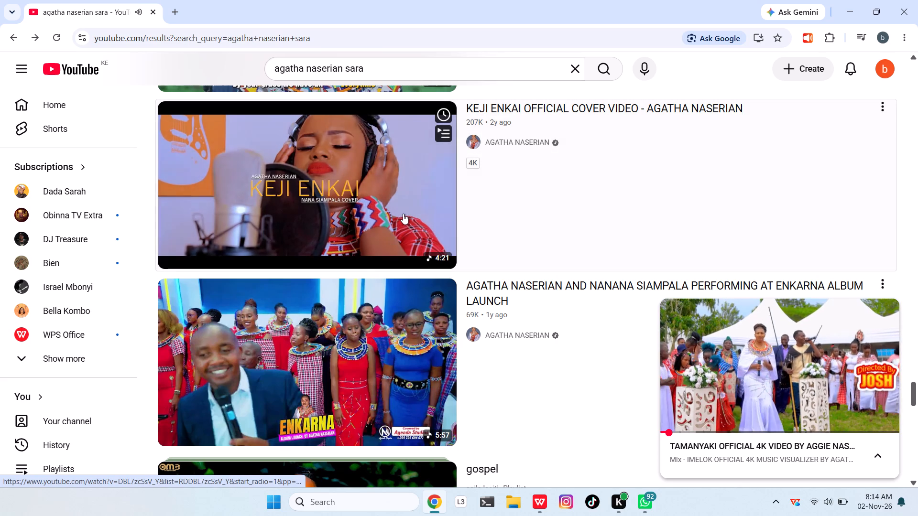
{"action": "left_click", "coordinate": [403, 214]}
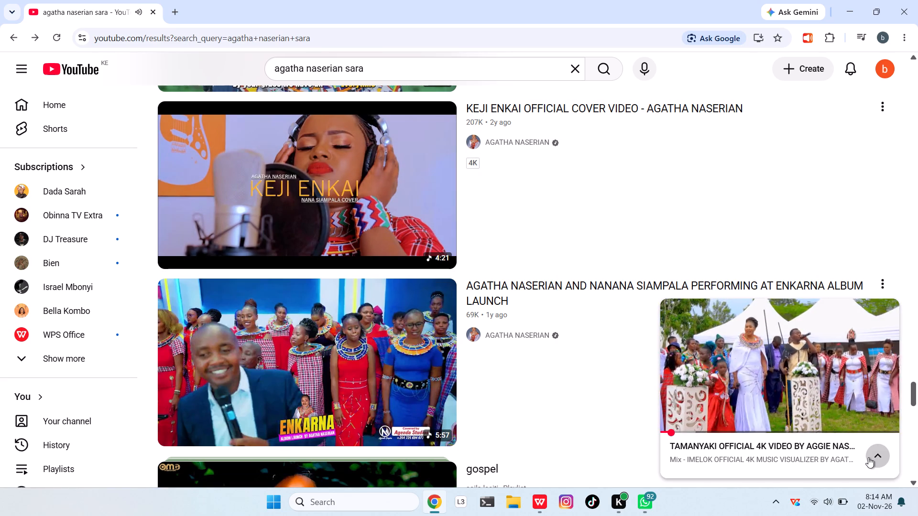
{"action": "left_click", "coordinate": [872, 457]}
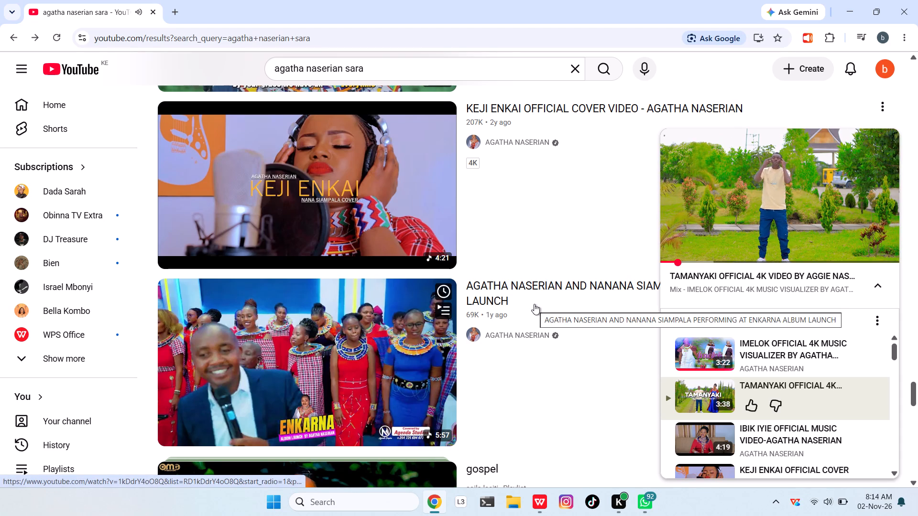
{"action": "left_click", "coordinate": [526, 186]}
{"action": "left_click", "coordinate": [527, 186]}
{"action": "double_click", "coordinate": [527, 197]}
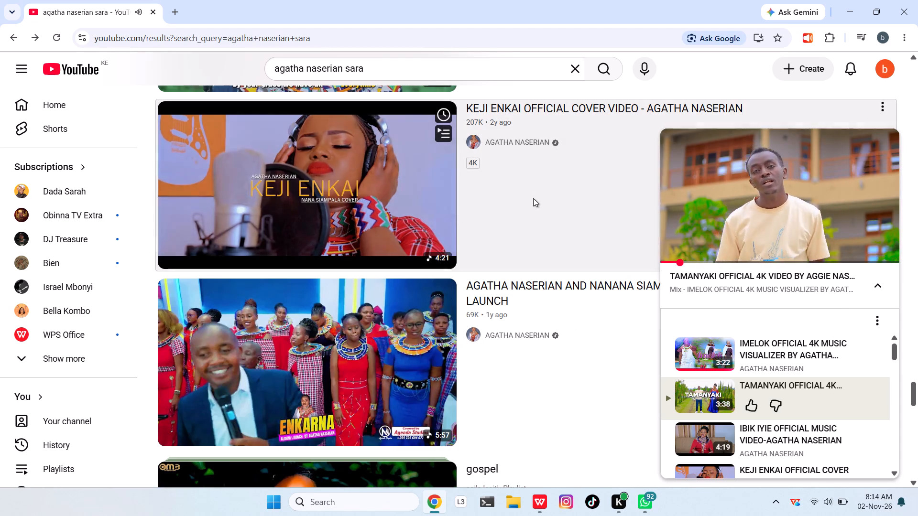
{"action": "left_click", "coordinate": [530, 198]}
{"action": "left_click_drag", "start_coordinate": [532, 201], "coordinate": [538, 206]}
{"action": "triple_click", "coordinate": [538, 206]}
{"action": "left_click", "coordinate": [538, 208]}
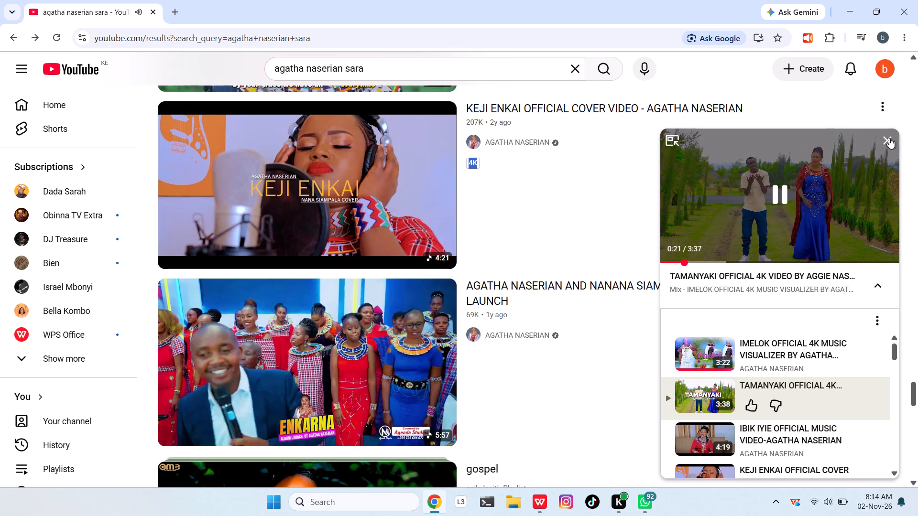
{"action": "left_click", "coordinate": [889, 138]}
{"action": "left_click", "coordinate": [370, 224]}
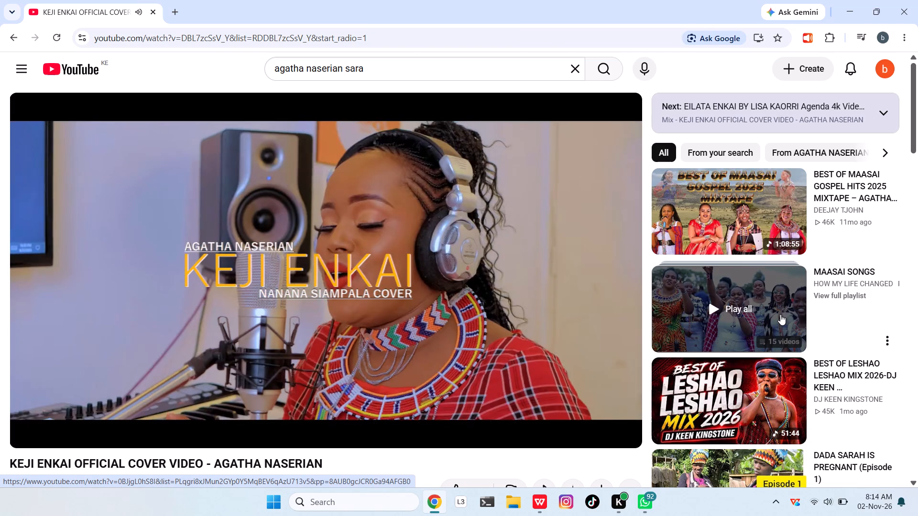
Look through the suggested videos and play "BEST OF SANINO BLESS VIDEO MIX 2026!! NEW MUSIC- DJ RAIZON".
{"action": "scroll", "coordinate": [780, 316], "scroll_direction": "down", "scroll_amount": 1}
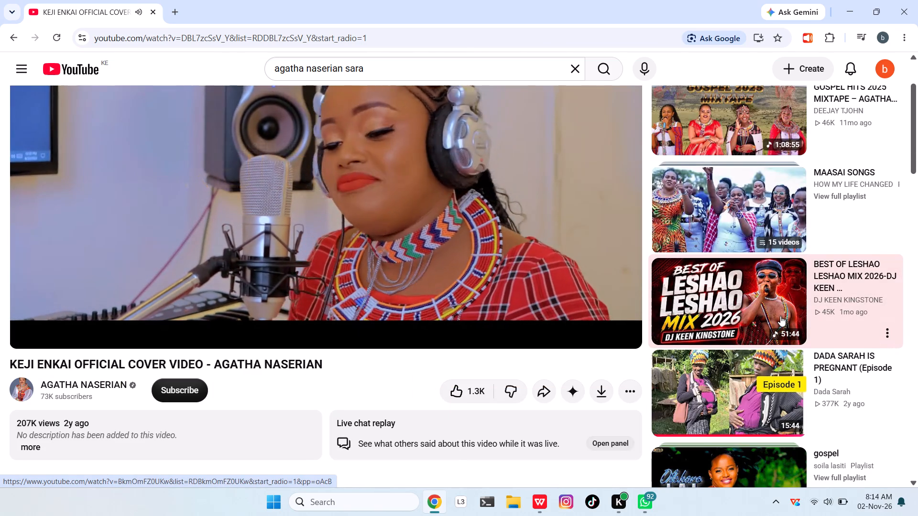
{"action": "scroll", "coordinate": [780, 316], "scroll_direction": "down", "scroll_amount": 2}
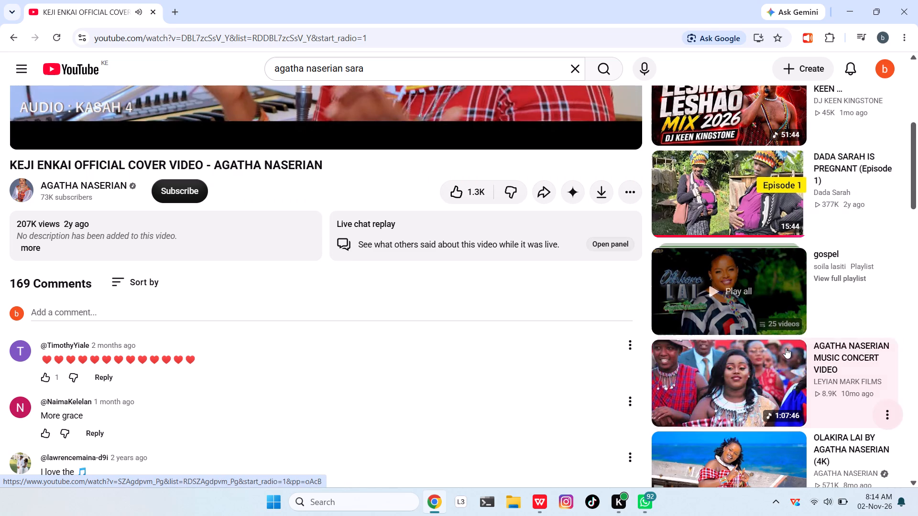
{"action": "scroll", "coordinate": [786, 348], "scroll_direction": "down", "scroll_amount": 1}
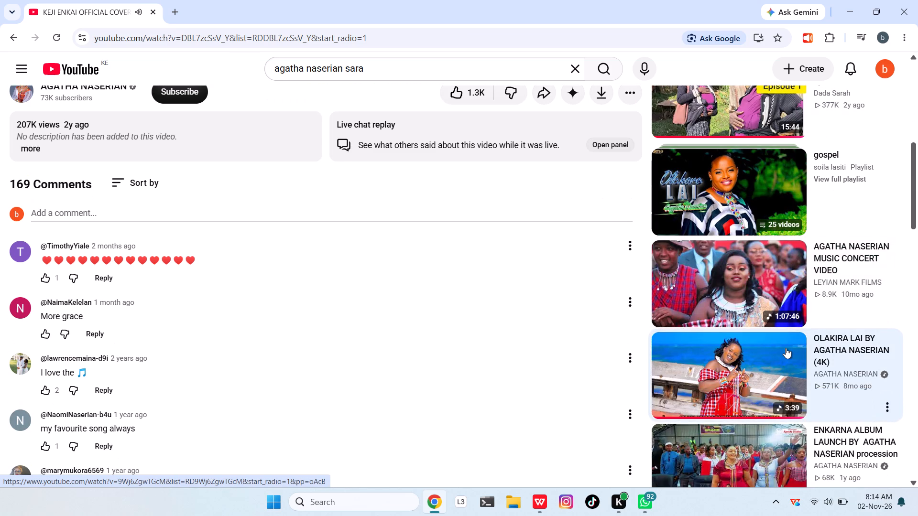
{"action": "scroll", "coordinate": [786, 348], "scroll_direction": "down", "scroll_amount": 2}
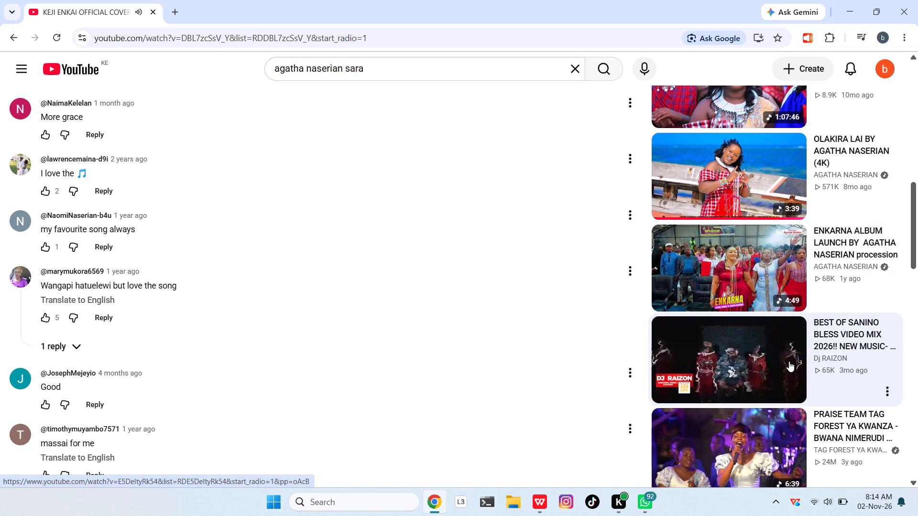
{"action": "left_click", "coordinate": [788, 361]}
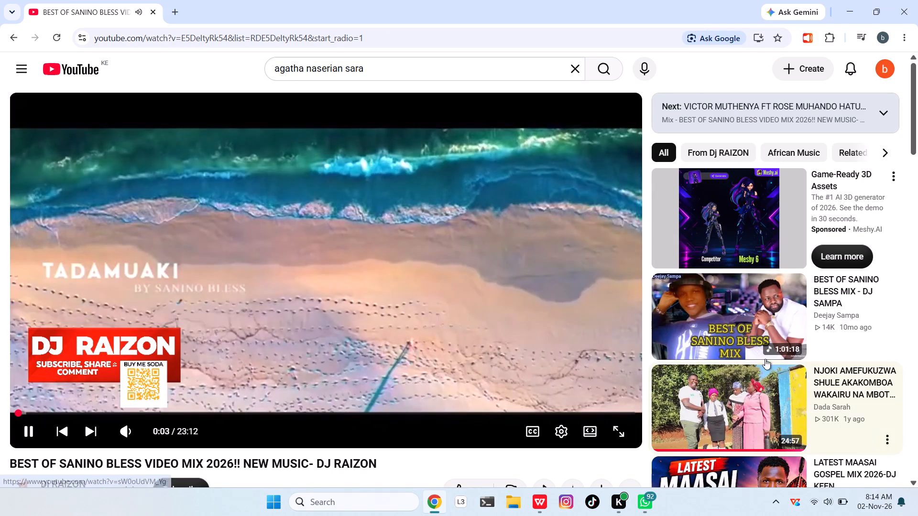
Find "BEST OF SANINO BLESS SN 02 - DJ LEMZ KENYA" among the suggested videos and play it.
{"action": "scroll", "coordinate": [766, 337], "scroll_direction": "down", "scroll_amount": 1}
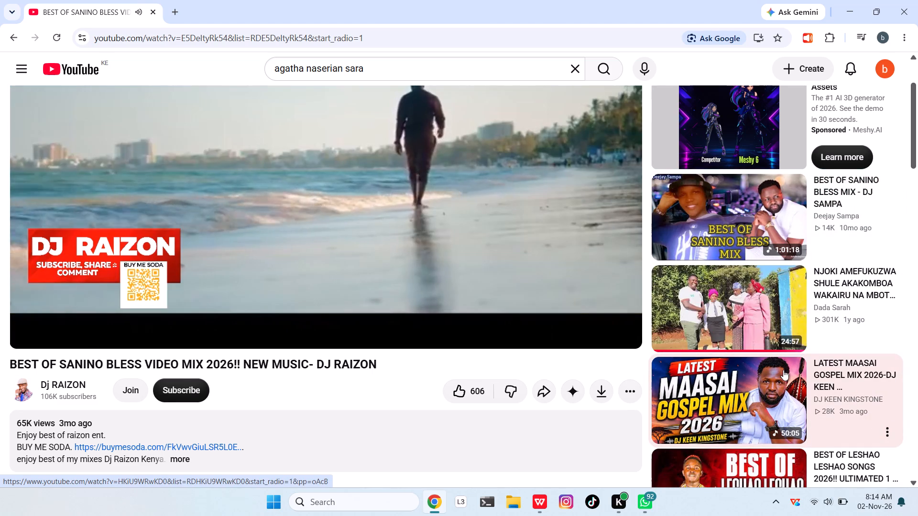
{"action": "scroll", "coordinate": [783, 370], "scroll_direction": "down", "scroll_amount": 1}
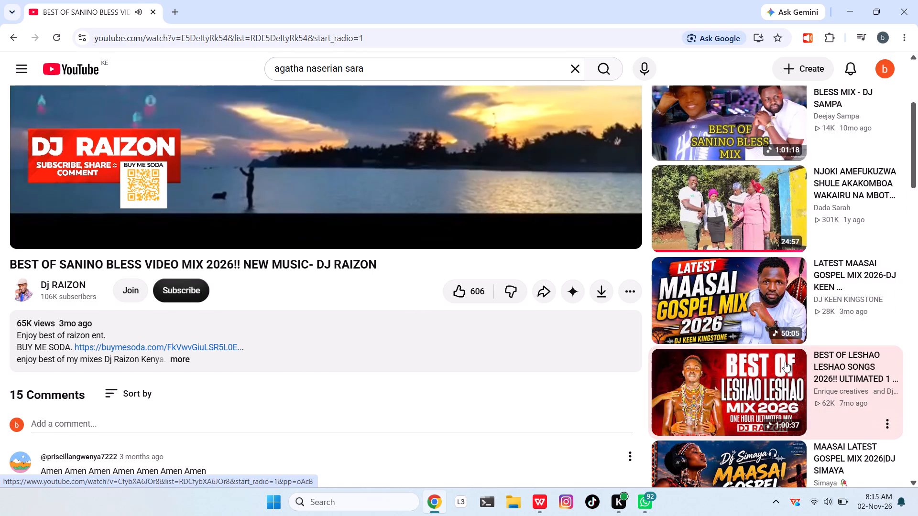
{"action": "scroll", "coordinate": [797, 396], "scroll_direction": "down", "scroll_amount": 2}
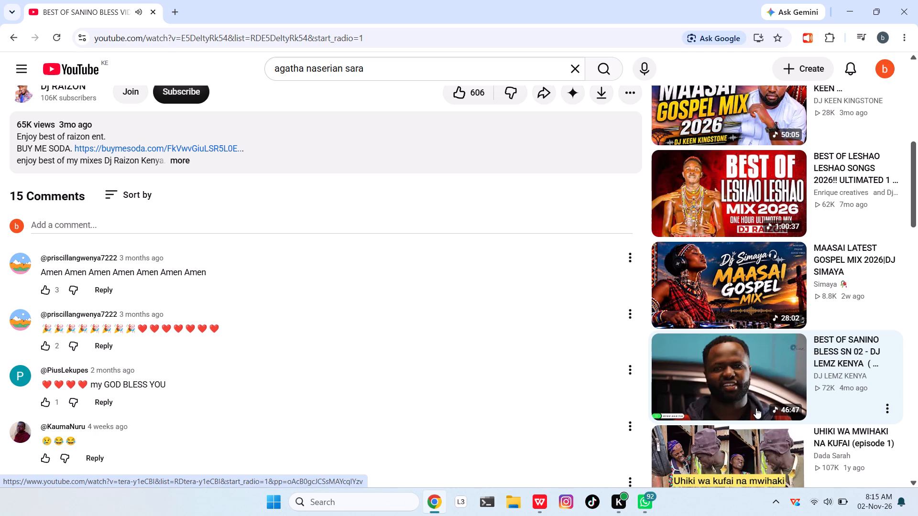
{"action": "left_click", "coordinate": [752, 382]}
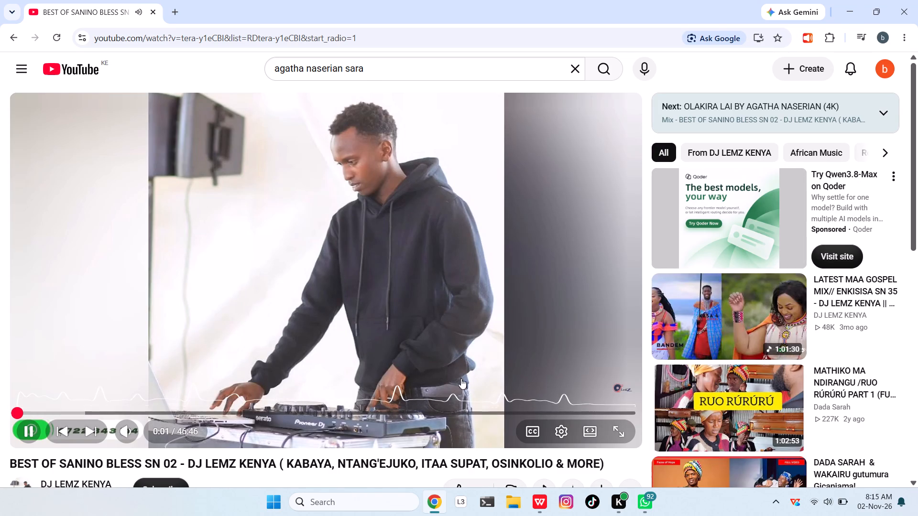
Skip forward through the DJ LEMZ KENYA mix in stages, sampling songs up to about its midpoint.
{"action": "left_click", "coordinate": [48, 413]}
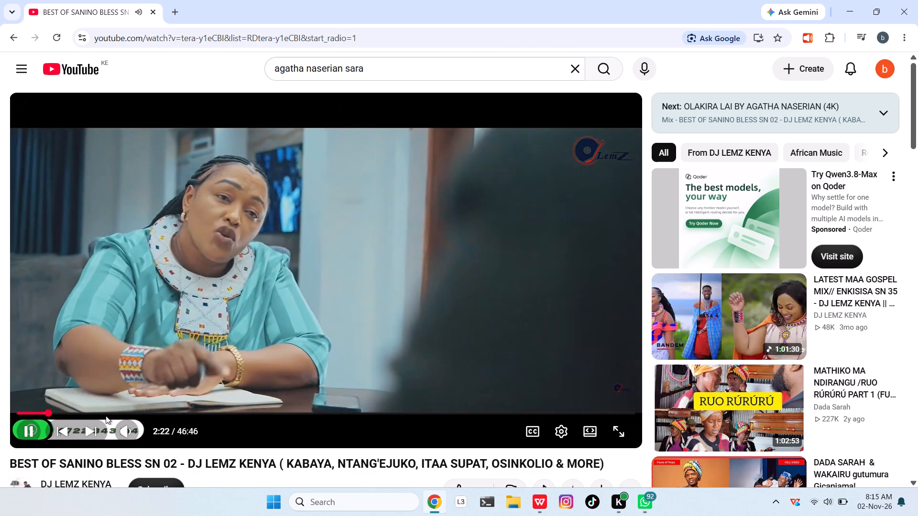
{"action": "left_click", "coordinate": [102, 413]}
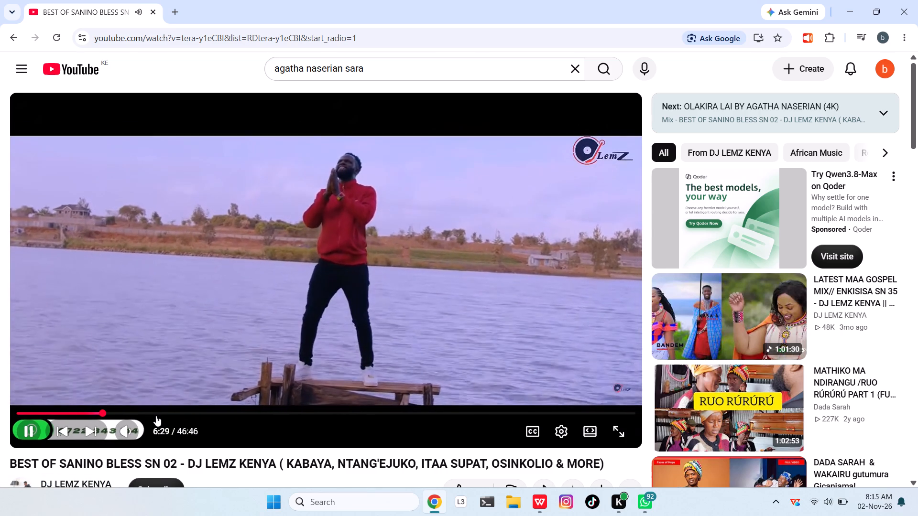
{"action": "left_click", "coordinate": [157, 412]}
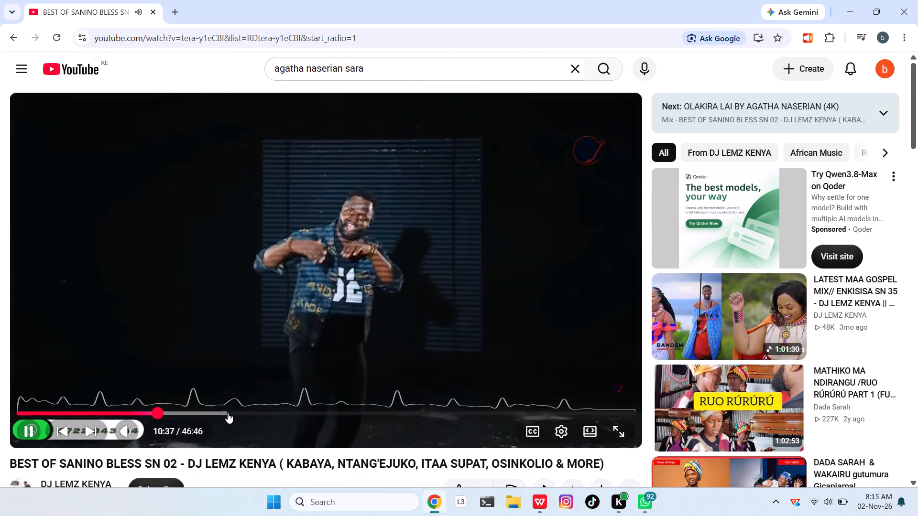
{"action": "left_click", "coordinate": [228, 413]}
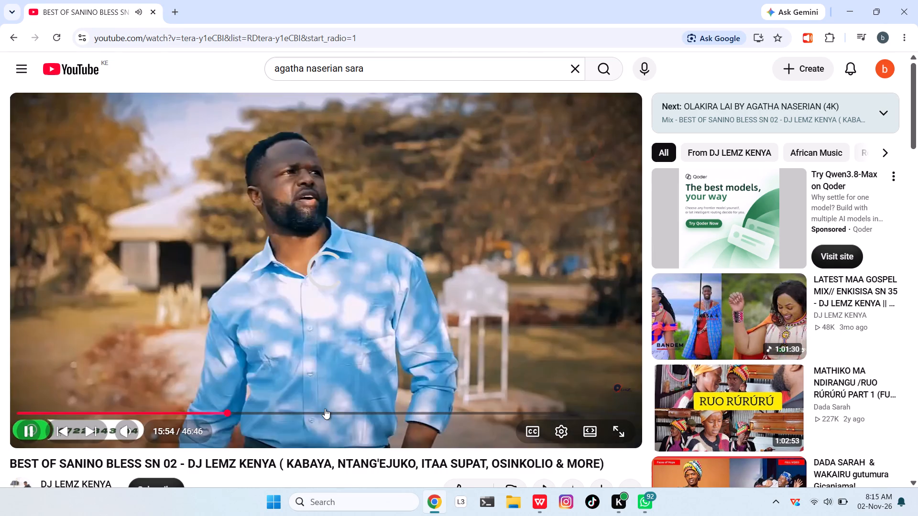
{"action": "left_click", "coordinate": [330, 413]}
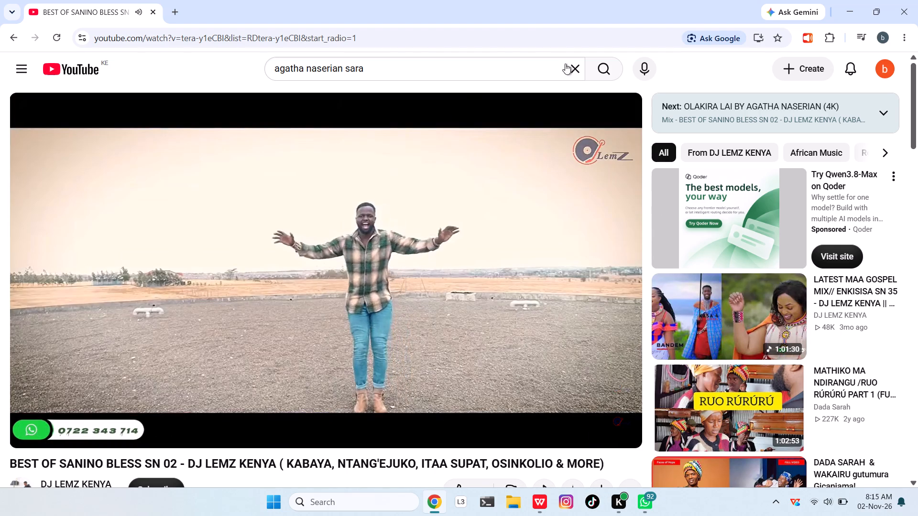
Clear the YouTube search and search for "kamba gospel songs" instead.
{"action": "left_click", "coordinate": [571, 70]}
{"action": "left_click", "coordinate": [442, 71]}
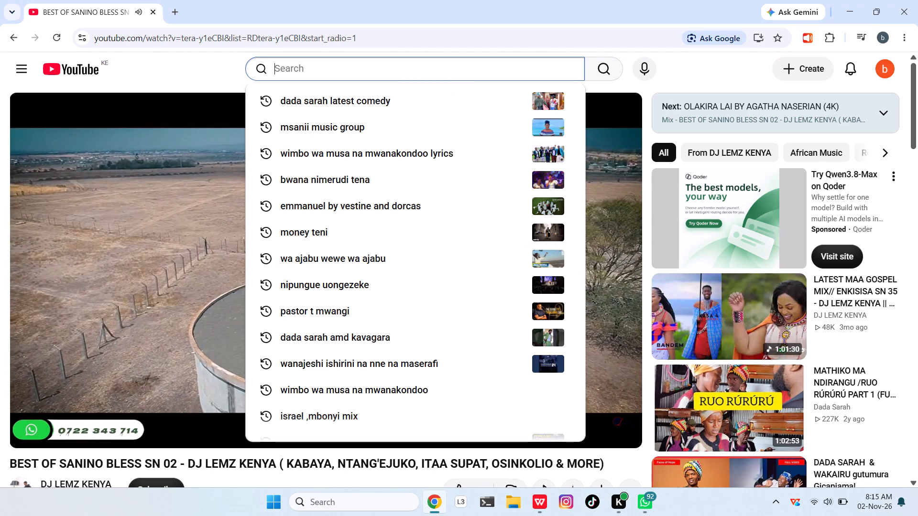
{"action": "type", "text": "kamaba"}
{"action": "key", "text": "BackSpace"}
{"action": "key", "text": "BackSpace"}
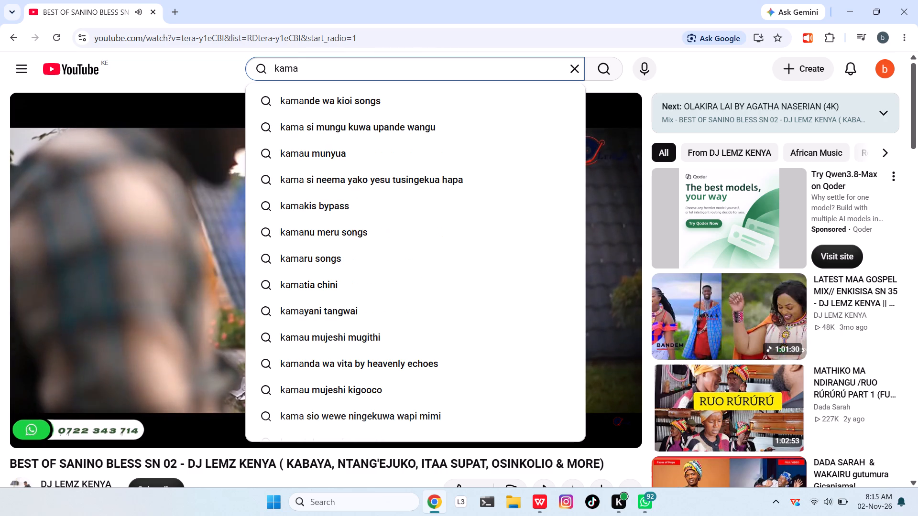
{"action": "key", "text": "BackSpace"}
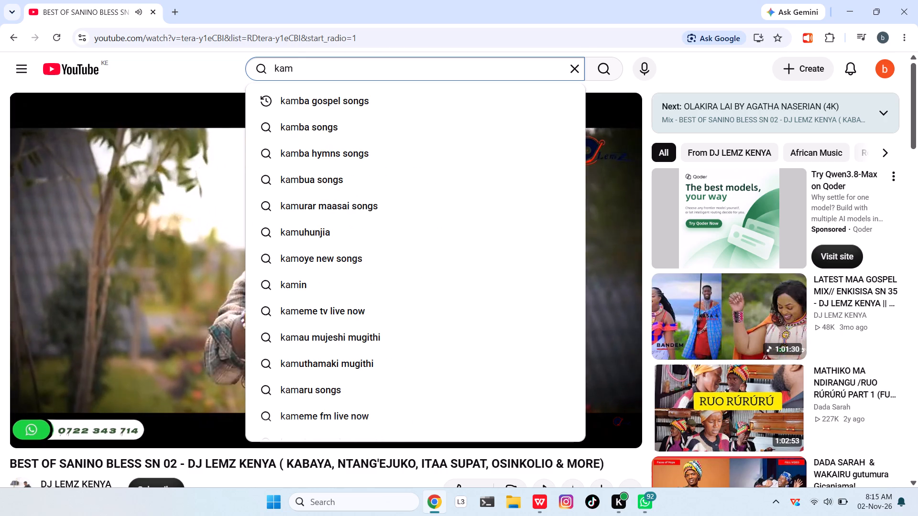
{"action": "left_click", "coordinate": [447, 99]}
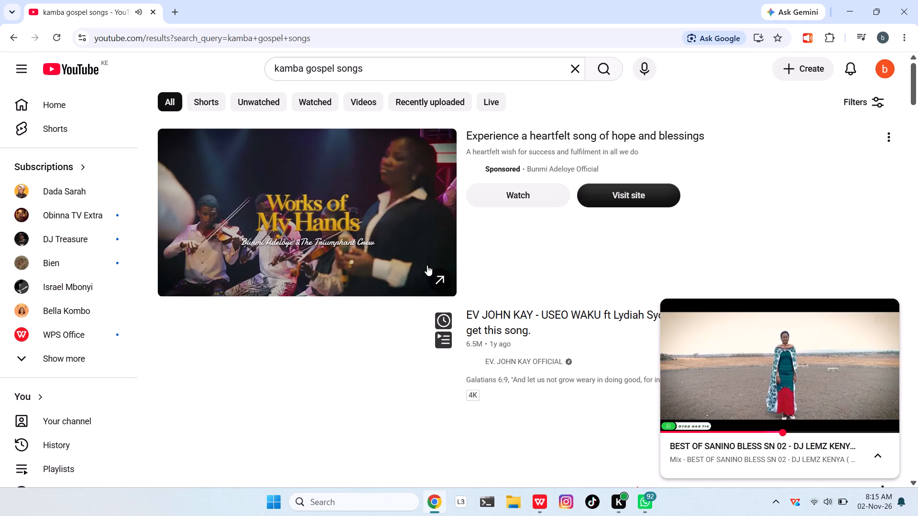
Play "KAMBA GOSPEL VIDEO MIX 2026" by DJ TWISTA from the search results.
{"action": "scroll", "coordinate": [436, 252], "scroll_direction": "down", "scroll_amount": 3}
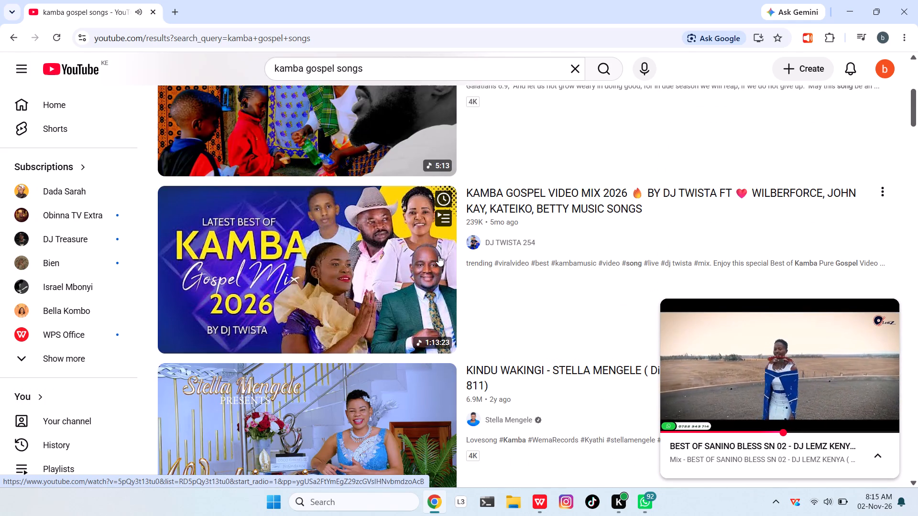
{"action": "left_click", "coordinate": [485, 247]}
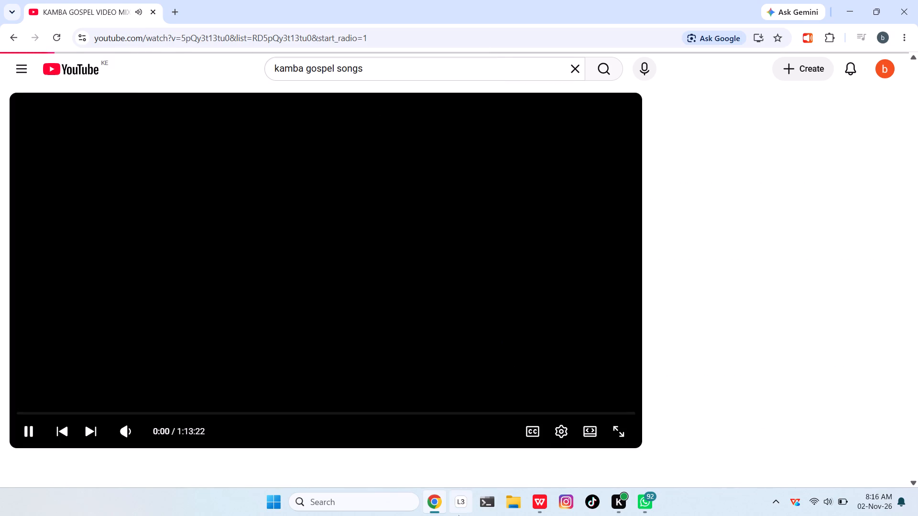
Switch to Workbook1 in WPS Office and enter the Geography marks 79 for Brian and 67 for Esther.
{"action": "left_click", "coordinate": [540, 497]}
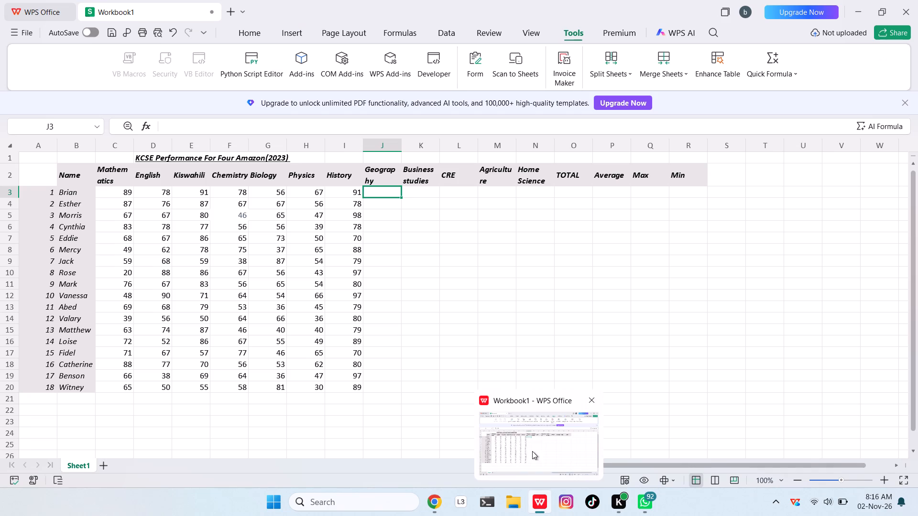
{"action": "left_click", "coordinate": [393, 193]}
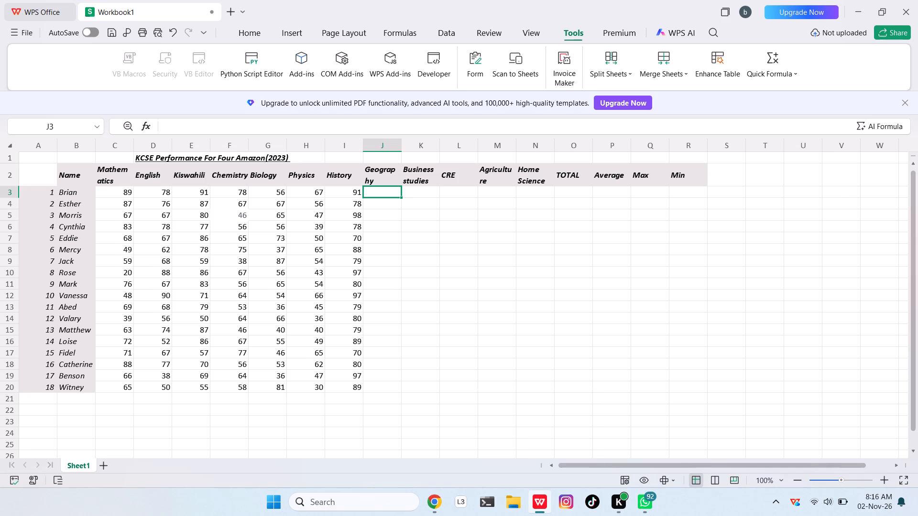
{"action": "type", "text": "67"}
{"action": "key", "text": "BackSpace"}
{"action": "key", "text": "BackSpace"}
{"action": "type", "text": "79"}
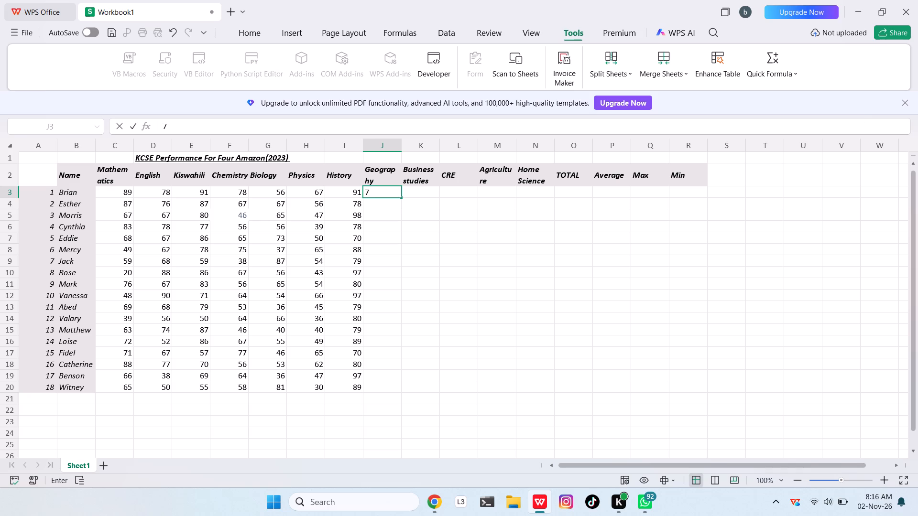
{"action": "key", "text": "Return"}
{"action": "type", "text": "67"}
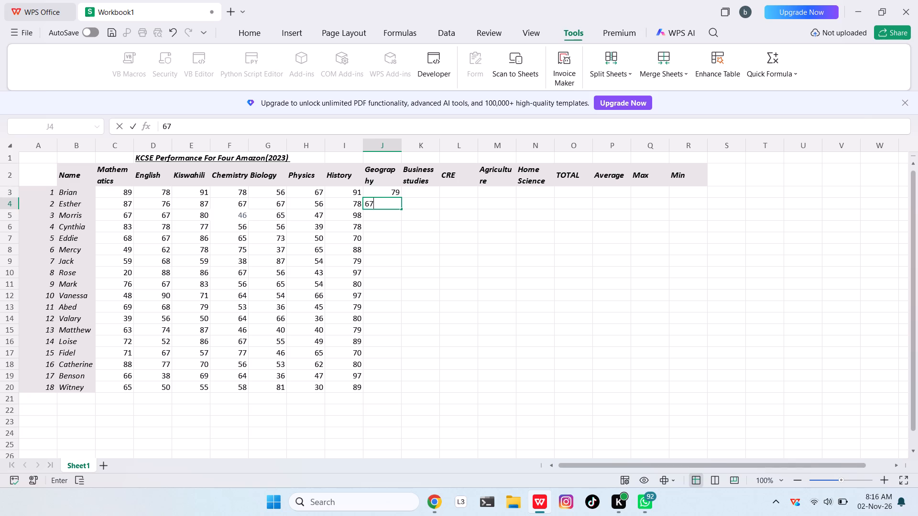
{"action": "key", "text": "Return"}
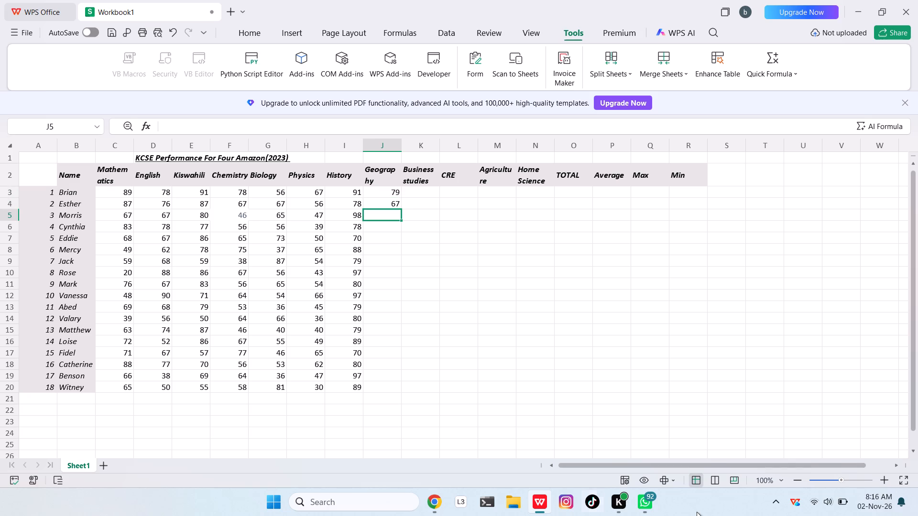
Lower the system sound volume slightly.
{"action": "left_click", "coordinate": [823, 505]}
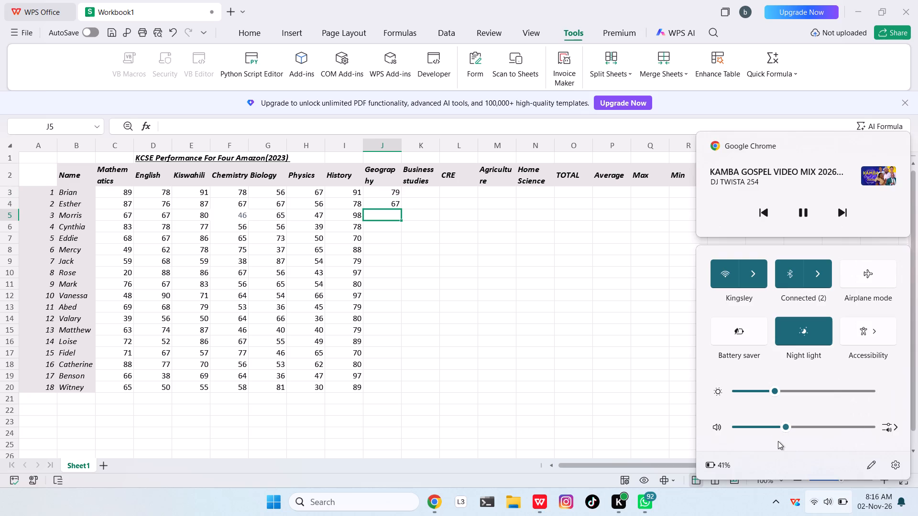
{"action": "left_click", "coordinate": [774, 425]}
Enter the Geography marks 87, 65, 67 and 72 for Morris, Cynthia, Eddie and Mercy, starting in cell J5.
{"action": "left_click", "coordinate": [387, 216]}
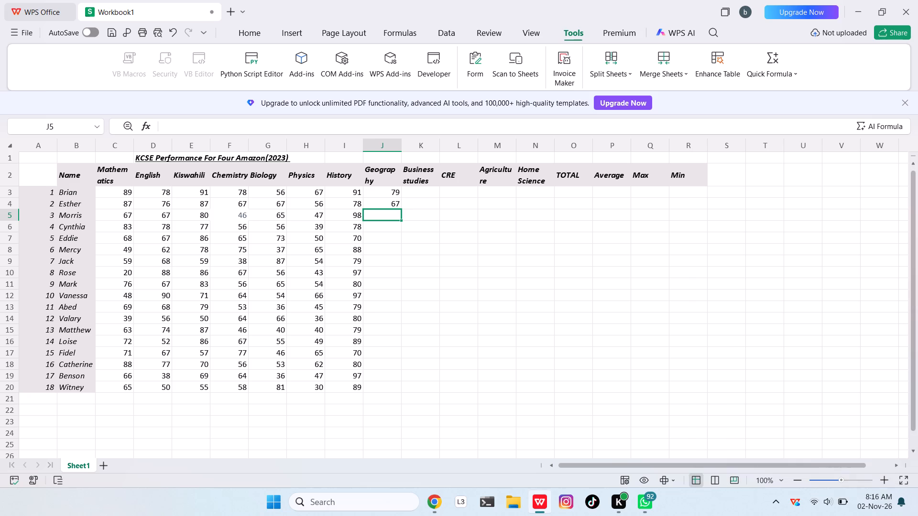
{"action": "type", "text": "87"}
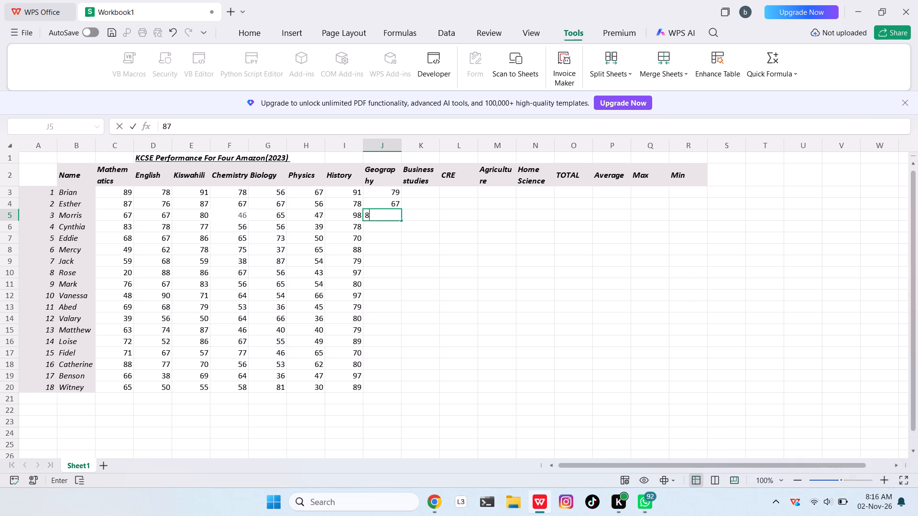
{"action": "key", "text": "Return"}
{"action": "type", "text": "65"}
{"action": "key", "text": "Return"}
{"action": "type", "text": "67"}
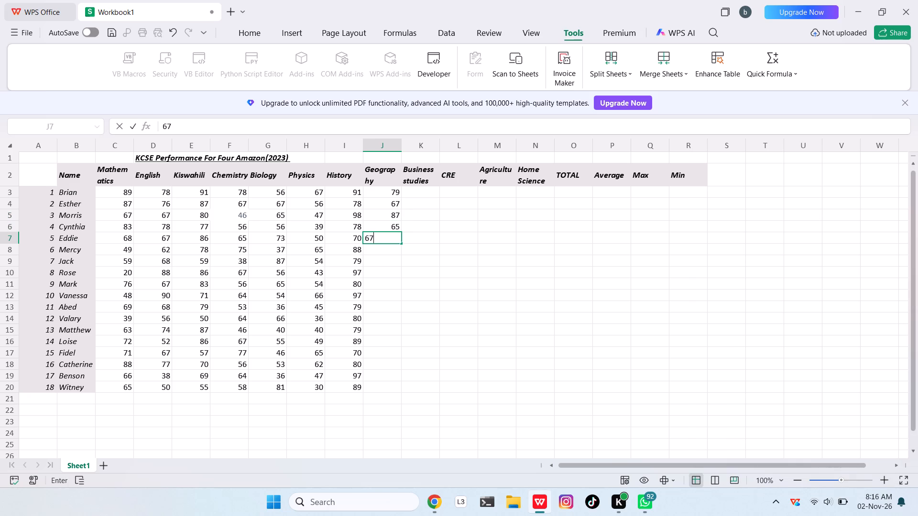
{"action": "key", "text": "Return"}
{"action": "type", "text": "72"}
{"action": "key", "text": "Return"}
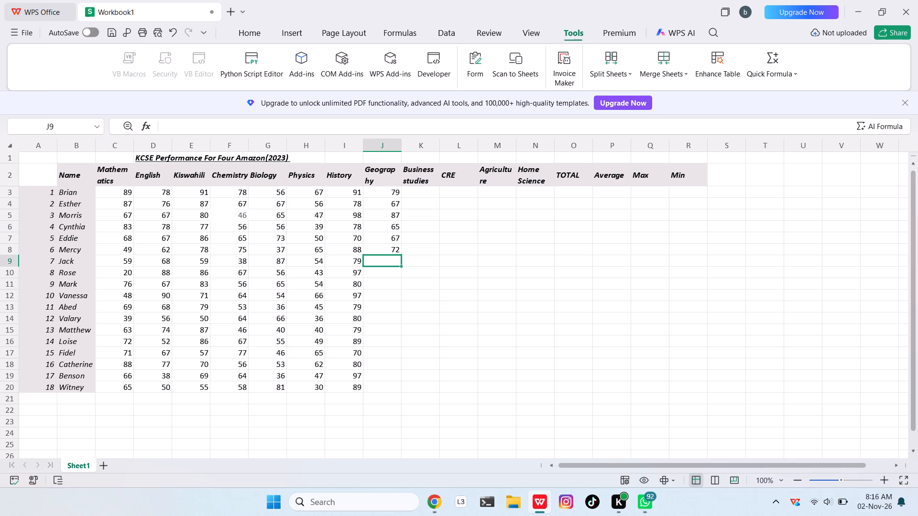
Enter the Geography marks 47, 58, 81, 33 and 65 for Jack, Rose, Mark, Vanessa and Abed in J9 to J13.
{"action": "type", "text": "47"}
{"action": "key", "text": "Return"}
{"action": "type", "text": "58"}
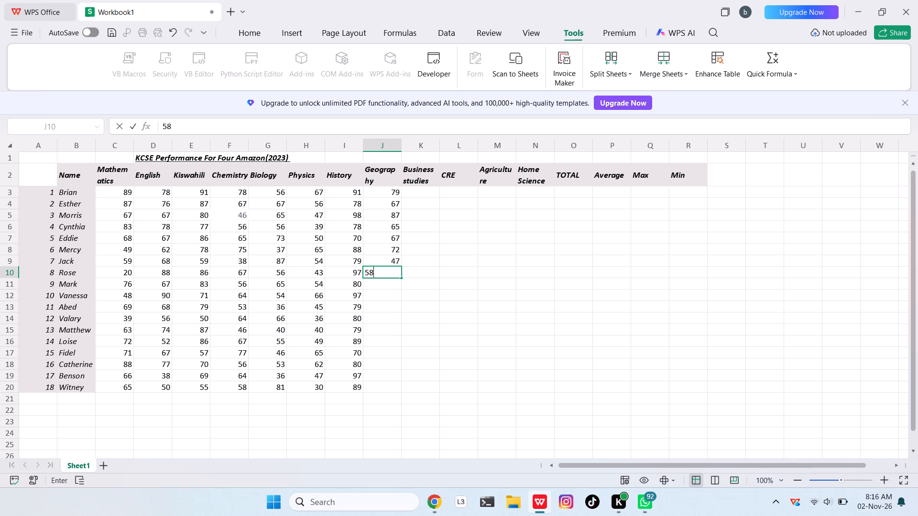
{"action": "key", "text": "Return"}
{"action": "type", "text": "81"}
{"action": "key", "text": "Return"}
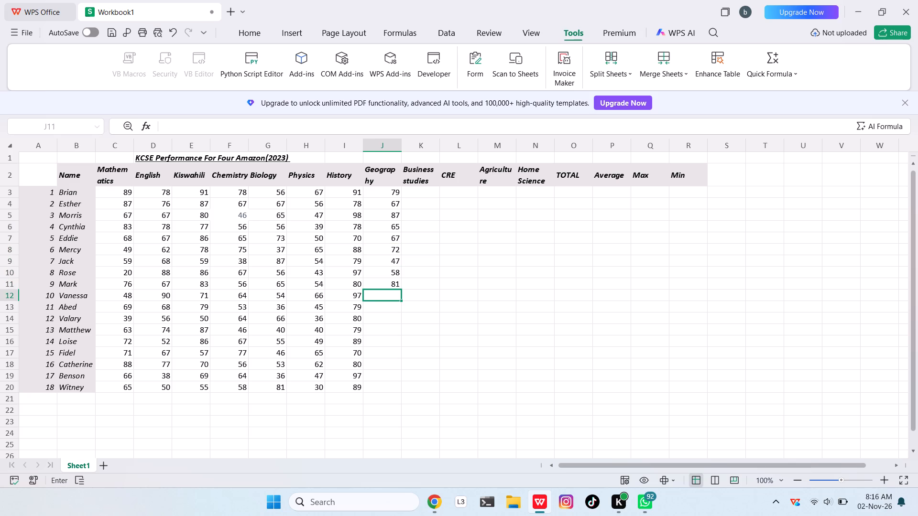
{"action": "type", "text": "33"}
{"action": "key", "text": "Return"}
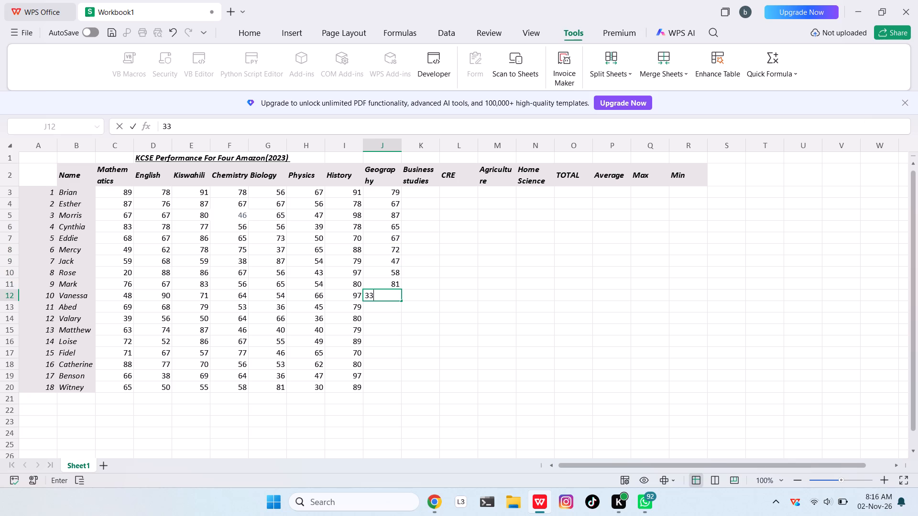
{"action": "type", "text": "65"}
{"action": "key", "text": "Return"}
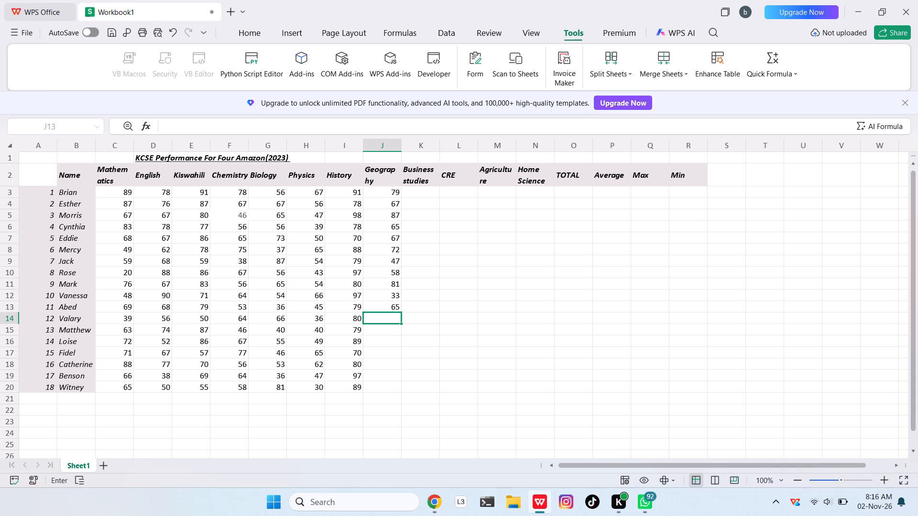
Enter Geography marks 56, 65, 74 and 88 for Valary, Matthew, Loise and Fidel in J14:J17.
{"action": "key", "text": "r"}
{"action": "key", "text": "BackSpace"}
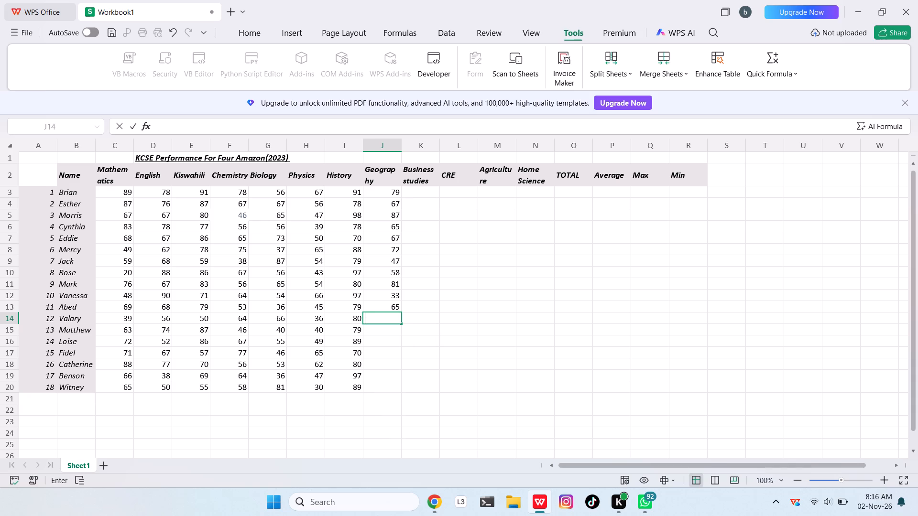
{"action": "type", "text": "56"}
{"action": "key", "text": "8"}
{"action": "key", "text": "BackSpace"}
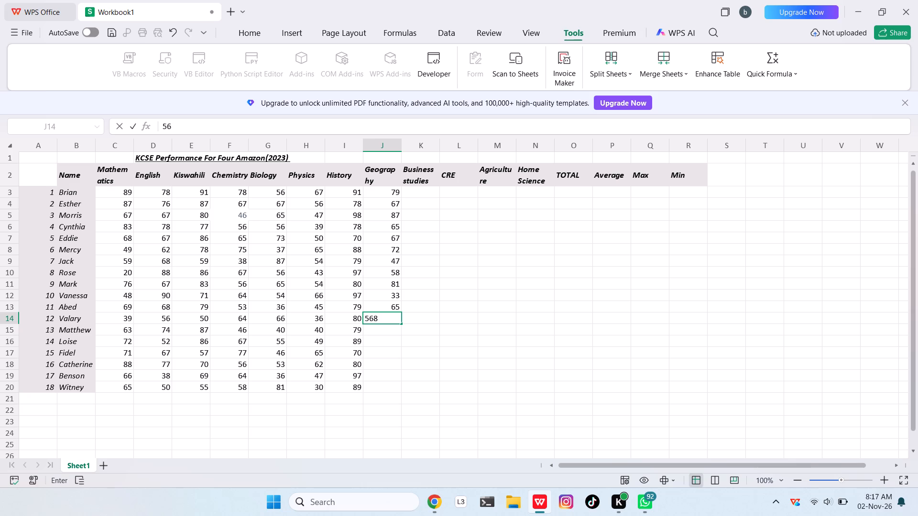
{"action": "key", "text": "Return"}
{"action": "type", "text": "65"}
{"action": "key", "text": "Return"}
{"action": "type", "text": "74"}
{"action": "key", "text": "Return"}
{"action": "type", "text": "88"}
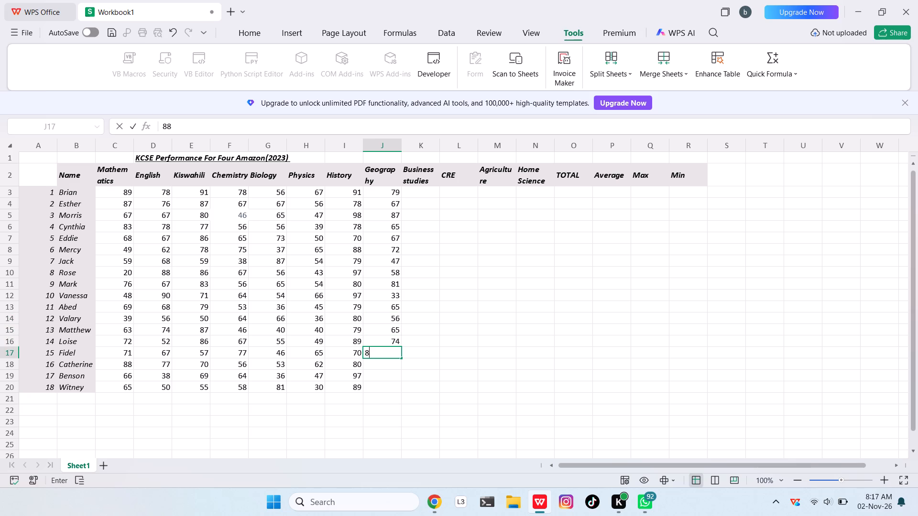
{"action": "key", "text": "Return"}
Complete the Geography column with 67, 57 and 48 for Catherine, Benson and Witney in J18:J20.
{"action": "type", "text": "67"}
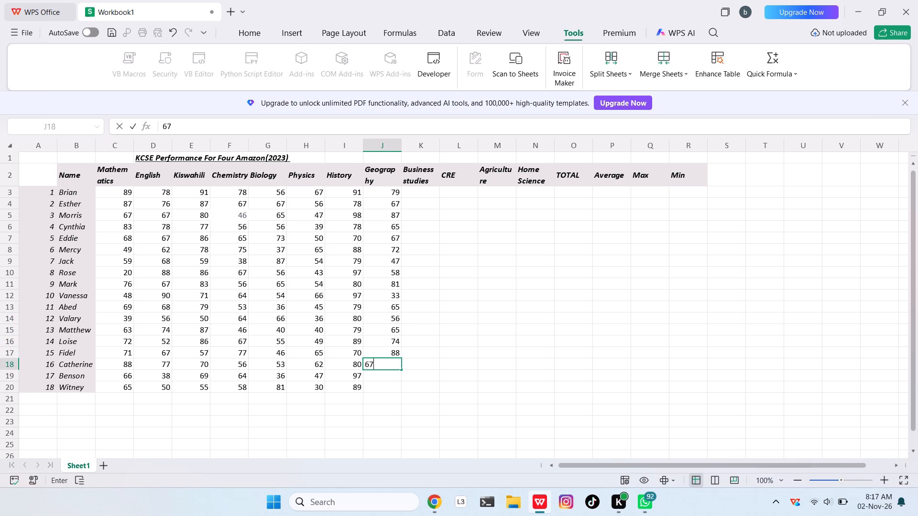
{"action": "key", "text": "Return"}
{"action": "type", "text": "57"}
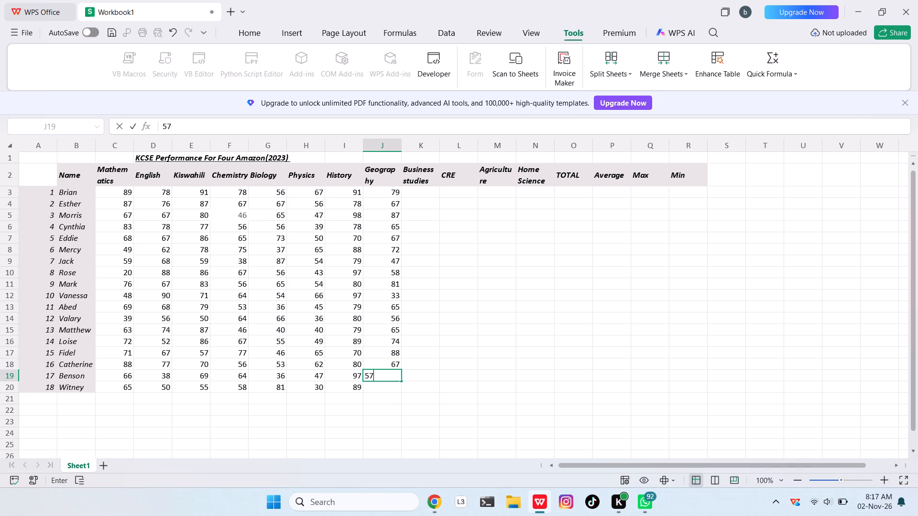
{"action": "key", "text": "Return"}
{"action": "type", "text": "48"}
{"action": "key", "text": "Return"}
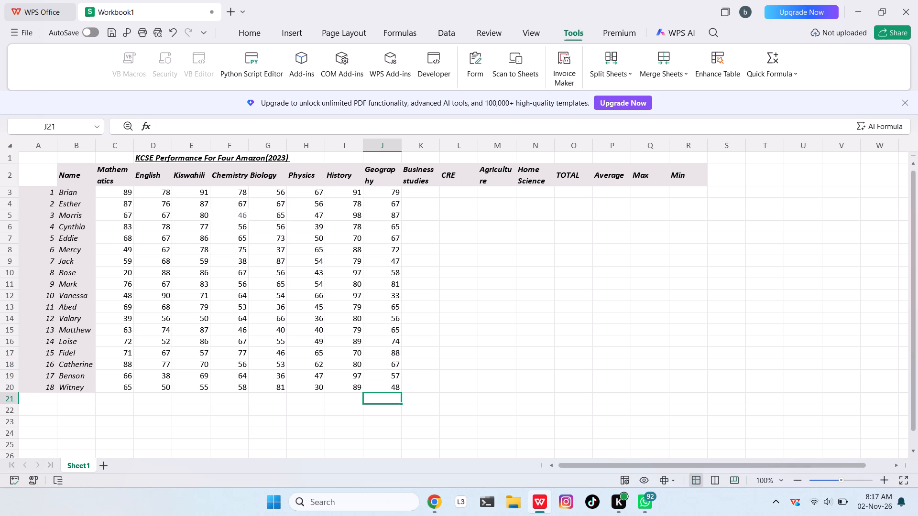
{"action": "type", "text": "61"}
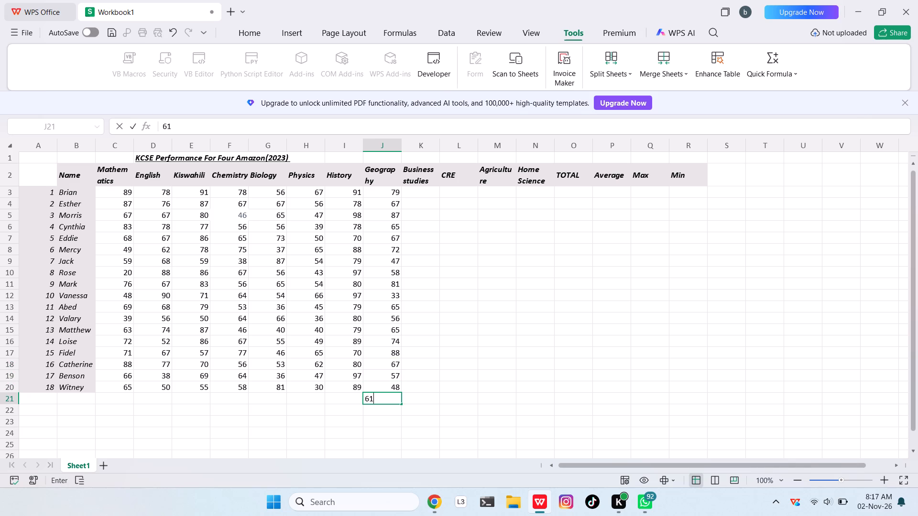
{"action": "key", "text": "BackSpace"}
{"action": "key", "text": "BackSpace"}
Enter Business studies marks 78, 87, 65, 67 and 90 for Brian, Esther, Morris, Cynthia and Eddie in K3:K7.
{"action": "left_click", "coordinate": [423, 193]}
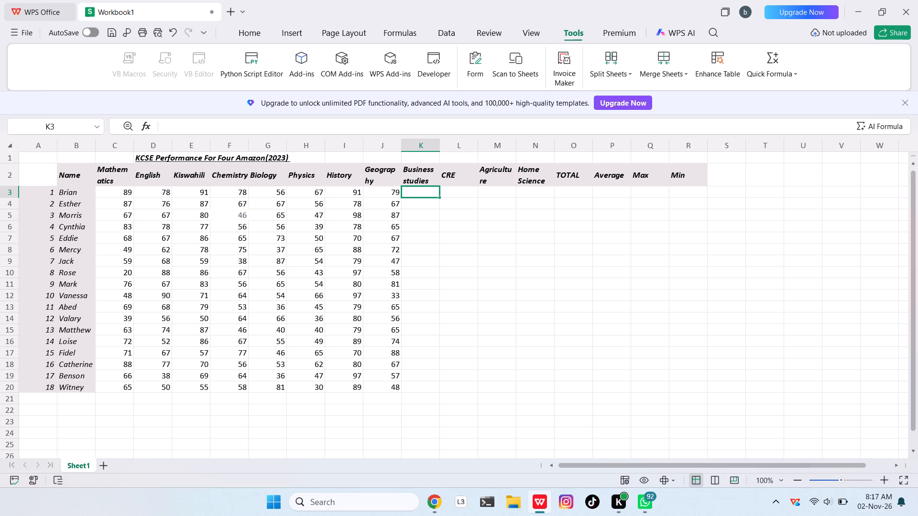
{"action": "type", "text": "78"}
{"action": "key", "text": "Return"}
{"action": "type", "text": "87"}
{"action": "key", "text": "Return"}
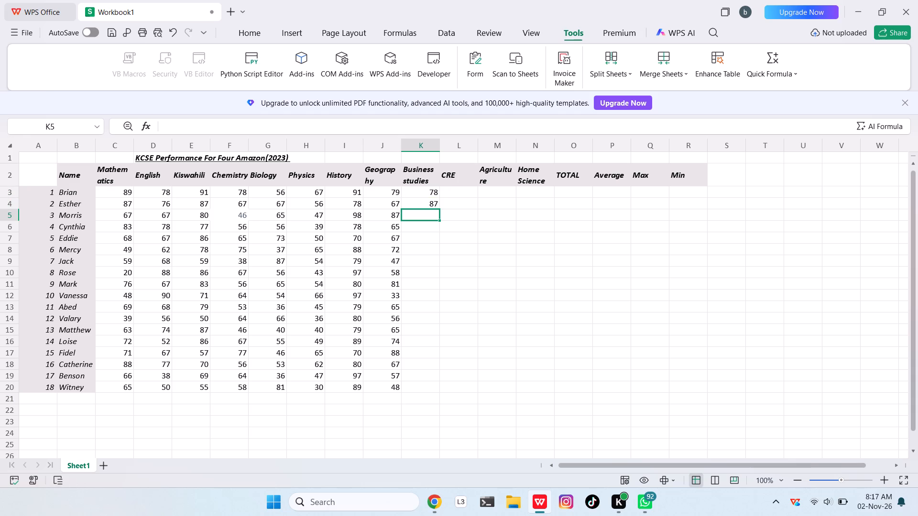
{"action": "type", "text": "65"}
{"action": "key", "text": "Return"}
{"action": "type", "text": "67"}
{"action": "key", "text": "Return"}
{"action": "type", "text": "90"}
{"action": "key", "text": "Return"}
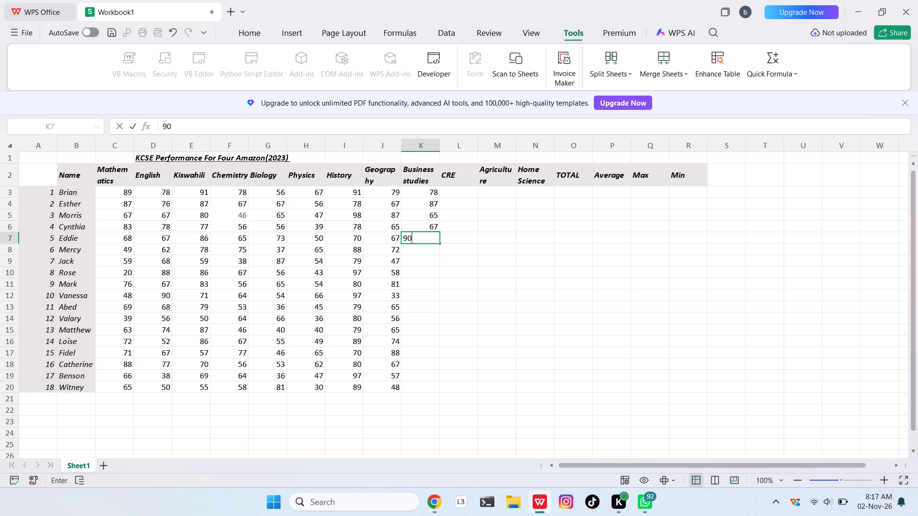
Enter Business studies marks 71, 49, 44 and 76 for Mercy, Jack, Rose and Mark in K8:K11.
{"action": "type", "text": "71"}
{"action": "key", "text": "Return"}
{"action": "type", "text": "49"}
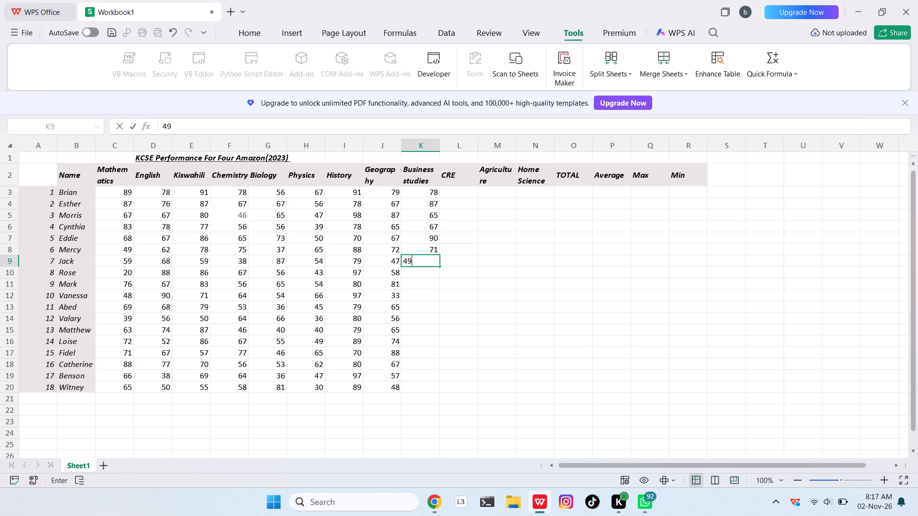
{"action": "key", "text": "Return"}
{"action": "type", "text": "44"}
{"action": "key", "text": "Return"}
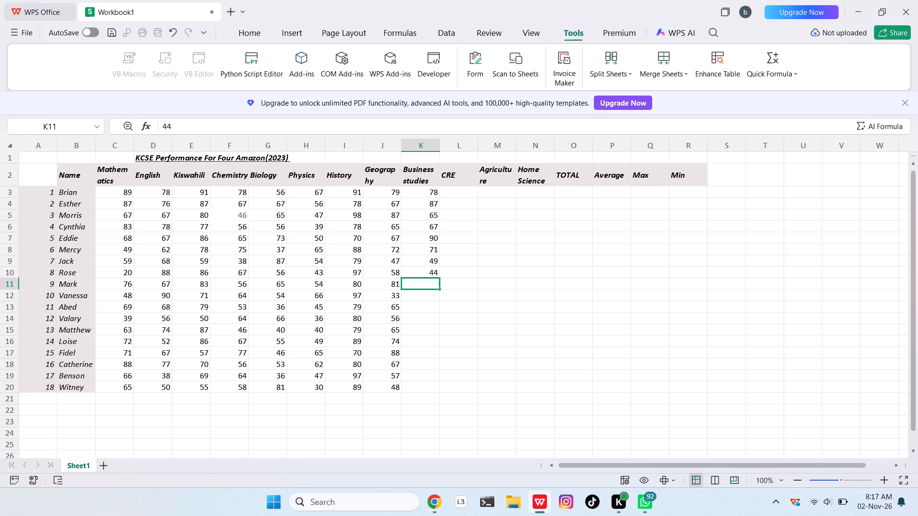
{"action": "type", "text": "76"}
{"action": "key", "text": "Return"}
Enter Business studies marks 48, 65, 72 and 59 for Vanessa, Abed, Valary and Matthew in K12:K15.
{"action": "type", "text": "48"}
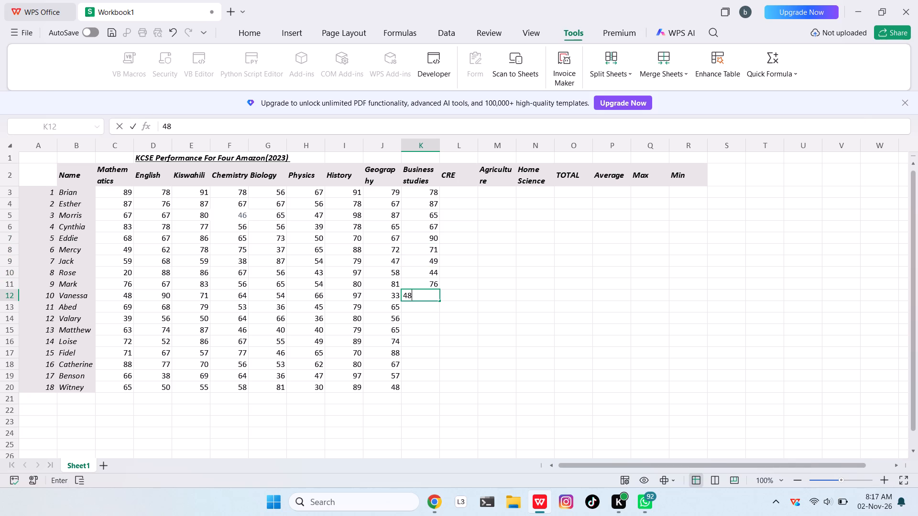
{"action": "key", "text": "Return"}
{"action": "type", "text": "65"}
{"action": "key", "text": "Return"}
{"action": "type", "text": "71"}
{"action": "key", "text": "BackSpace"}
{"action": "key", "text": "2"}
{"action": "key", "text": "Return"}
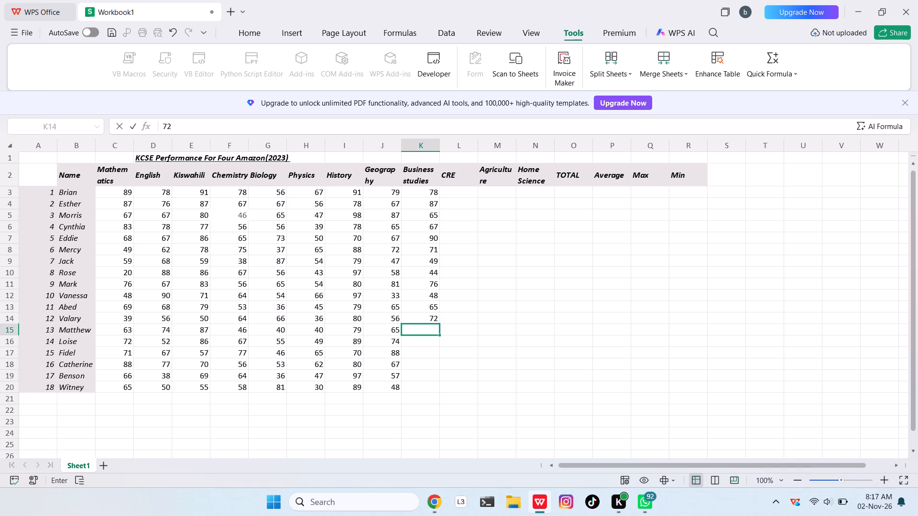
{"action": "type", "text": "59"}
{"action": "key", "text": "Return"}
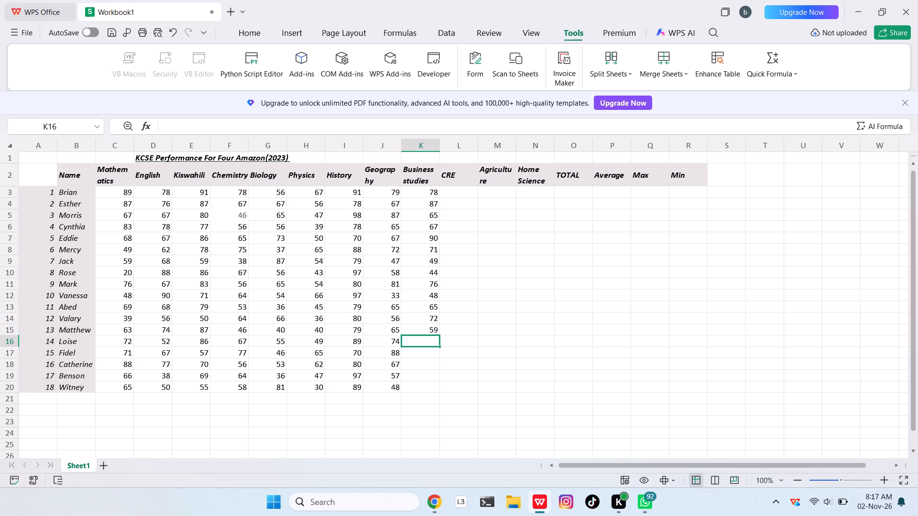
Complete the Business studies column with 58, 71, 58, 55 and 71 for Loise, Fidel, Catherine, Benson and Witney in K16:K20.
{"action": "type", "text": "58"}
{"action": "key", "text": "Return"}
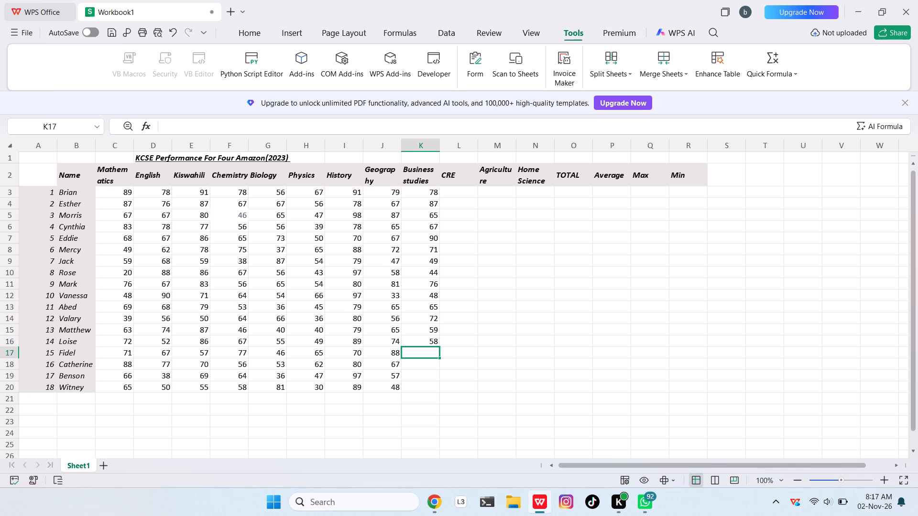
{"action": "type", "text": "71"}
{"action": "key", "text": "Return"}
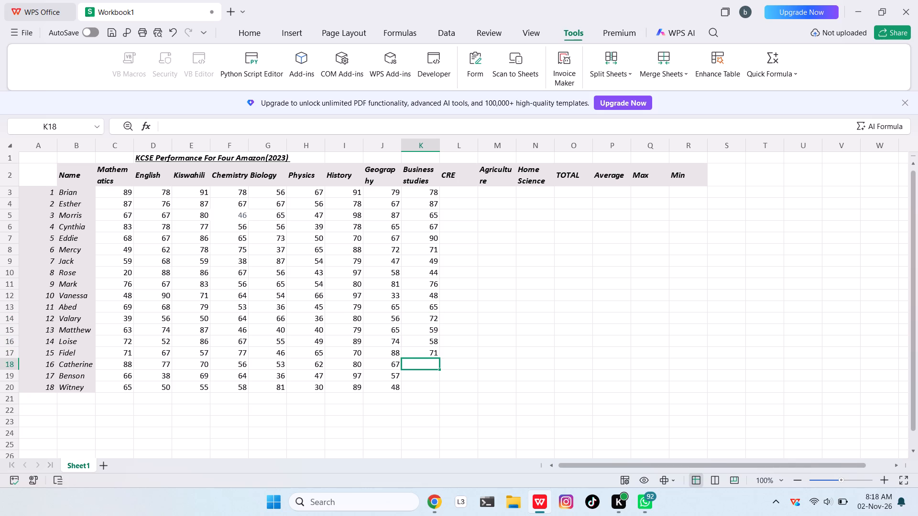
{"action": "type", "text": "58"}
{"action": "key", "text": "Return"}
{"action": "type", "text": "55"}
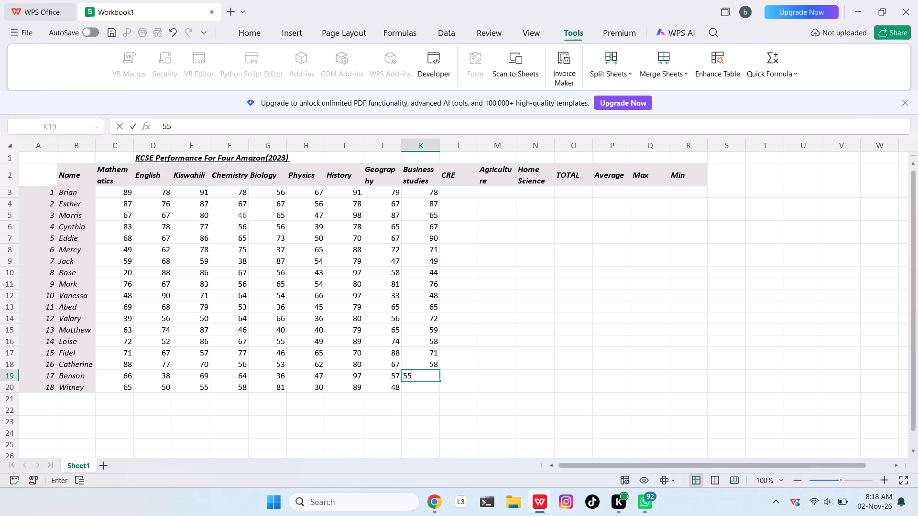
{"action": "key", "text": "Return"}
{"action": "type", "text": "71"}
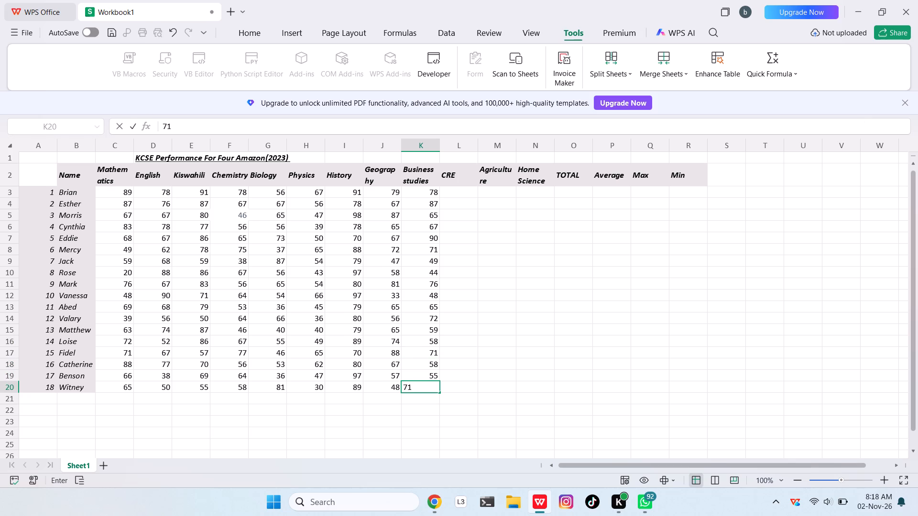
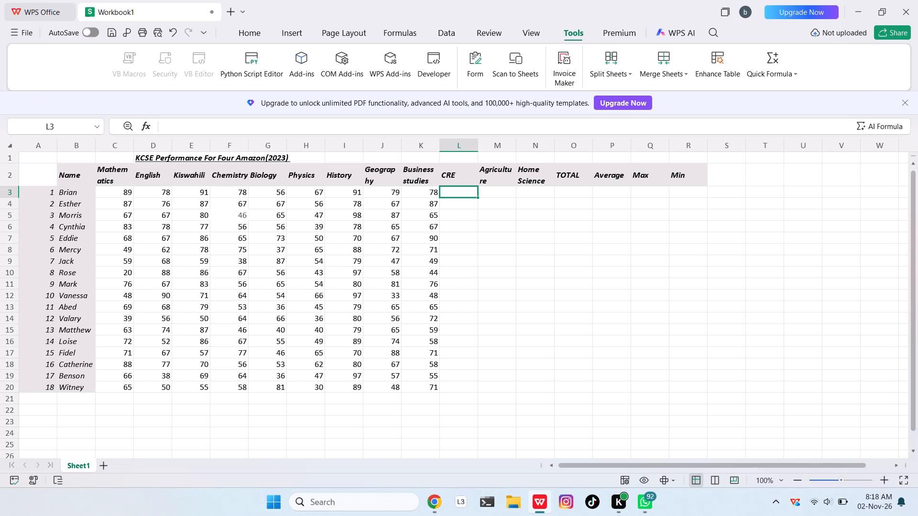
Enter CRE marks 98, 87, 68, 78 and 86 for Brian, Esther, Morris, Cynthia and Eddie in L3:L7.
{"action": "type", "text": "89"}
{"action": "key", "text": "BackSpace"}
{"action": "key", "text": "BackSpace"}
{"action": "type", "text": "98"}
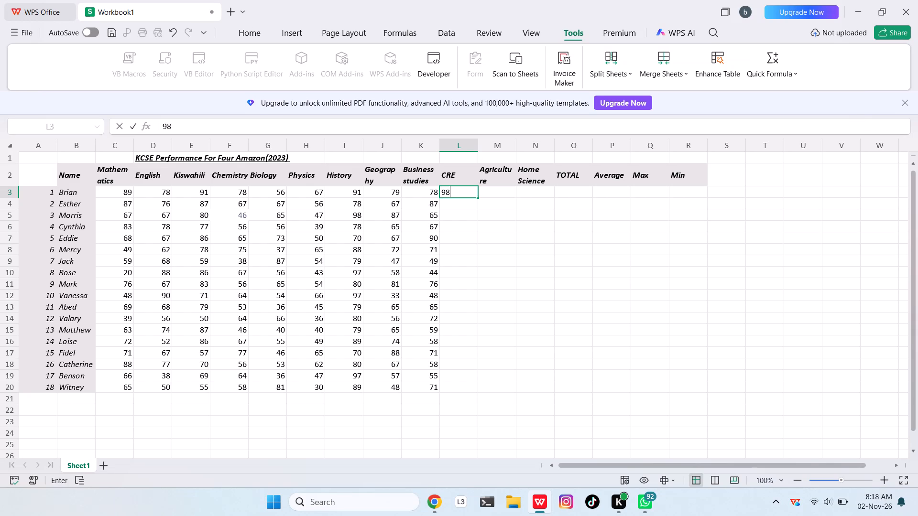
{"action": "key", "text": "Return"}
{"action": "type", "text": "87"}
{"action": "key", "text": "Return"}
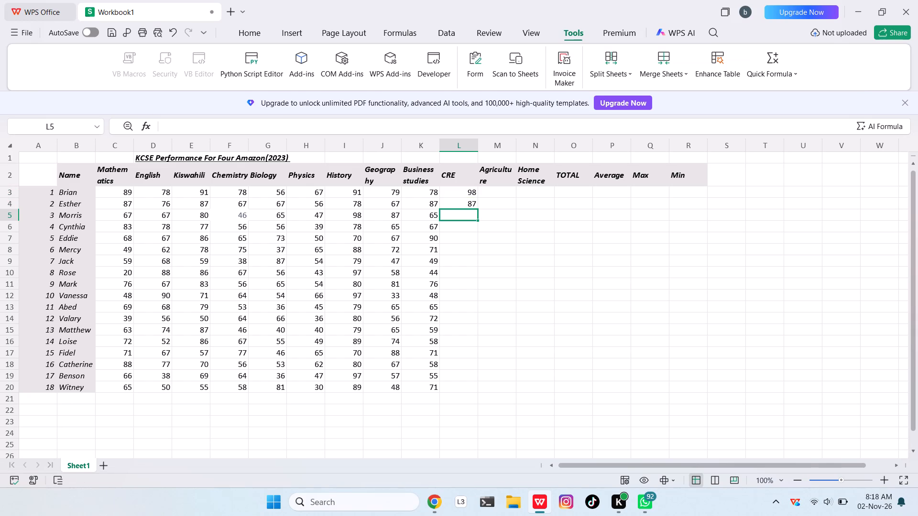
{"action": "type", "text": "68"}
{"action": "key", "text": "Return"}
{"action": "type", "text": "78"}
{"action": "key", "text": "Return"}
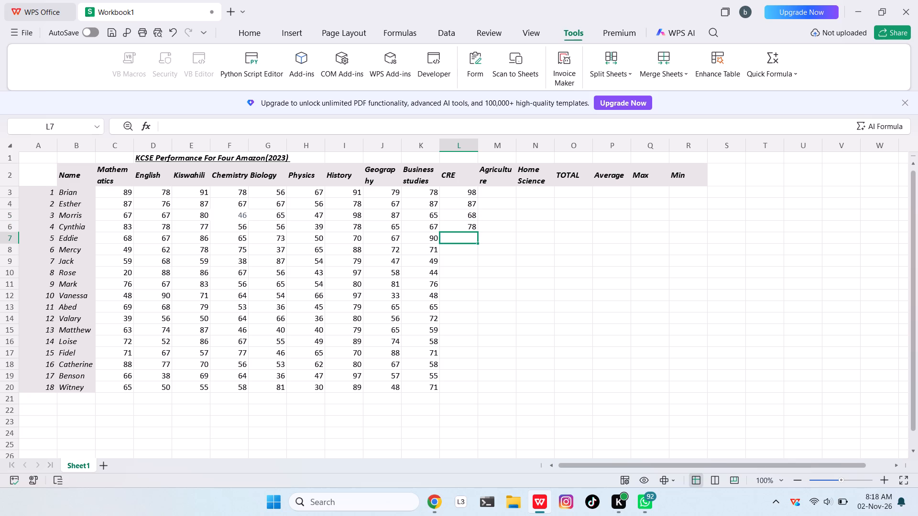
{"action": "type", "text": "86"}
{"action": "key", "text": "Return"}
Enter CRE marks 90, 76, 78 and 97 for Mercy, Jack, Rose and Mark in L8:L11.
{"action": "type", "text": "90"}
{"action": "key", "text": "Return"}
{"action": "type", "text": "76"}
{"action": "key", "text": "Return"}
{"action": "type", "text": "78"}
{"action": "key", "text": "Return"}
{"action": "type", "text": "97"}
{"action": "key", "text": "Return"}
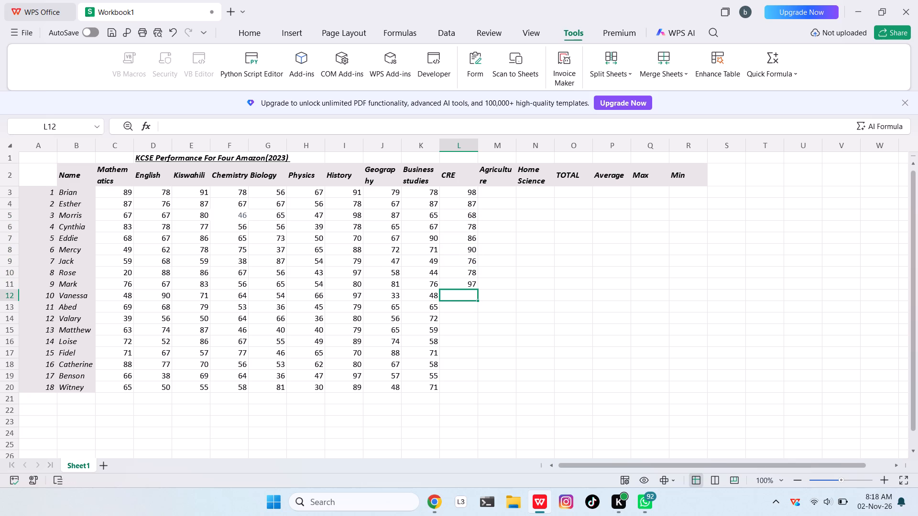
Enter CRE marks 86, 78, 69 and 90 for Vanessa, Abed, Valary and Matthew in L12:L15.
{"action": "type", "text": "86"}
{"action": "key", "text": "Return"}
{"action": "type", "text": "78"}
{"action": "key", "text": "Return"}
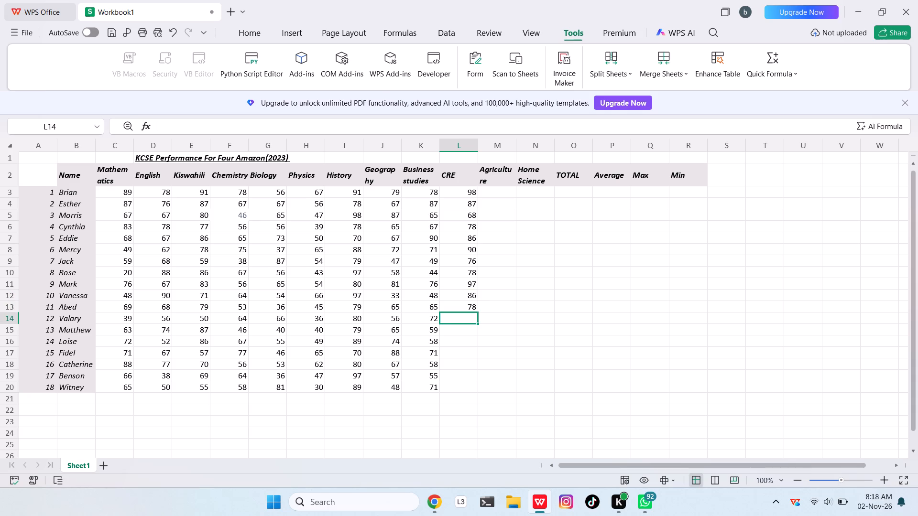
{"action": "type", "text": "69"}
{"action": "key", "text": "Return"}
{"action": "type", "text": "90"}
{"action": "key", "text": "Return"}
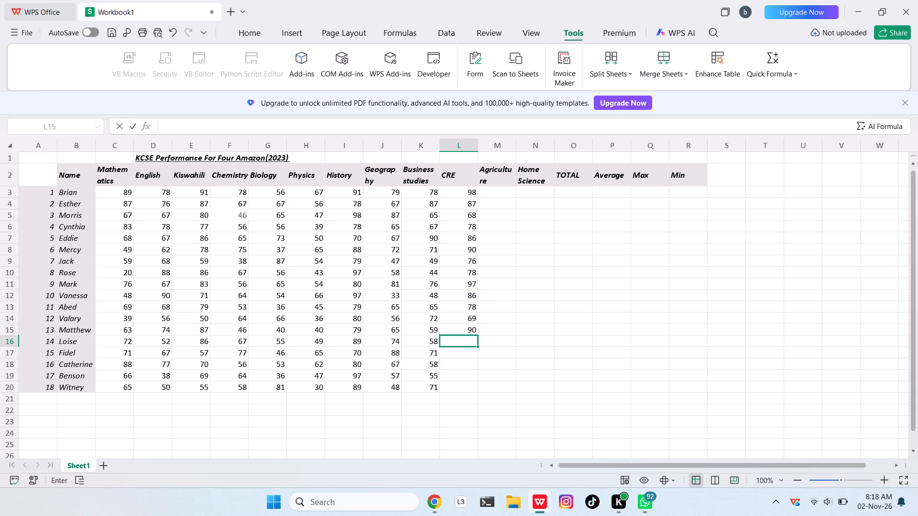
Complete the CRE column with 60, 88, 87, 78 and 96 for Loise, Fidel, Catherine, Benson and Witney in L16:L20.
{"action": "type", "text": "60"}
{"action": "key", "text": "Return"}
{"action": "type", "text": "88"}
{"action": "key", "text": "Return"}
{"action": "type", "text": "87"}
{"action": "key", "text": "Return"}
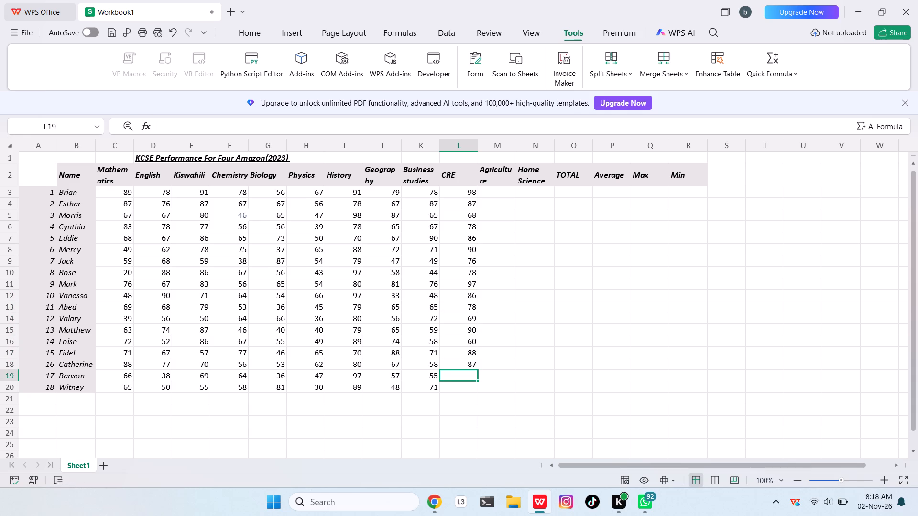
{"action": "type", "text": "78"}
{"action": "key", "text": "Return"}
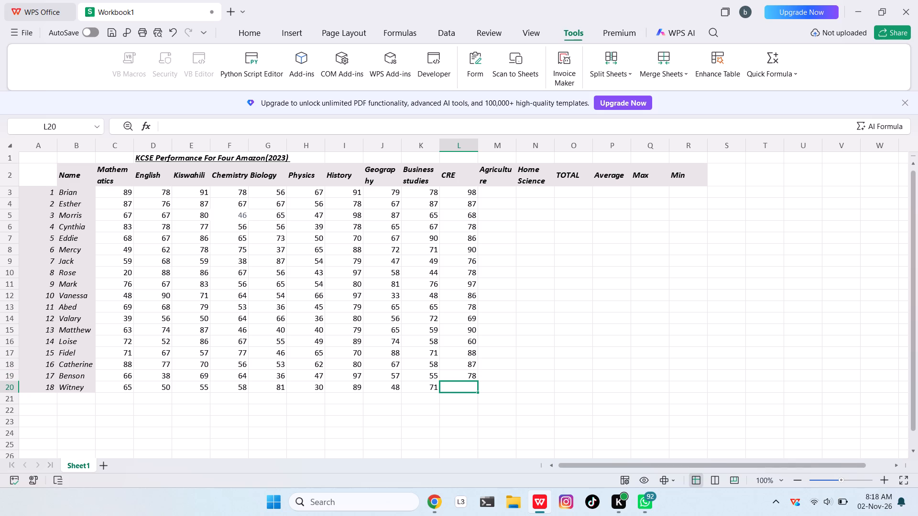
{"action": "type", "text": "96"}
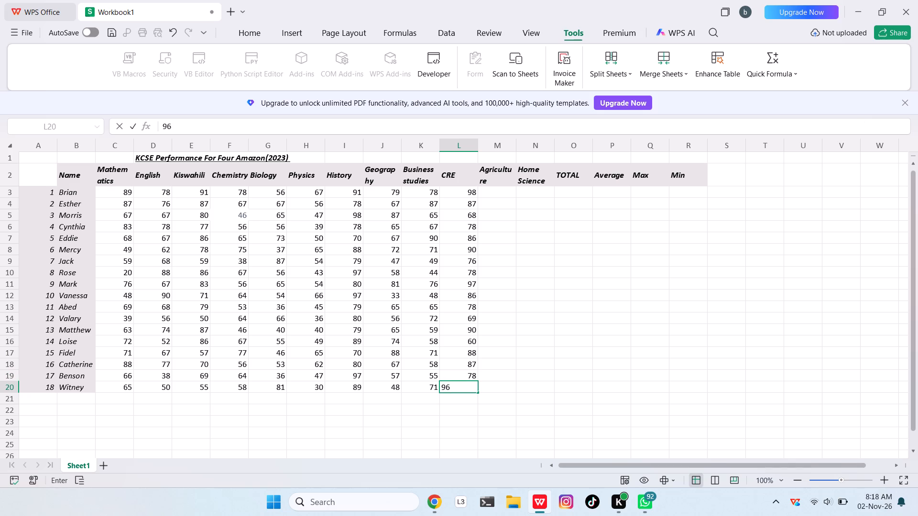
Enter Agriculture marks 67, 78, 56, 71 and 40 for Brian, Esther, Morris, Cynthia and Eddie in M3:M7.
{"action": "left_click", "coordinate": [505, 194]}
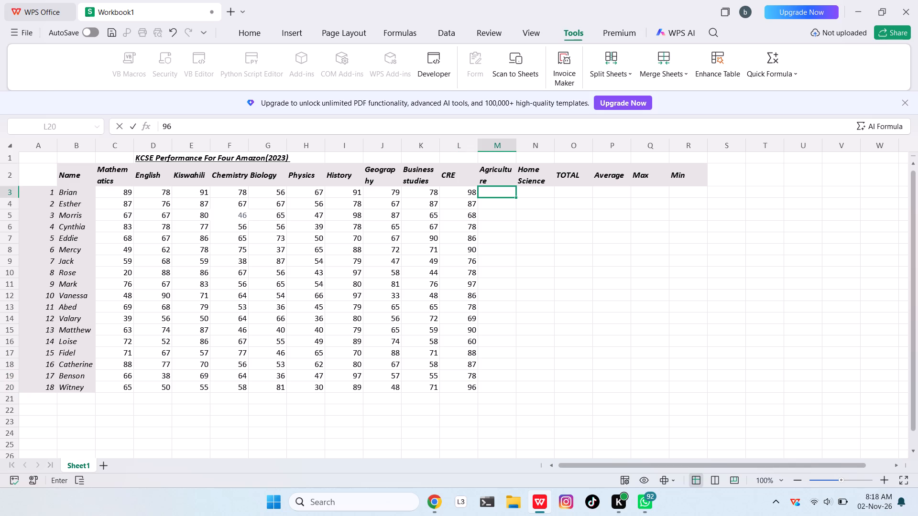
{"action": "type", "text": "56"}
{"action": "key", "text": "BackSpace"}
{"action": "key", "text": "BackSpace"}
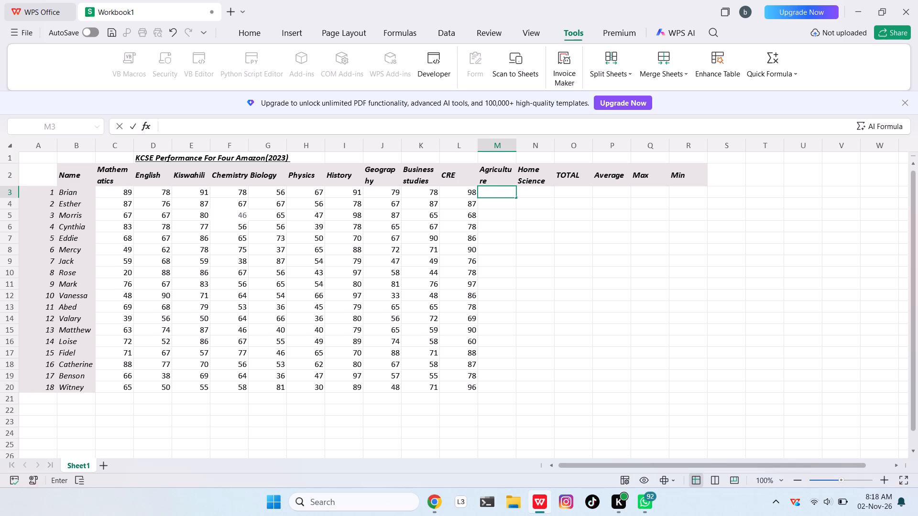
{"action": "type", "text": "67"}
{"action": "key", "text": "Return"}
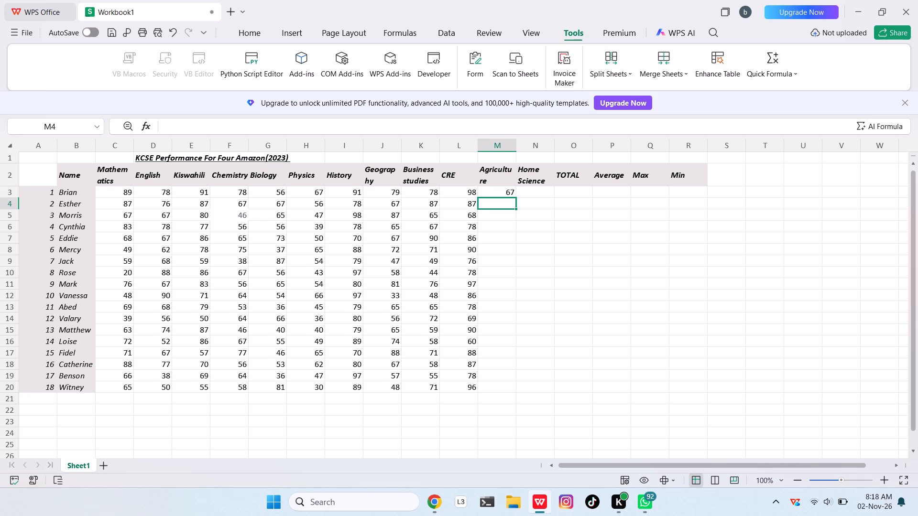
{"action": "type", "text": "78"}
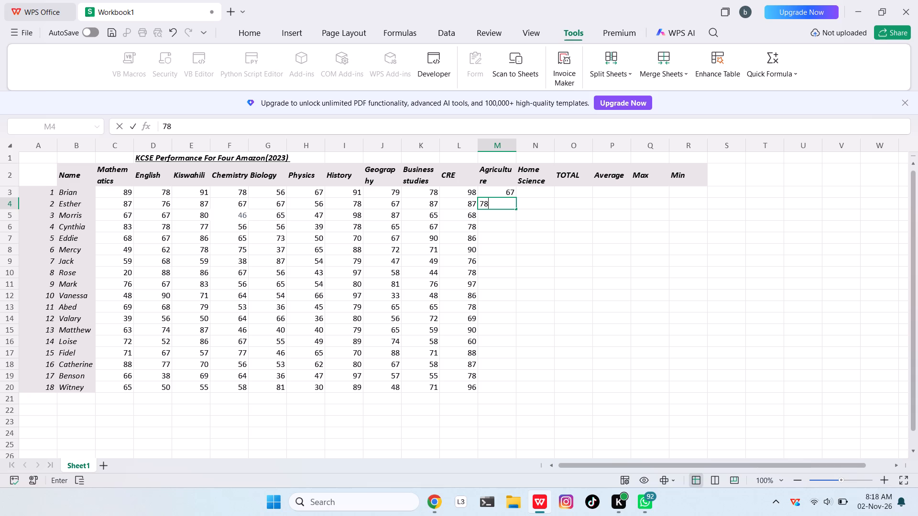
{"action": "key", "text": "Return"}
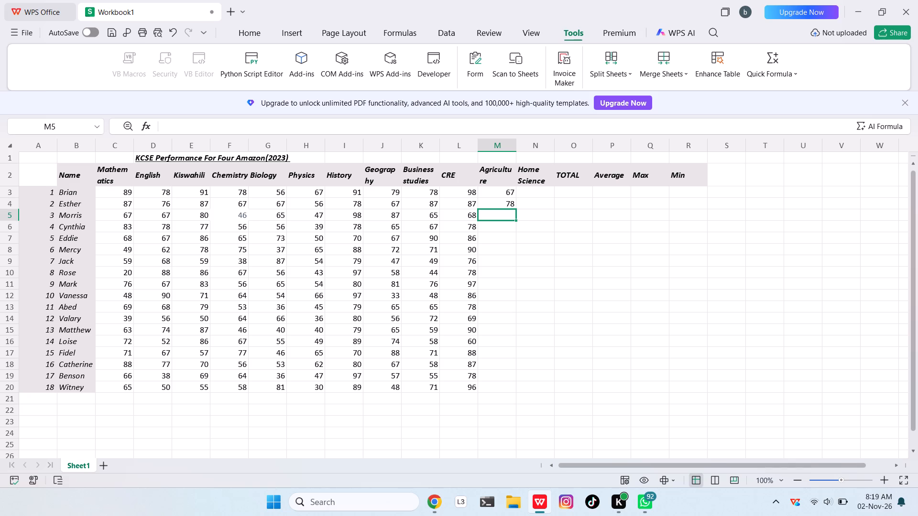
{"action": "type", "text": "56"}
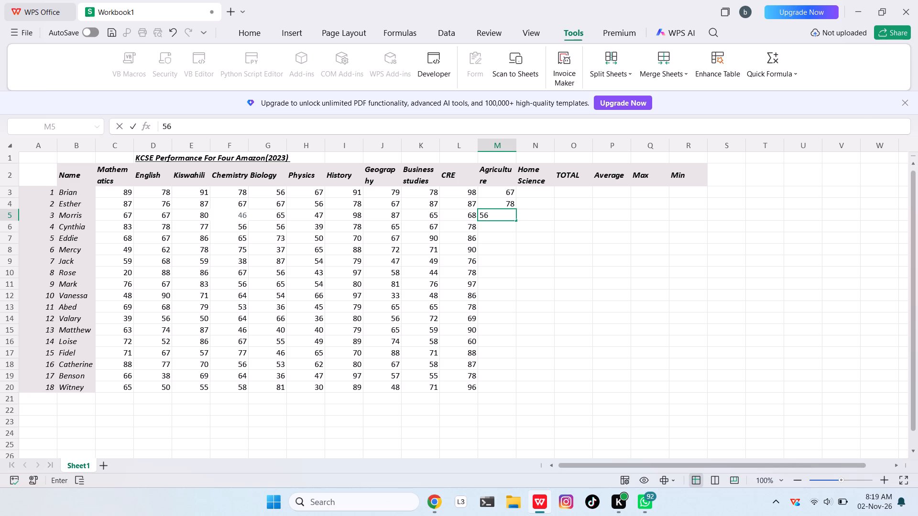
{"action": "key", "text": "Return"}
{"action": "type", "text": "71"}
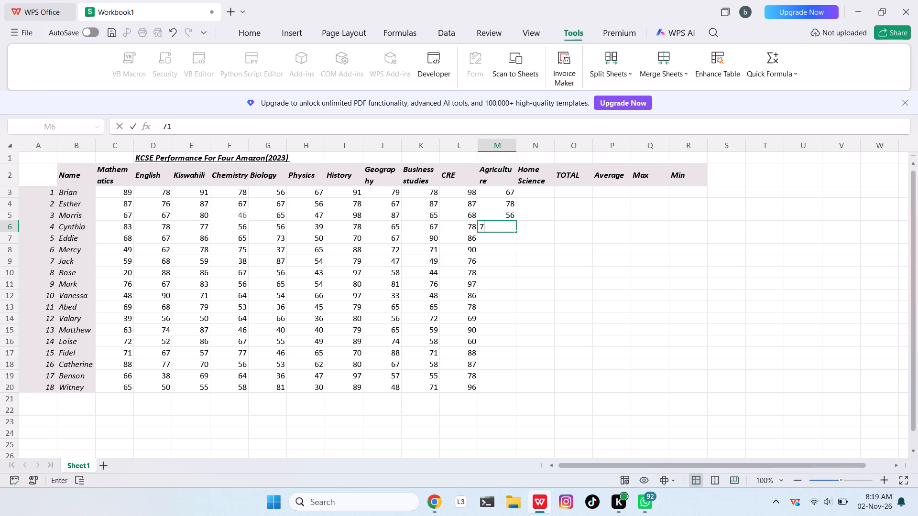
{"action": "key", "text": "Return"}
{"action": "type", "text": "40"}
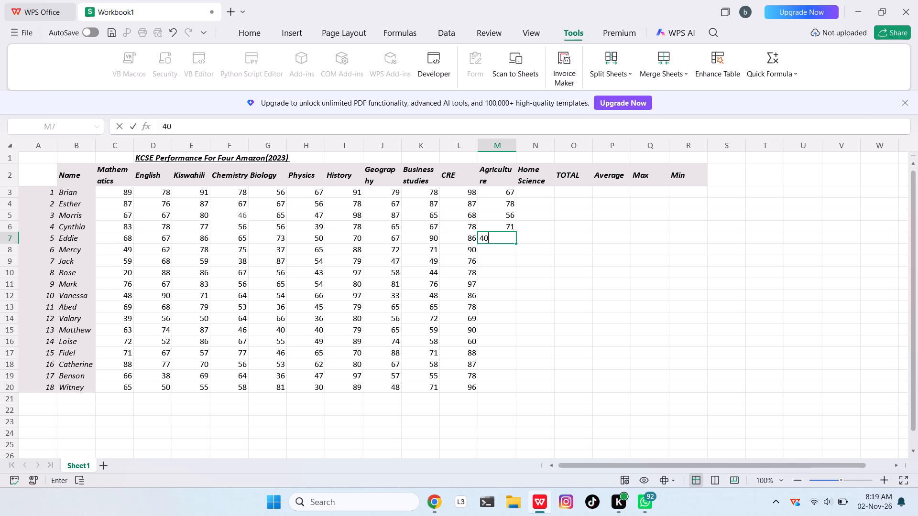
{"action": "key", "text": "Return"}
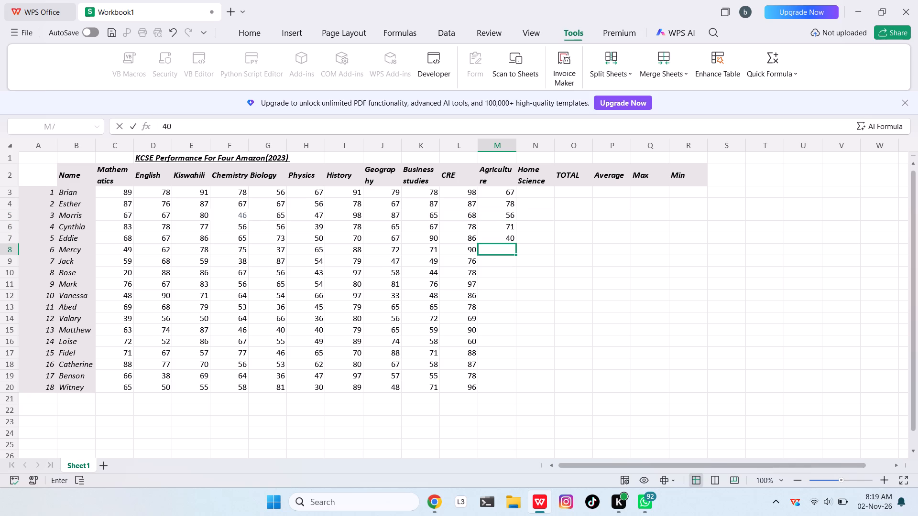
Enter Agriculture marks 62, 48, 73 and 50 for Mercy, Jack, Rose and Mark in M8:M11.
{"action": "type", "text": "62"}
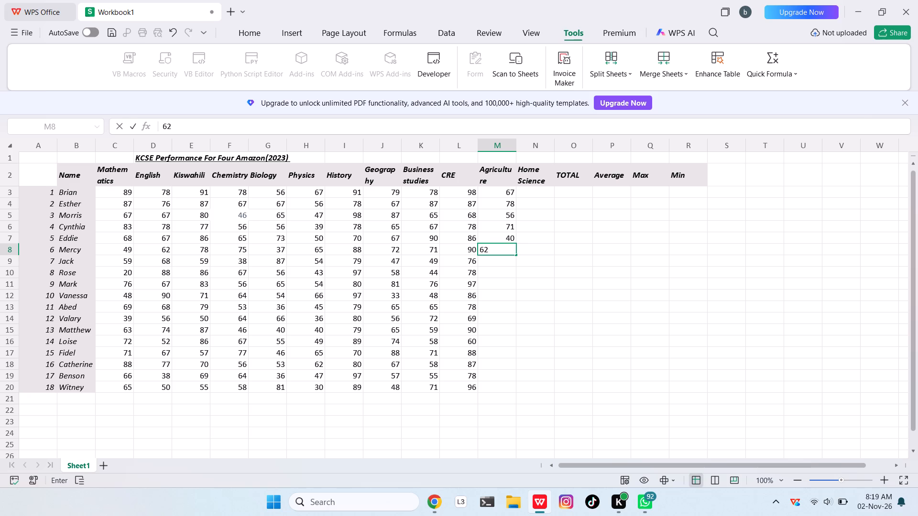
{"action": "key", "text": "Return"}
{"action": "type", "text": "48"}
{"action": "key", "text": "Return"}
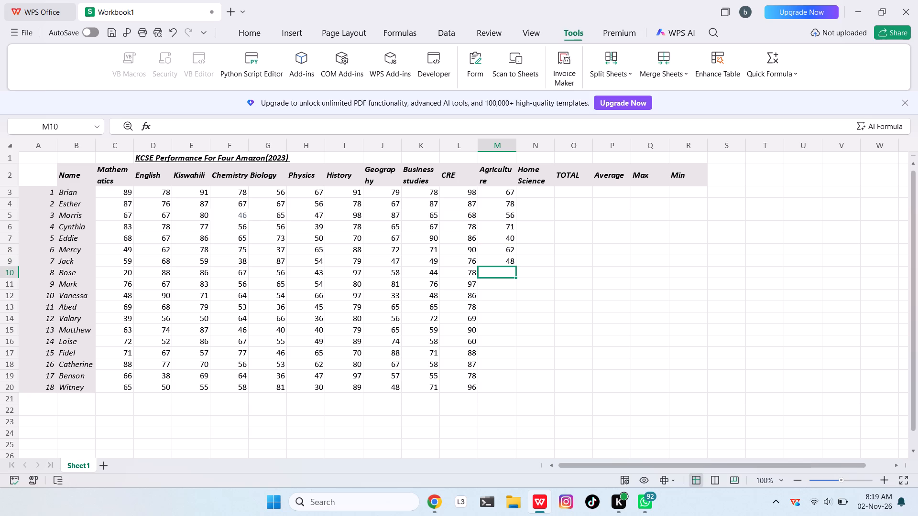
{"action": "type", "text": "73"}
{"action": "key", "text": "Return"}
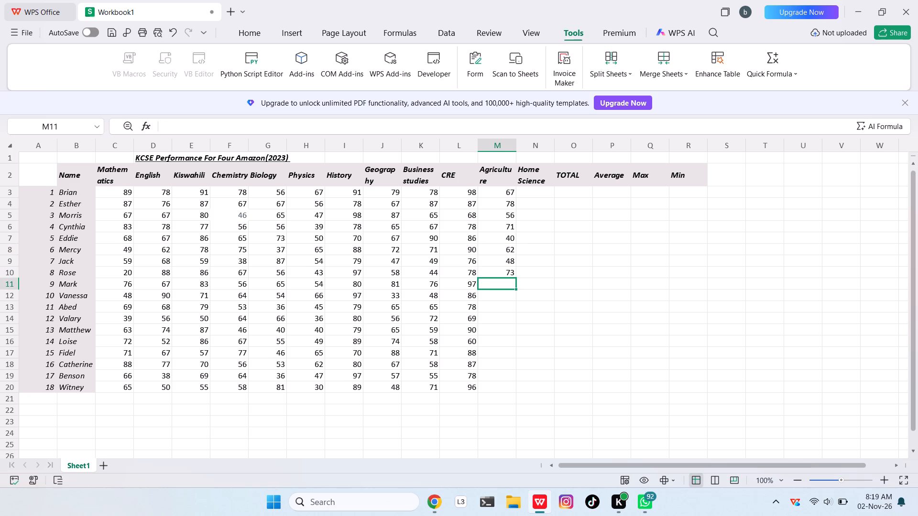
{"action": "type", "text": "50"}
{"action": "key", "text": "Return"}
Enter Agriculture marks 66, 61, 60 and 61 for Vanessa, Abed, Valary and Matthew in M12:M15.
{"action": "type", "text": "66"}
{"action": "key", "text": "Return"}
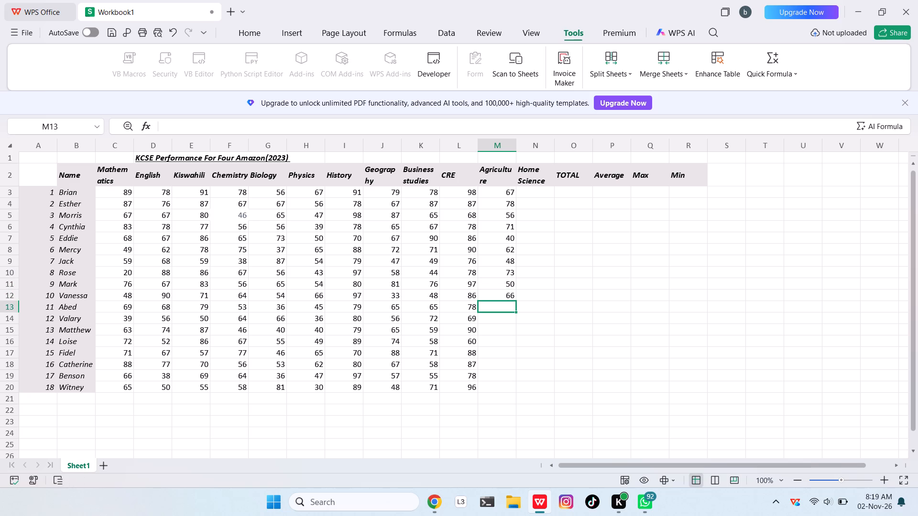
{"action": "type", "text": "61"}
{"action": "key", "text": "Return"}
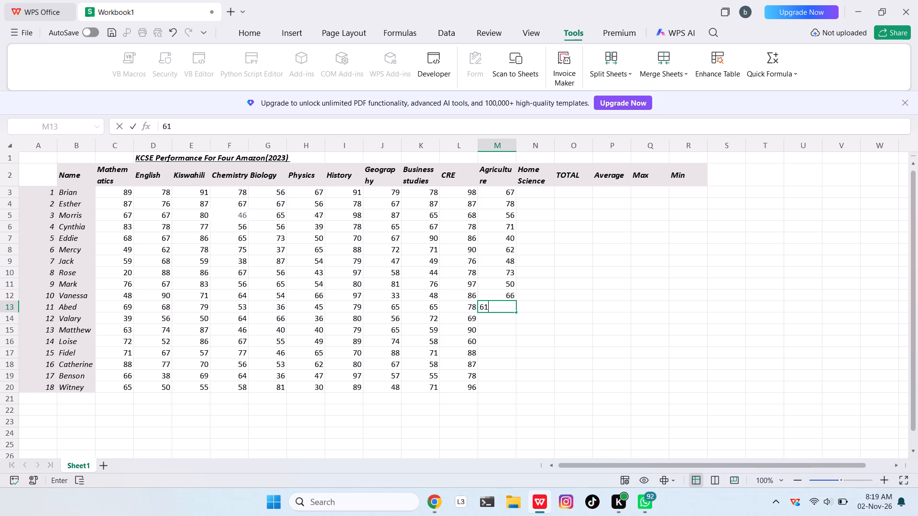
{"action": "type", "text": "60"}
{"action": "key", "text": "Return"}
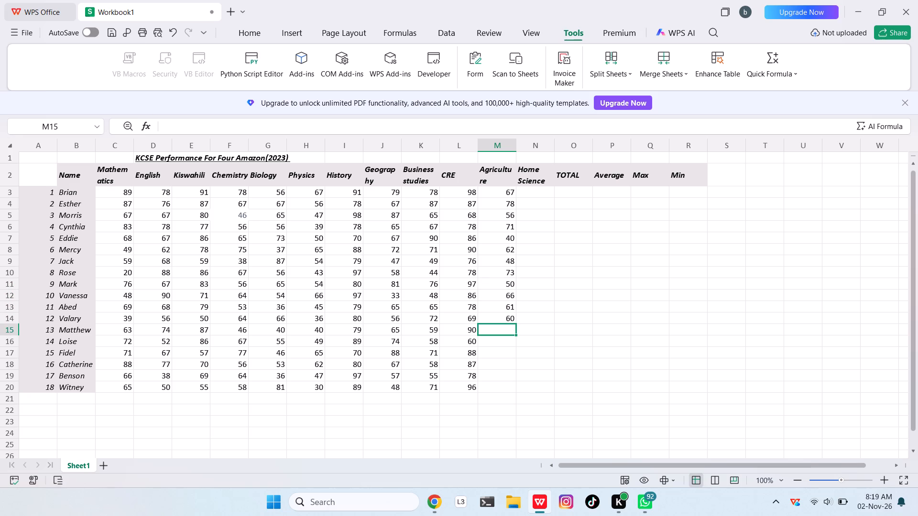
{"action": "type", "text": "61"}
{"action": "key", "text": "Return"}
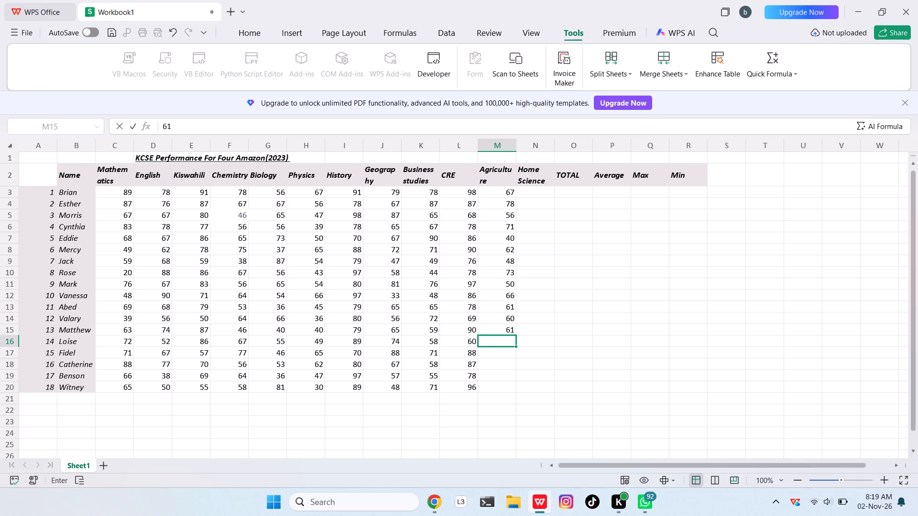
Enter Agriculture marks 68, 78 and 75 for Loise, Fidel and Catherine in M16:M18.
{"action": "key", "text": "6"}
{"action": "key", "text": "8"}
{"action": "key", "text": "Return"}
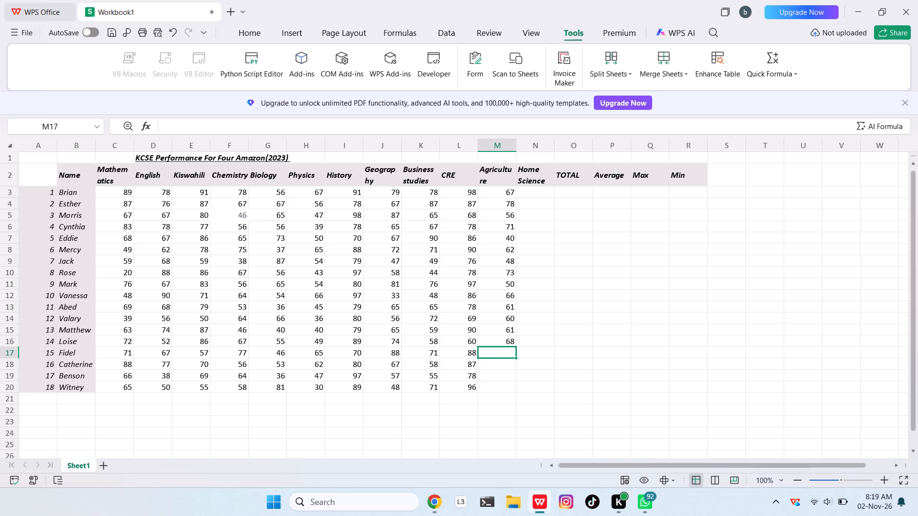
{"action": "type", "text": "62"}
{"action": "key", "text": "BackSpace"}
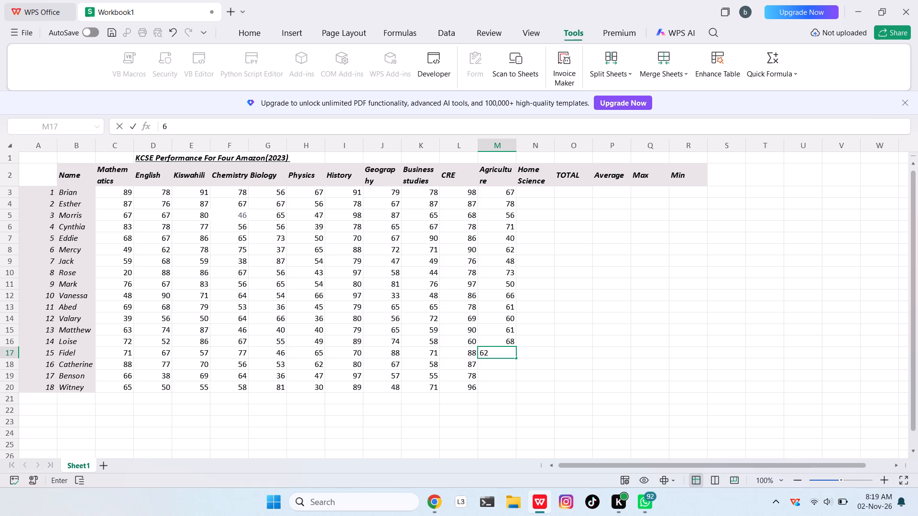
{"action": "key", "text": "BackSpace"}
{"action": "type", "text": "78"}
{"action": "key", "text": "Return"}
{"action": "key", "text": "7"}
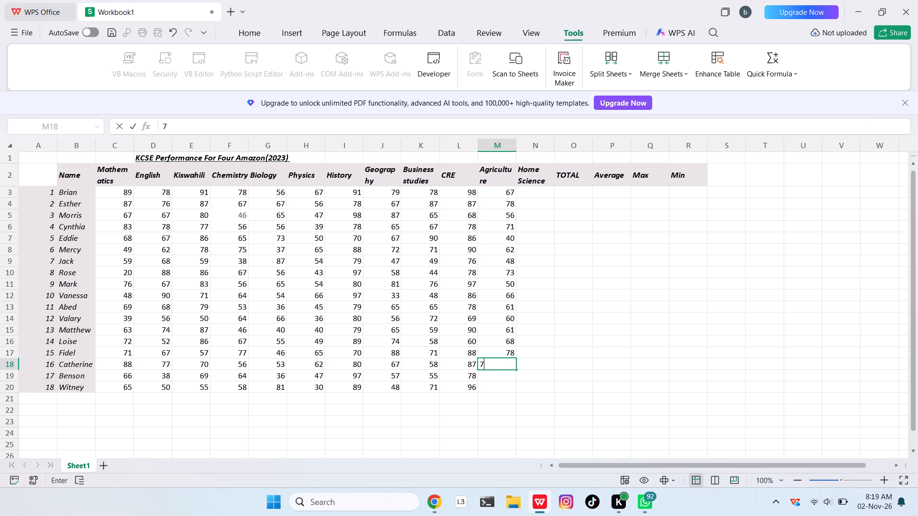
{"action": "key", "text": "5"}
{"action": "key", "text": "Return"}
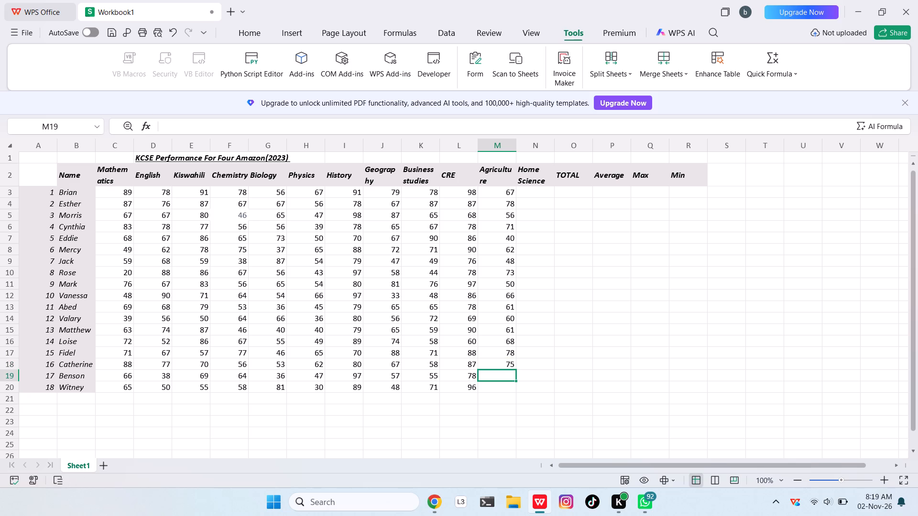
Complete the Agriculture column with 70 for Benson and 62 for Witney in M19:M20.
{"action": "type", "text": "6-"}
{"action": "key", "text": "BackSpace"}
{"action": "key", "text": "BackSpace"}
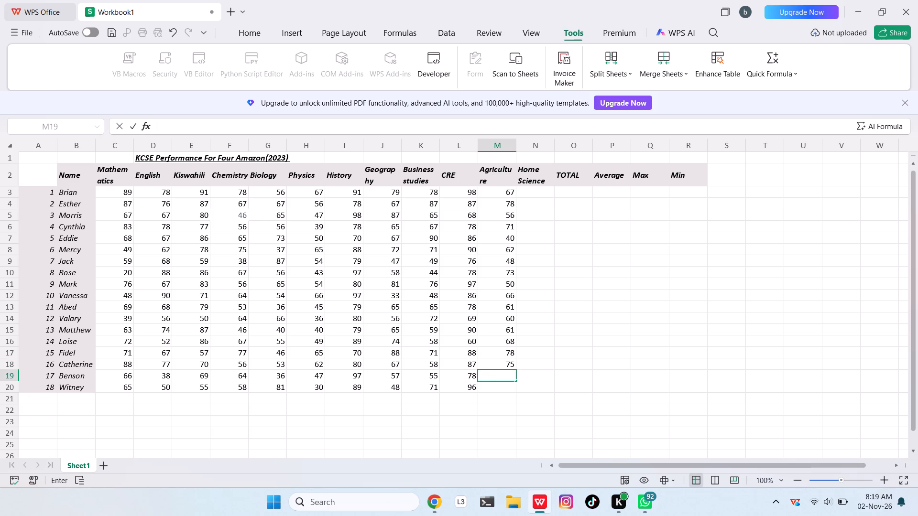
{"action": "type", "text": "70"}
{"action": "key", "text": "Return"}
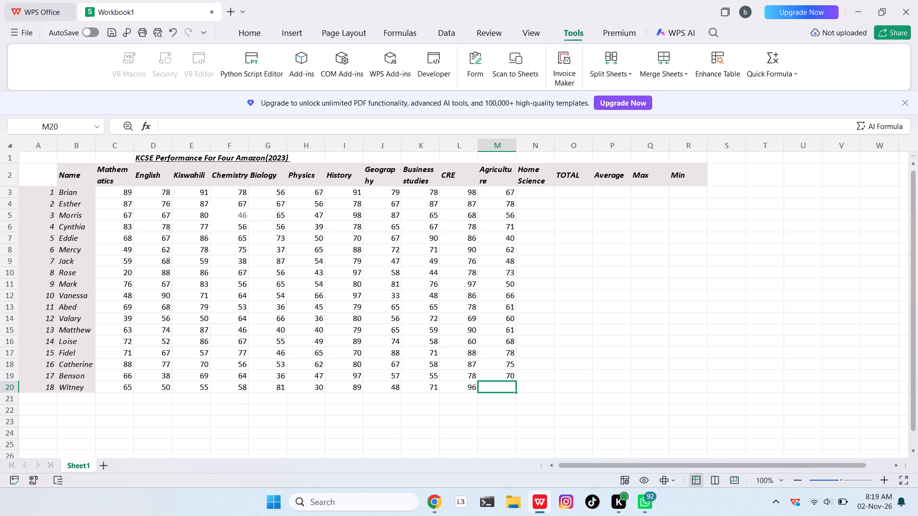
{"action": "type", "text": "62"}
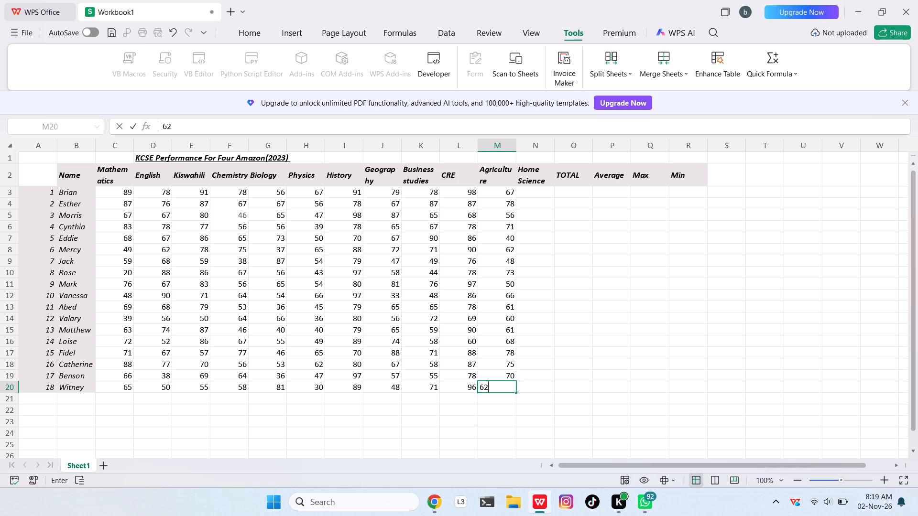
{"action": "key", "text": "Return"}
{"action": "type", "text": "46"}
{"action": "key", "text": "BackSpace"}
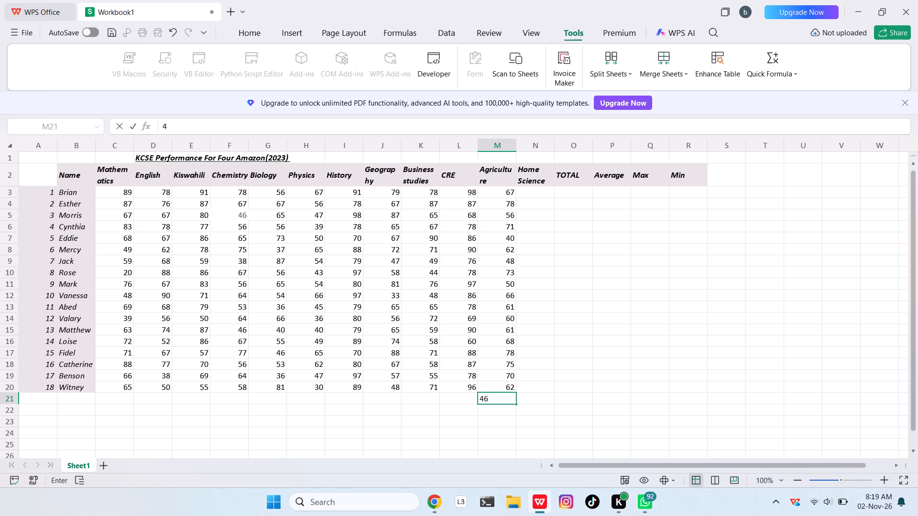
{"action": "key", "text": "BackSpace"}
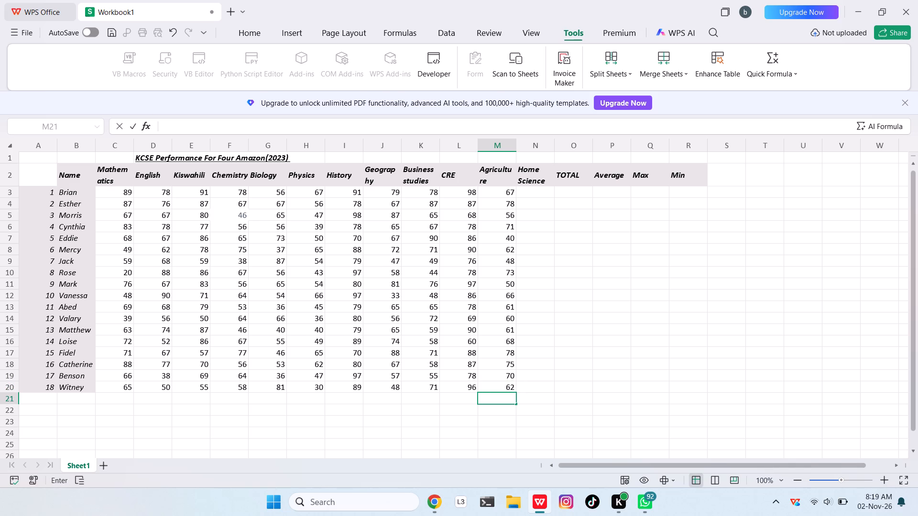
Start the Home Science column by entering 88 for Brian in N3.
{"action": "left_click", "coordinate": [545, 193]}
{"action": "type", "text": "88"}
{"action": "key", "text": "Return"}
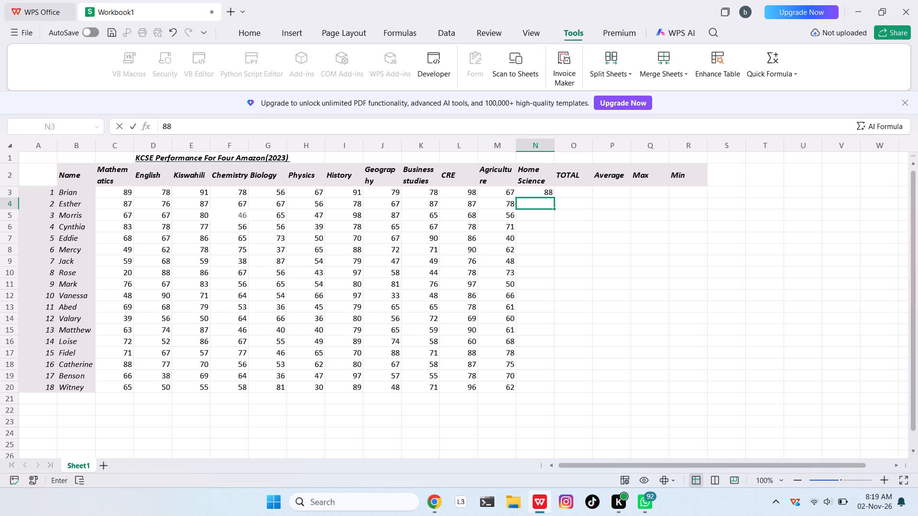
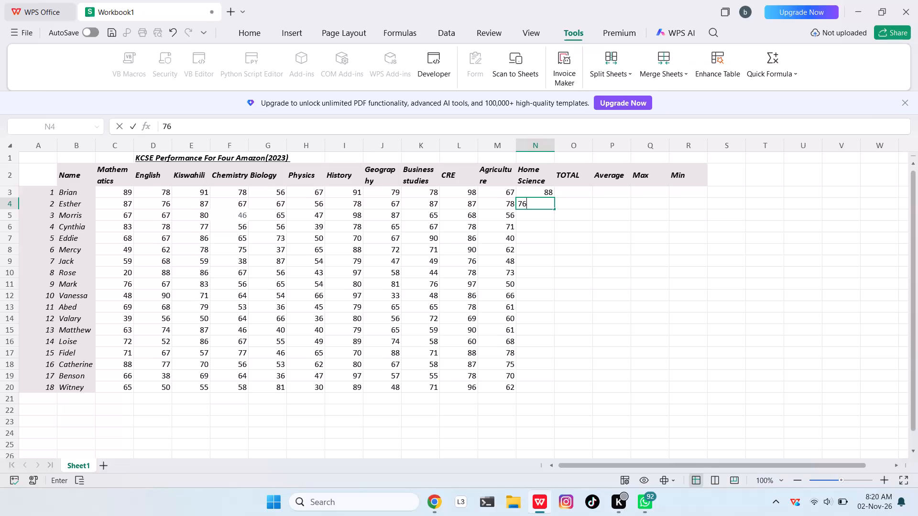
Enter Home Science marks 78, 67, 90 and 62 for Esther, Morris, Cynthia and Eddie in N4:N7.
{"action": "key", "text": "BackSpace"}
{"action": "type", "text": "78"}
{"action": "key", "text": "BackSpace"}
{"action": "key", "text": "BackSpace"}
{"action": "key", "text": "8"}
{"action": "key", "text": "Return"}
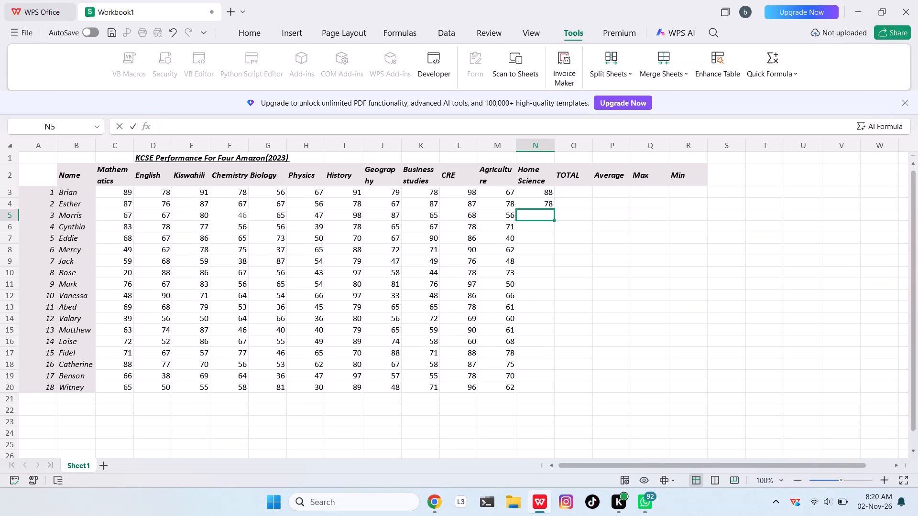
{"action": "type", "text": "67"}
{"action": "key", "text": "Return"}
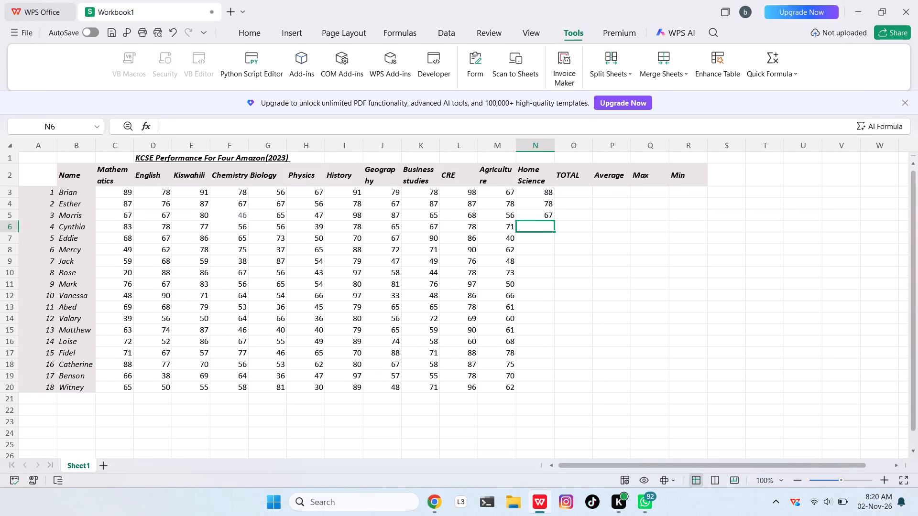
{"action": "type", "text": "90"}
{"action": "key", "text": "Return"}
{"action": "type", "text": "62"}
{"action": "key", "text": "Return"}
Enter Home Science marks 67, 87, 86, 69 and 77 for Mercy, Jack, Rose, Mark and Vanessa in N8:N12.
{"action": "type", "text": "67"}
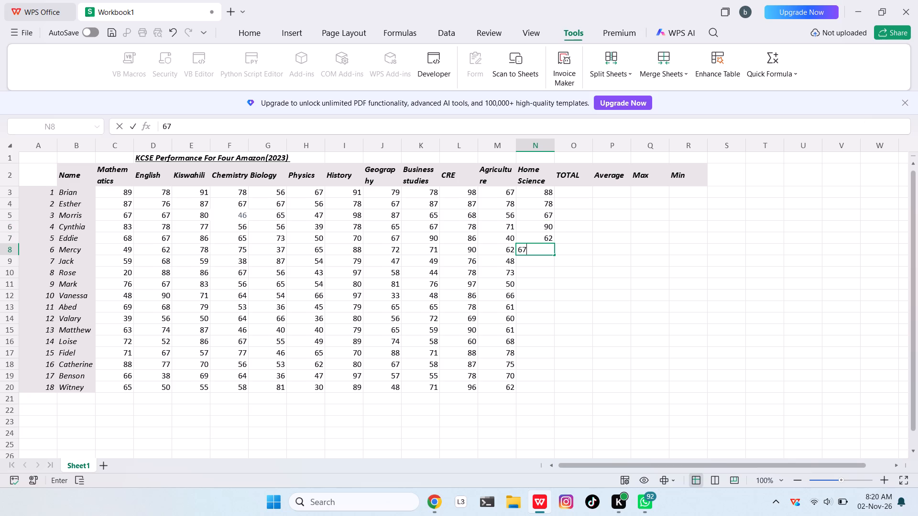
{"action": "key", "text": "Return"}
{"action": "type", "text": "87"}
{"action": "key", "text": "Return"}
{"action": "type", "text": "86"}
{"action": "key", "text": "Return"}
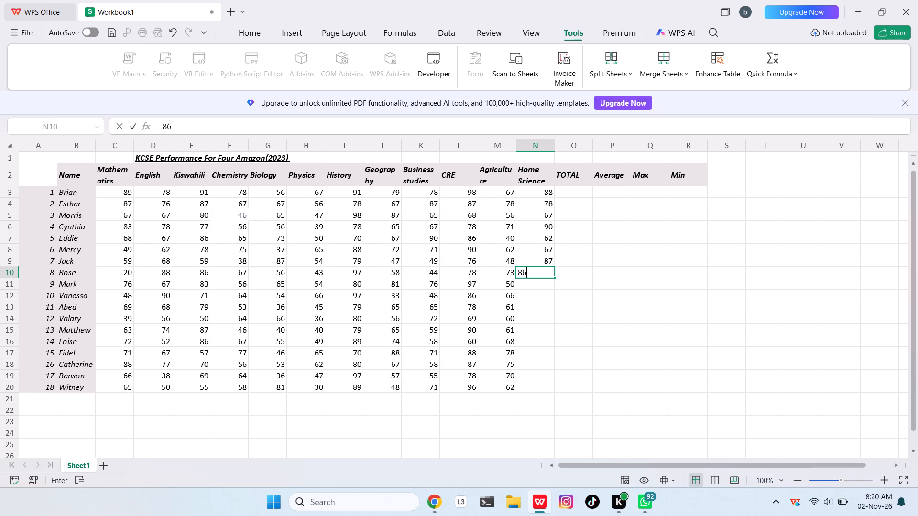
{"action": "type", "text": "69"}
{"action": "key", "text": "Return"}
{"action": "type", "text": "77"}
{"action": "key", "text": "Return"}
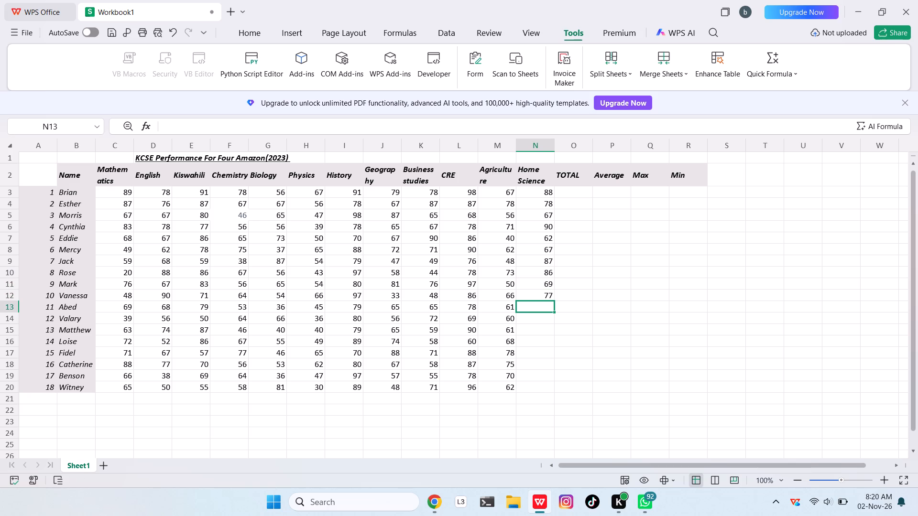
Enter Home Science marks 81, 91, 59 and 50 for Abed, Valary, Matthew and Loise in N13:N16.
{"action": "type", "text": "81"}
{"action": "key", "text": "Return"}
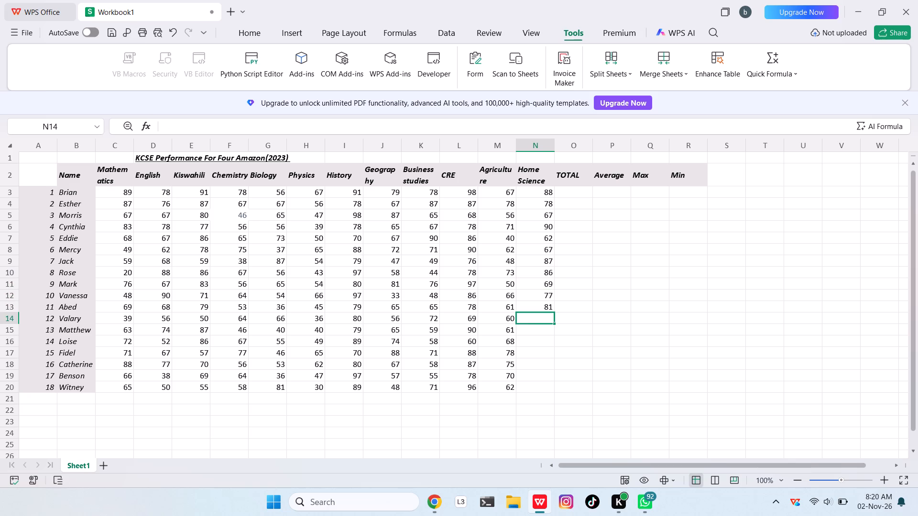
{"action": "type", "text": "91"}
{"action": "key", "text": "Return"}
{"action": "type", "text": "59"}
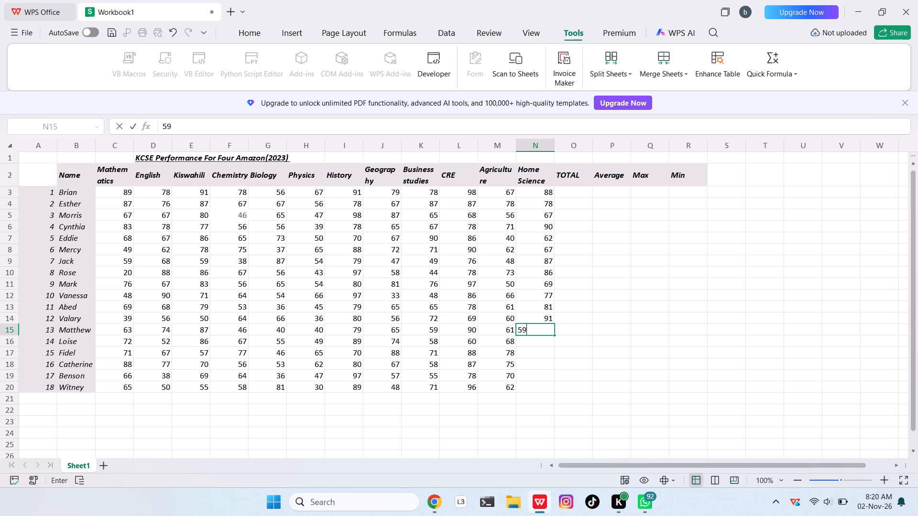
{"action": "key", "text": "Return"}
{"action": "type", "text": "50"}
{"action": "key", "text": "Return"}
Complete the Home Science column with 71, 83, 60 and 81 for Fidel, Catherine, Benson and Witney in N17:N20.
{"action": "key", "text": "4"}
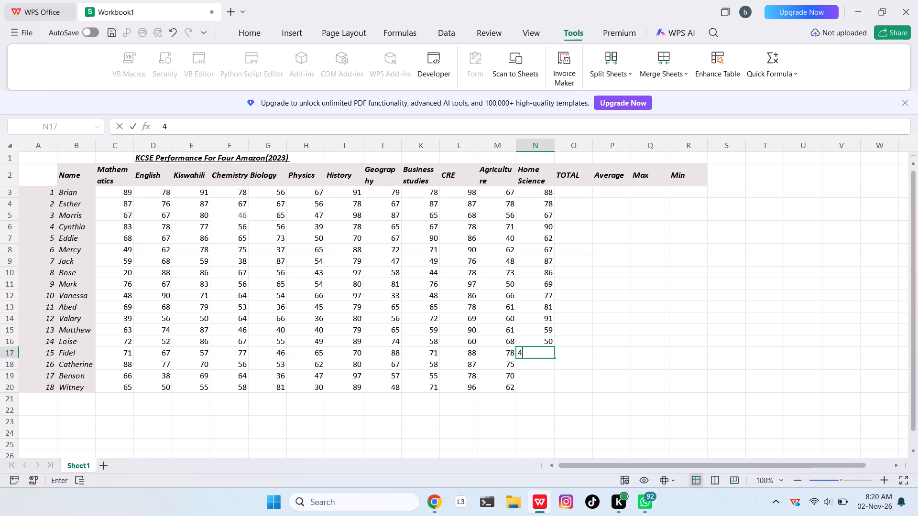
{"action": "key", "text": "backslash"}
{"action": "key", "text": "BackSpace"}
{"action": "key", "text": "BackSpace"}
{"action": "type", "text": "71"}
{"action": "key", "text": "Return"}
{"action": "type", "text": "83"}
{"action": "key", "text": "Return"}
{"action": "type", "text": "60"}
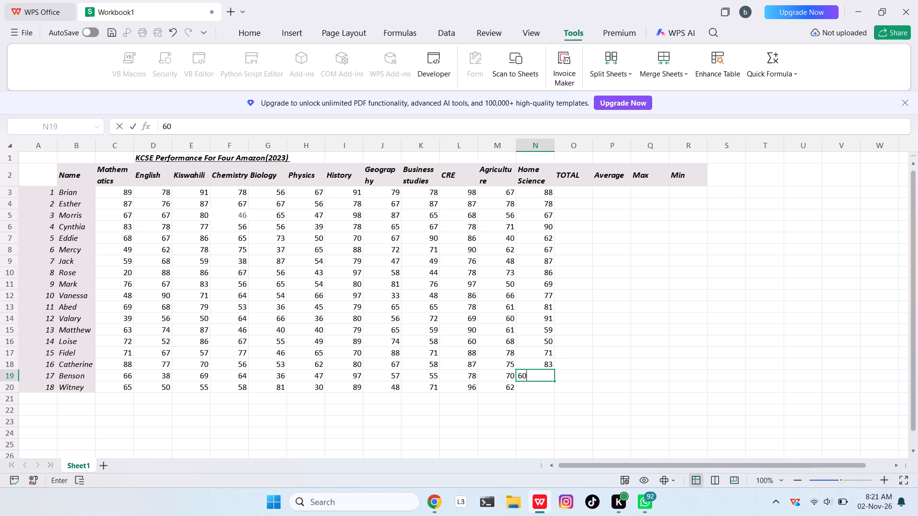
{"action": "key", "text": "Return"}
{"action": "type", "text": "81"}
{"action": "key", "text": "Return"}
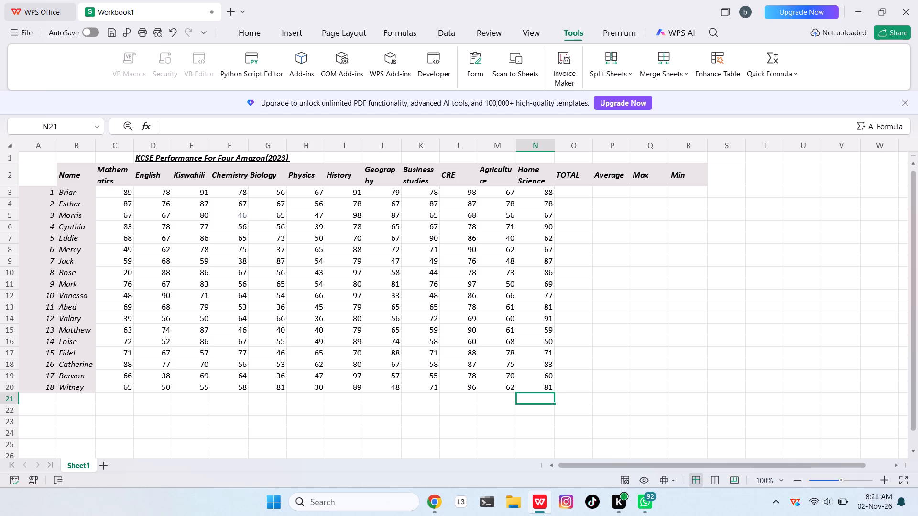
Extend the row numbering in column A below Witney with 19 to 22 in A21:A24.
{"action": "left_click", "coordinate": [575, 190]}
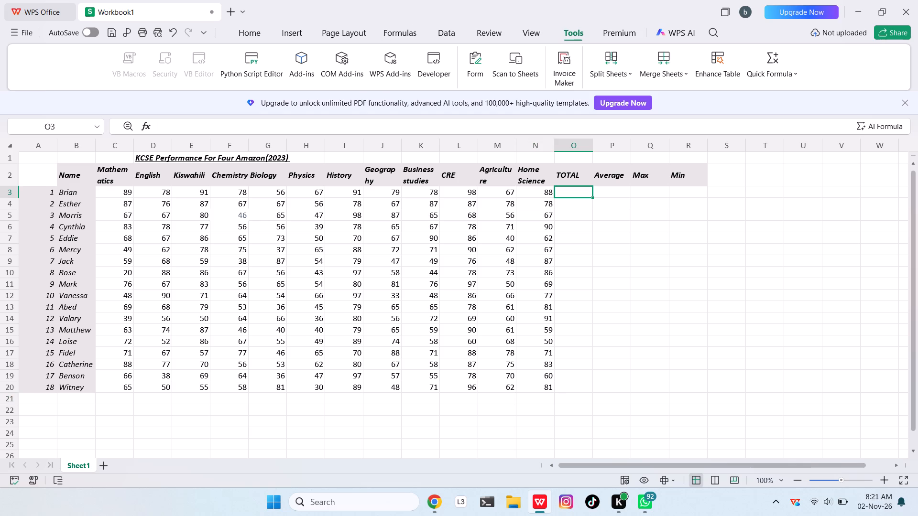
{"action": "left_click", "coordinate": [49, 394]}
{"action": "left_click", "coordinate": [53, 383]}
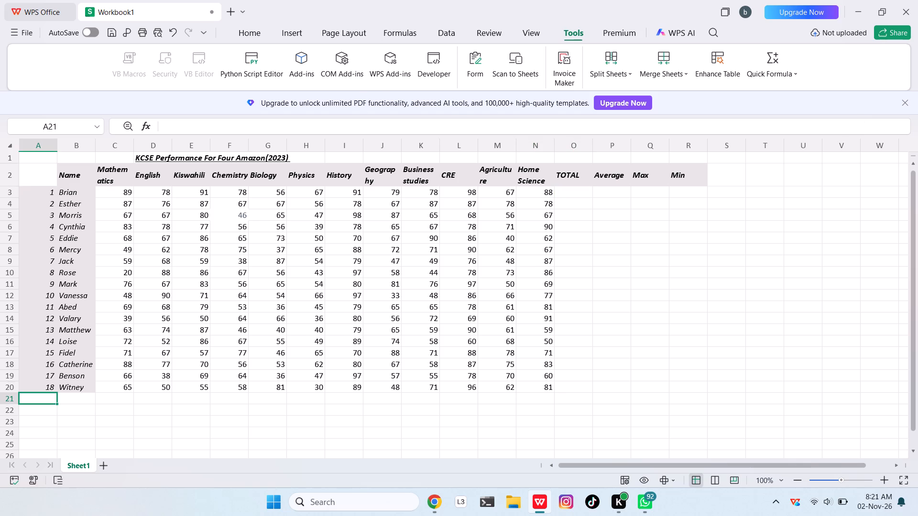
{"action": "left_click_drag", "start_coordinate": [57, 392], "coordinate": [61, 405]}
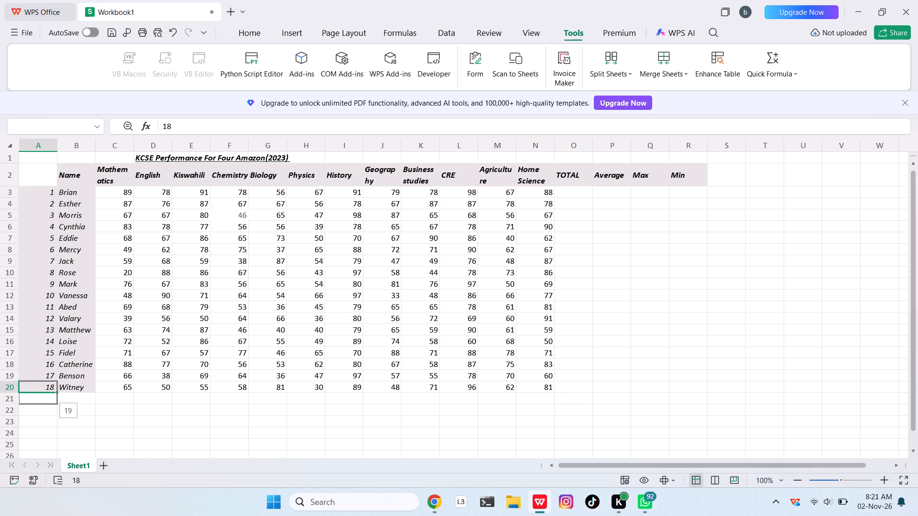
{"action": "left_click_drag", "start_coordinate": [61, 405], "coordinate": [62, 415]}
{"action": "left_click_drag", "start_coordinate": [62, 415], "coordinate": [67, 431]}
{"action": "left_click_drag", "start_coordinate": [67, 431], "coordinate": [69, 434]}
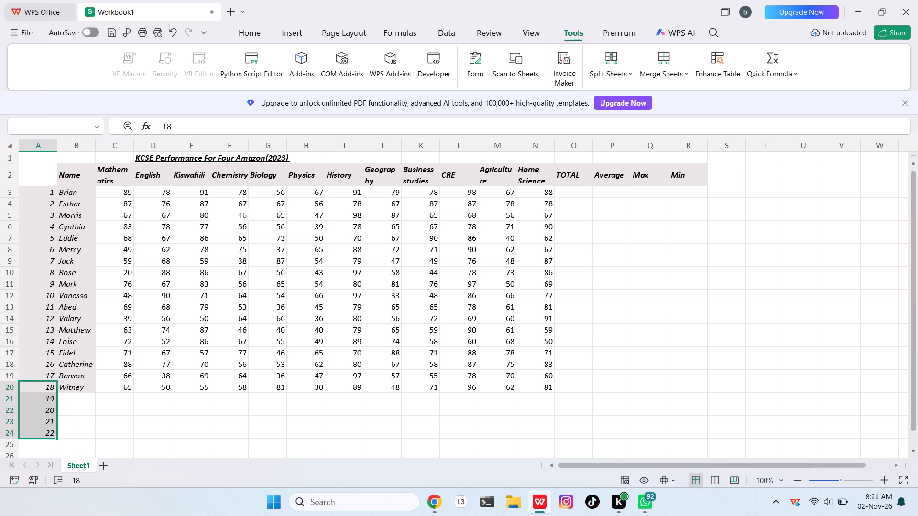
Label the first two summary rows TOTAL and Average in B21:B22.
{"action": "left_click", "coordinate": [68, 394]}
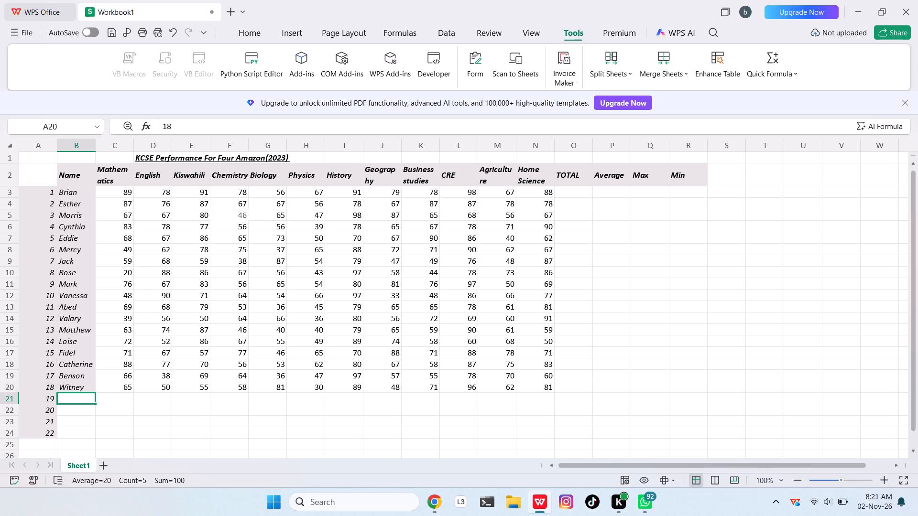
{"action": "type", "text": "TOTA"}
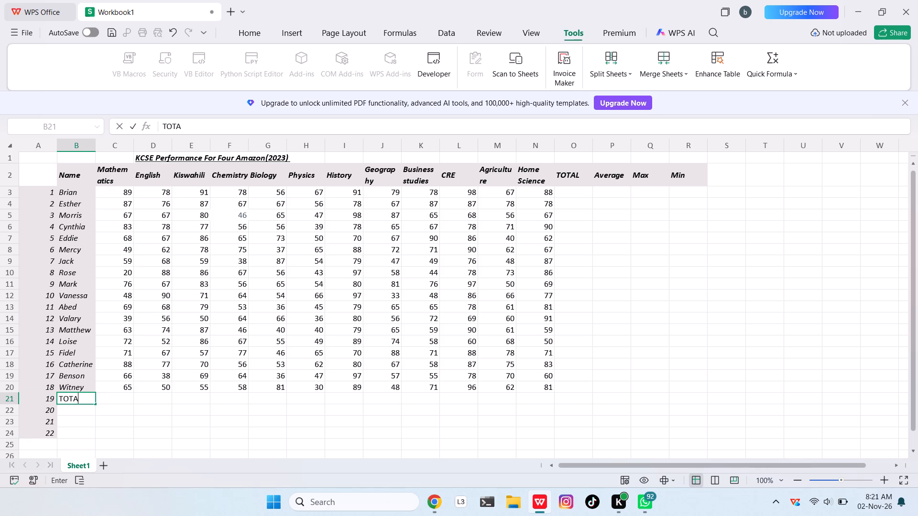
{"action": "key", "text": "l"}
{"action": "key", "text": "Return"}
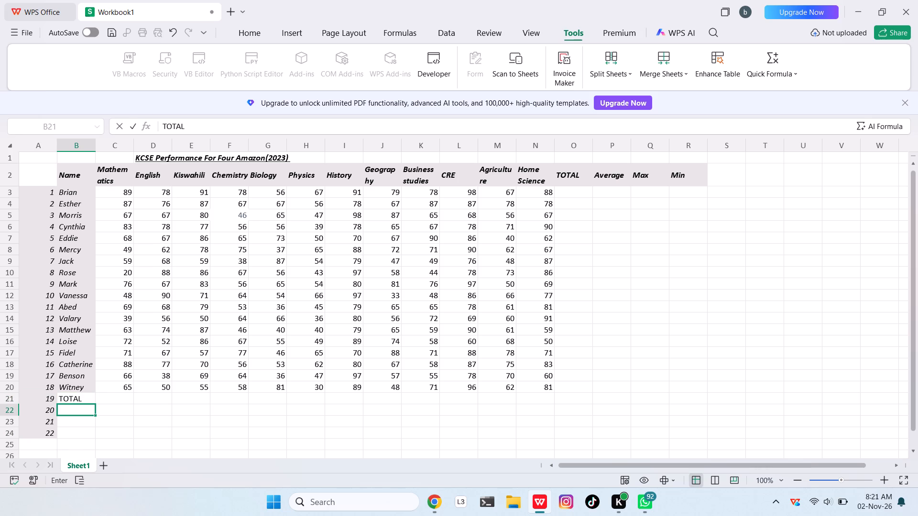
{"action": "key", "text": "a"}
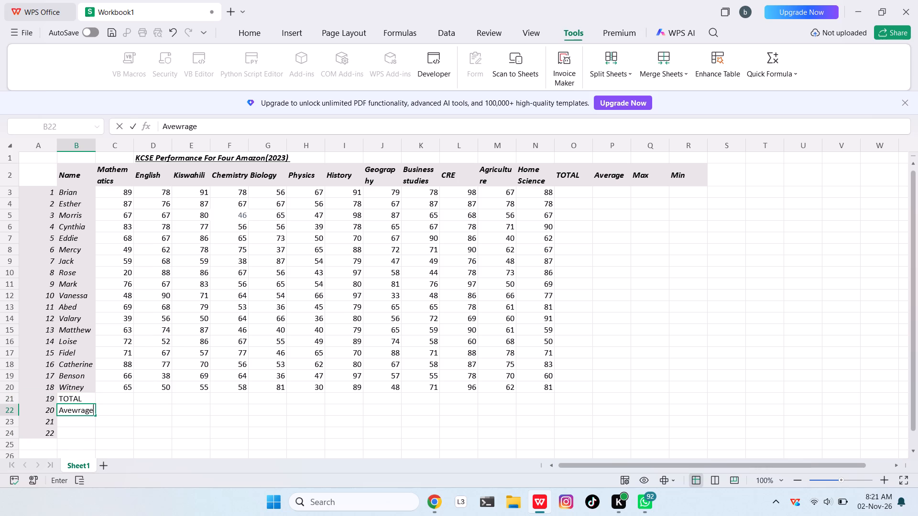
{"action": "key", "text": "BackSpace"}
{"action": "key", "text": "BackSpace"}
{"action": "key", "text": "BackSpace"}
{"action": "key", "text": "BackSpace"}
{"action": "key", "text": "BackSpace"}
{"action": "type", "text": "rage"}
{"action": "key", "text": "Return"}
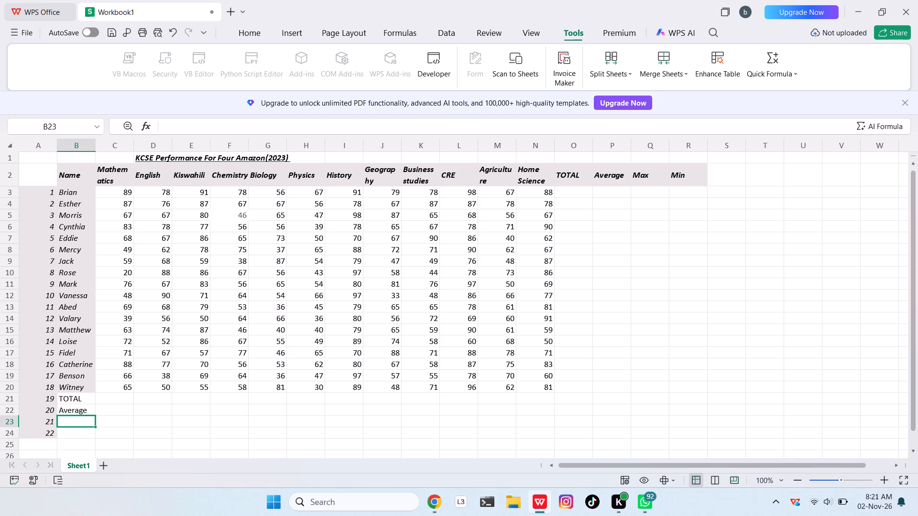
Label the remaining two summary rows Max and Min in B23:B24.
{"action": "key", "text": "m"}
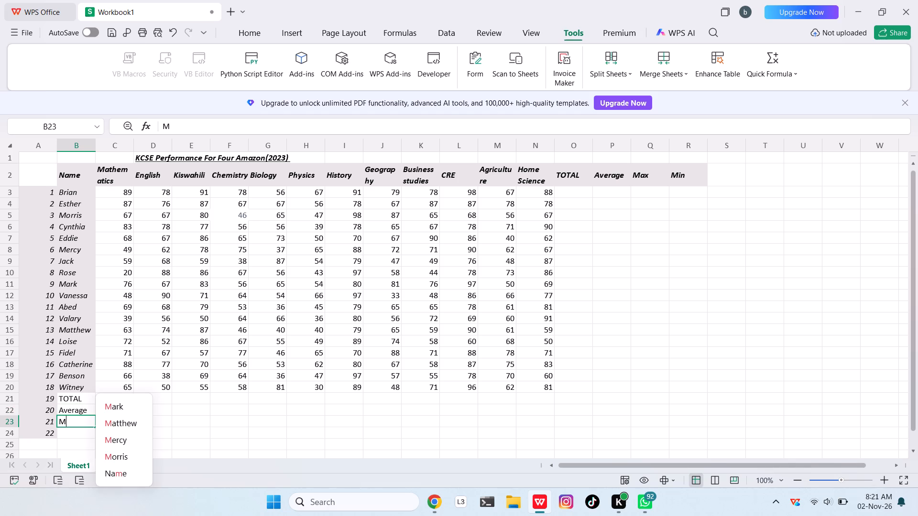
{"action": "type", "text": "ax"}
{"action": "key", "text": "Return"}
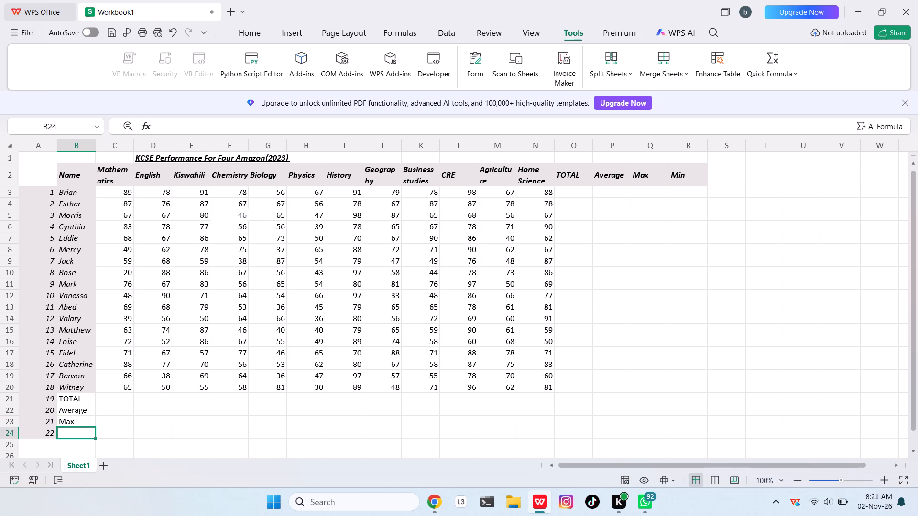
{"action": "key", "text": "m"}
{"action": "key", "text": "BackSpace"}
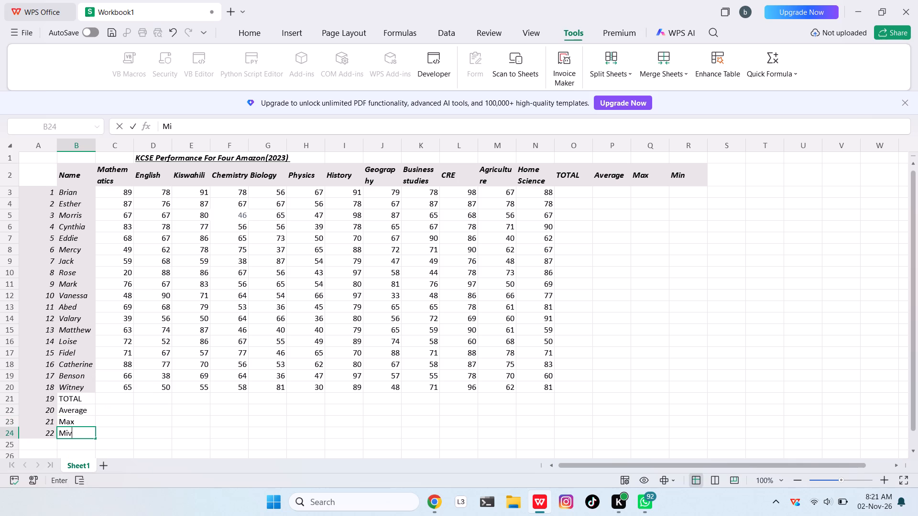
{"action": "key", "text": "n"}
{"action": "left_click", "coordinate": [189, 454]}
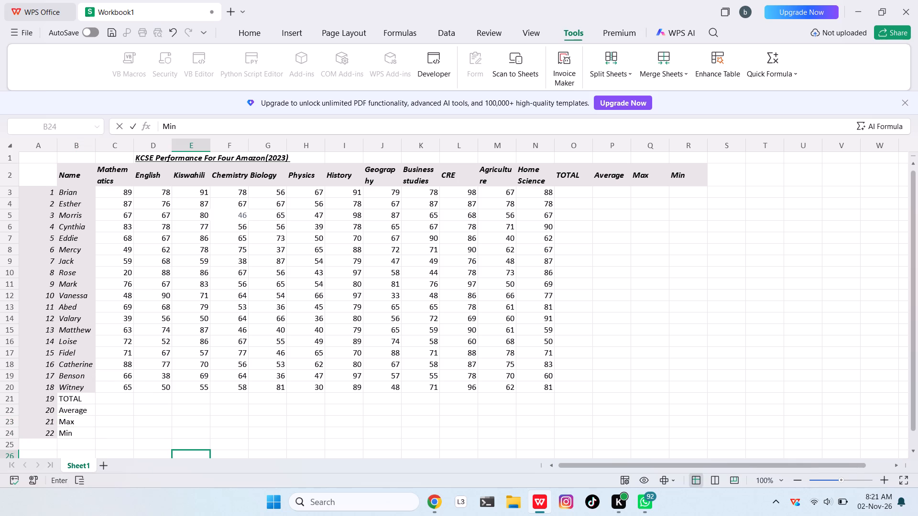
Fill the summary labels in B21:B24 with the same light grey theme colour as the student names.
{"action": "left_click_drag", "start_coordinate": [80, 395], "coordinate": [80, 398]}
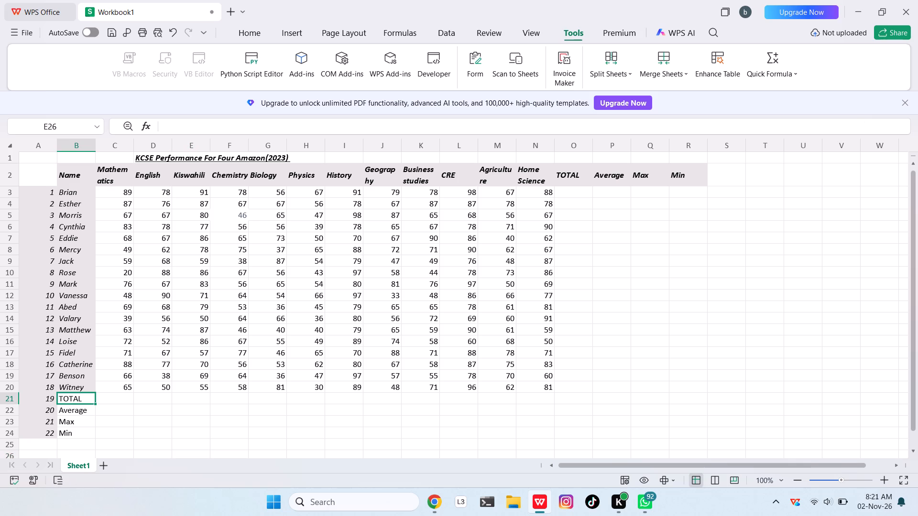
{"action": "left_click_drag", "start_coordinate": [80, 398], "coordinate": [81, 435]}
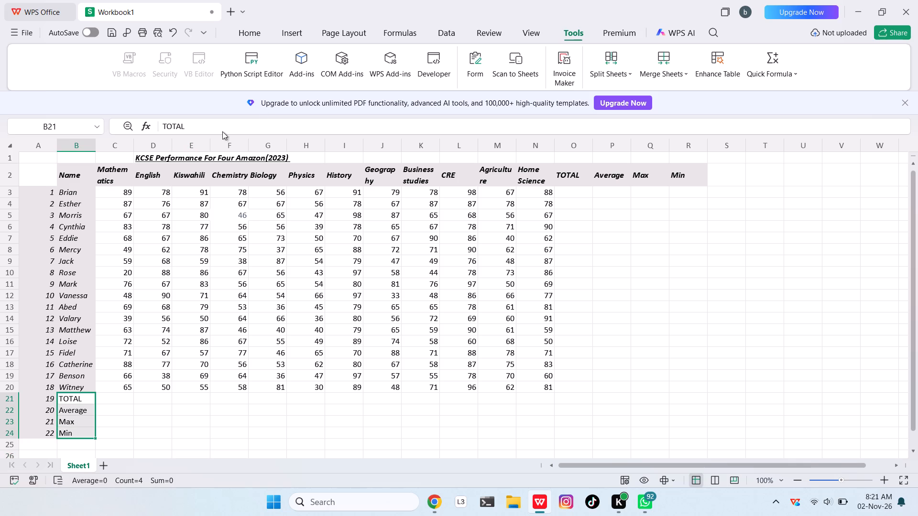
{"action": "left_click", "coordinate": [253, 32]}
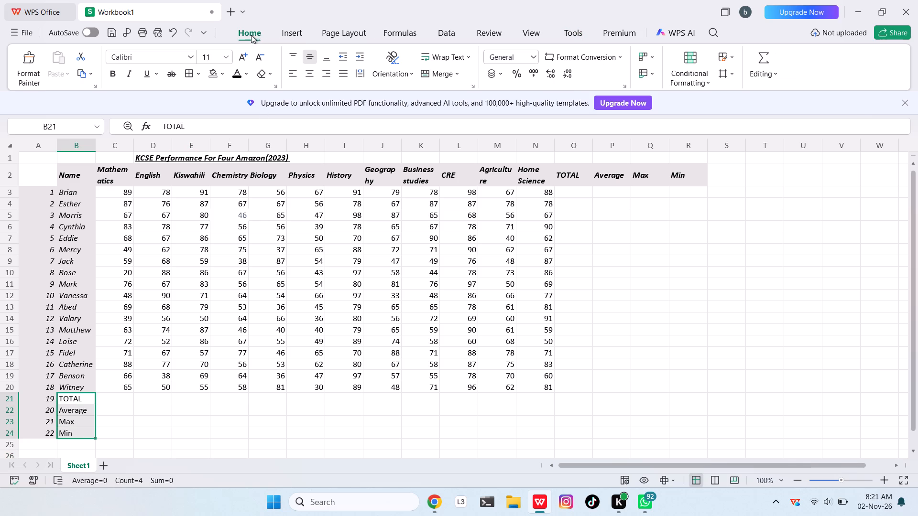
{"action": "left_click", "coordinate": [223, 71]}
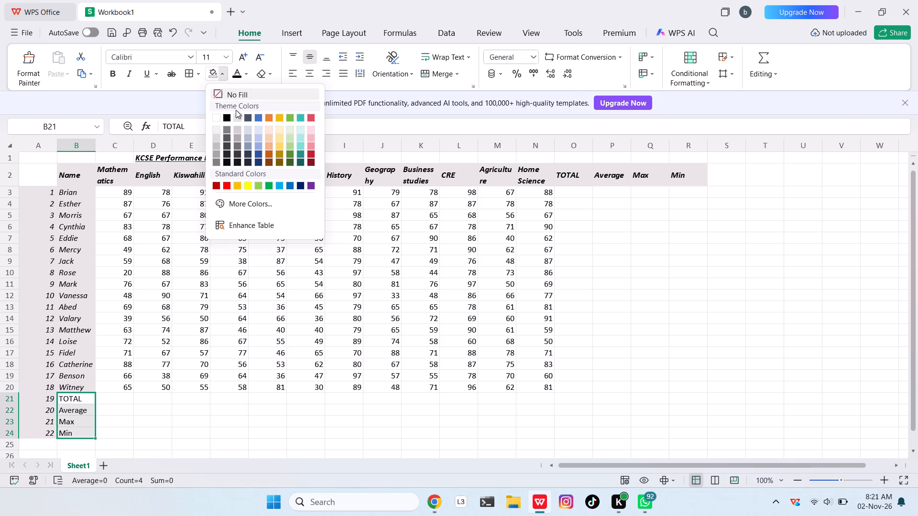
{"action": "left_click", "coordinate": [236, 115]}
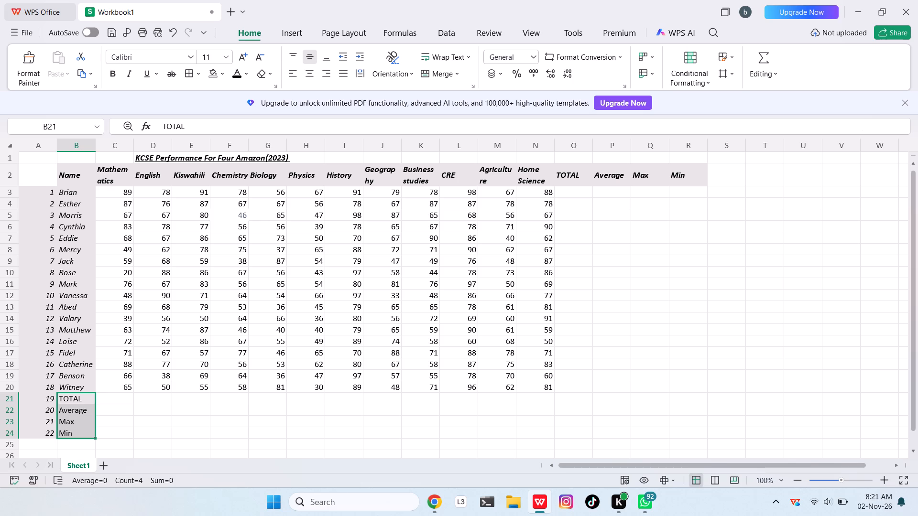
{"action": "left_click", "coordinate": [111, 429]}
Italicise the TOTAL, Average, Max and Min labels in B21:B24.
{"action": "left_click_drag", "start_coordinate": [77, 397], "coordinate": [73, 428]}
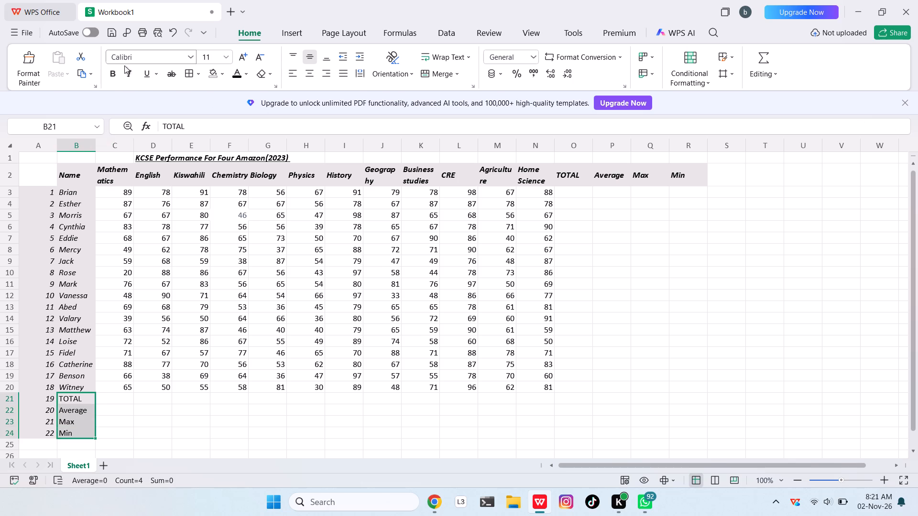
{"action": "left_click", "coordinate": [128, 72]}
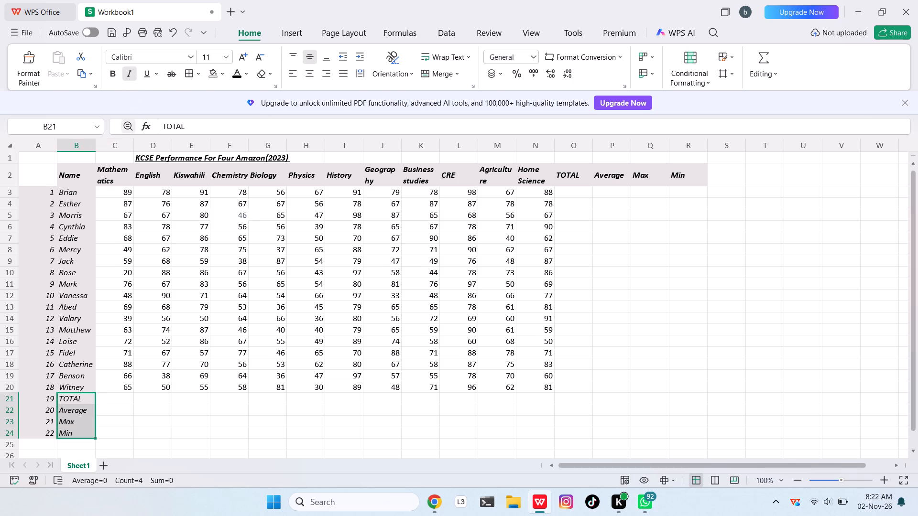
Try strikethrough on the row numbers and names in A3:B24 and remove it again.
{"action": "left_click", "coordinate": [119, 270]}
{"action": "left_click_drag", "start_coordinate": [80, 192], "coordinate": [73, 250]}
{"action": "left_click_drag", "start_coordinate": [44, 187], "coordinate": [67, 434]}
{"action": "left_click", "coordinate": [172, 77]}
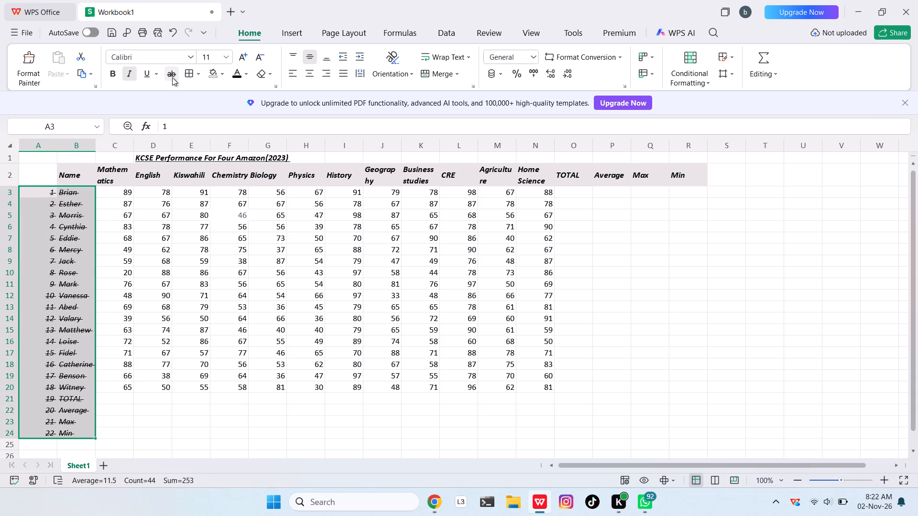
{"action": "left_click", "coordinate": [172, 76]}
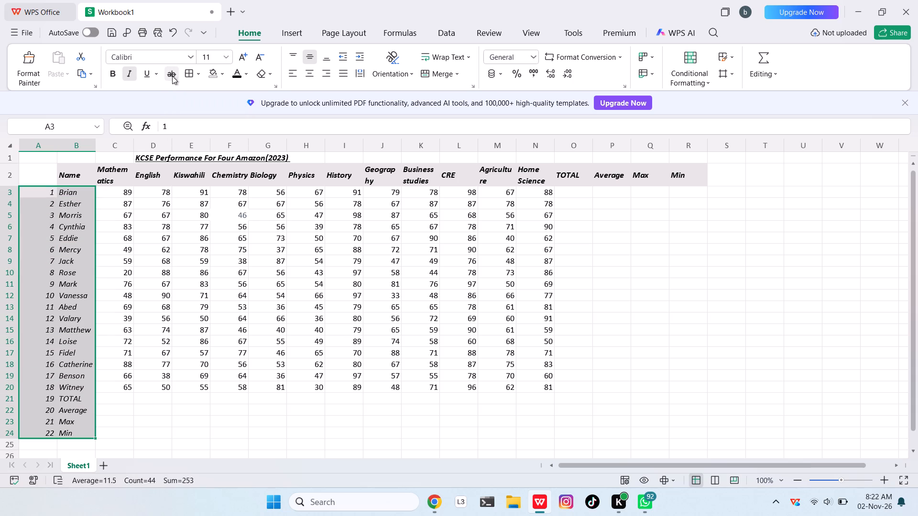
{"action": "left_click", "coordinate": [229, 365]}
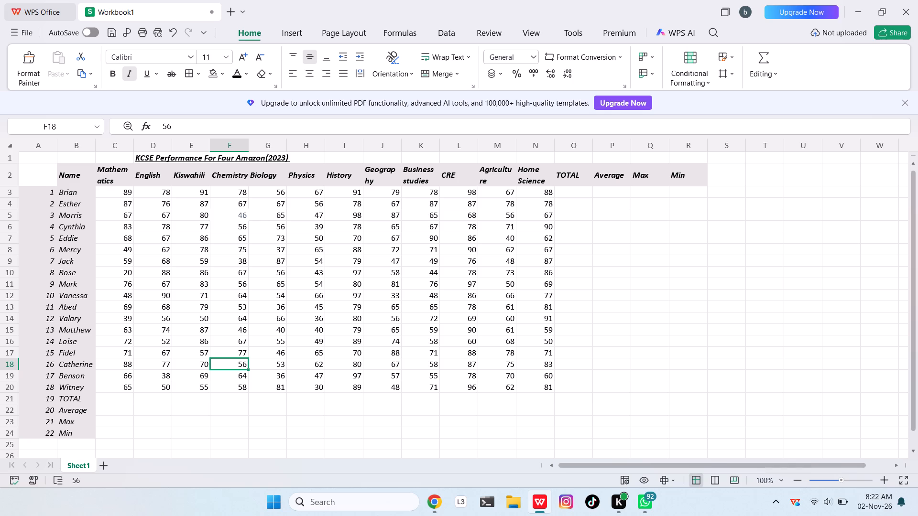
Total the Mathematics marks C3:C20 with AutoSum into the TOTAL row at C21.
{"action": "left_click", "coordinate": [126, 398]}
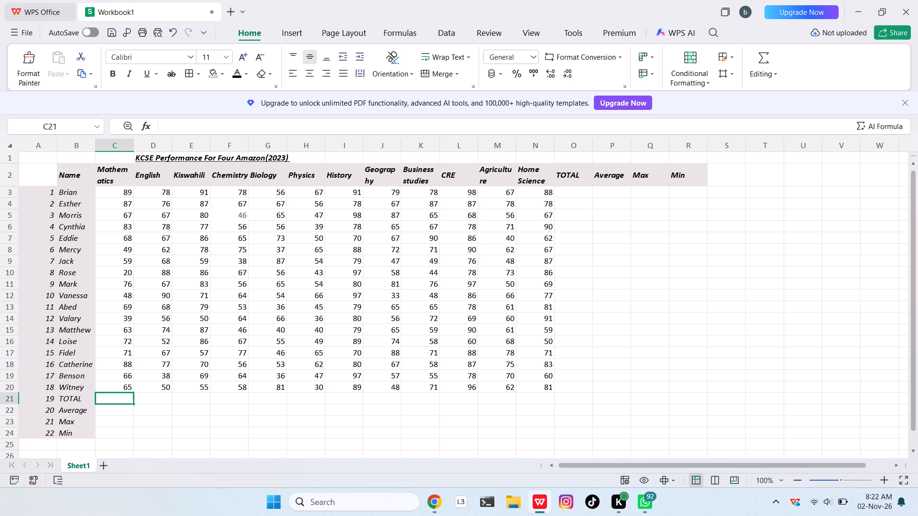
{"action": "left_click_drag", "start_coordinate": [120, 191], "coordinate": [117, 318]}
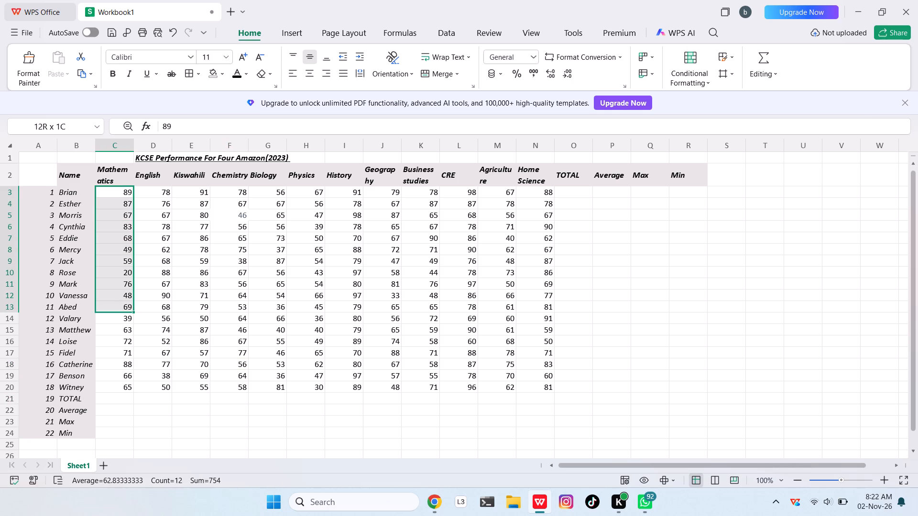
{"action": "left_click_drag", "start_coordinate": [117, 318], "coordinate": [118, 385]}
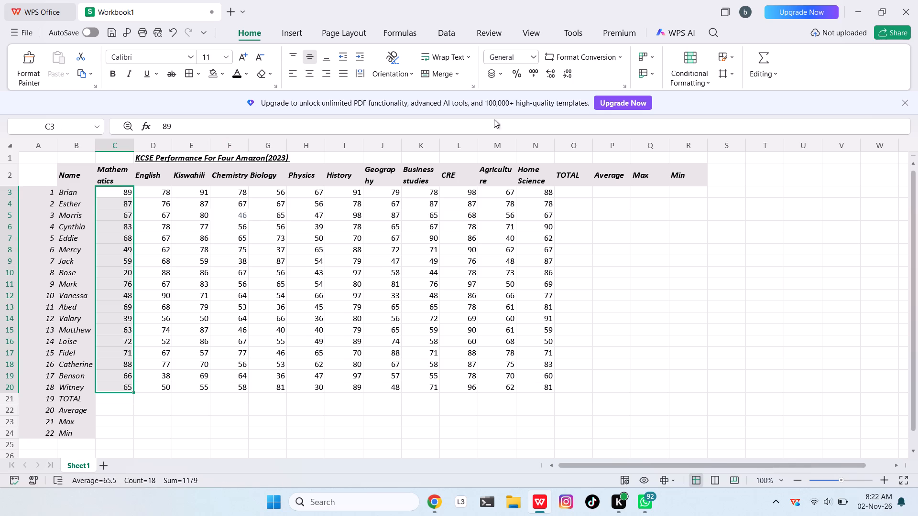
{"action": "left_click", "coordinate": [765, 55]}
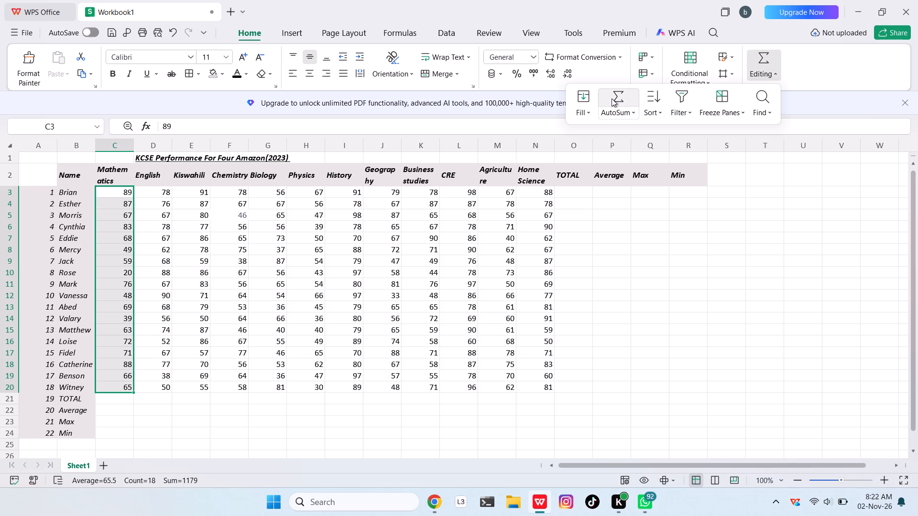
{"action": "left_click", "coordinate": [612, 98]}
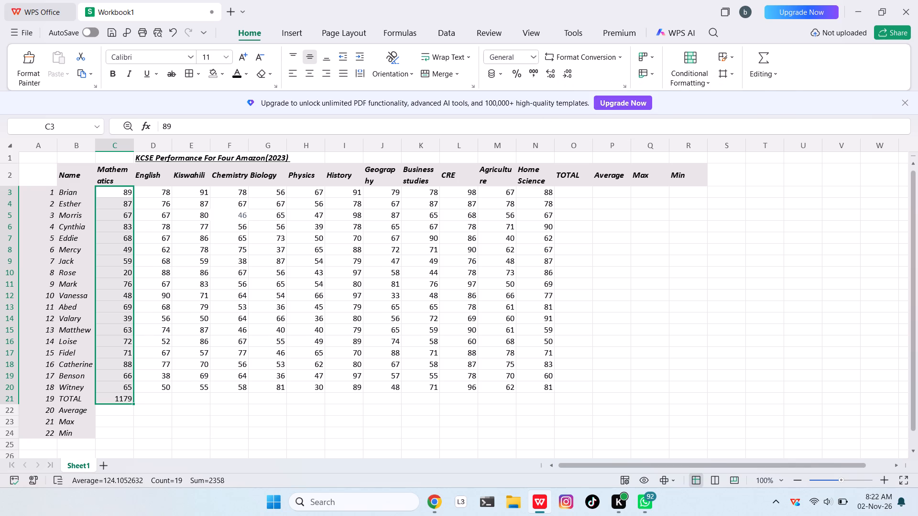
Total the English marks D3:D20 and Kiswahili marks E3:E20 with AutoSum into D21 and E21.
{"action": "left_click_drag", "start_coordinate": [161, 191], "coordinate": [169, 351]}
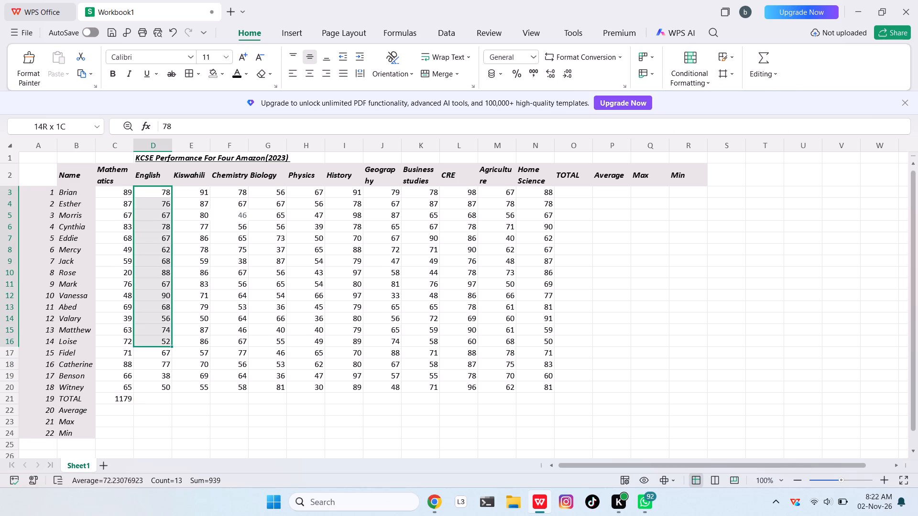
{"action": "left_click_drag", "start_coordinate": [169, 351], "coordinate": [164, 388]}
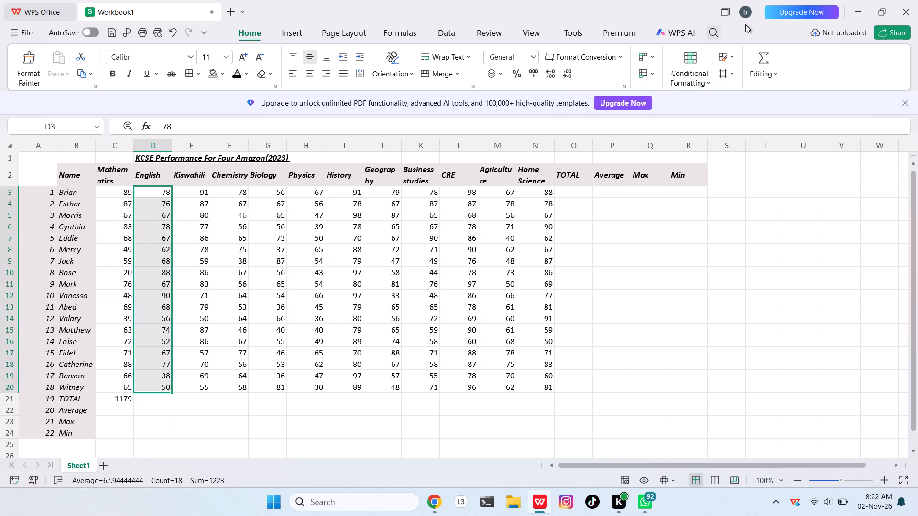
{"action": "left_click", "coordinate": [764, 54]}
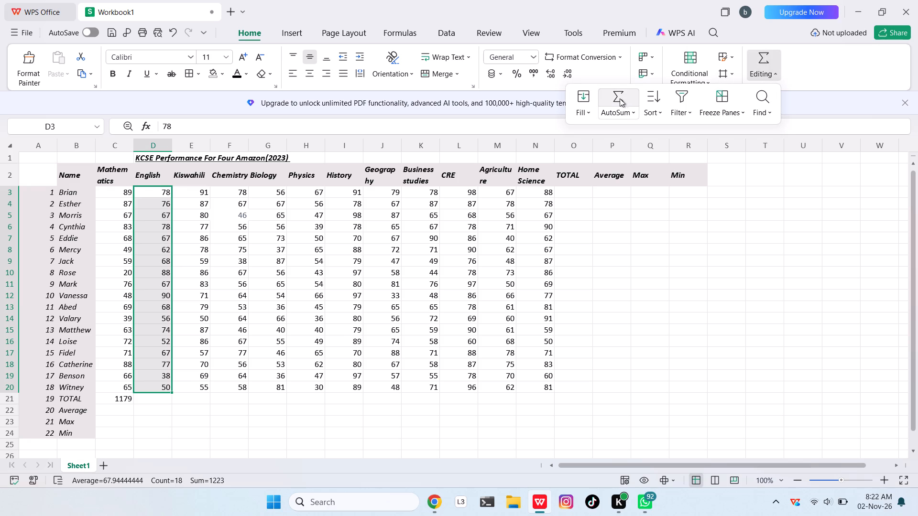
{"action": "left_click", "coordinate": [618, 97]}
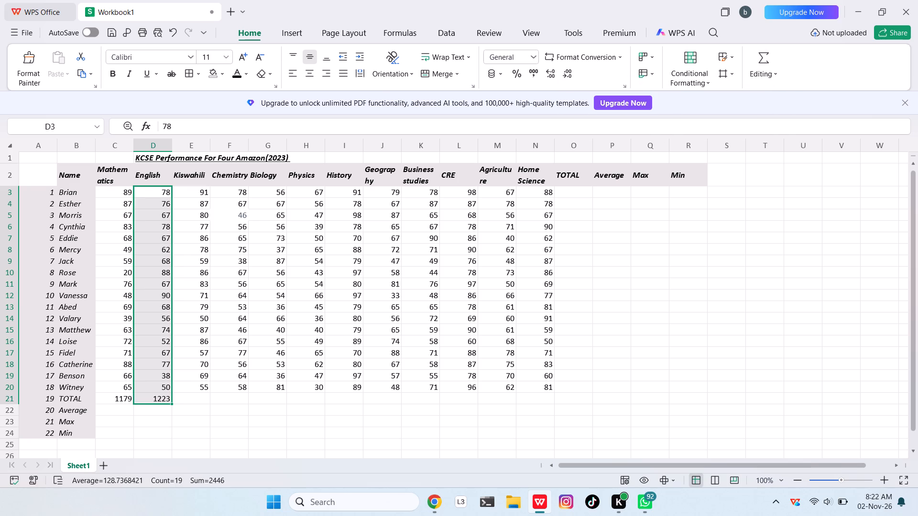
{"action": "left_click_drag", "start_coordinate": [197, 191], "coordinate": [180, 382]}
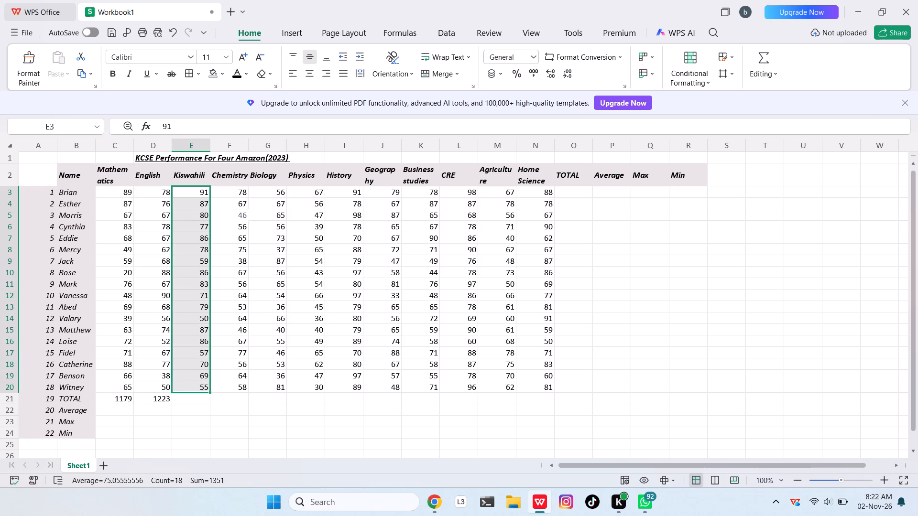
{"action": "left_click", "coordinate": [760, 58]}
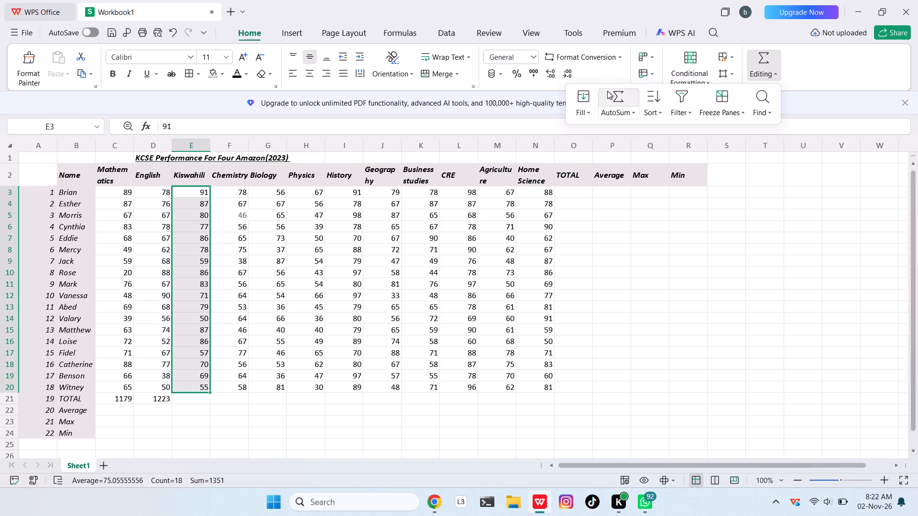
{"action": "left_click", "coordinate": [613, 94]}
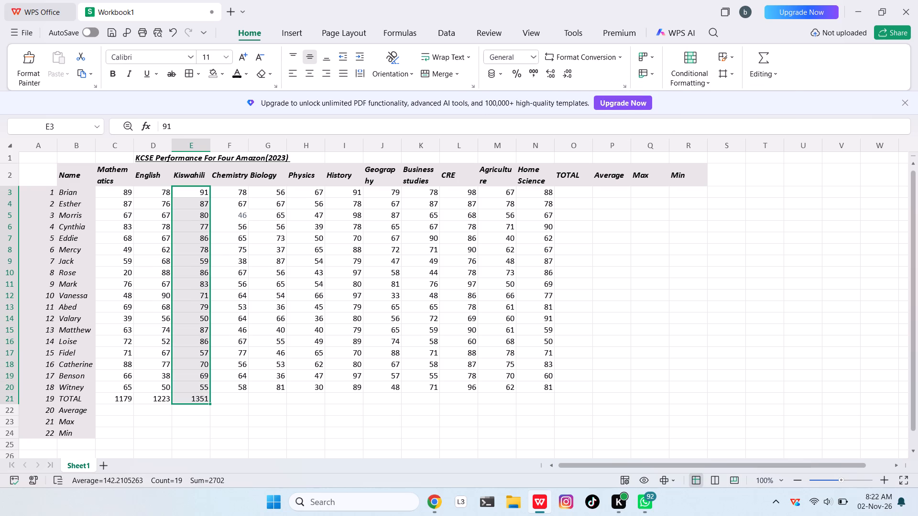
Total the Chemistry marks F3:F20 and Biology marks G3:G20 with AutoSum into F21 and G21.
{"action": "left_click_drag", "start_coordinate": [234, 190], "coordinate": [230, 378]}
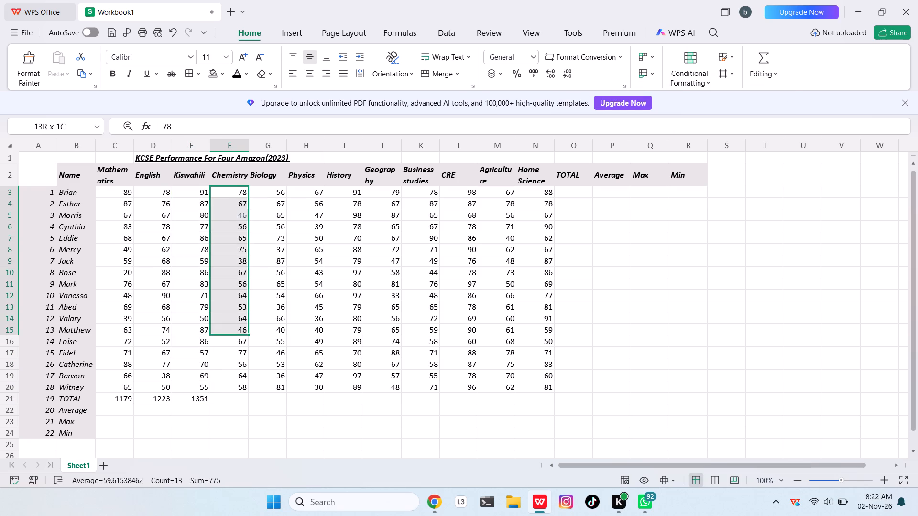
{"action": "left_click_drag", "start_coordinate": [230, 378], "coordinate": [233, 383]}
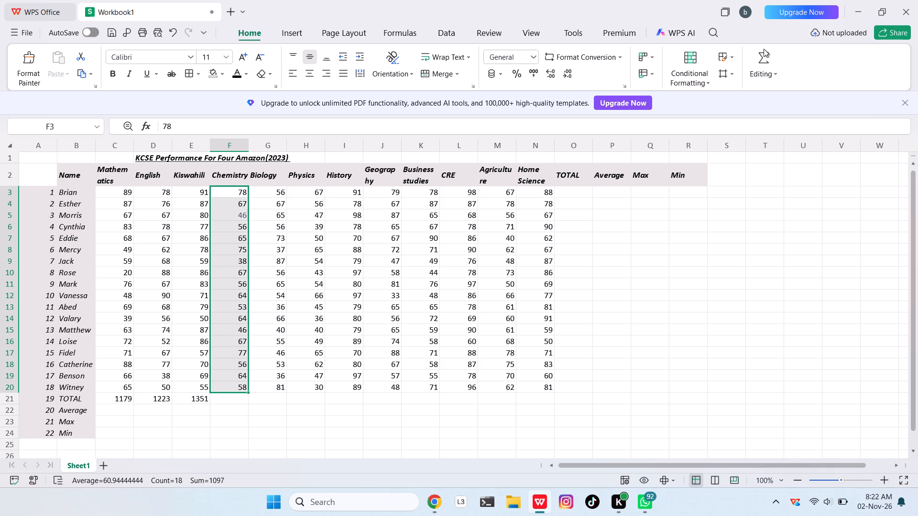
{"action": "left_click", "coordinate": [764, 55]}
{"action": "left_click", "coordinate": [619, 96]}
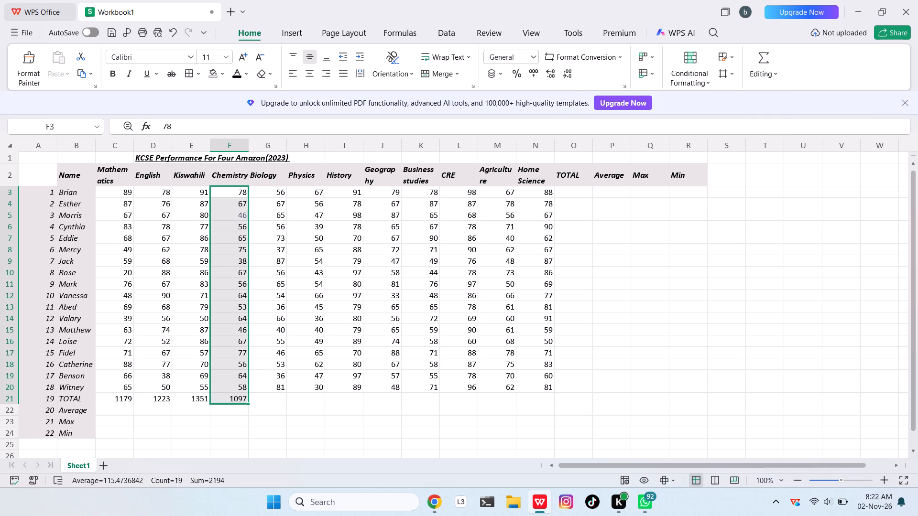
{"action": "left_click_drag", "start_coordinate": [281, 193], "coordinate": [261, 391]}
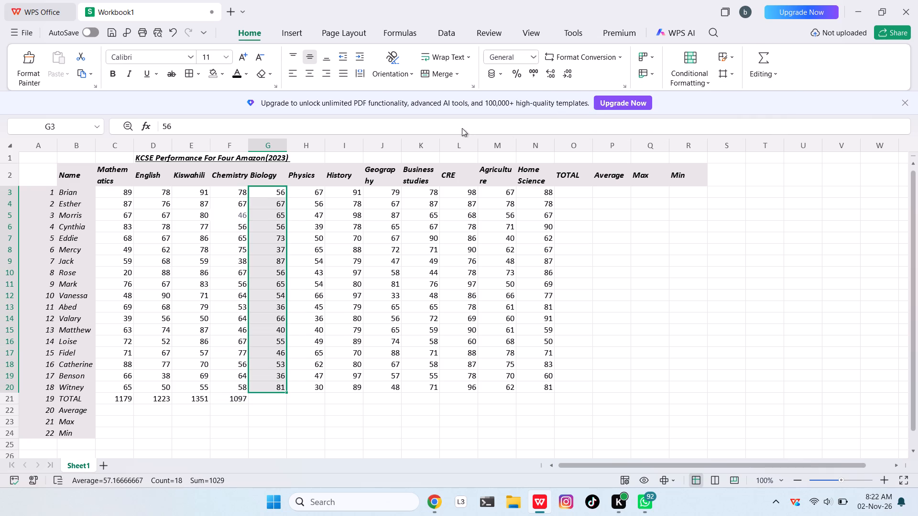
{"action": "left_click", "coordinate": [760, 54]}
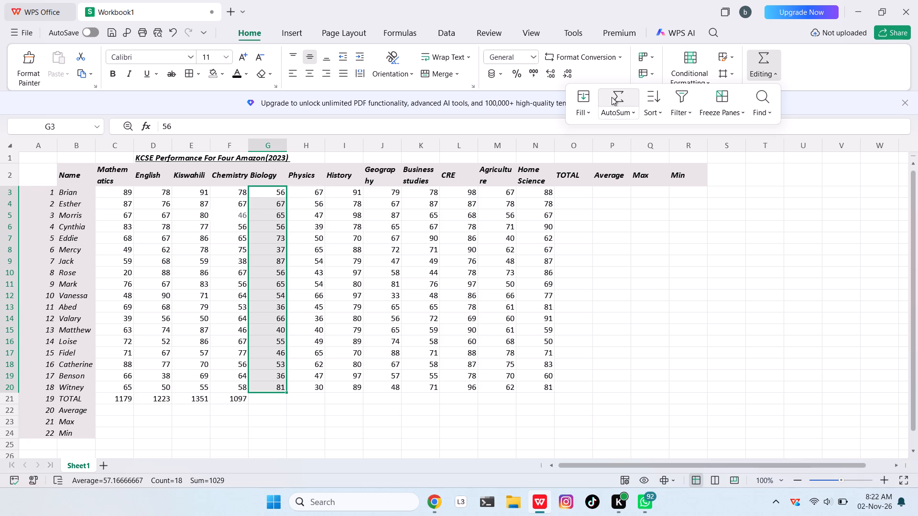
{"action": "left_click", "coordinate": [612, 97]}
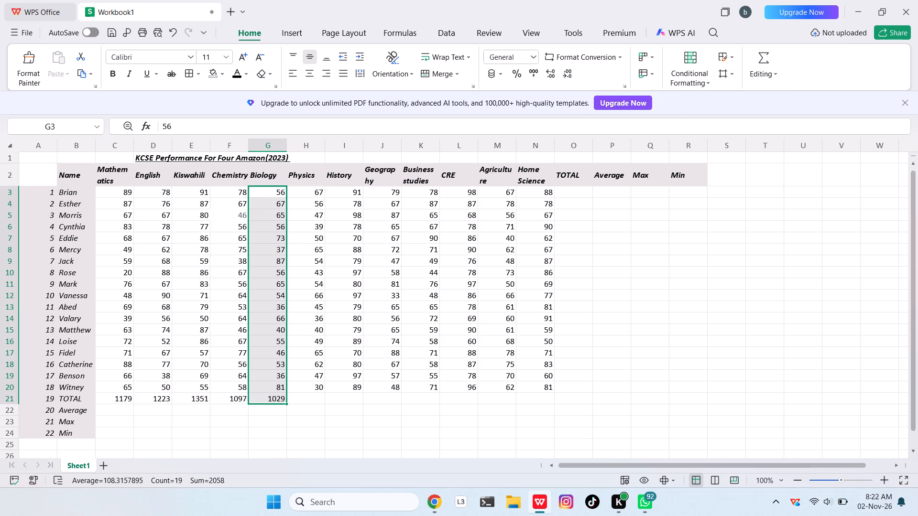
Total the Physics marks H3:H20 with AutoSum into the TOTAL row at H21.
{"action": "left_click_drag", "start_coordinate": [308, 190], "coordinate": [290, 383]}
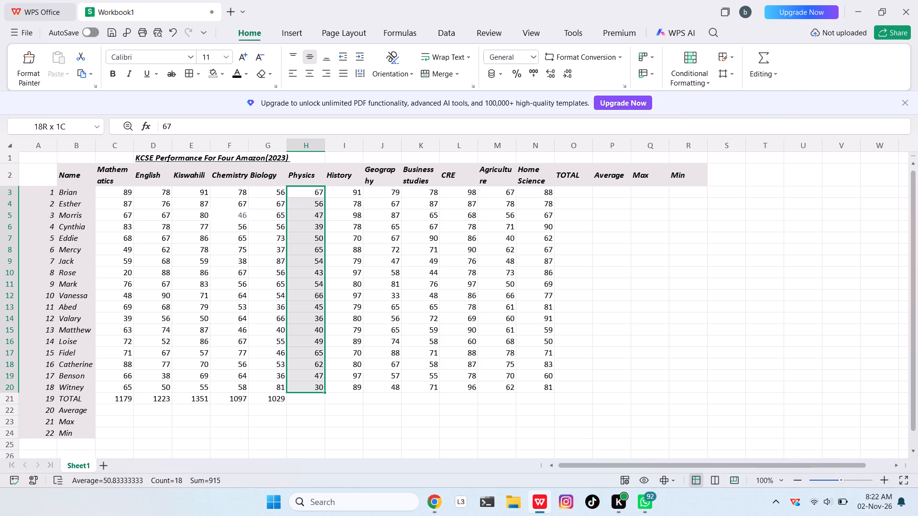
{"action": "left_click_drag", "start_coordinate": [290, 383], "coordinate": [292, 383]}
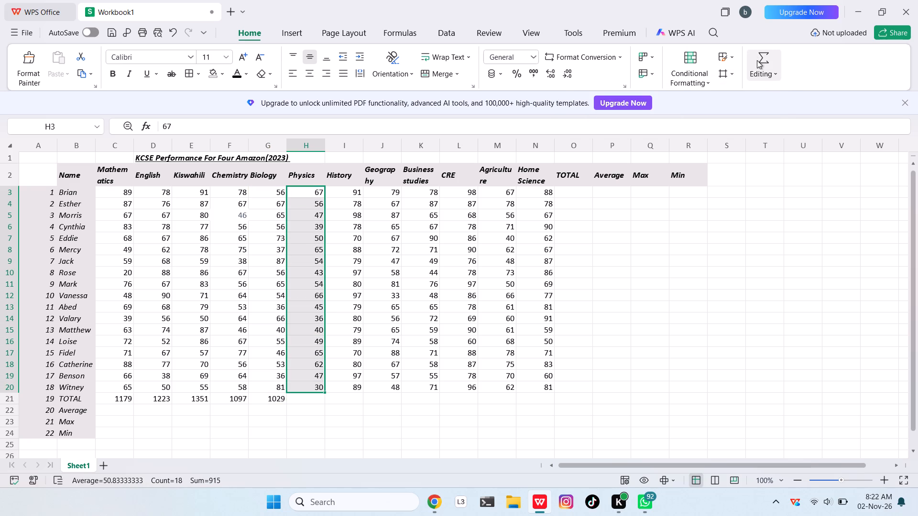
{"action": "left_click", "coordinate": [758, 56]}
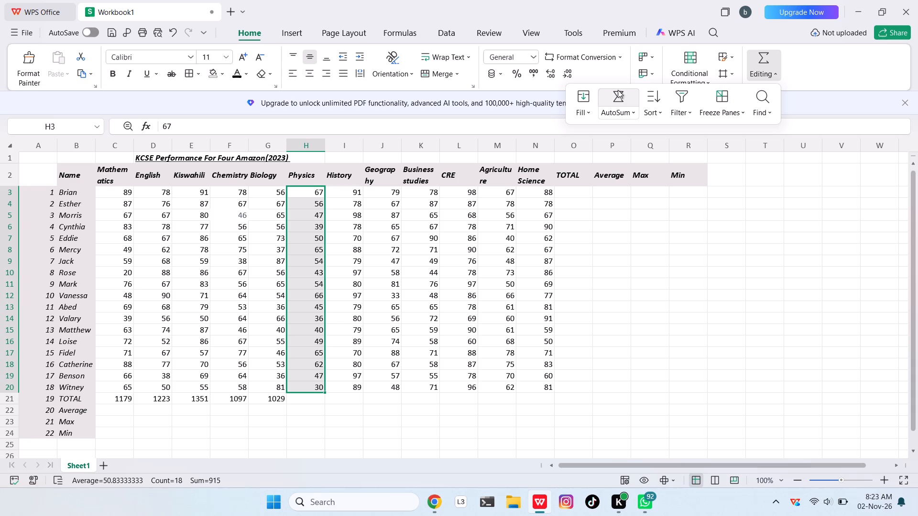
{"action": "left_click", "coordinate": [618, 90]}
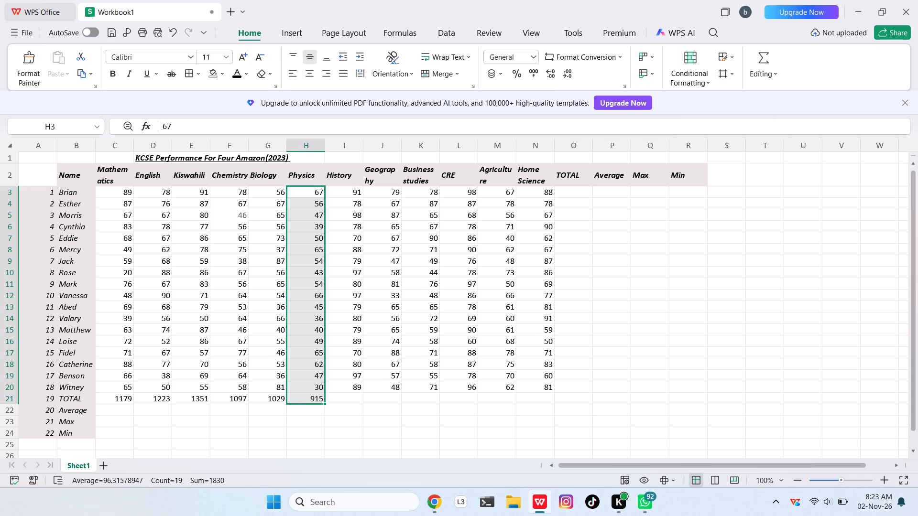
Total the History marks I3:I20 with AutoSum into the TOTAL row at I21.
{"action": "left_click_drag", "start_coordinate": [354, 185], "coordinate": [346, 255]}
{"action": "left_click", "coordinate": [346, 196]}
{"action": "left_click_drag", "start_coordinate": [346, 194], "coordinate": [351, 198]}
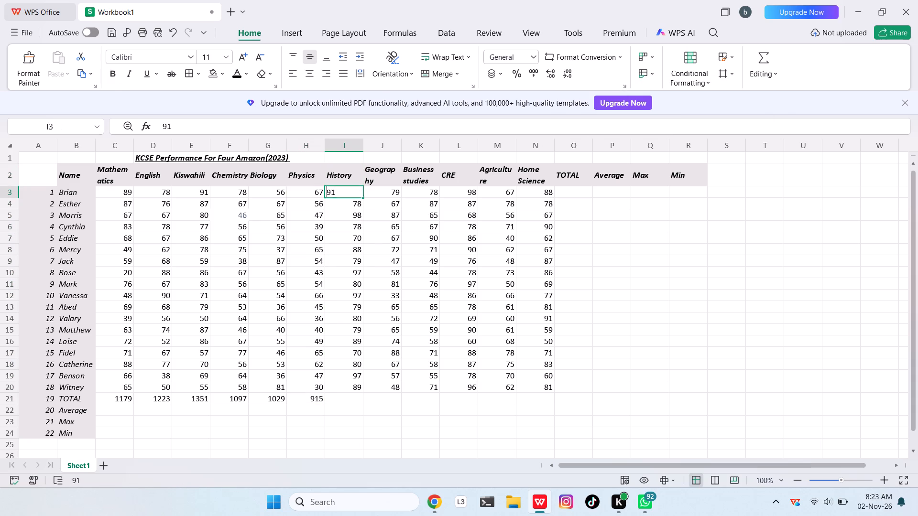
{"action": "left_click_drag", "start_coordinate": [351, 198], "coordinate": [351, 229]}
{"action": "left_click", "coordinate": [345, 223]}
{"action": "left_click_drag", "start_coordinate": [343, 186], "coordinate": [332, 372]}
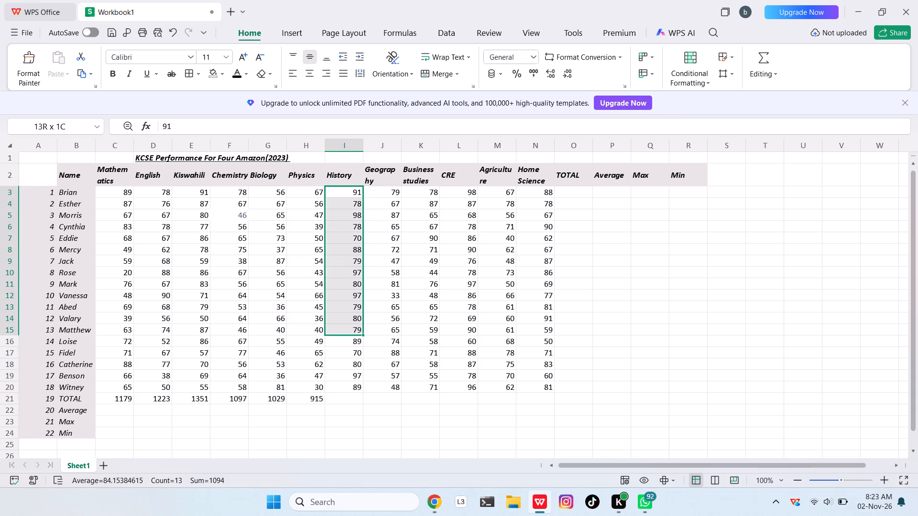
{"action": "left_click_drag", "start_coordinate": [332, 372], "coordinate": [336, 383]}
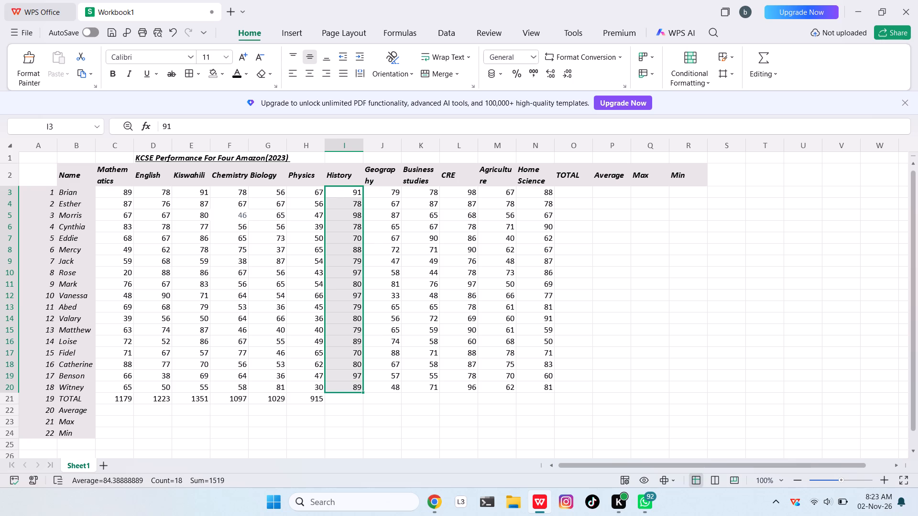
{"action": "left_click", "coordinate": [761, 61]}
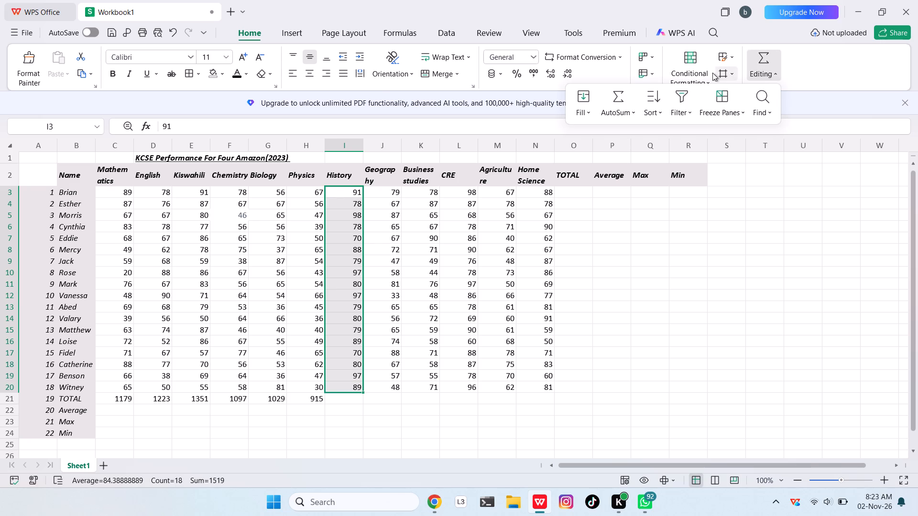
{"action": "left_click", "coordinate": [615, 93]}
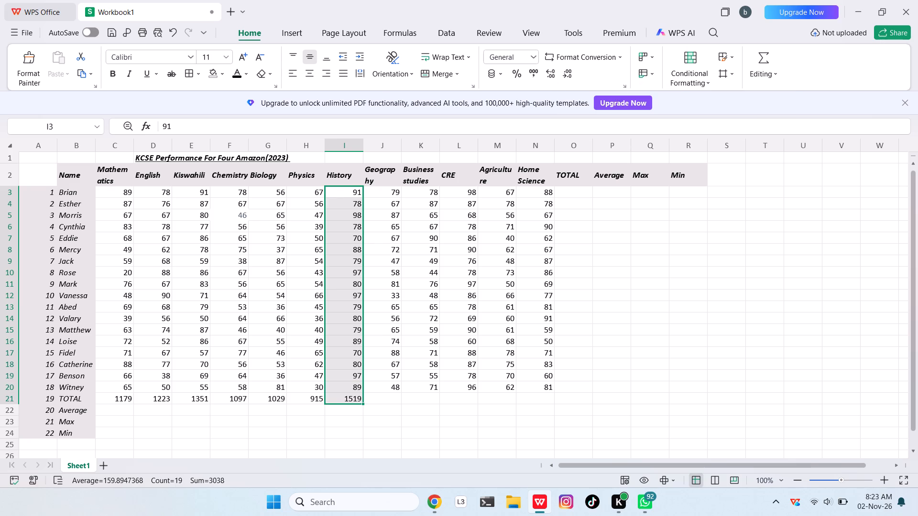
Total the Geography marks J3:J20 and Business studies marks K3:K20 with AutoSum into J21 and K21.
{"action": "left_click_drag", "start_coordinate": [386, 190], "coordinate": [397, 384]}
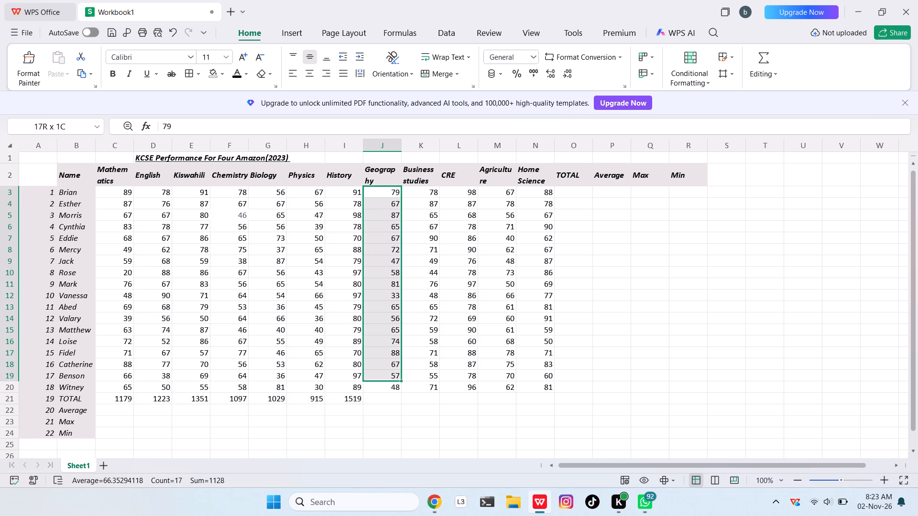
{"action": "left_click_drag", "start_coordinate": [397, 384], "coordinate": [400, 392]}
{"action": "left_click", "coordinate": [758, 59]}
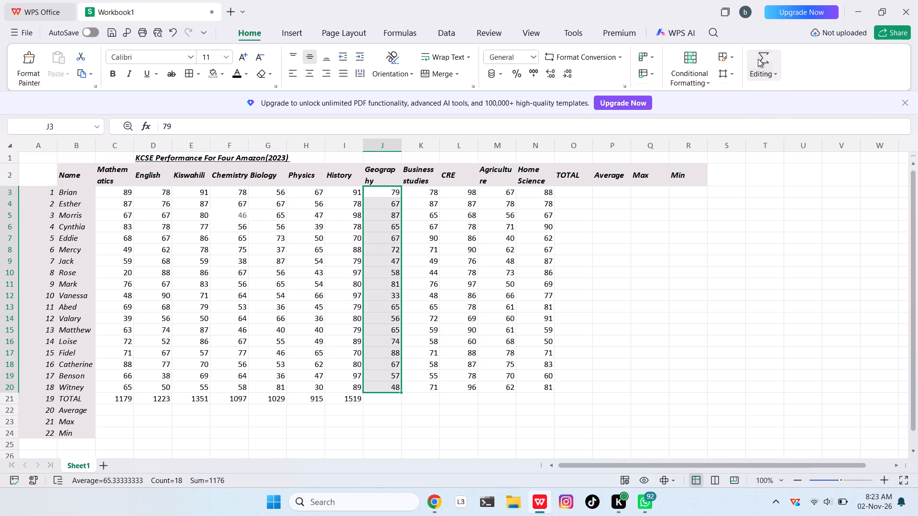
{"action": "left_click", "coordinate": [622, 97]}
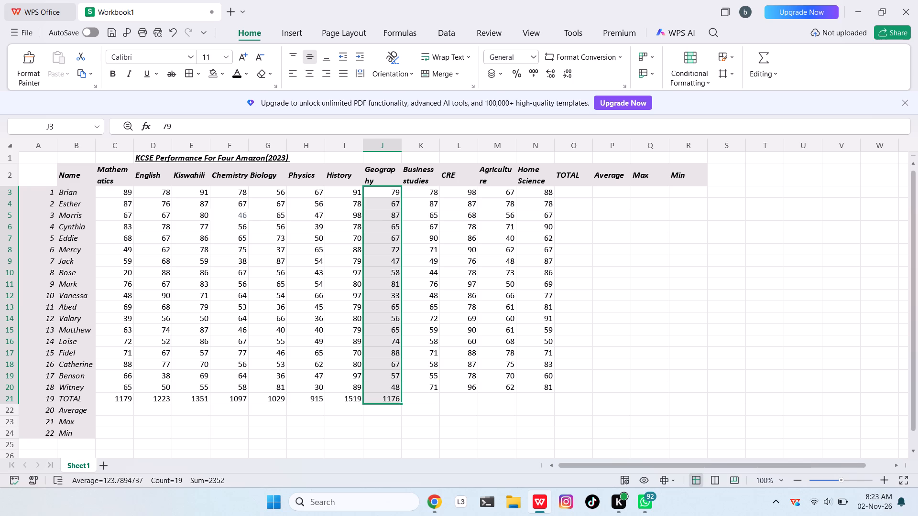
{"action": "left_click_drag", "start_coordinate": [427, 190], "coordinate": [429, 386]}
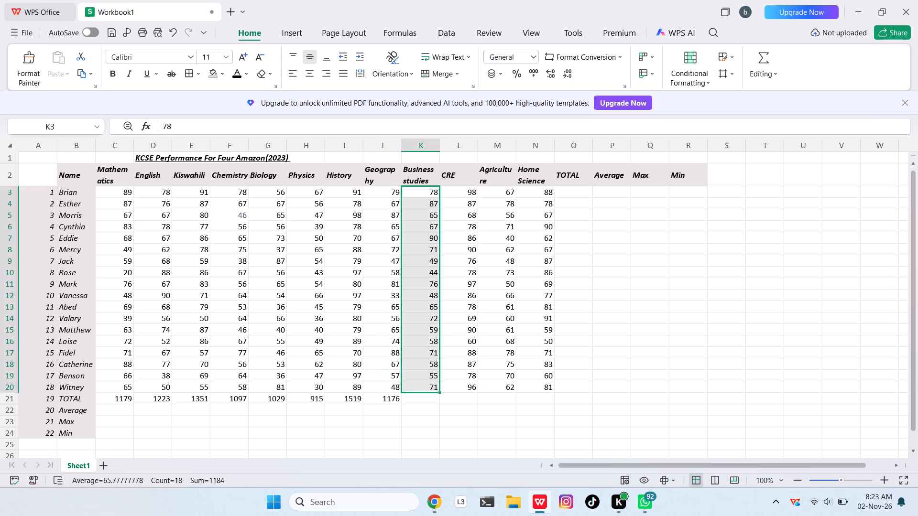
{"action": "left_click", "coordinate": [759, 58]}
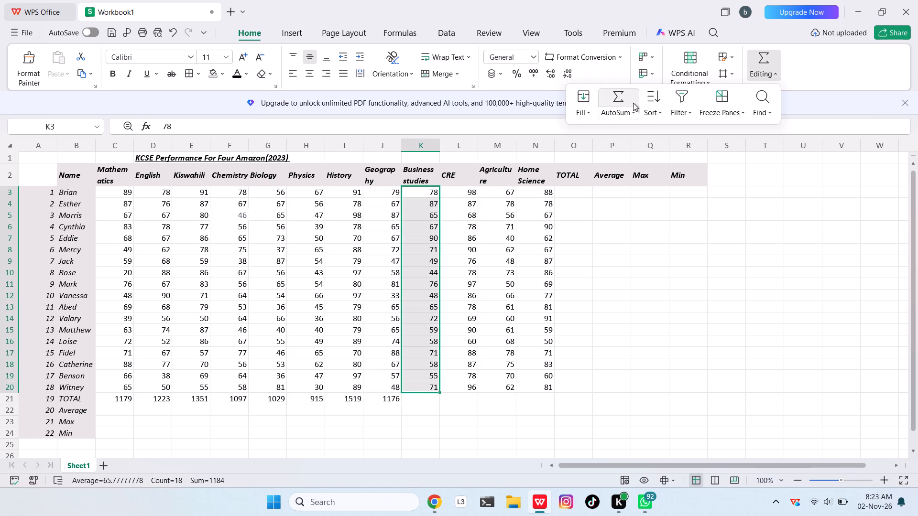
{"action": "left_click", "coordinate": [621, 100]}
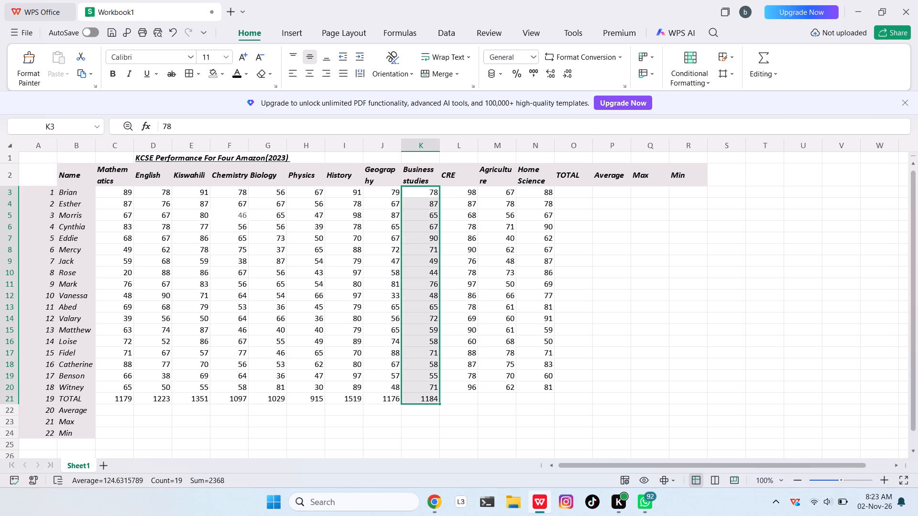
Total the CRE marks L3:L20 with AutoSum into the TOTAL row at L21.
{"action": "left_click_drag", "start_coordinate": [498, 222], "coordinate": [500, 310]}
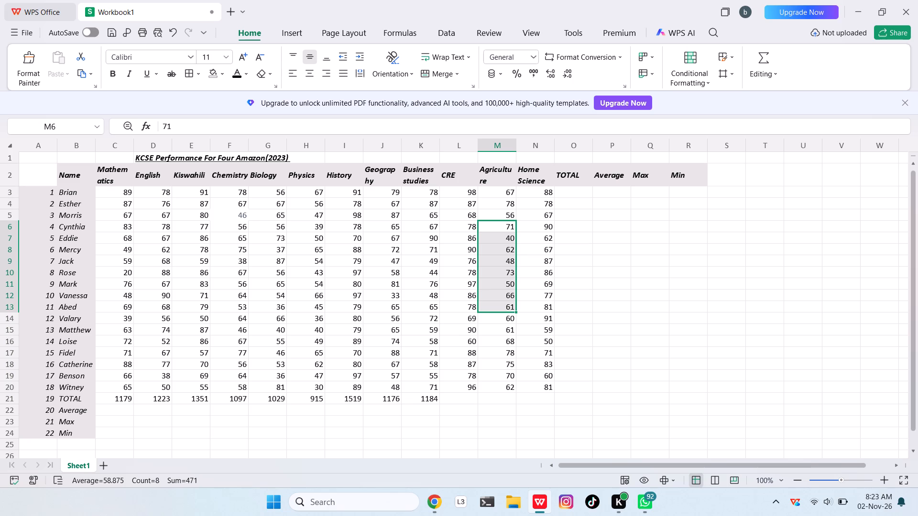
{"action": "left_click_drag", "start_coordinate": [471, 192], "coordinate": [456, 384]}
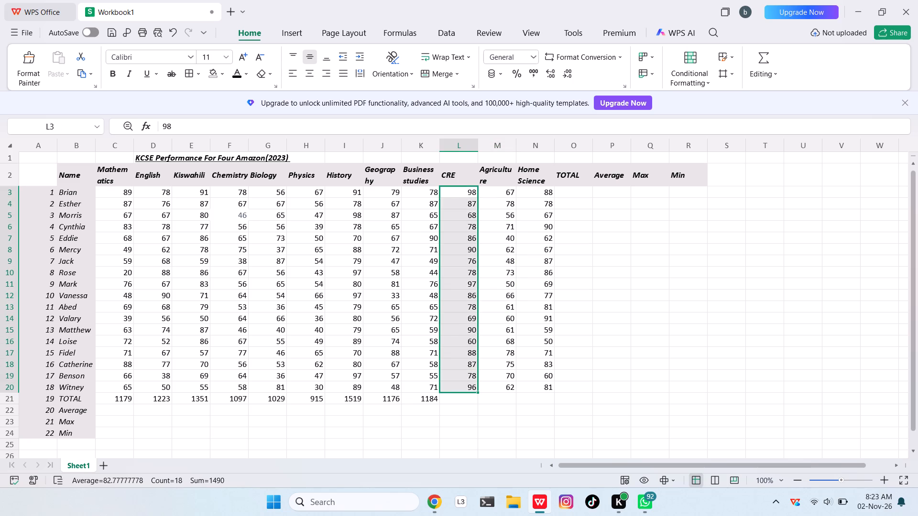
{"action": "left_click", "coordinate": [761, 56]}
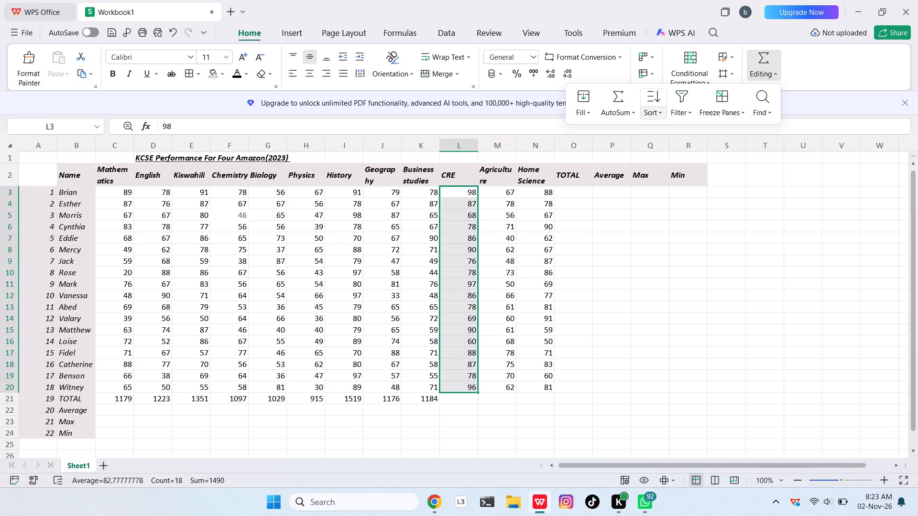
{"action": "left_click", "coordinate": [623, 100]}
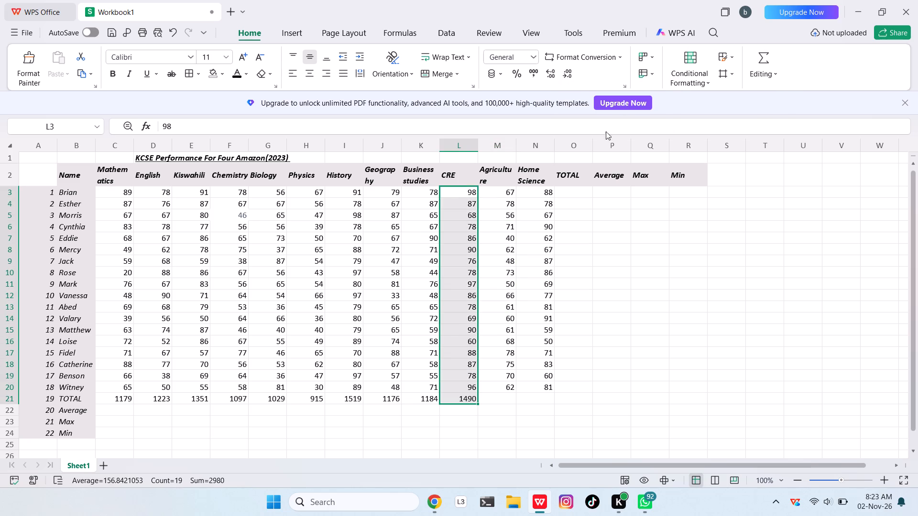
Total the Agriculture marks M3:M20 with AutoSum into the TOTAL row at M21.
{"action": "left_click_drag", "start_coordinate": [504, 192], "coordinate": [522, 254]}
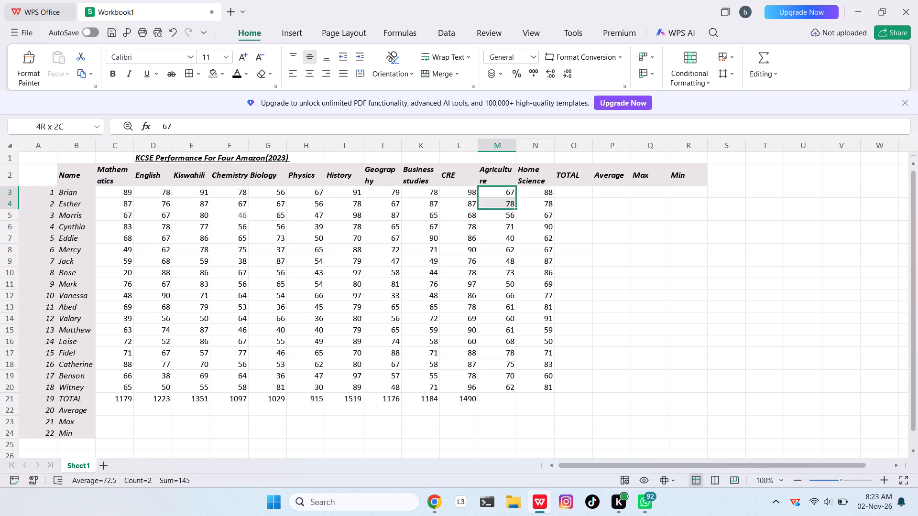
{"action": "left_click_drag", "start_coordinate": [522, 254], "coordinate": [499, 390]}
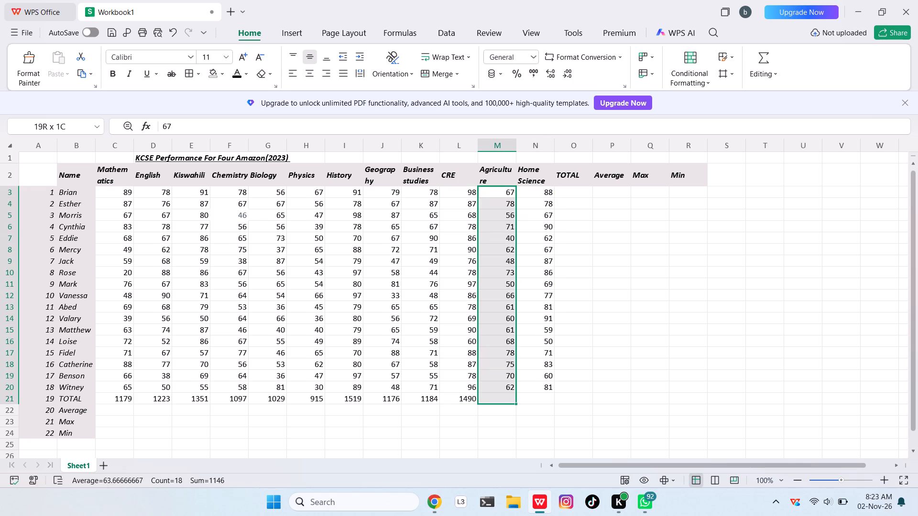
{"action": "left_click_drag", "start_coordinate": [499, 390], "coordinate": [499, 383]}
{"action": "left_click", "coordinate": [754, 64]}
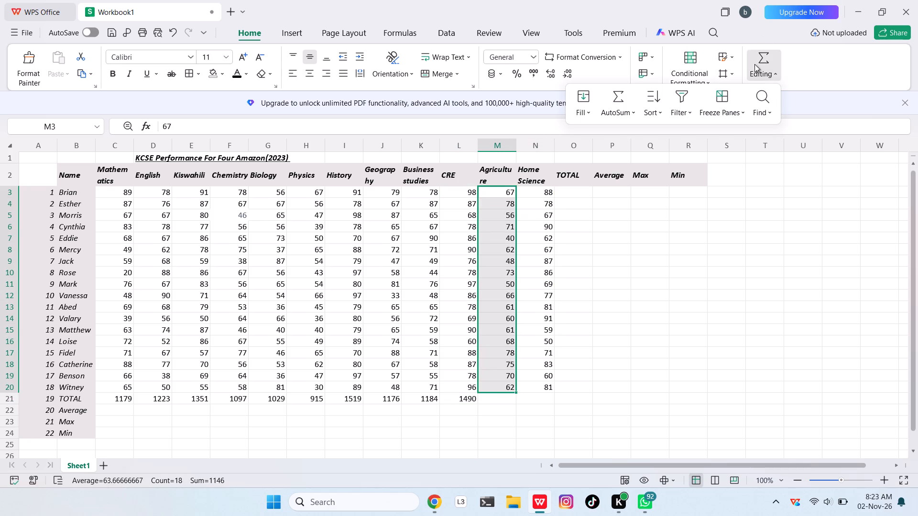
{"action": "left_click", "coordinate": [621, 97]}
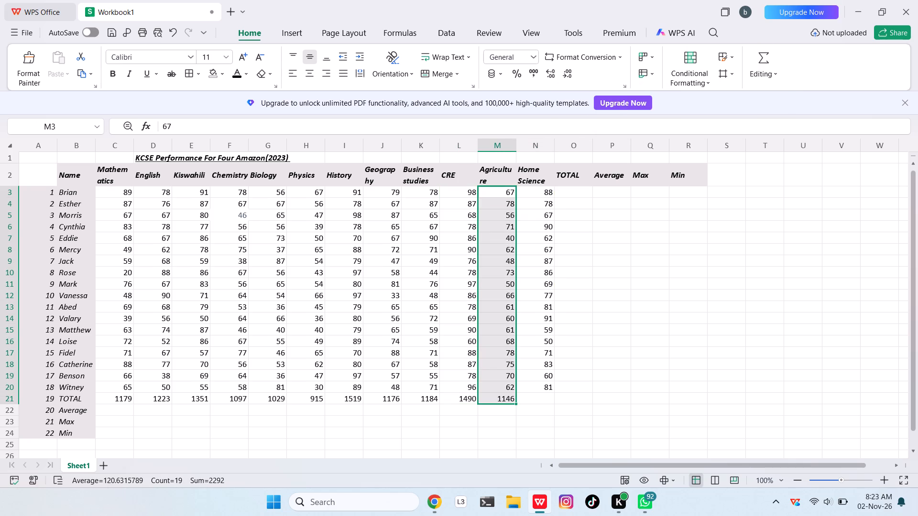
Total the Home Science marks N3:N20 with AutoSum into the TOTAL row at N21.
{"action": "left_click_drag", "start_coordinate": [542, 192], "coordinate": [530, 380]}
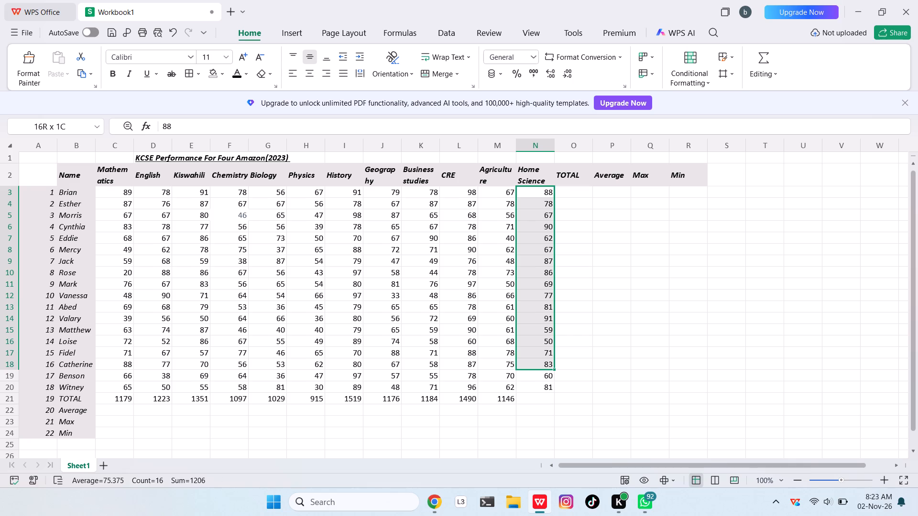
{"action": "left_click_drag", "start_coordinate": [530, 380], "coordinate": [532, 384]}
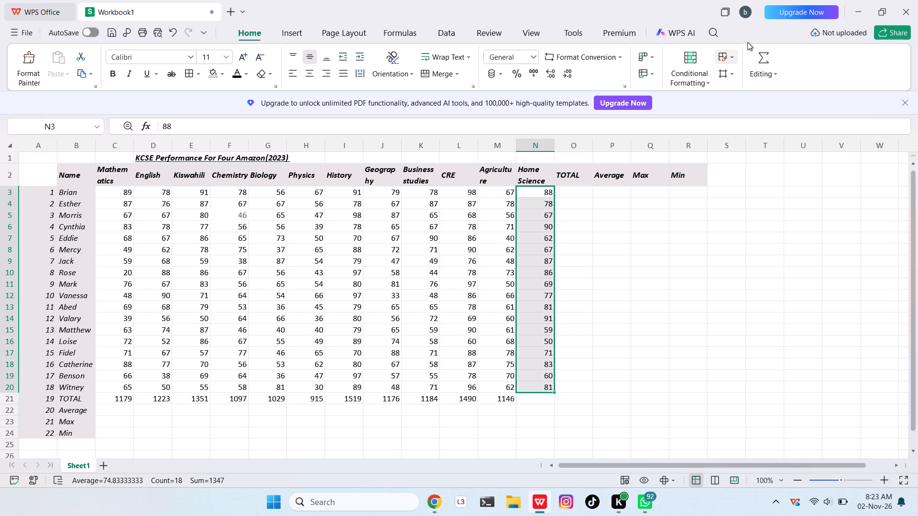
{"action": "left_click", "coordinate": [760, 58]}
{"action": "left_click", "coordinate": [621, 96]}
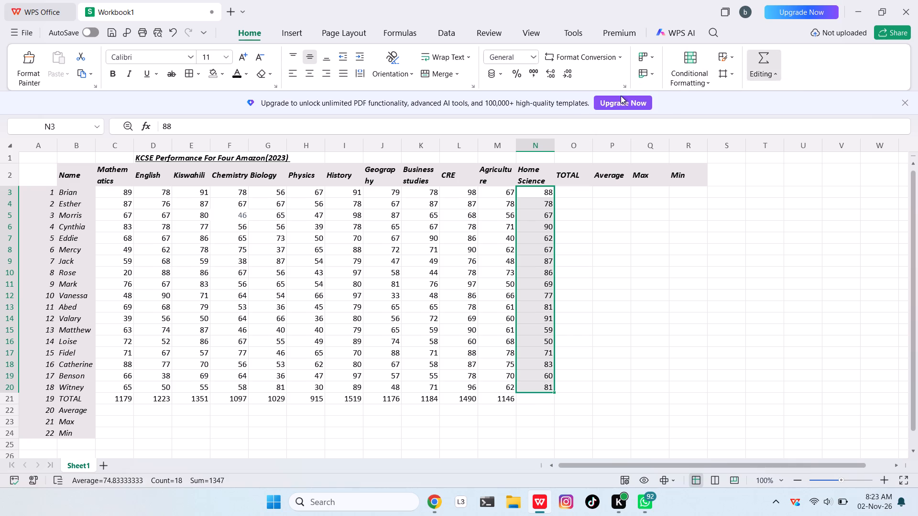
{"action": "left_click", "coordinate": [710, 254]}
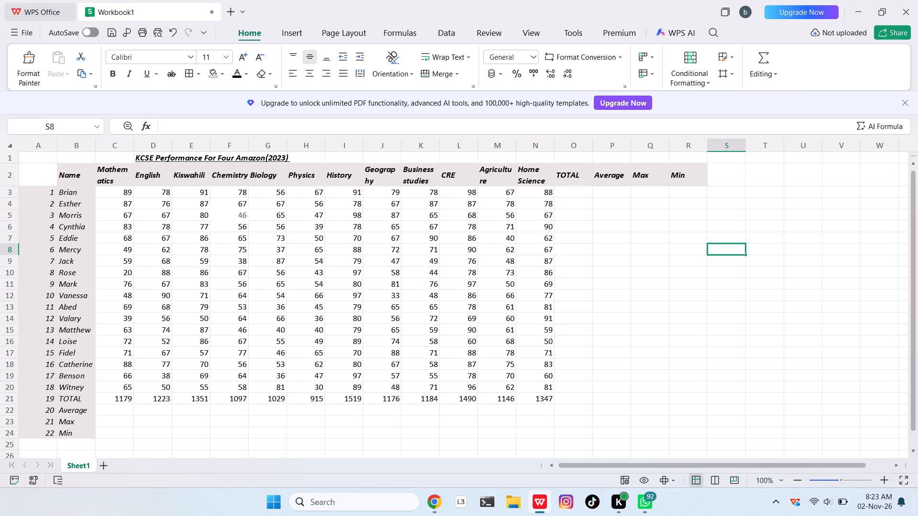
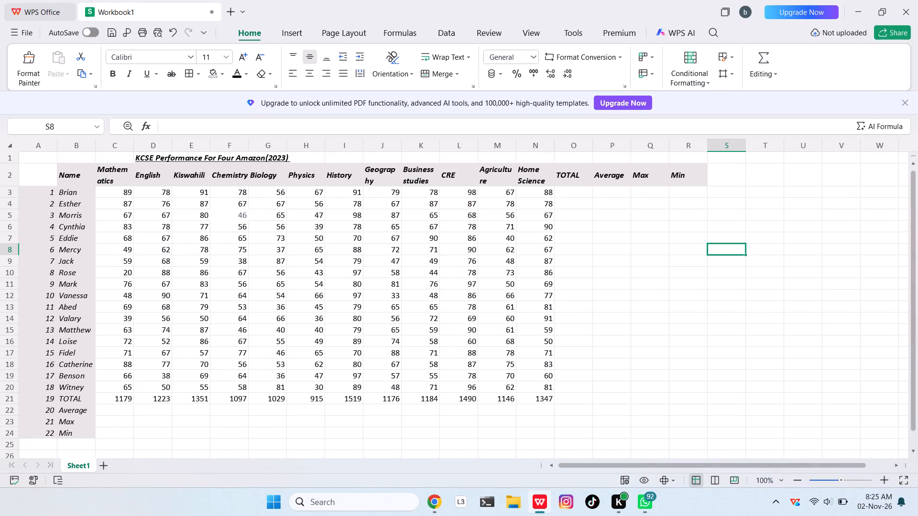
Average the Mathematics marks C3:C20 with the AutoSum Average function into the Average row at C22.
{"action": "left_click_drag", "start_coordinate": [117, 192], "coordinate": [106, 346]}
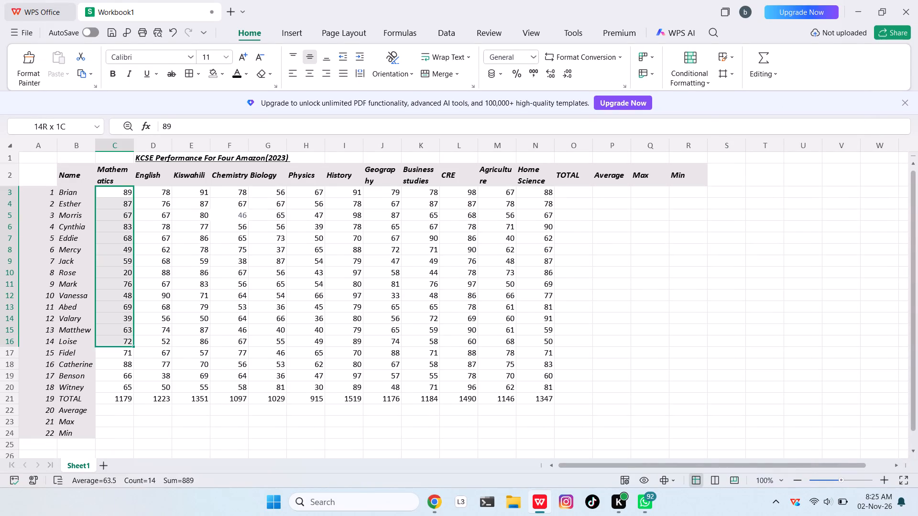
{"action": "left_click_drag", "start_coordinate": [106, 346], "coordinate": [105, 382]}
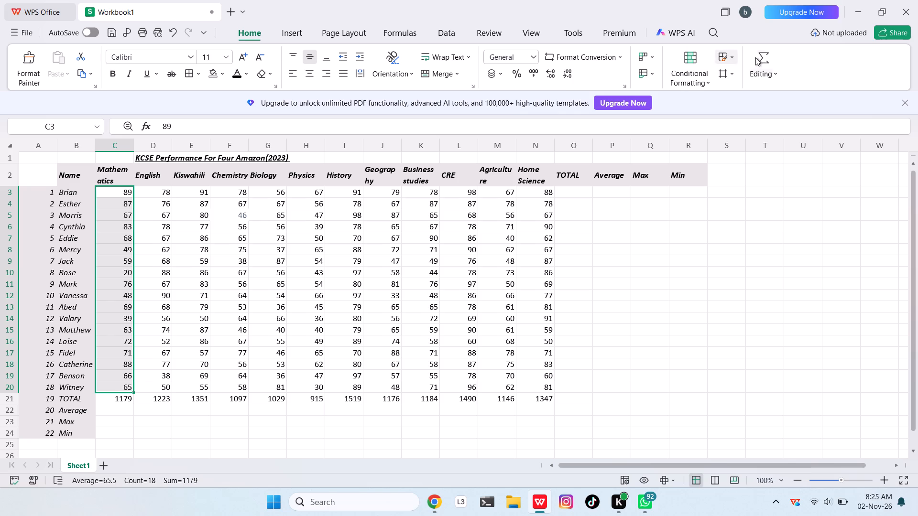
{"action": "left_click", "coordinate": [769, 55]}
{"action": "left_click", "coordinate": [624, 112]}
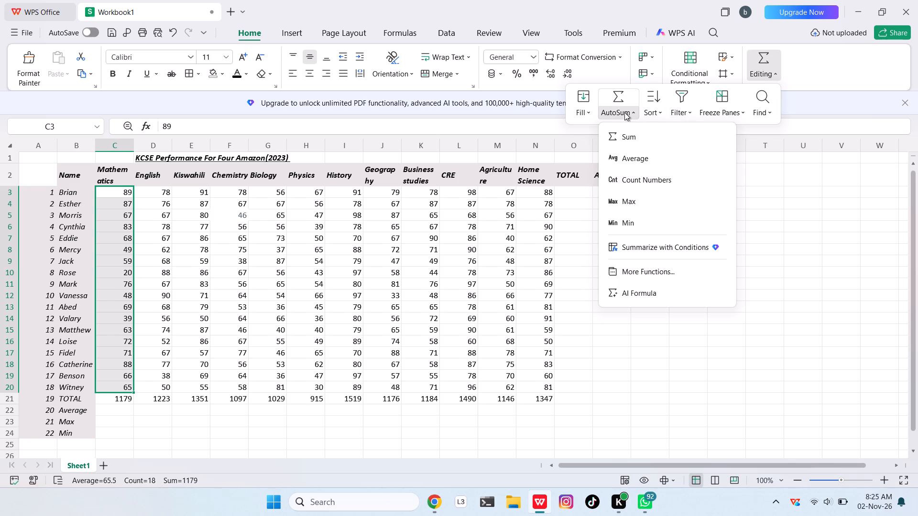
{"action": "left_click", "coordinate": [634, 160]}
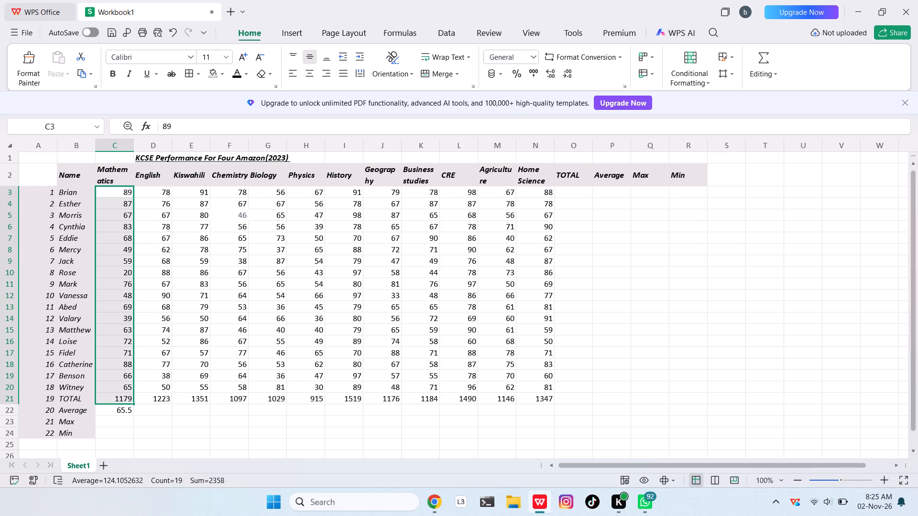
Average the English marks D3:D20 with the AutoSum Average function into the Average row at D22.
{"action": "left_click_drag", "start_coordinate": [154, 192], "coordinate": [163, 382]}
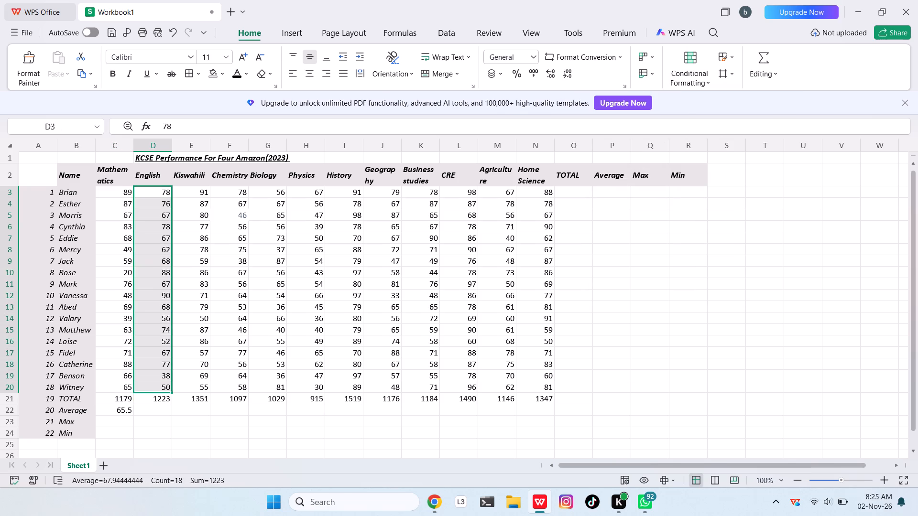
{"action": "left_click", "coordinate": [761, 60]}
{"action": "left_click", "coordinate": [622, 111]}
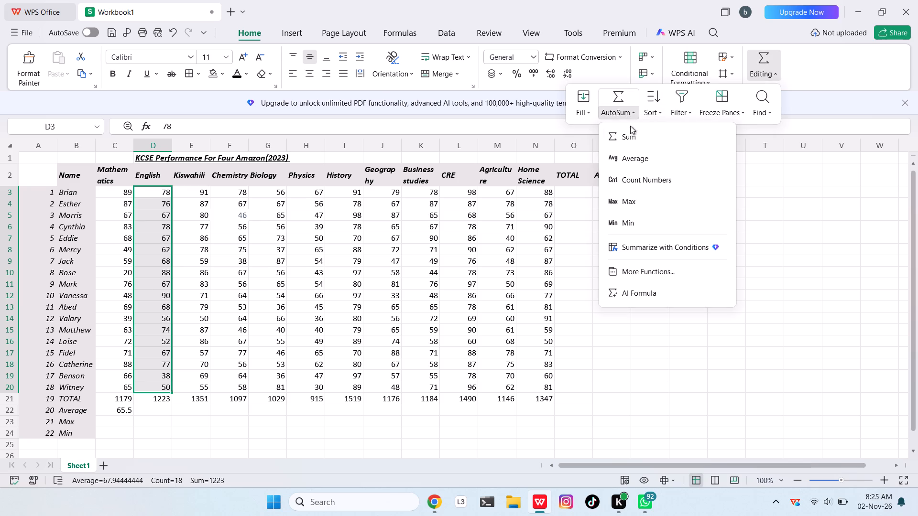
{"action": "left_click", "coordinate": [633, 160]}
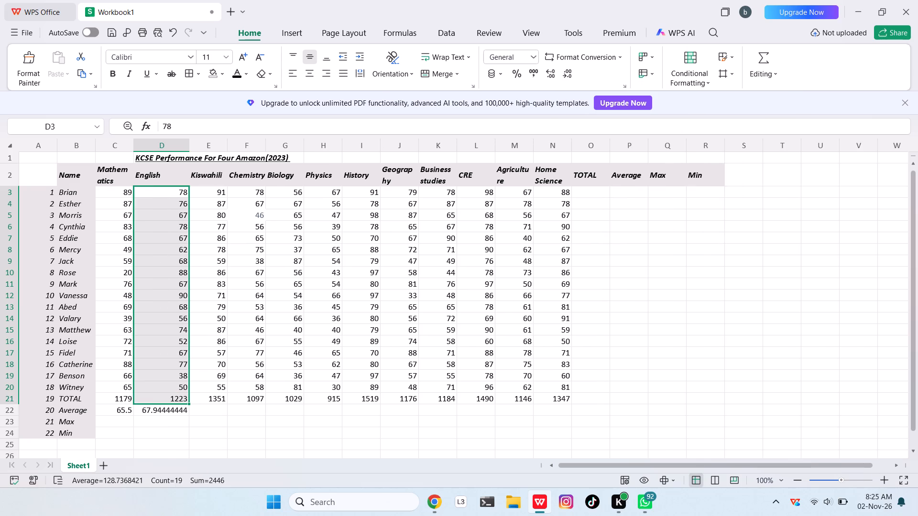
Change Esther's English mark in D4 to 77.
{"action": "left_click", "coordinate": [172, 212]}
{"action": "left_click", "coordinate": [177, 201]}
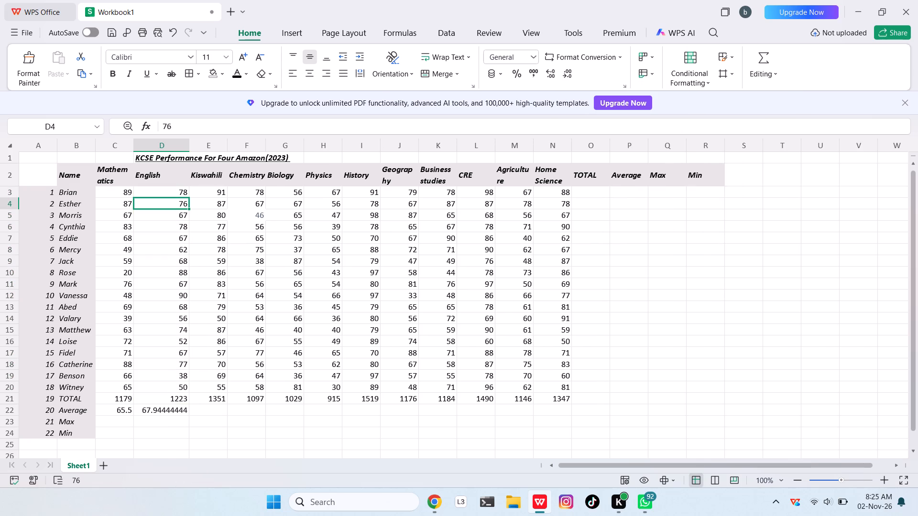
{"action": "key", "text": "BackSpace"}
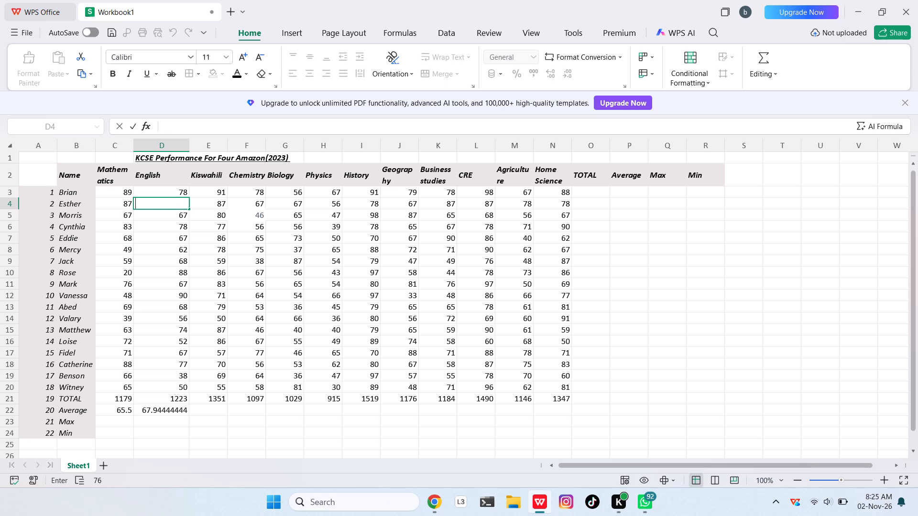
{"action": "type", "text": "77"}
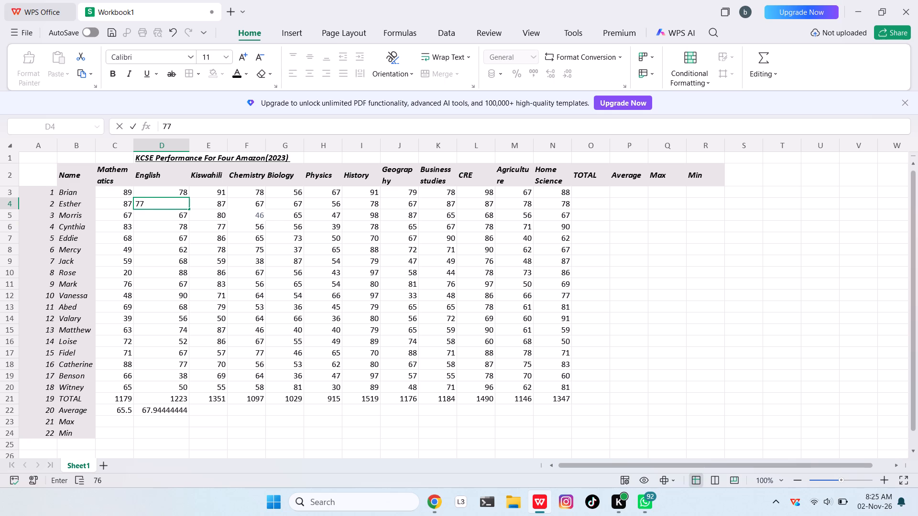
{"action": "key", "text": "Return"}
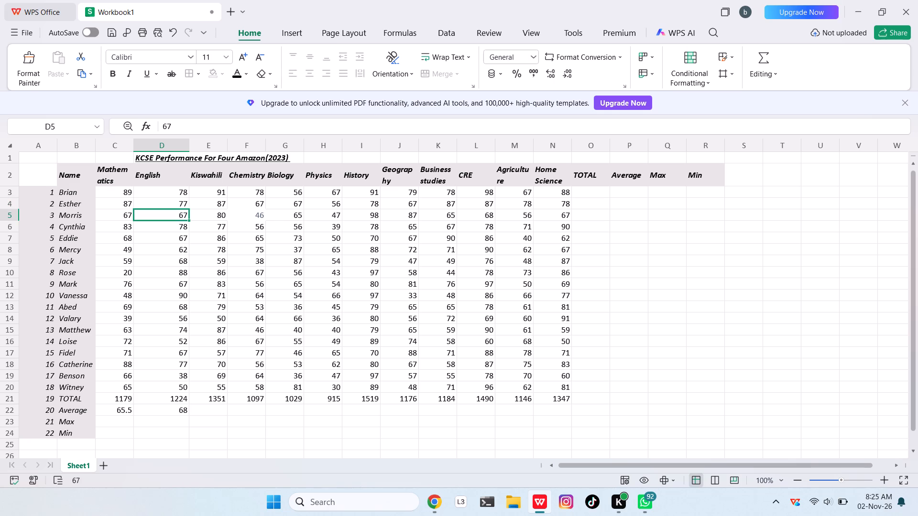
Average the Kiswahili marks E3:E20 with the AutoSum Average function into the Average row at E22.
{"action": "left_click_drag", "start_coordinate": [211, 194], "coordinate": [225, 311]}
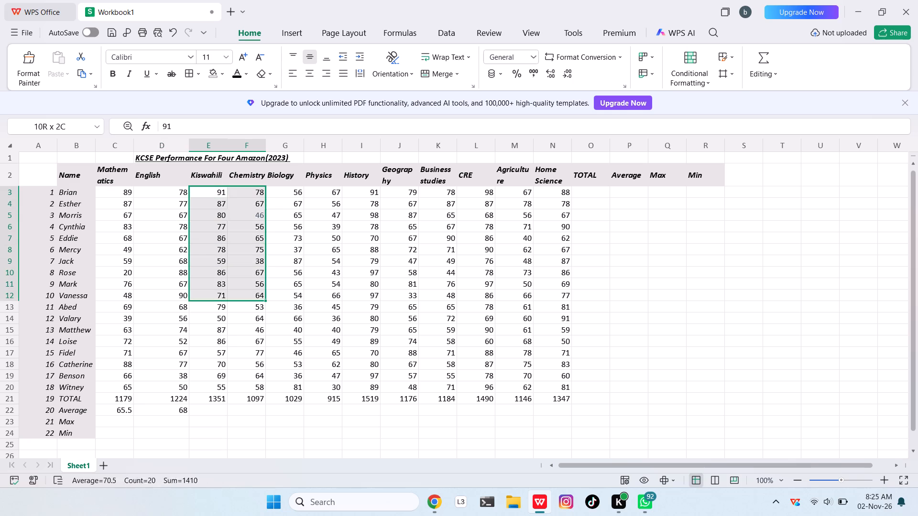
{"action": "left_click_drag", "start_coordinate": [225, 311], "coordinate": [213, 387]}
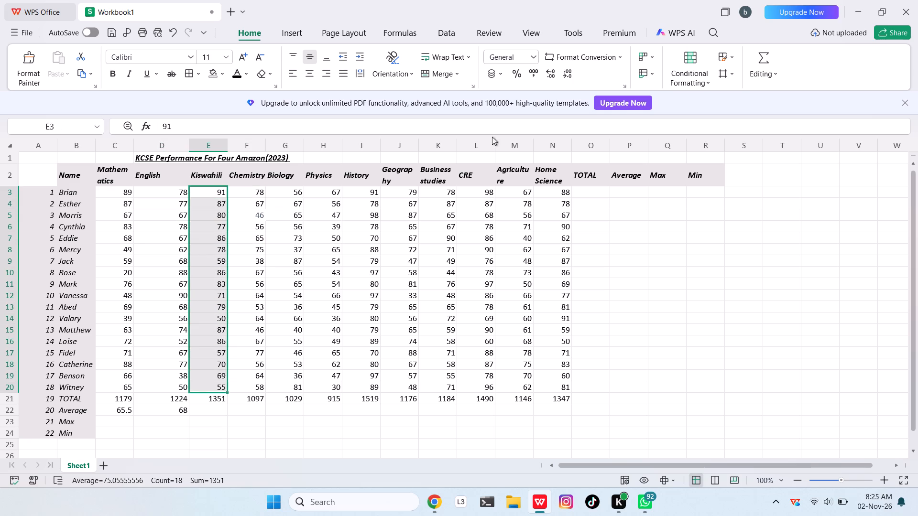
{"action": "left_click", "coordinate": [761, 57]}
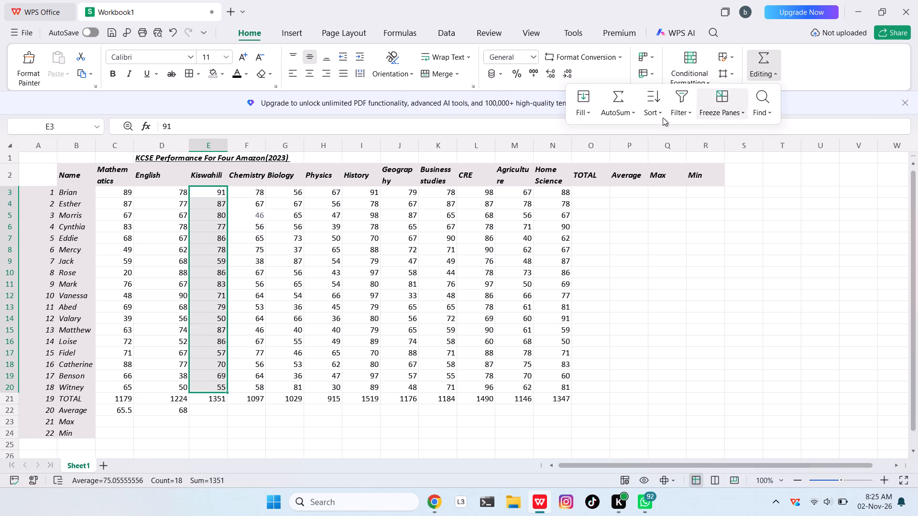
{"action": "left_click", "coordinate": [618, 116]}
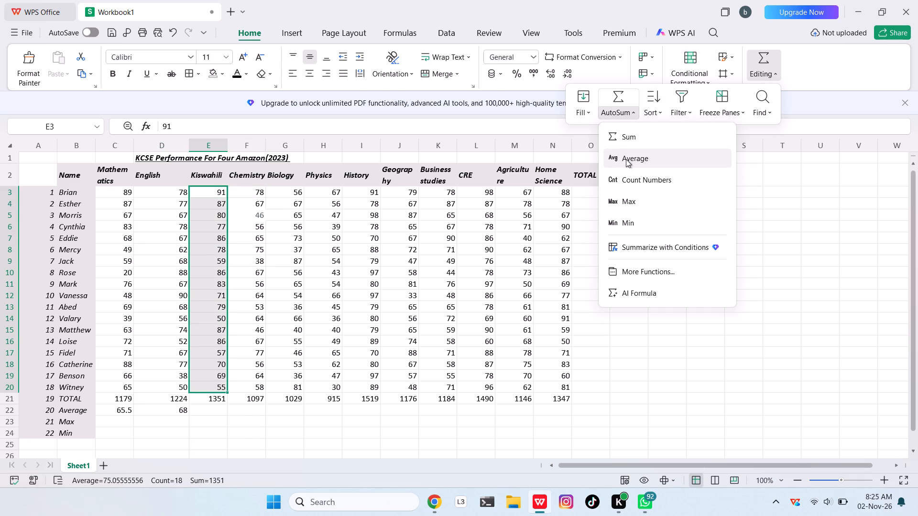
{"action": "left_click", "coordinate": [629, 161]}
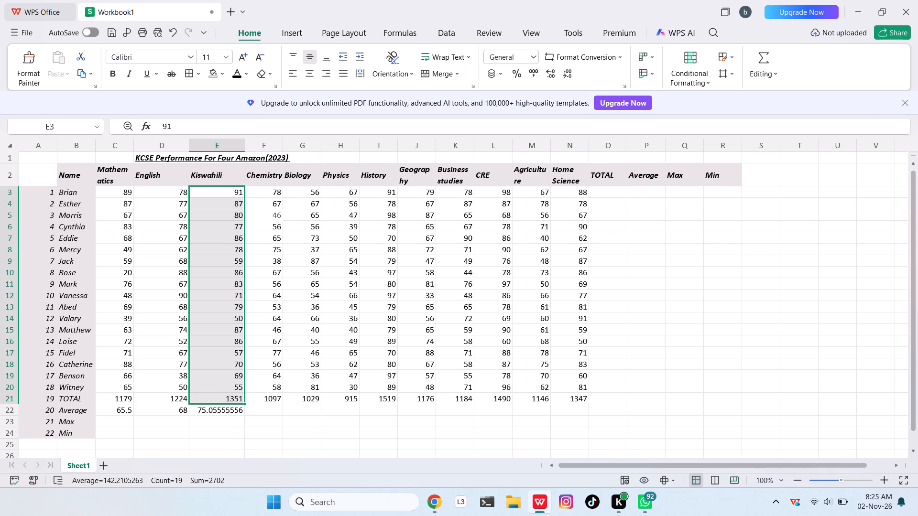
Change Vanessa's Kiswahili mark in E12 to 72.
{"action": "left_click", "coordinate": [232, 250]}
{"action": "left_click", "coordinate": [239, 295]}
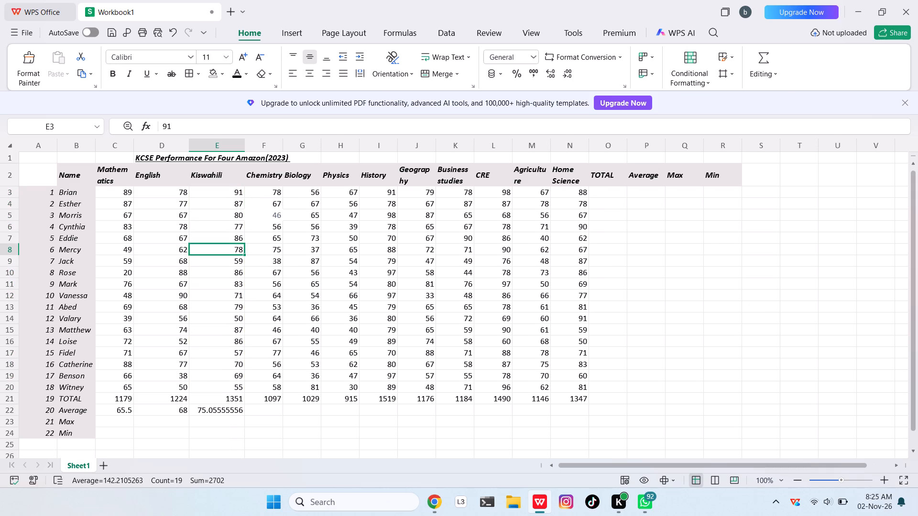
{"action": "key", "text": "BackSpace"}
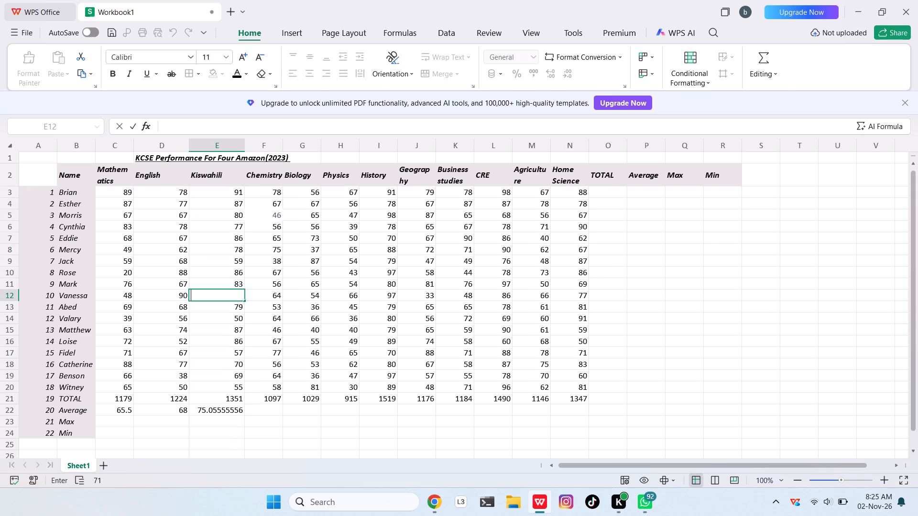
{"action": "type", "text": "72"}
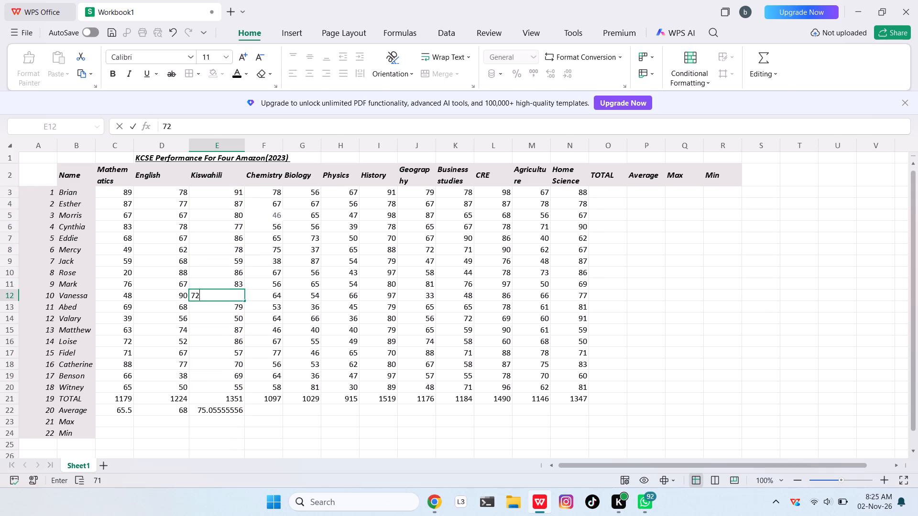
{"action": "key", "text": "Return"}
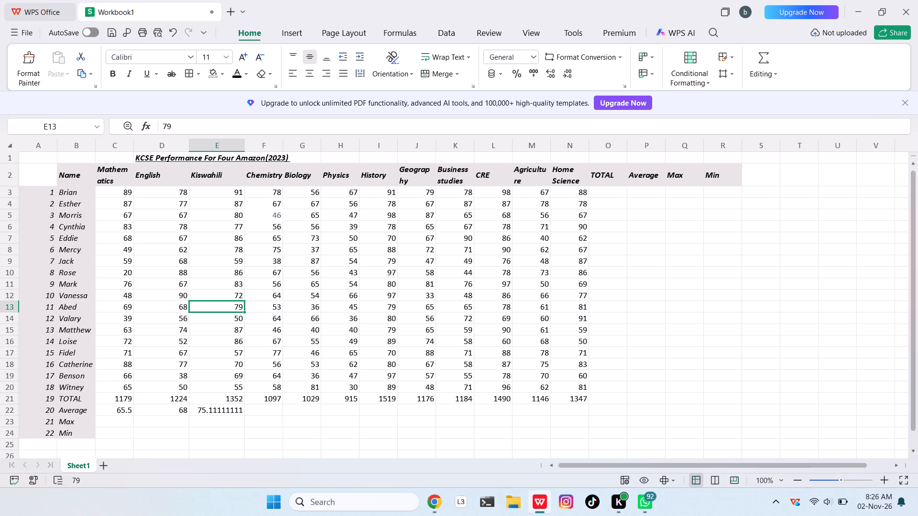
Change Vanessa's Kiswahili mark in E12 to 70.
{"action": "left_click", "coordinate": [234, 307]}
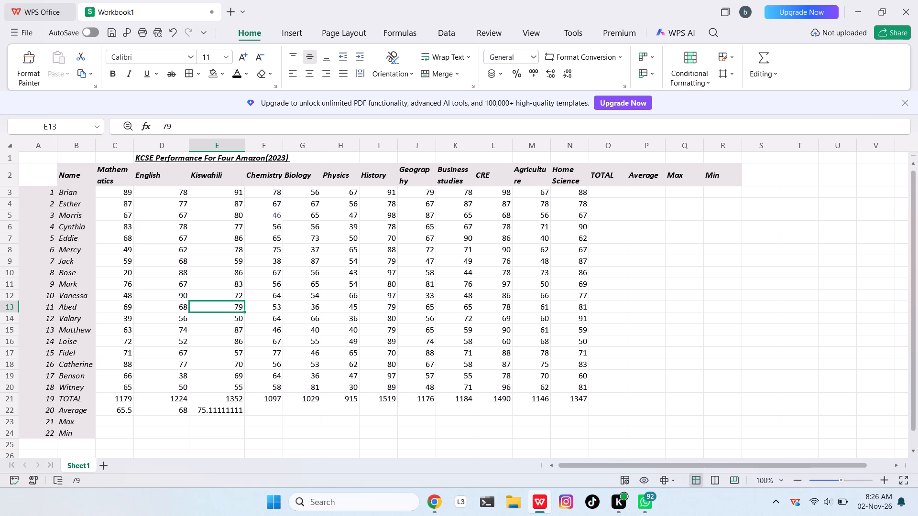
{"action": "left_click", "coordinate": [234, 307]}
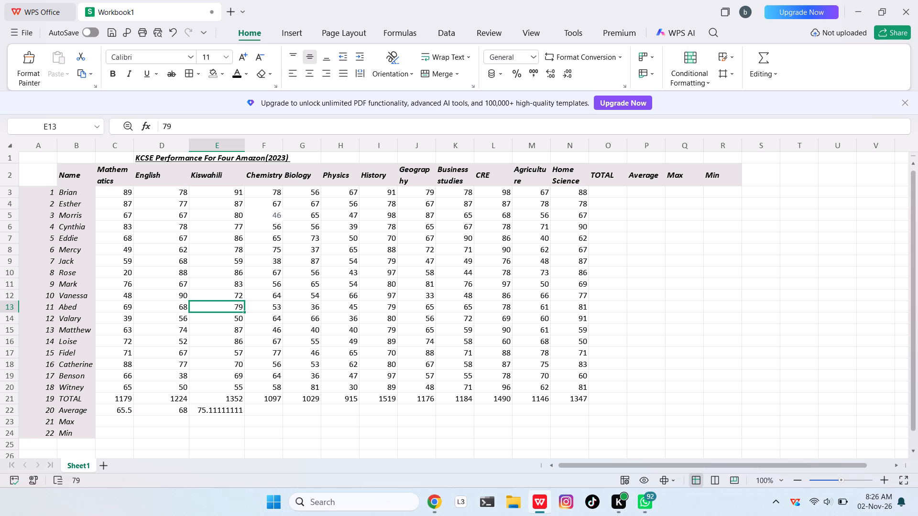
{"action": "left_click", "coordinate": [234, 298]}
{"action": "left_click", "coordinate": [234, 298]}
{"action": "key", "text": "BackSpace"}
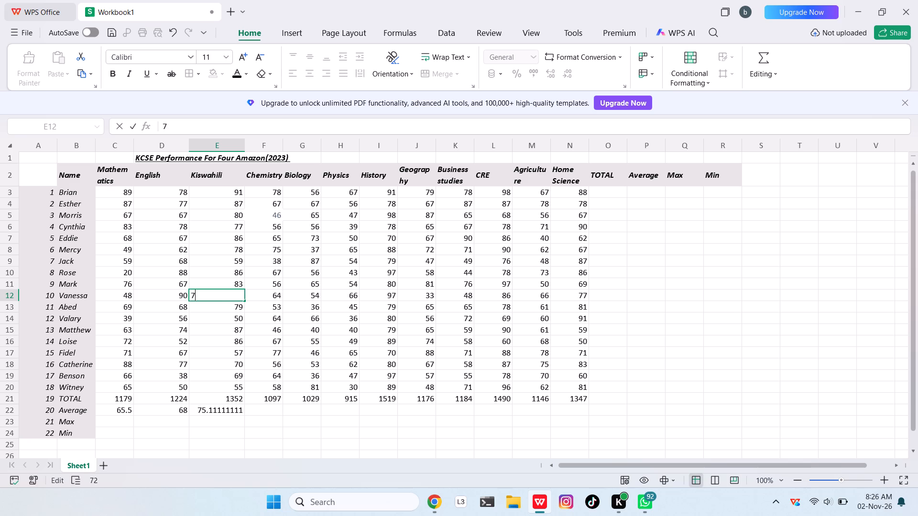
{"action": "key", "text": "0"}
{"action": "key", "text": "Return"}
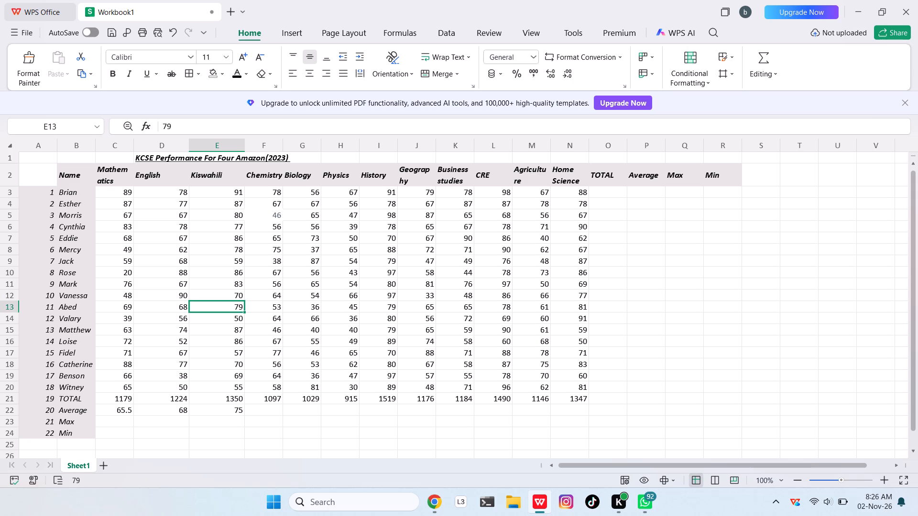
Average the Chemistry marks F3:F20 with the AutoSum Average function into the Average row at F22.
{"action": "left_click_drag", "start_coordinate": [267, 190], "coordinate": [251, 394]}
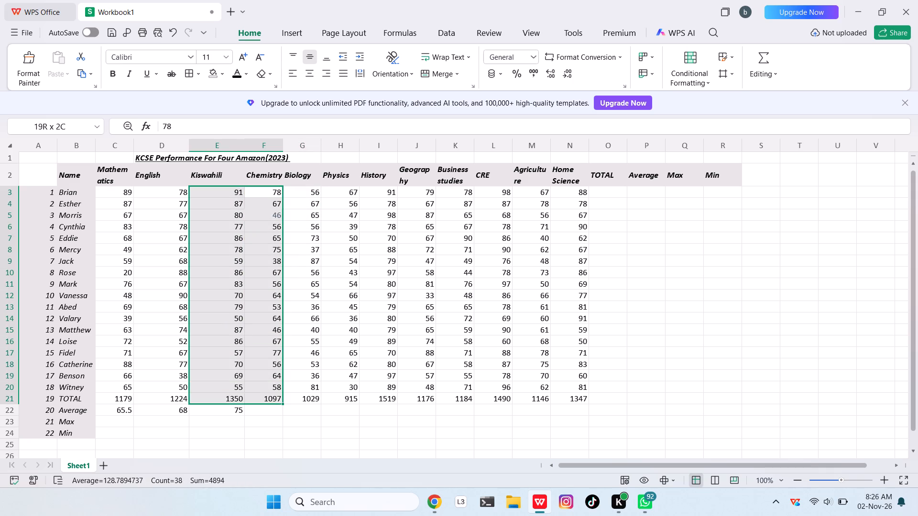
{"action": "left_click_drag", "start_coordinate": [251, 394], "coordinate": [253, 386]}
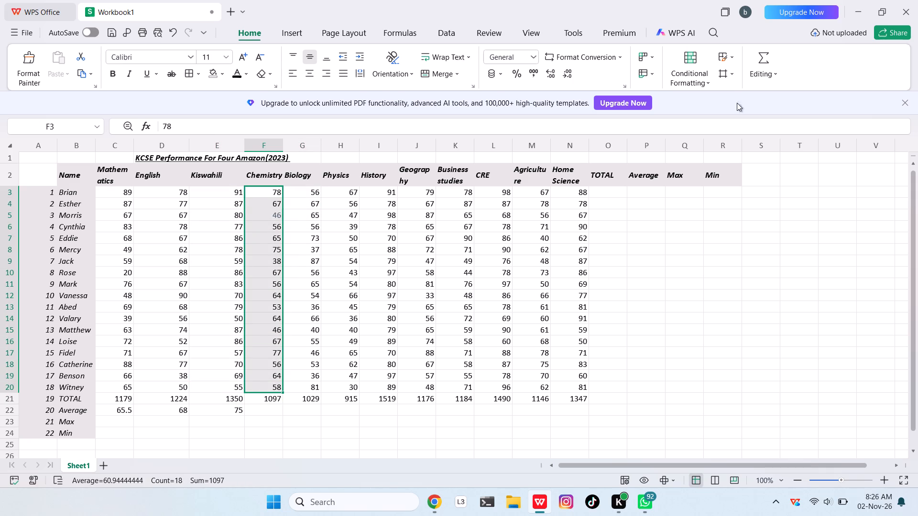
{"action": "left_click", "coordinate": [765, 58]}
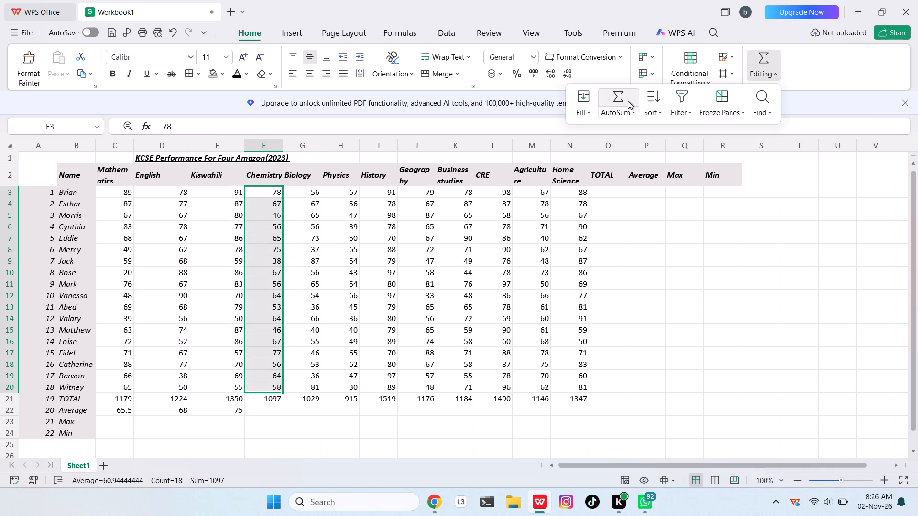
{"action": "left_click", "coordinate": [621, 112]}
{"action": "left_click", "coordinate": [627, 157]}
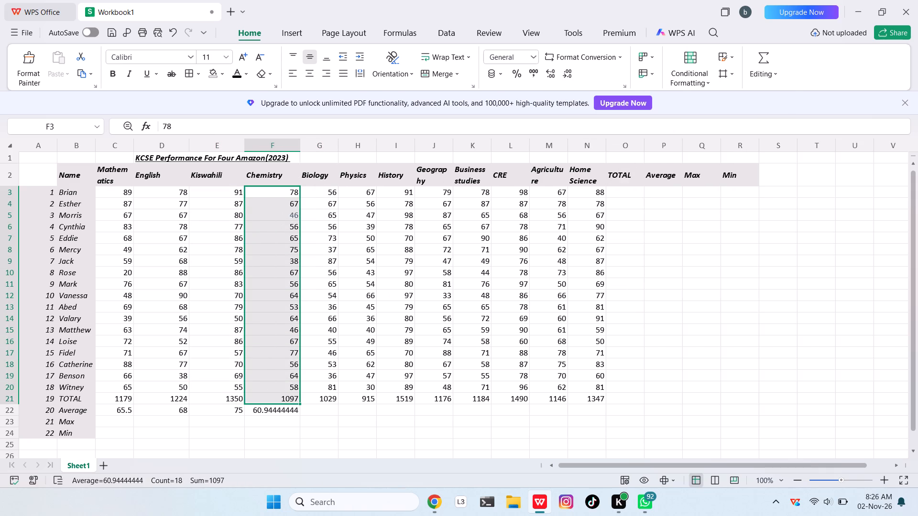
Change Jack's Chemistry mark in F9 to 36.
{"action": "left_click", "coordinate": [291, 264]}
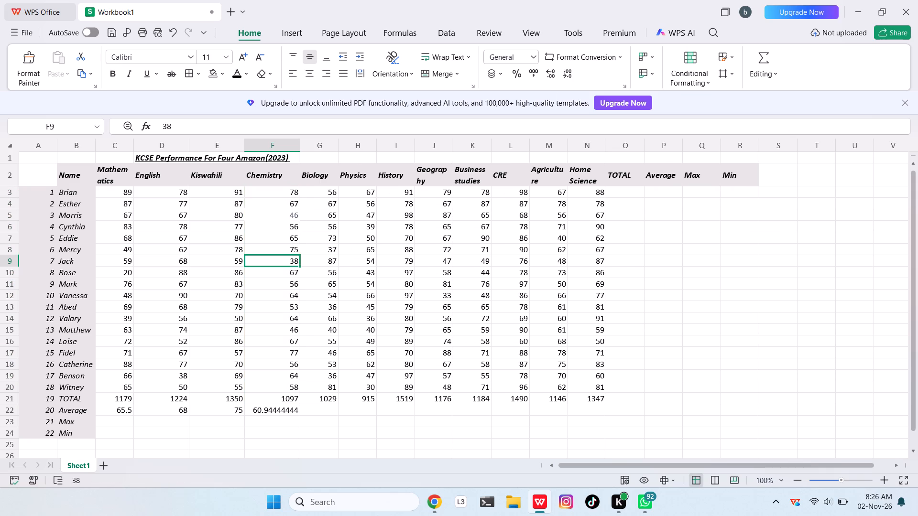
{"action": "key", "text": "BackSpace"}
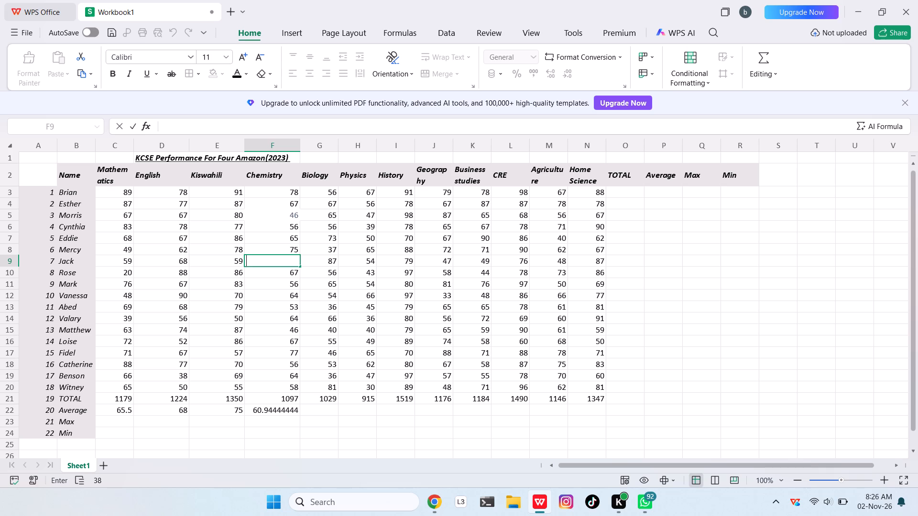
{"action": "type", "text": "36"}
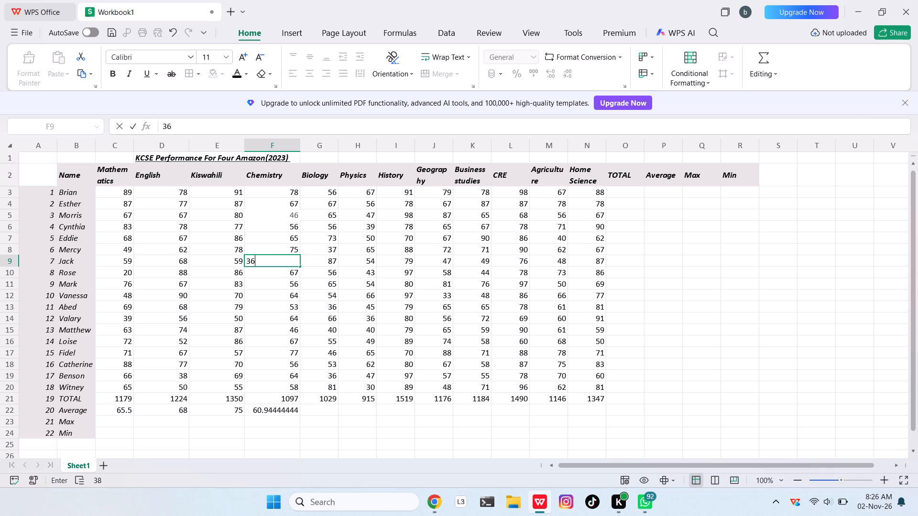
{"action": "key", "text": "Return"}
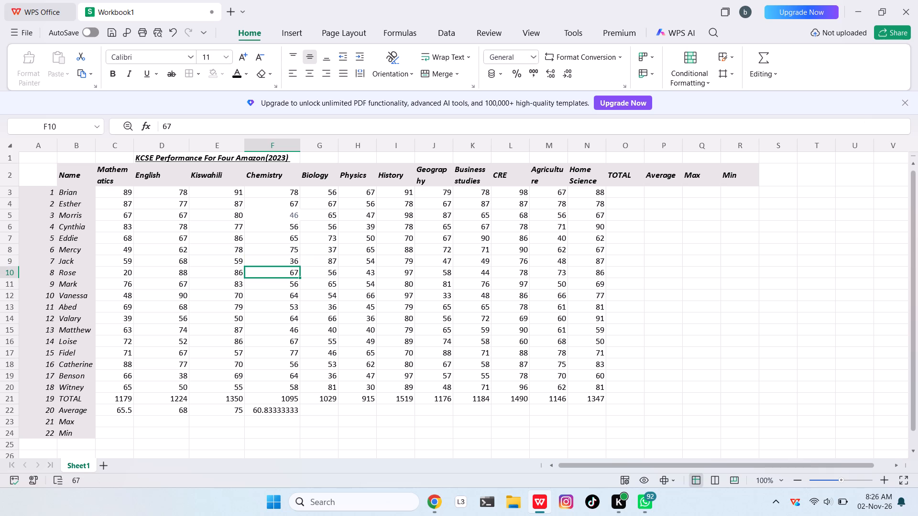
{"action": "key", "text": "Return"}
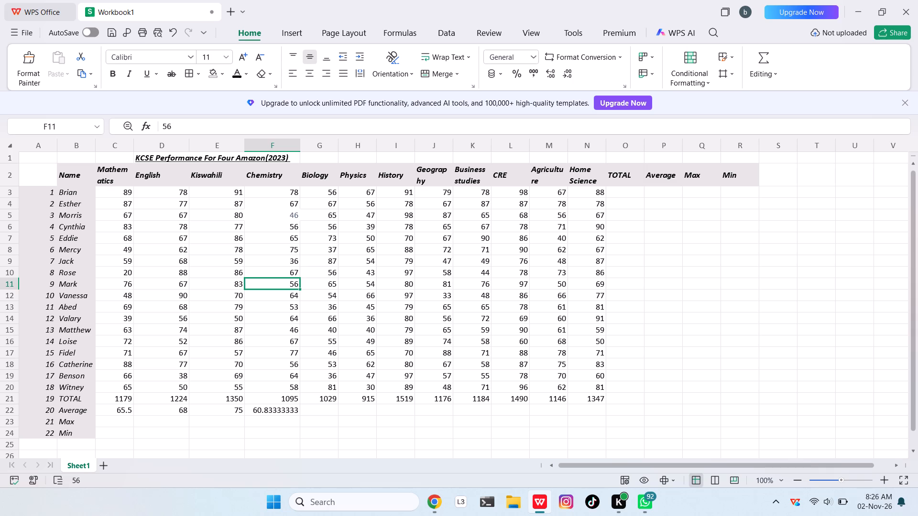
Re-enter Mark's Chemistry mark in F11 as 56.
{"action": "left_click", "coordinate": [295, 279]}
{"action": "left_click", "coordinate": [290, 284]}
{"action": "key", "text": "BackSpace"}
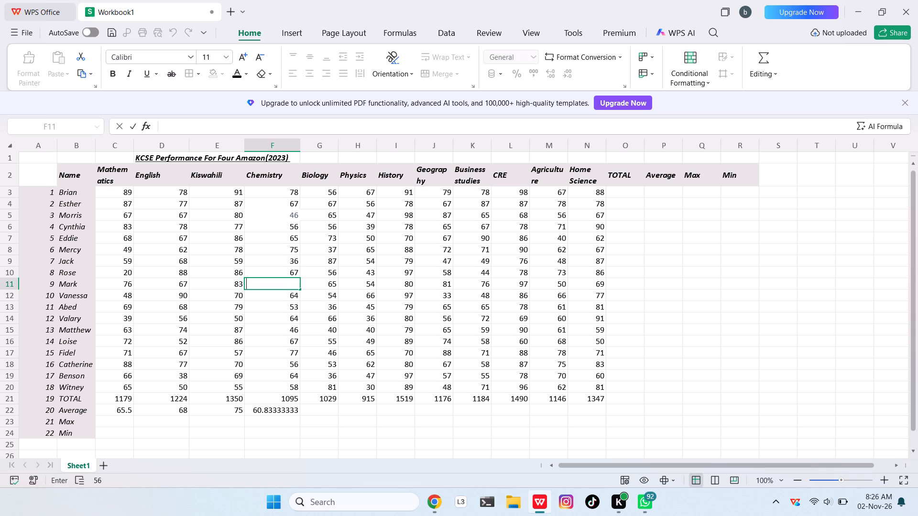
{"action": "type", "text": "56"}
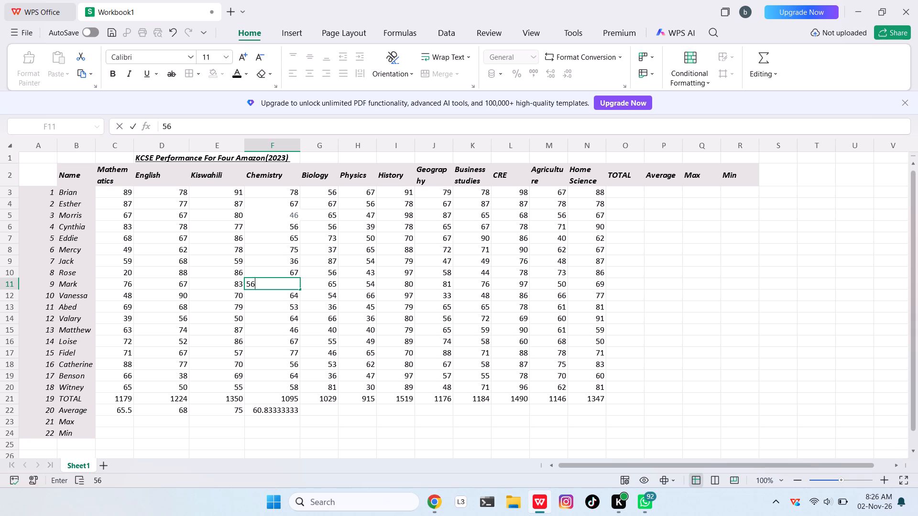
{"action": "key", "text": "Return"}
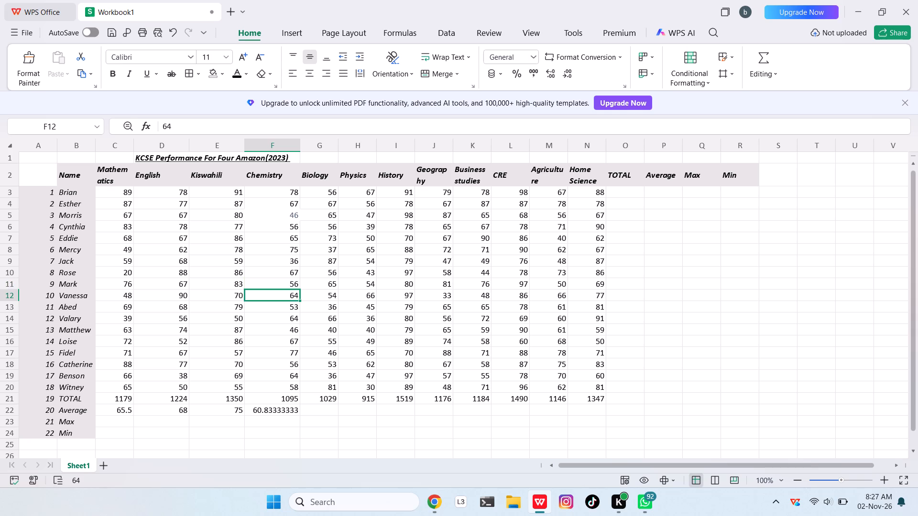
Change Vanessa's Chemistry mark in F12 to 65.
{"action": "left_click", "coordinate": [284, 296]}
{"action": "key", "text": "BackSpace"}
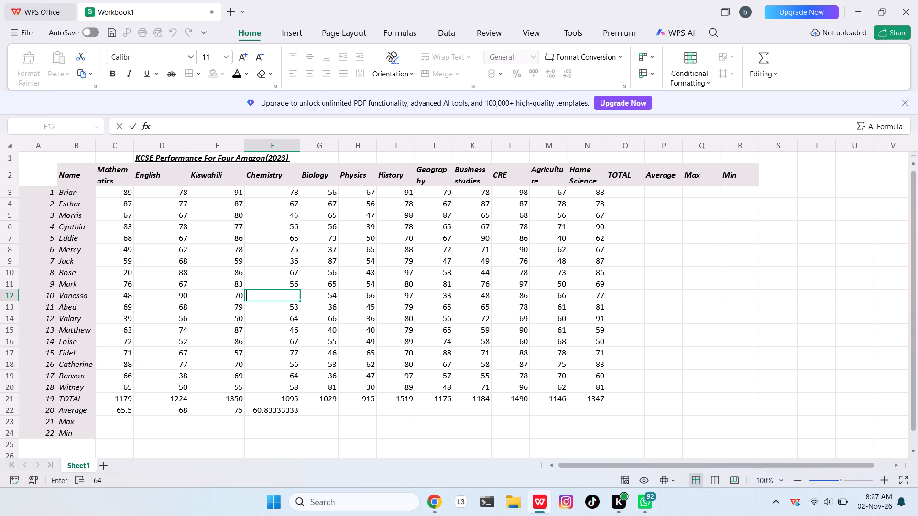
{"action": "type", "text": "65"}
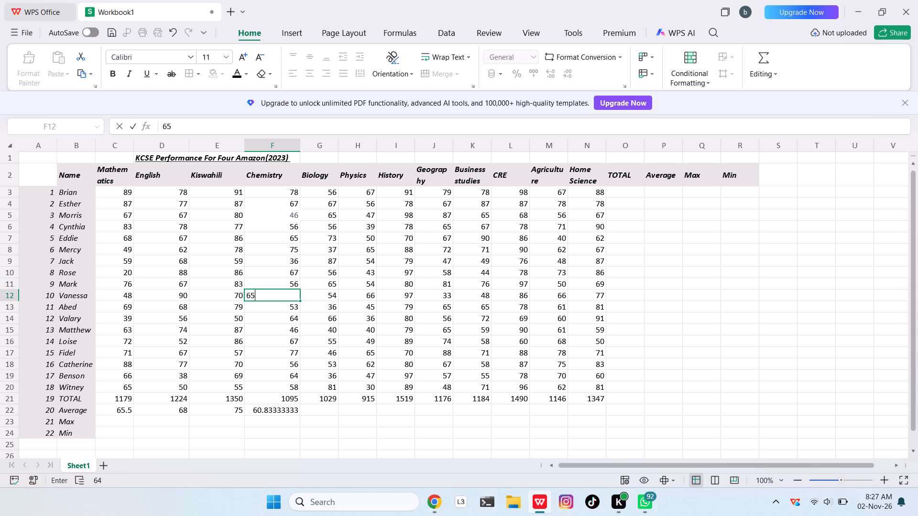
{"action": "key", "text": "Return"}
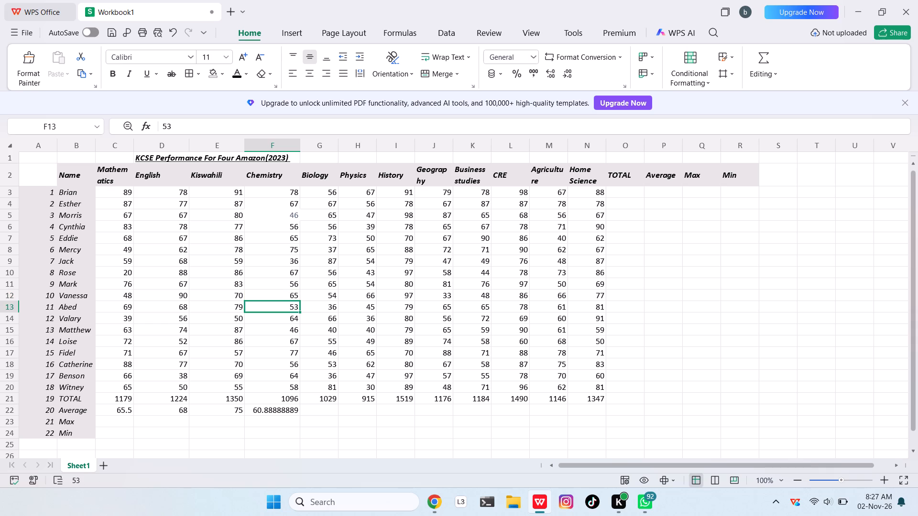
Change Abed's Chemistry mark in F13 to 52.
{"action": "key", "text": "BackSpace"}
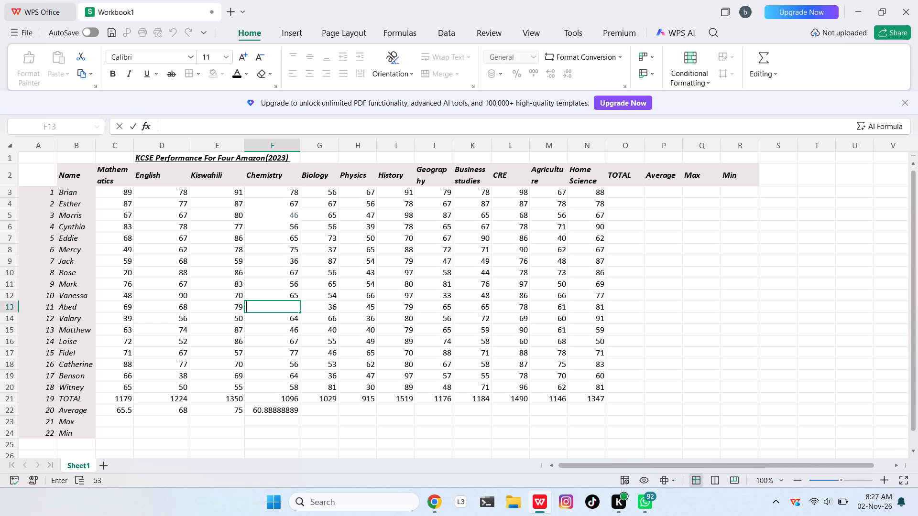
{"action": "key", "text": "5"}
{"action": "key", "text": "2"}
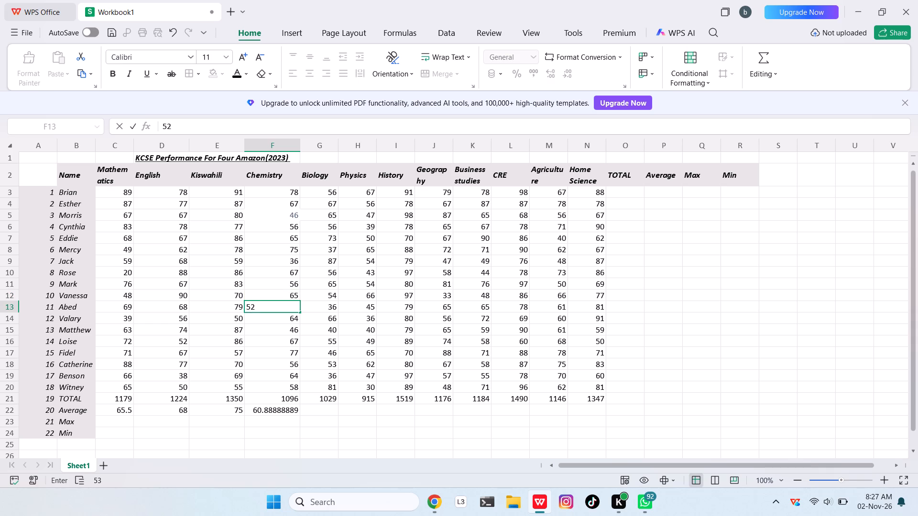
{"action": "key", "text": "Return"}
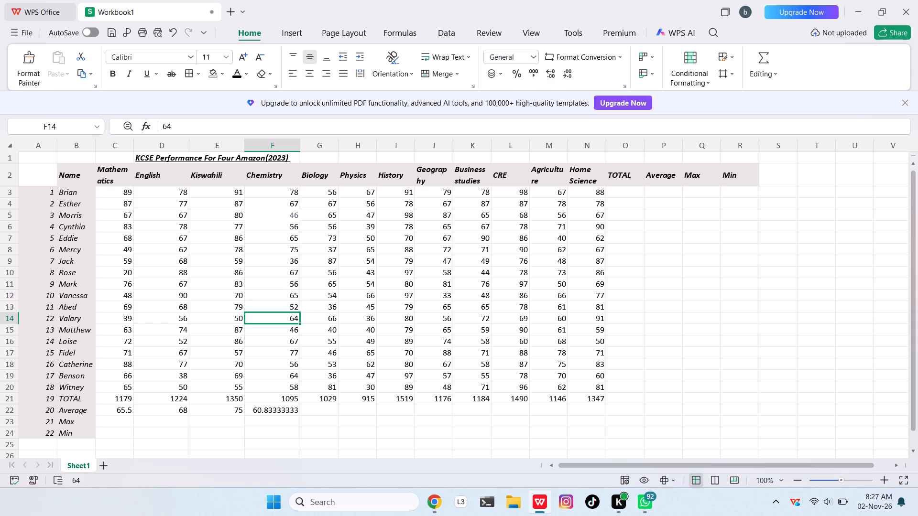
Change Abed's Chemistry mark in F13 to 58.
{"action": "left_click", "coordinate": [286, 304]}
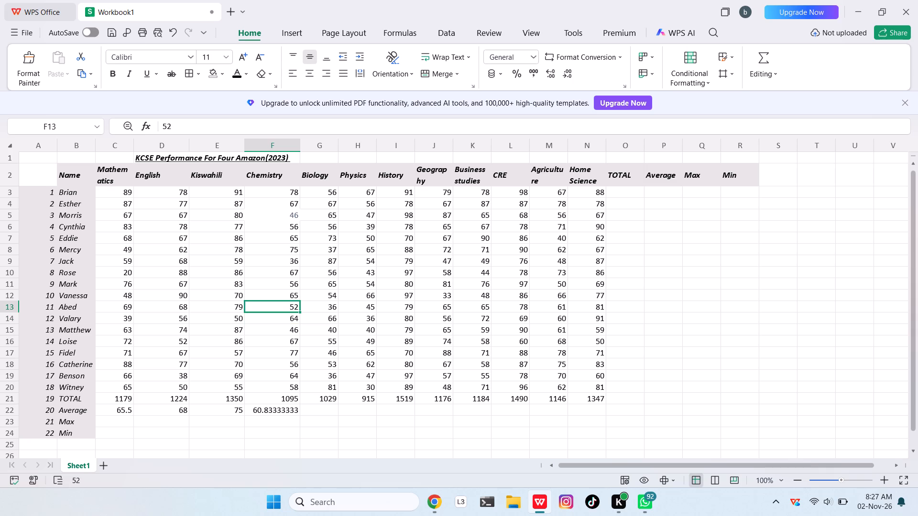
{"action": "key", "text": "5"}
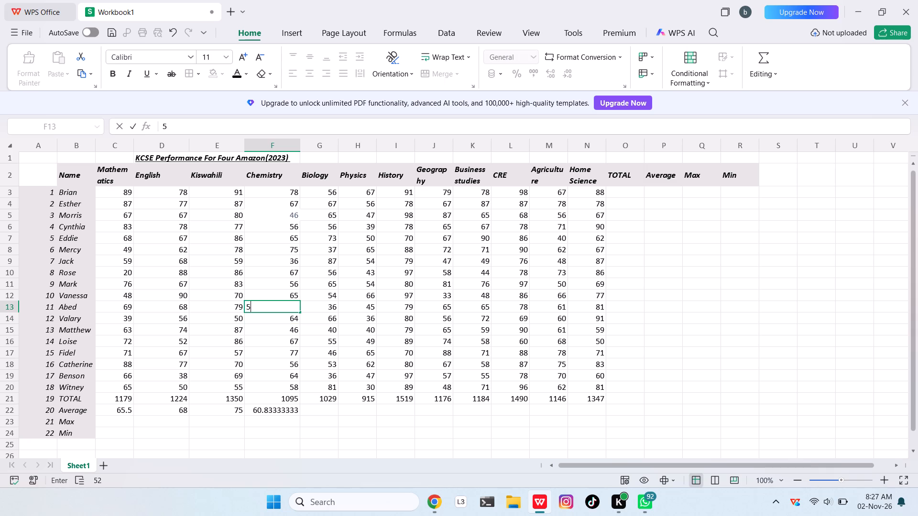
{"action": "key", "text": "8"}
{"action": "key", "text": "Return"}
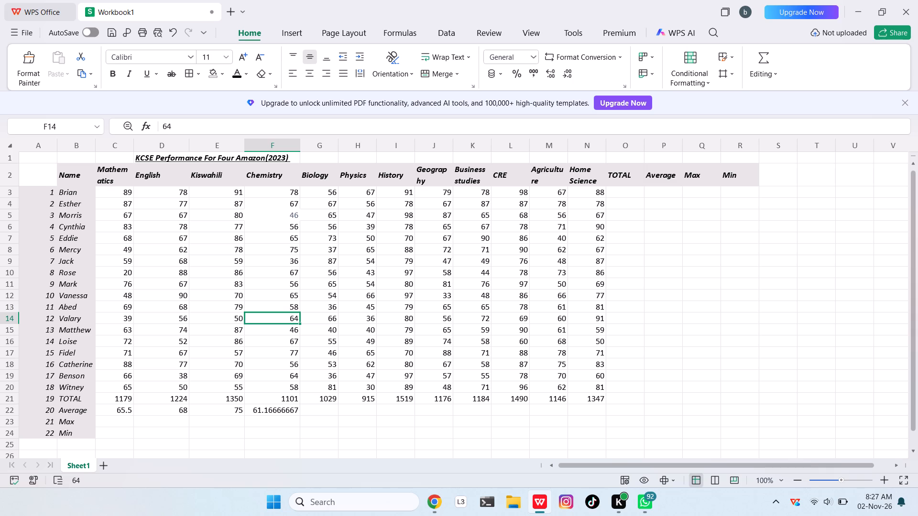
Change Matthew's Chemistry mark in F15 to 47.
{"action": "left_click", "coordinate": [287, 331]}
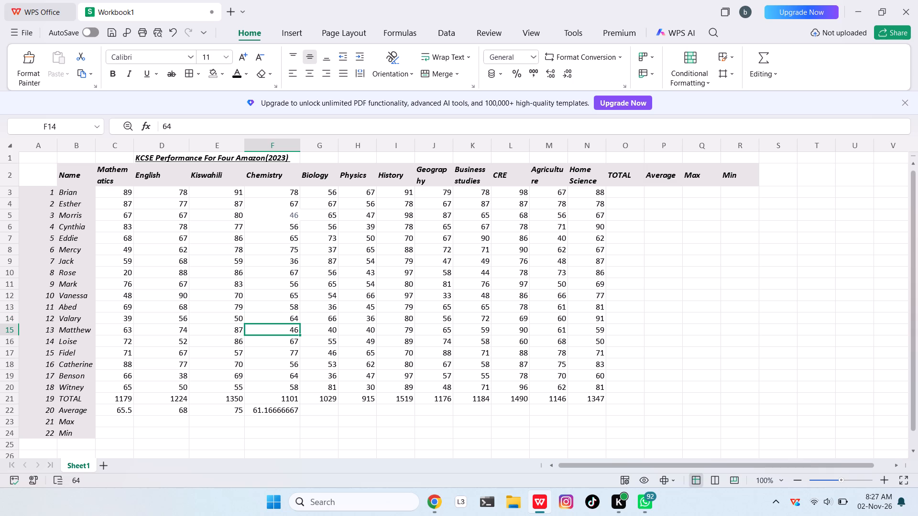
{"action": "type", "text": "46"}
{"action": "key", "text": "BackSpace"}
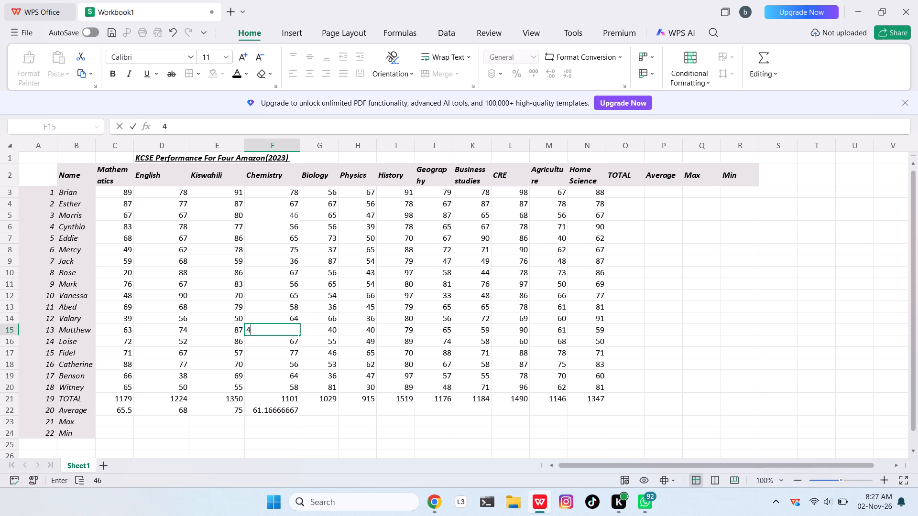
{"action": "key", "text": "7"}
{"action": "key", "text": "Return"}
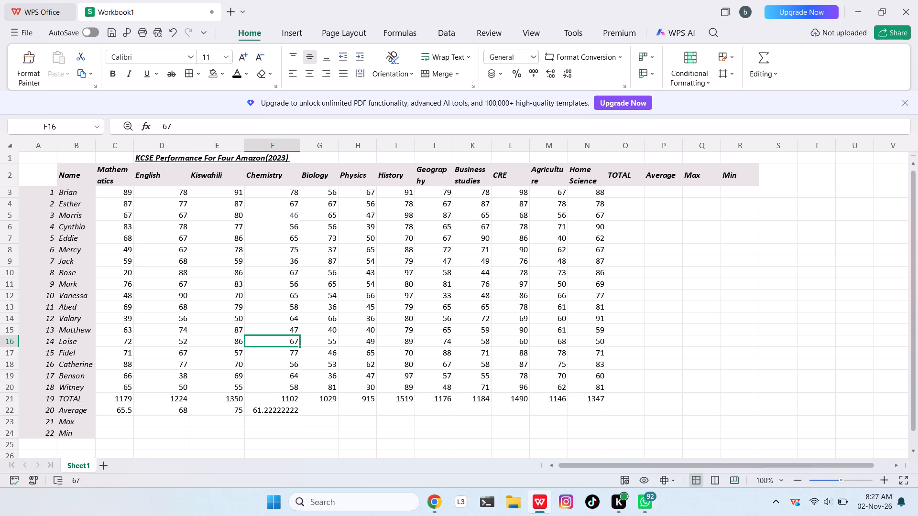
Change Loise's Chemistry mark in F16 to 61.
{"action": "key", "text": "BackSpace"}
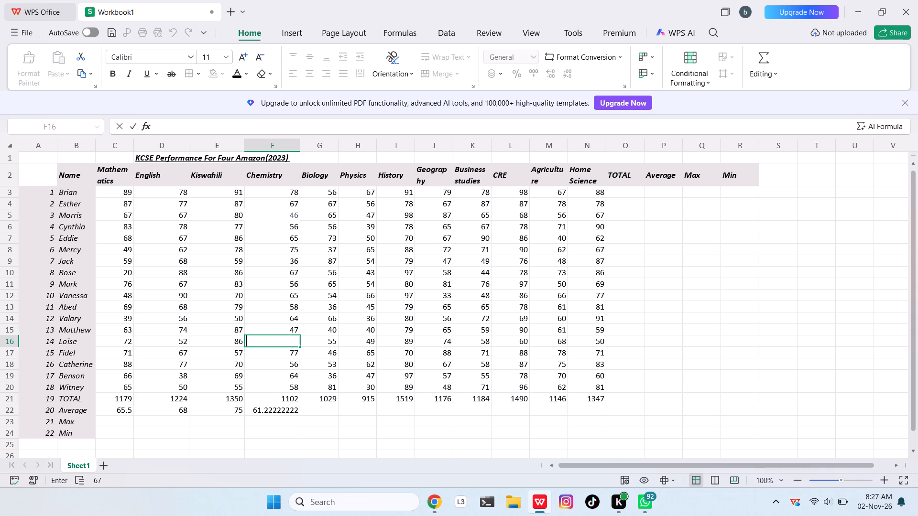
{"action": "key", "text": "6"}
{"action": "key", "text": "1"}
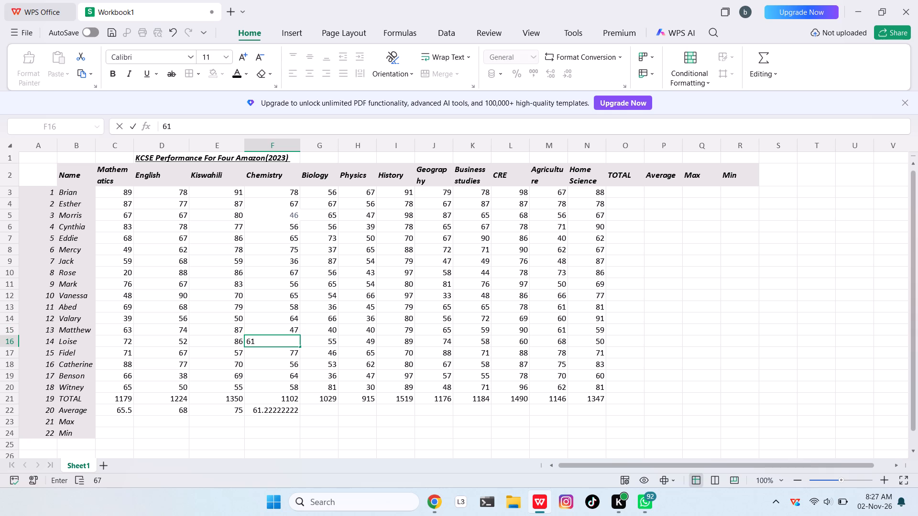
{"action": "key", "text": "Return"}
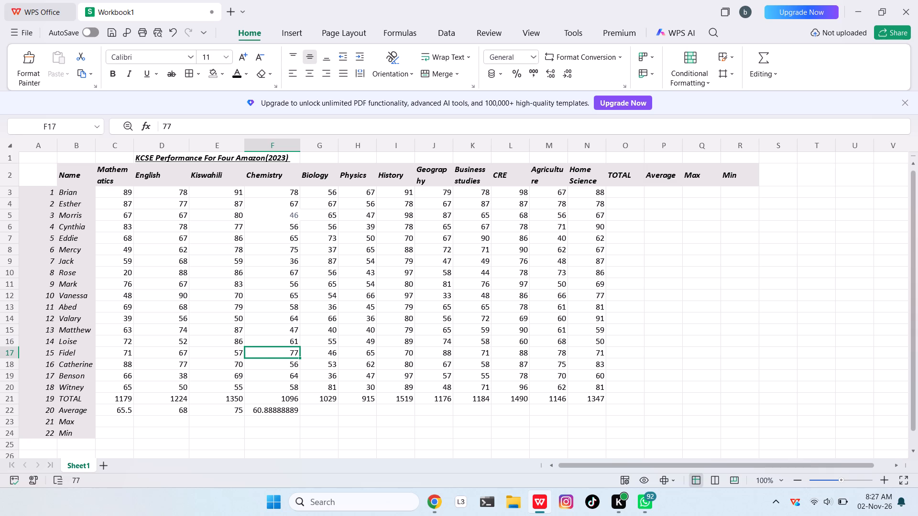
Set the Chemistry marks of Fidel, Catherine and Benson in F17:F19 to 78, 58 and 65 respectively.
{"action": "type", "text": "78"}
{"action": "key", "text": "Return"}
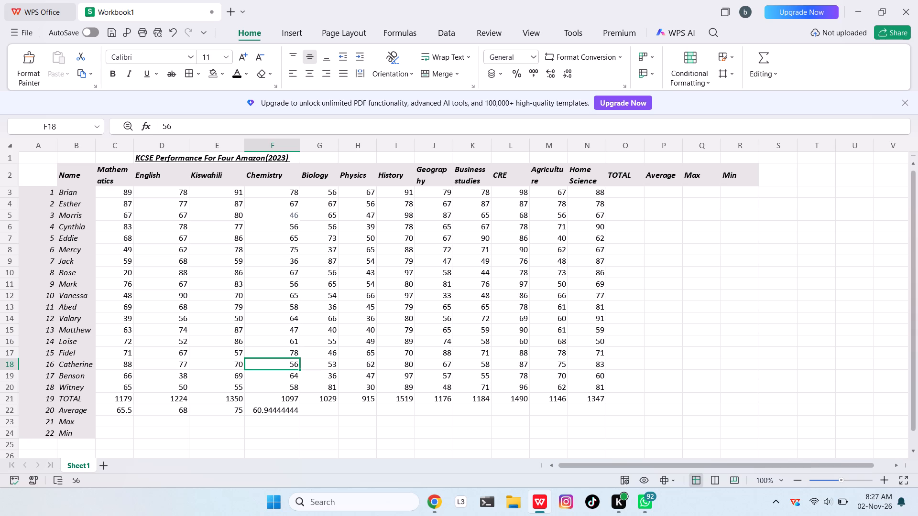
{"action": "type", "text": "58"}
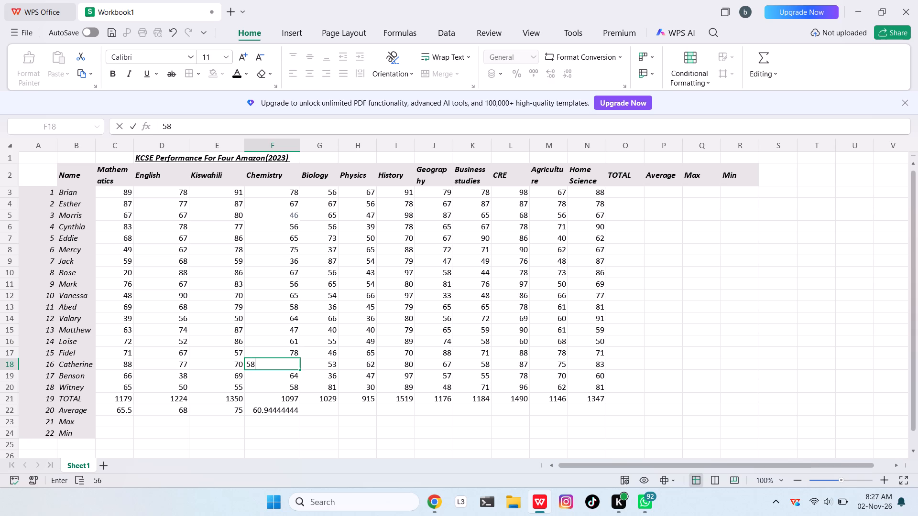
{"action": "key", "text": "Return"}
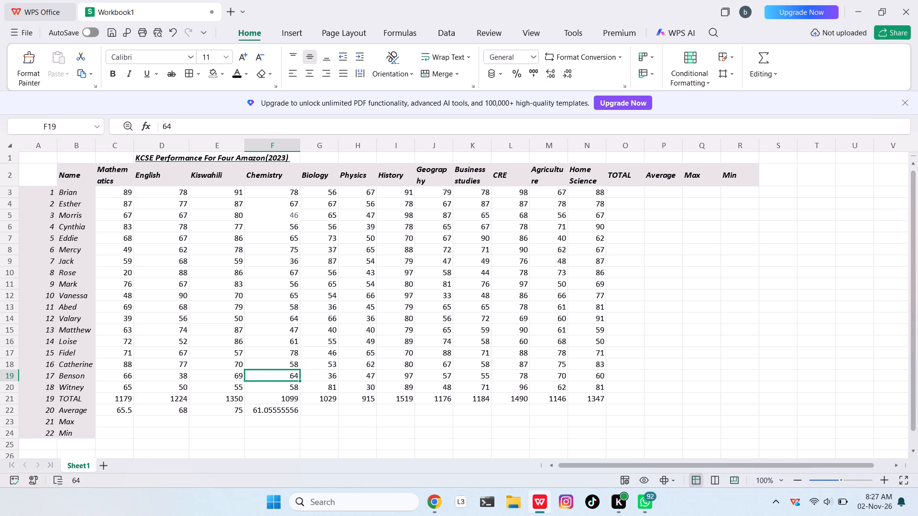
{"action": "type", "text": "65"}
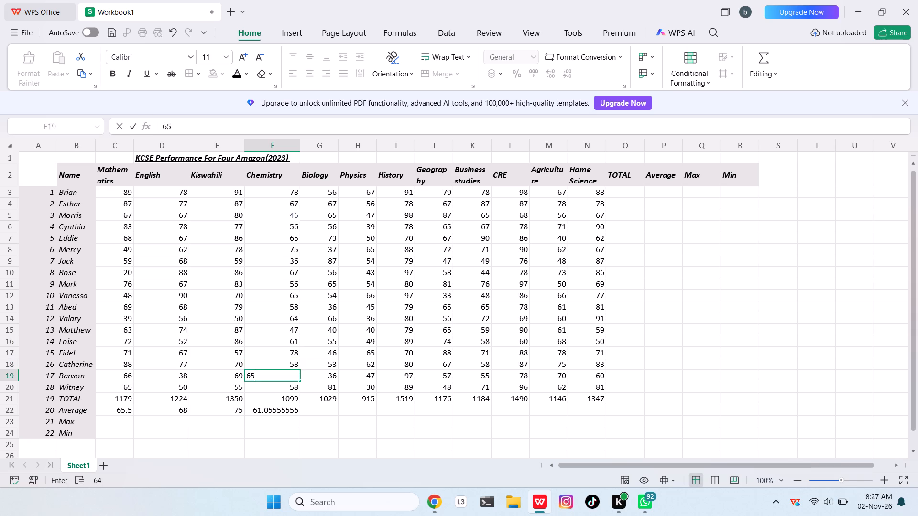
{"action": "key", "text": "Return"}
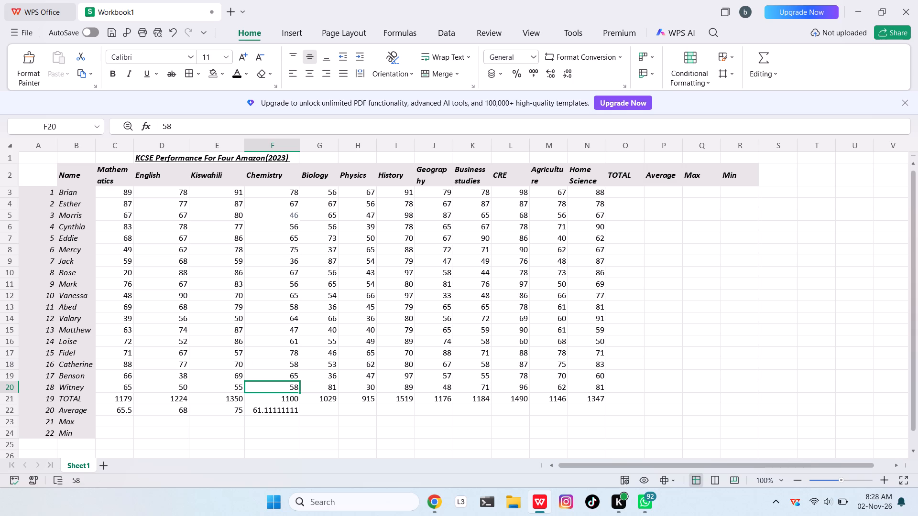
Change Witney's Chemistry mark in F20 to 69.
{"action": "key", "text": "5"}
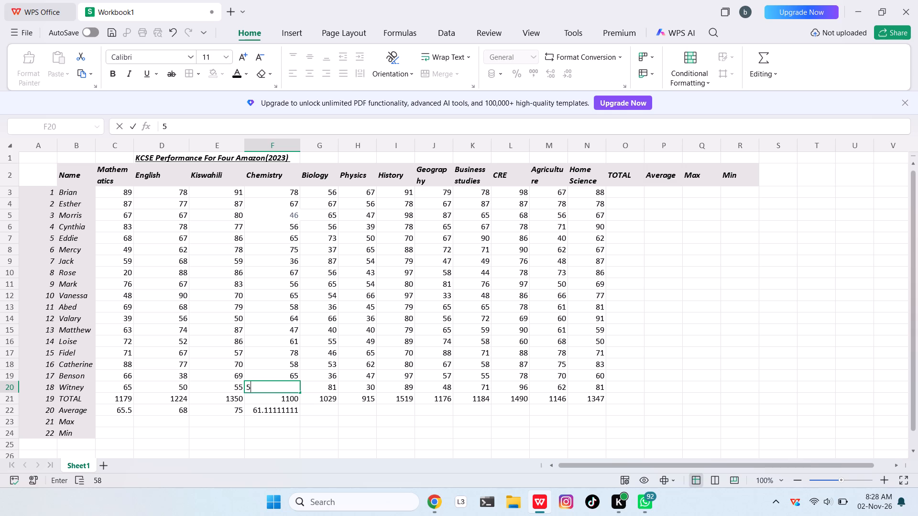
{"action": "key", "text": "BackSpace"}
{"action": "key", "text": "6"}
{"action": "key", "text": "9"}
{"action": "key", "text": "Return"}
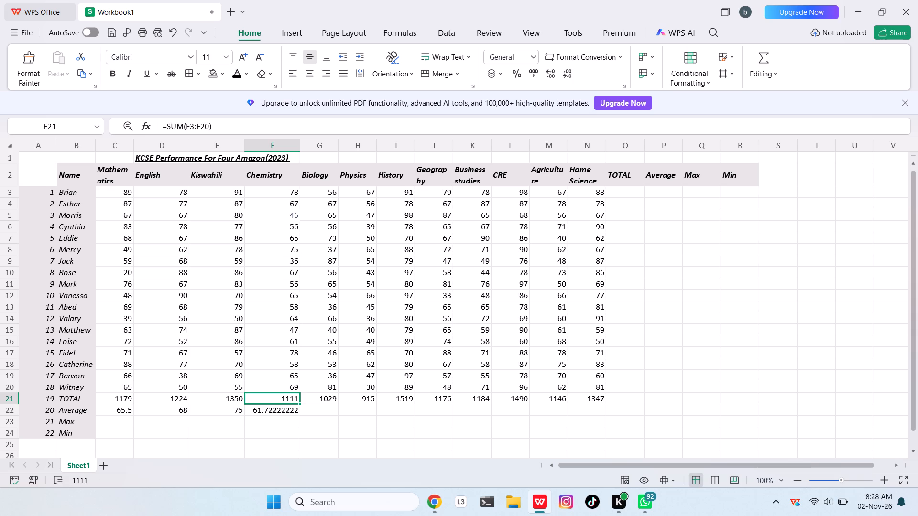
Average the Biology marks G3:G20 with the AutoSum Average function into the Average row at G22.
{"action": "left_click_drag", "start_coordinate": [326, 191], "coordinate": [325, 388]}
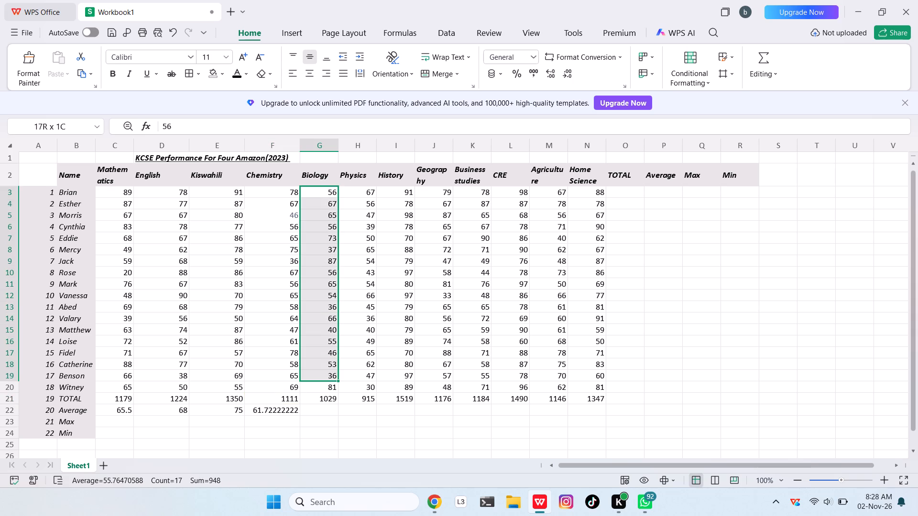
{"action": "left_click_drag", "start_coordinate": [325, 388], "coordinate": [324, 387]}
{"action": "left_click", "coordinate": [762, 54]}
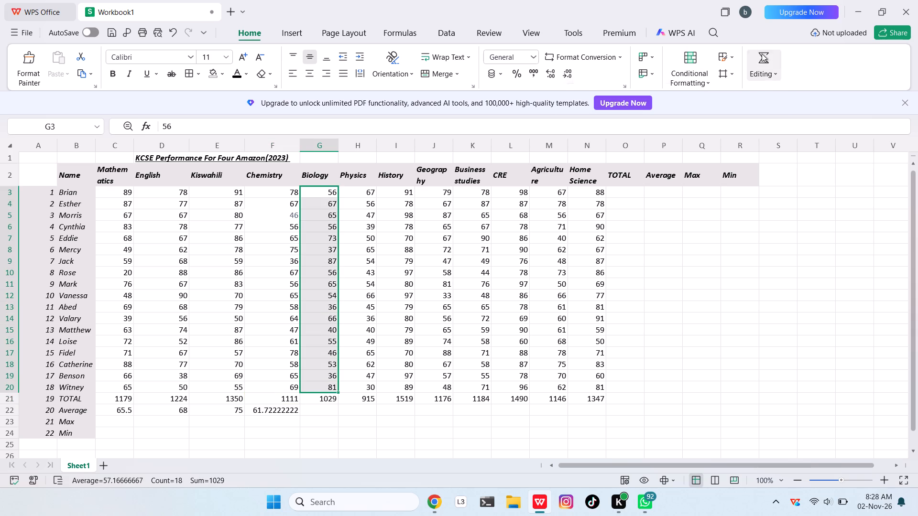
{"action": "left_click", "coordinate": [620, 116]}
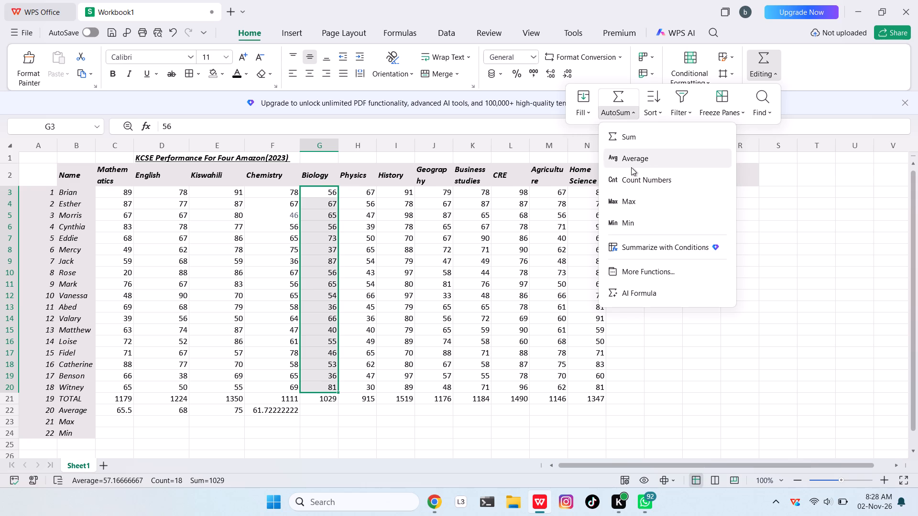
{"action": "left_click", "coordinate": [631, 167]}
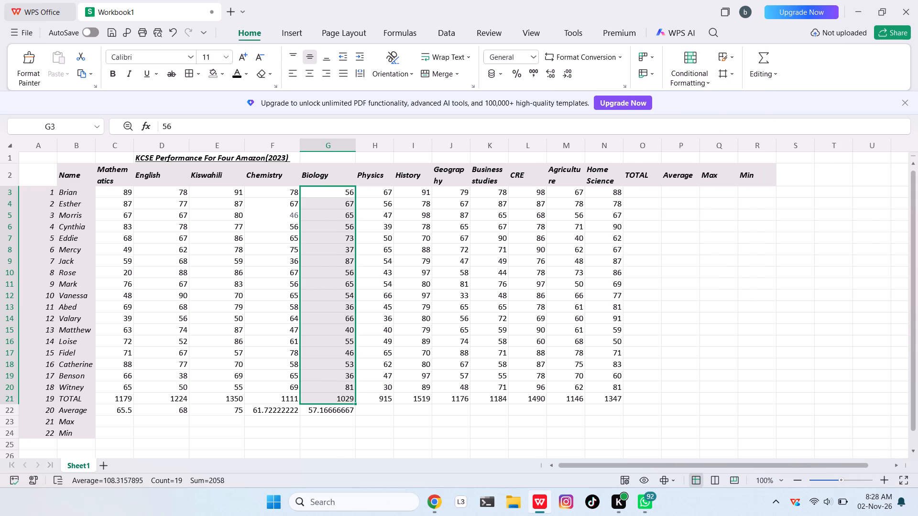
Average the Physics marks H3:H20 with the AutoSum Average function into the Average row at H22.
{"action": "left_click_drag", "start_coordinate": [377, 191], "coordinate": [382, 388]}
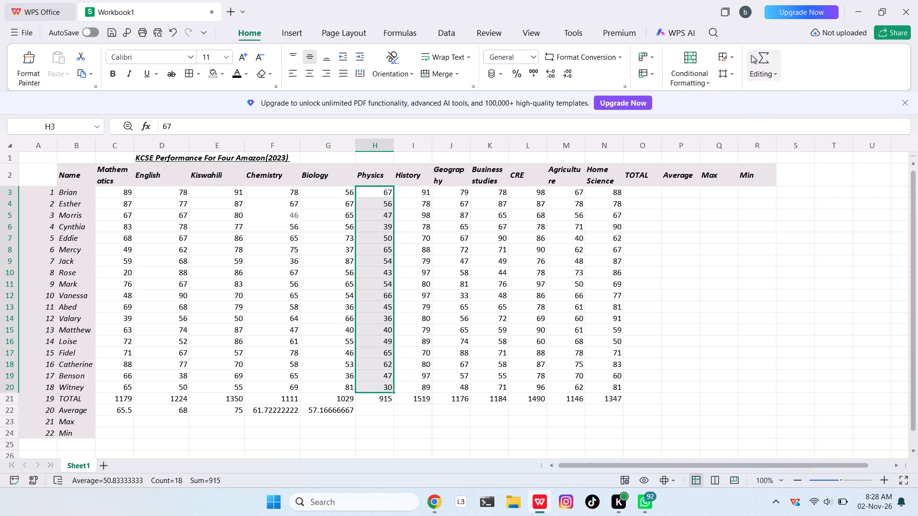
{"action": "left_click", "coordinate": [753, 55]}
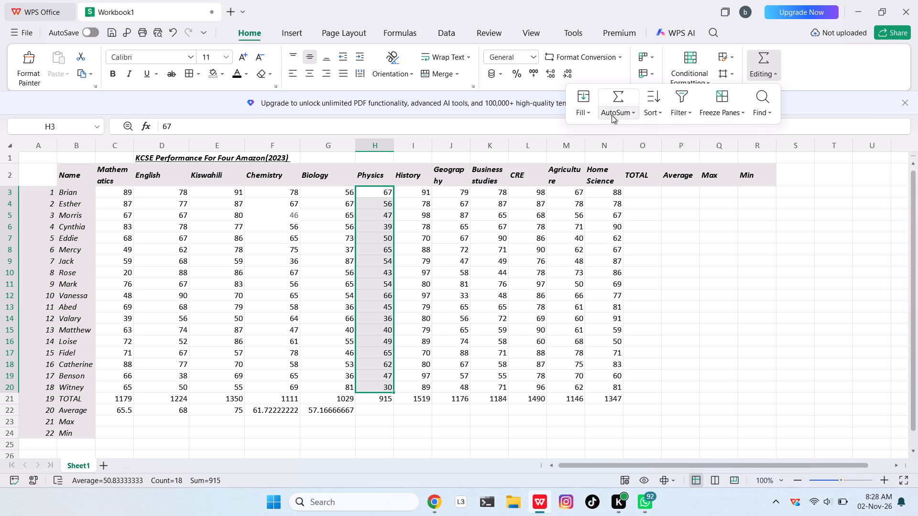
{"action": "left_click", "coordinate": [612, 115]}
{"action": "left_click", "coordinate": [623, 163]}
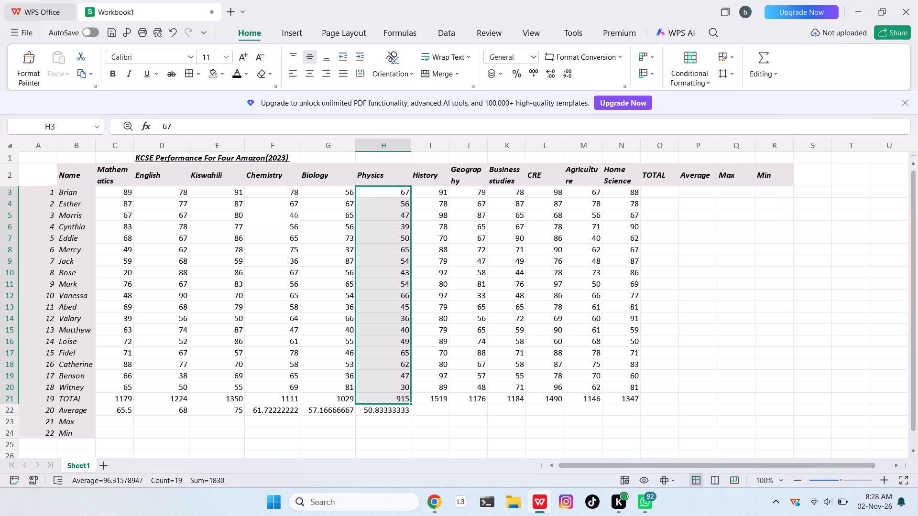
Average the History marks I3:I20 with the AutoSum Average function into the Average row at I22.
{"action": "left_click_drag", "start_coordinate": [439, 192], "coordinate": [430, 384]}
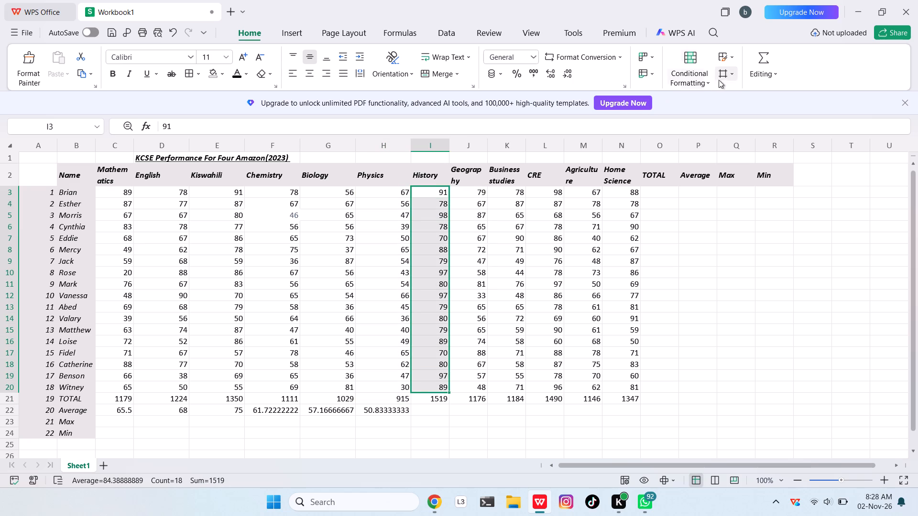
{"action": "left_click", "coordinate": [765, 58]}
{"action": "left_click", "coordinate": [617, 116]}
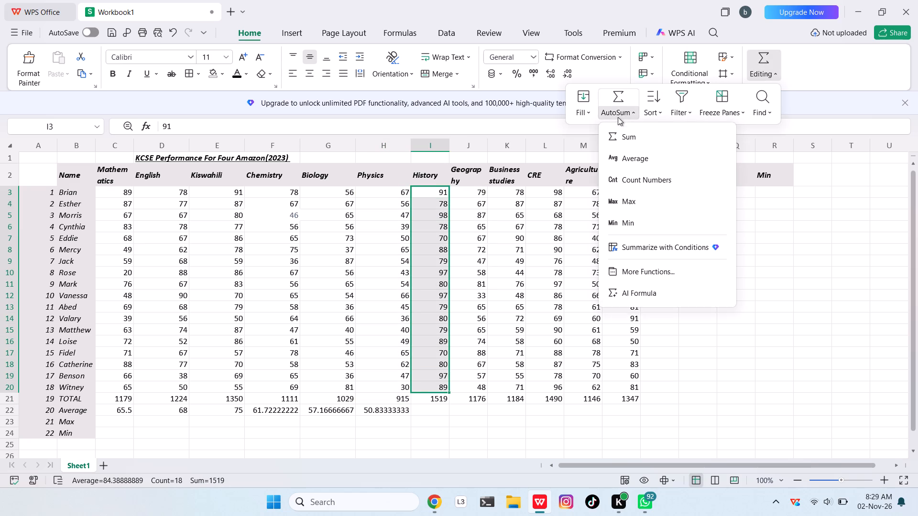
{"action": "left_click", "coordinate": [624, 162]}
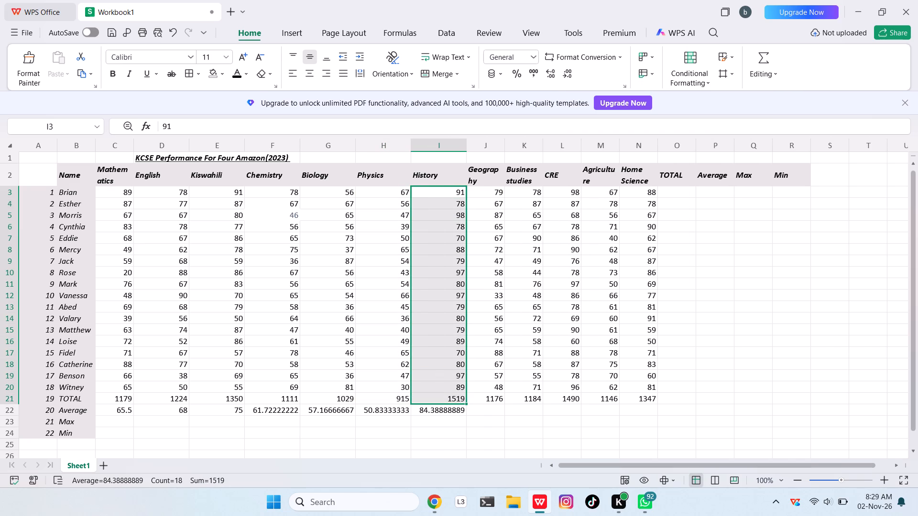
Average the Geography marks J3:J20 with the AutoSum Average function into the Average row at J22.
{"action": "left_click_drag", "start_coordinate": [494, 195], "coordinate": [491, 382]}
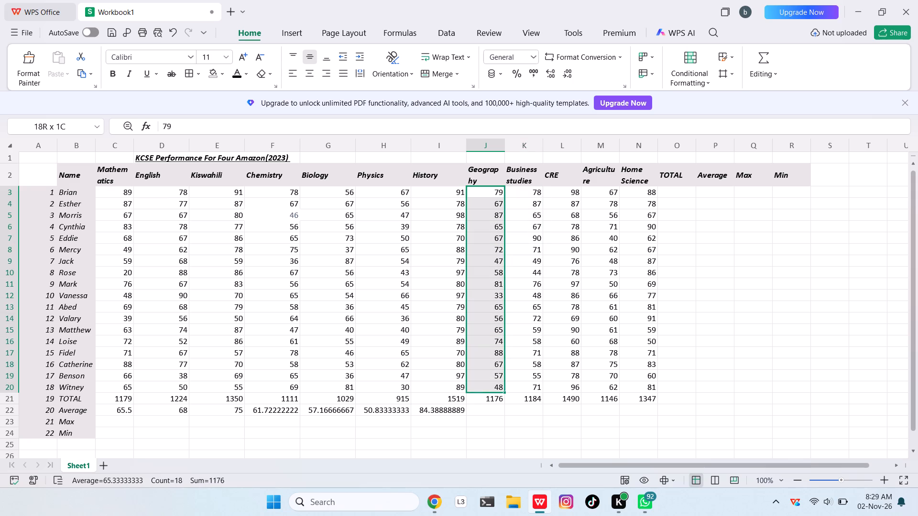
{"action": "left_click_drag", "start_coordinate": [491, 382], "coordinate": [492, 382]}
{"action": "left_click", "coordinate": [754, 59]}
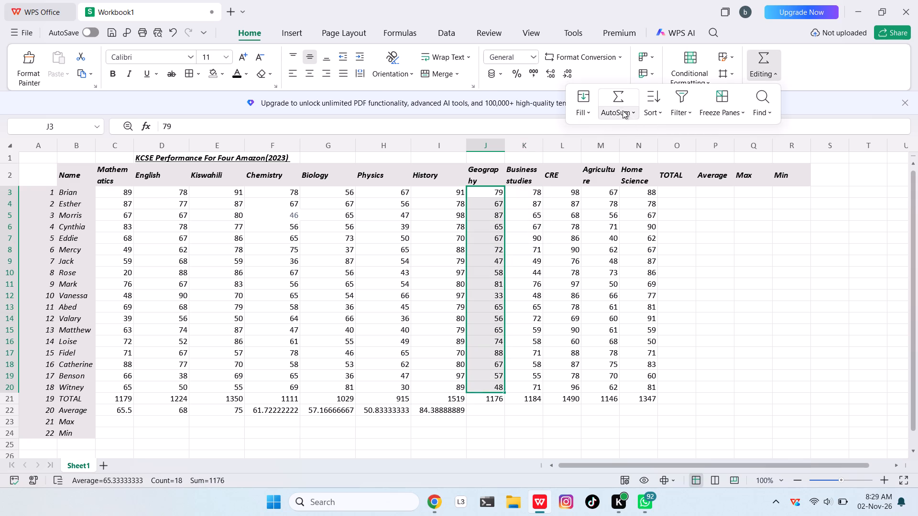
{"action": "left_click", "coordinate": [623, 112]}
{"action": "left_click", "coordinate": [630, 161]}
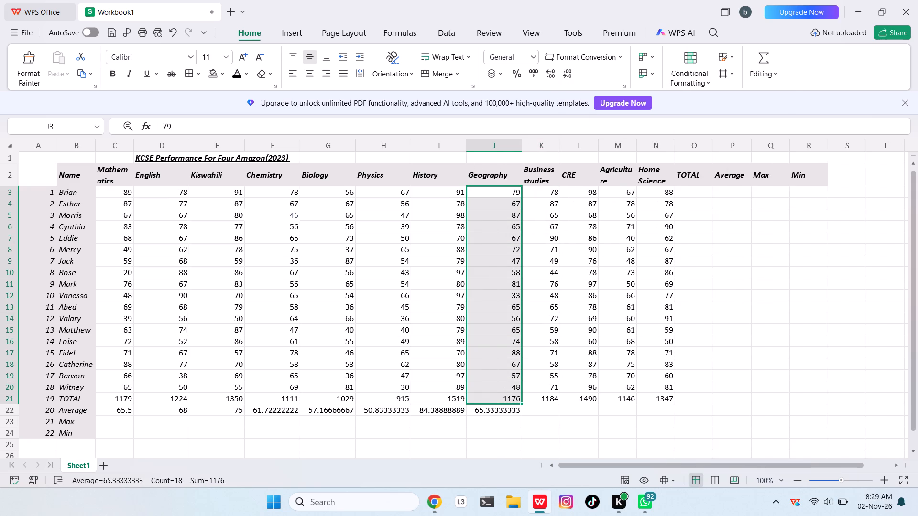
Average the Business studies marks K3:K20 with the AutoSum Average function into the Average row at K22.
{"action": "left_click_drag", "start_coordinate": [550, 193], "coordinate": [537, 362]}
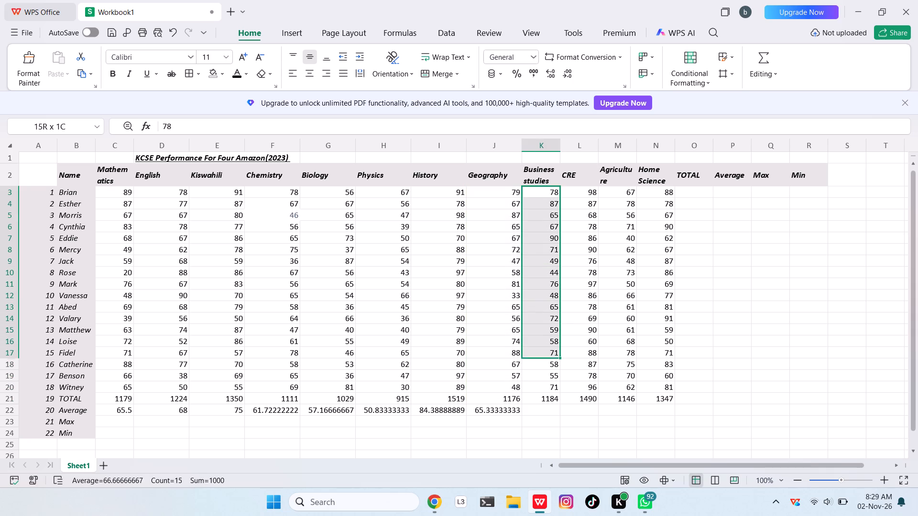
{"action": "left_click_drag", "start_coordinate": [537, 362], "coordinate": [533, 386]}
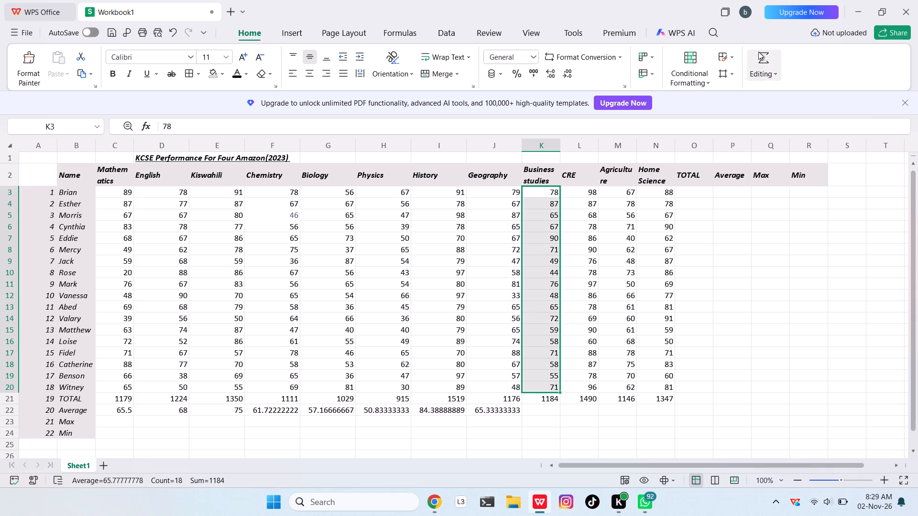
{"action": "left_click", "coordinate": [764, 58]}
{"action": "left_click", "coordinate": [630, 115]}
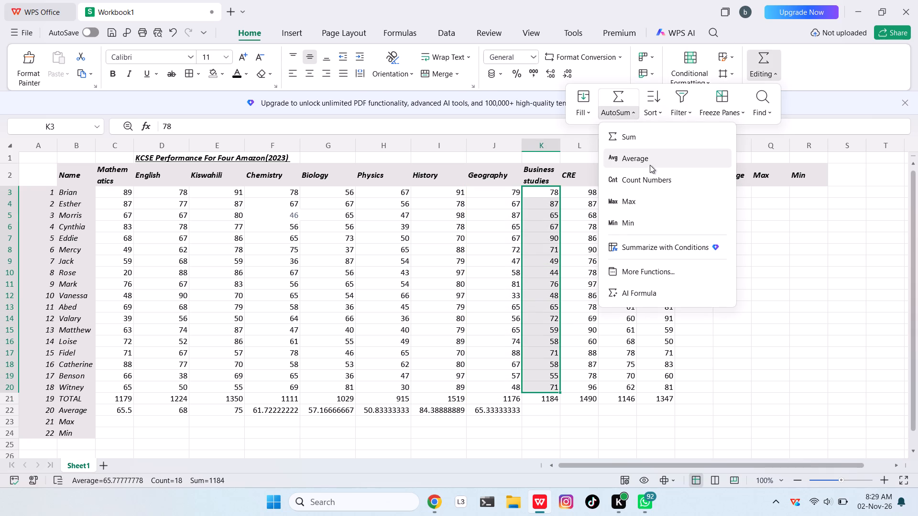
{"action": "left_click", "coordinate": [649, 164]}
Average the CRE marks L3:L20 with the AutoSum Average function into the Average row at L22.
{"action": "left_click_drag", "start_coordinate": [604, 186], "coordinate": [609, 387]}
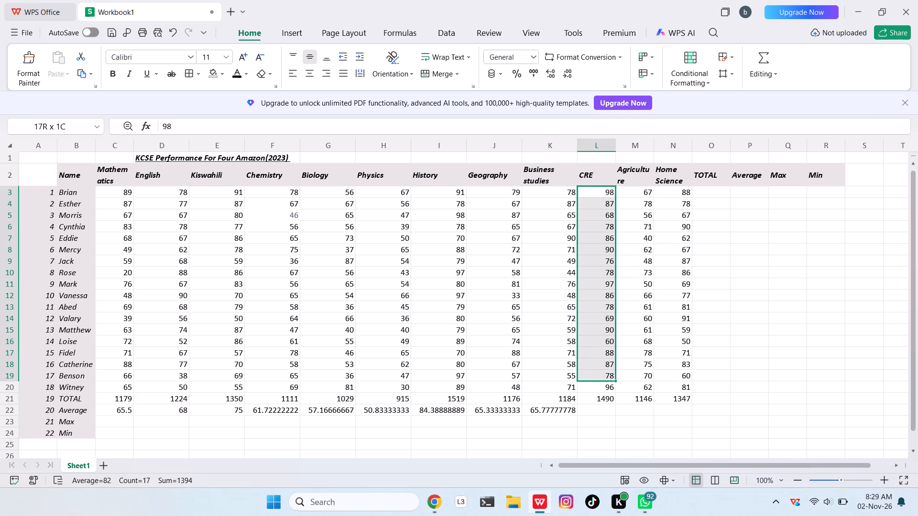
{"action": "left_click", "coordinate": [759, 57]}
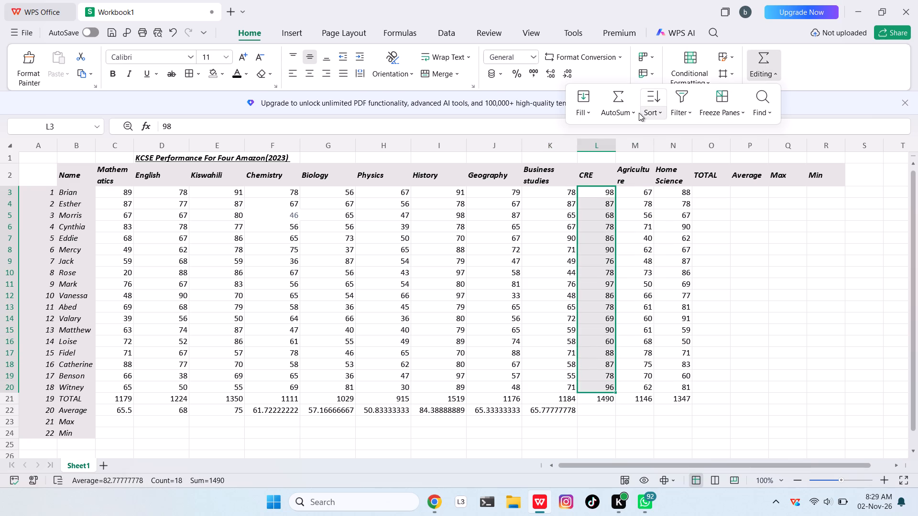
{"action": "left_click", "coordinate": [634, 114]}
{"action": "left_click", "coordinate": [650, 162]}
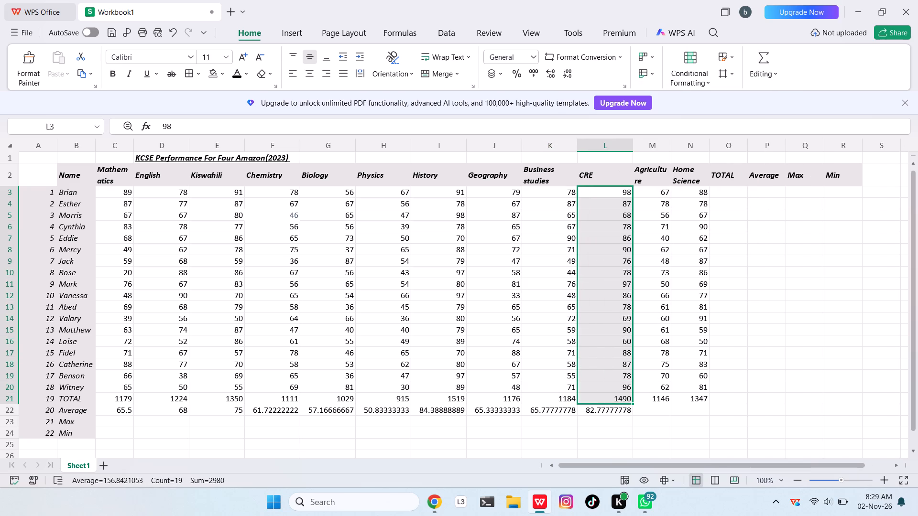
Average the Agriculture marks M3:M20 with the AutoSum Average function into the Average row at M22.
{"action": "left_click_drag", "start_coordinate": [662, 195], "coordinate": [658, 336]}
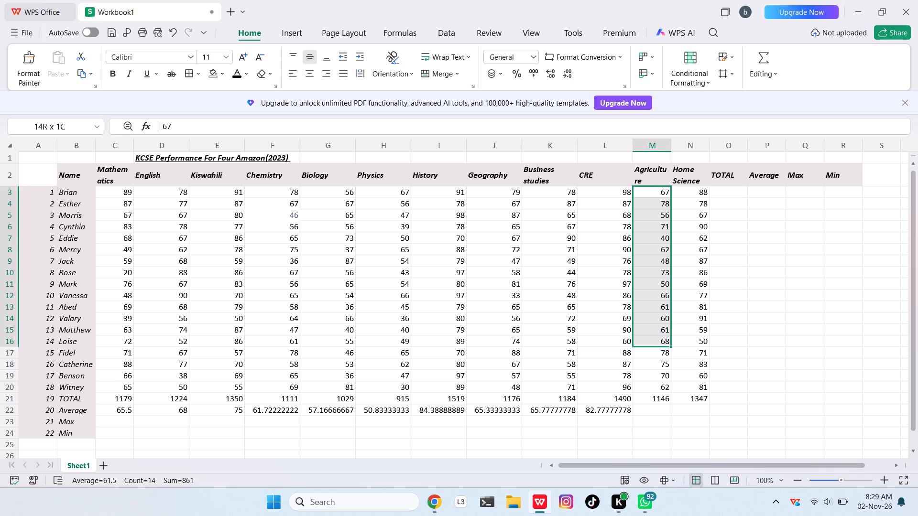
{"action": "left_click_drag", "start_coordinate": [658, 336], "coordinate": [657, 385]}
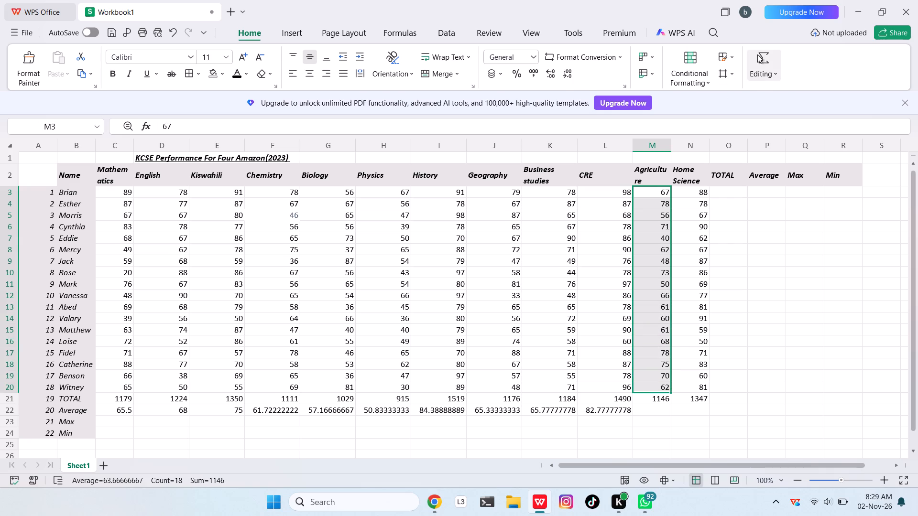
{"action": "left_click", "coordinate": [759, 56]}
{"action": "left_click", "coordinate": [628, 115]}
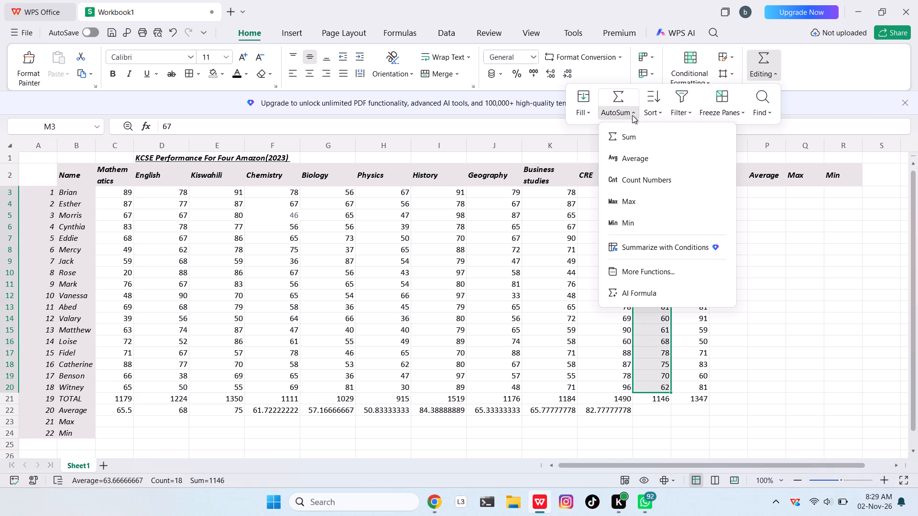
{"action": "left_click", "coordinate": [647, 161]}
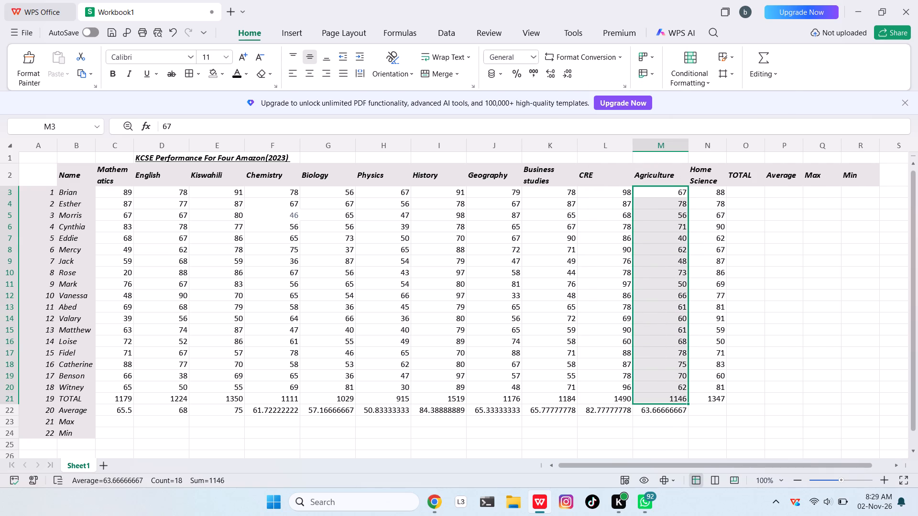
Average the Home Science marks N3:N20 with the AutoSum Average function into the Average row at N22.
{"action": "left_click_drag", "start_coordinate": [709, 193], "coordinate": [714, 339]}
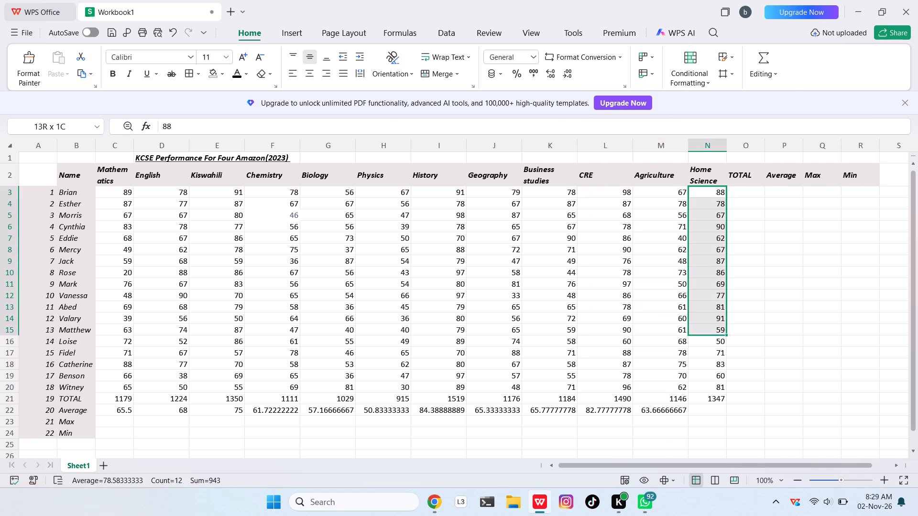
{"action": "left_click_drag", "start_coordinate": [714, 339], "coordinate": [710, 384]}
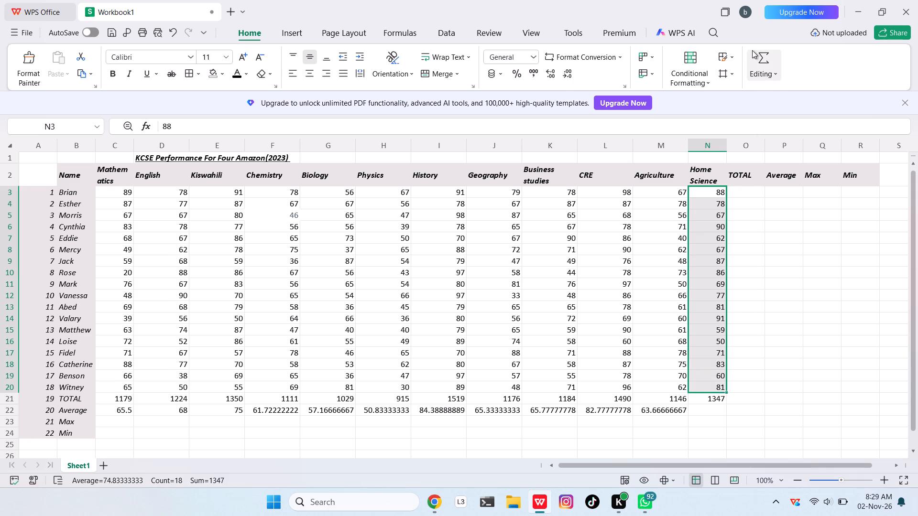
{"action": "left_click", "coordinate": [754, 57]}
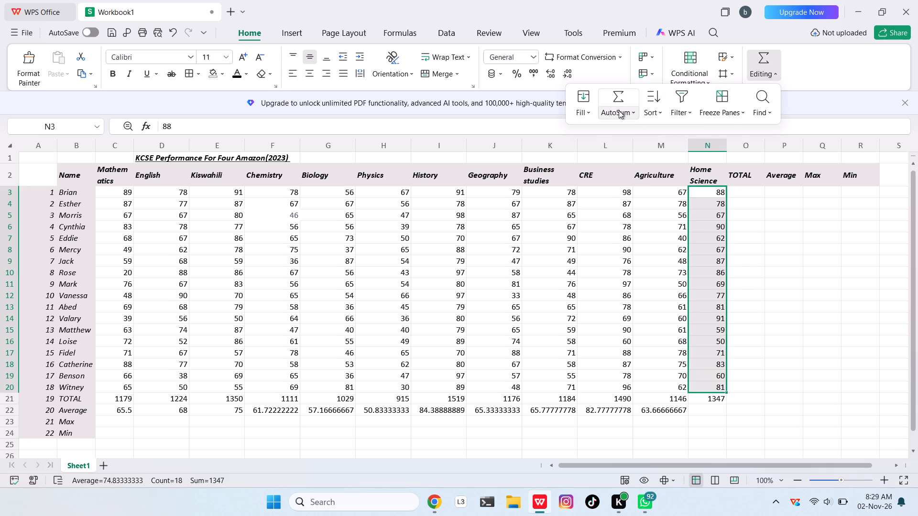
{"action": "left_click", "coordinate": [619, 110]}
{"action": "left_click", "coordinate": [659, 161]}
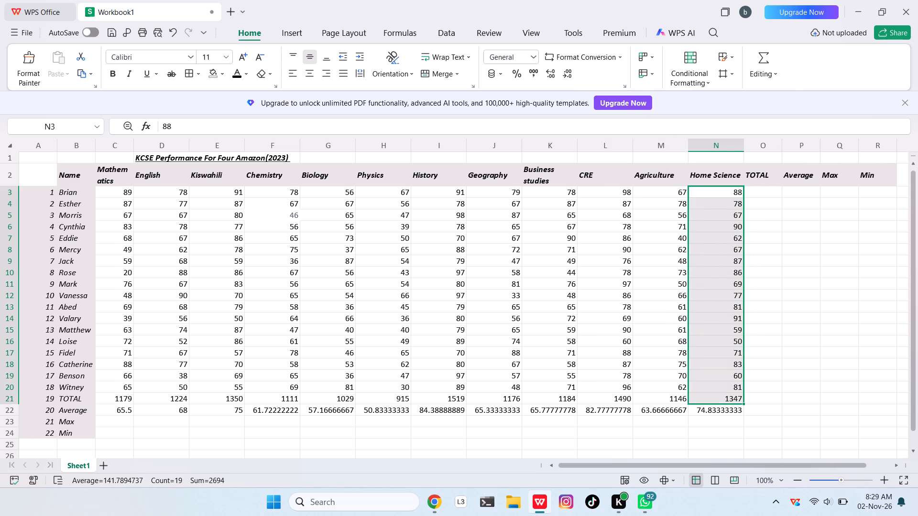
Sum Brian's marks C3:N3 across all subjects with AutoSum into the TOTAL column at O3.
{"action": "left_click", "coordinate": [762, 192]}
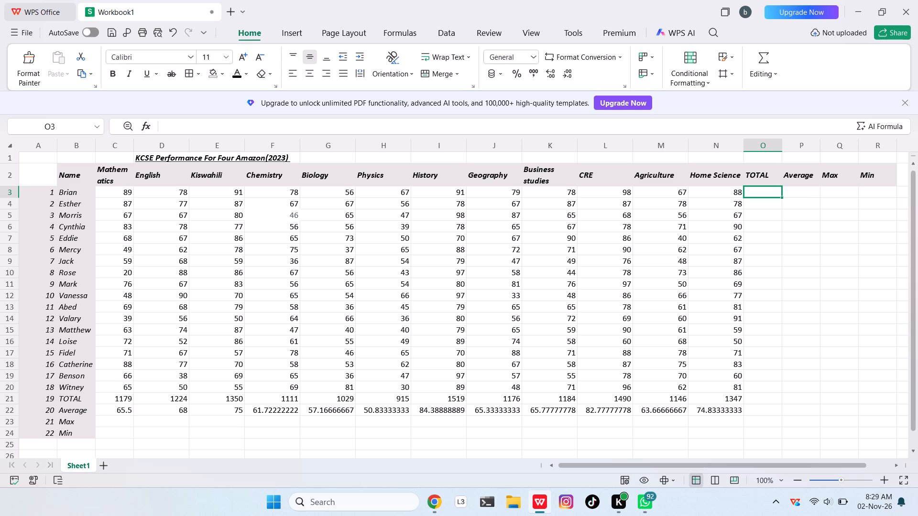
{"action": "left_click_drag", "start_coordinate": [120, 195], "coordinate": [126, 195]}
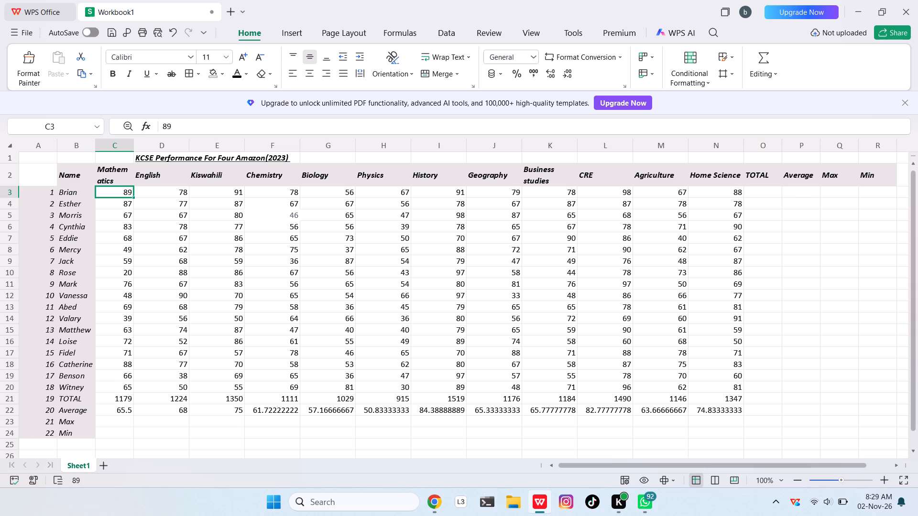
{"action": "left_click_drag", "start_coordinate": [126, 195], "coordinate": [542, 195]}
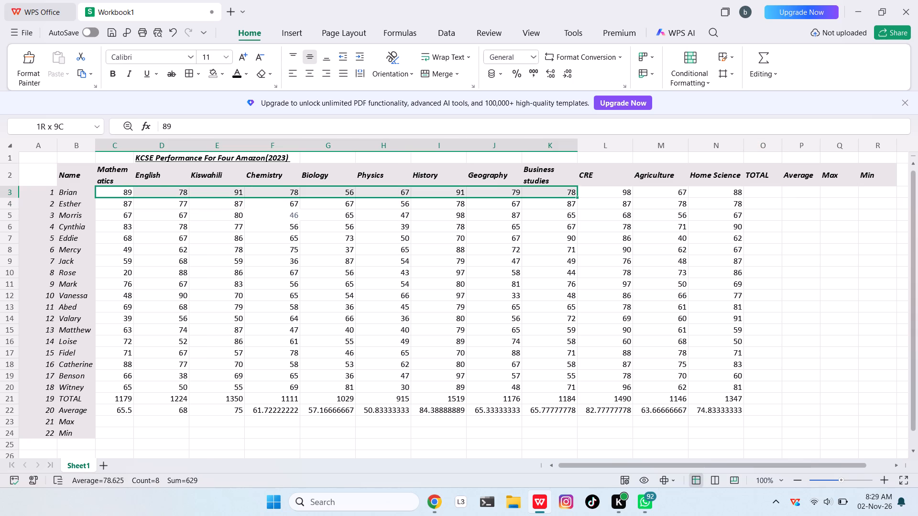
{"action": "left_click_drag", "start_coordinate": [542, 195], "coordinate": [702, 196]}
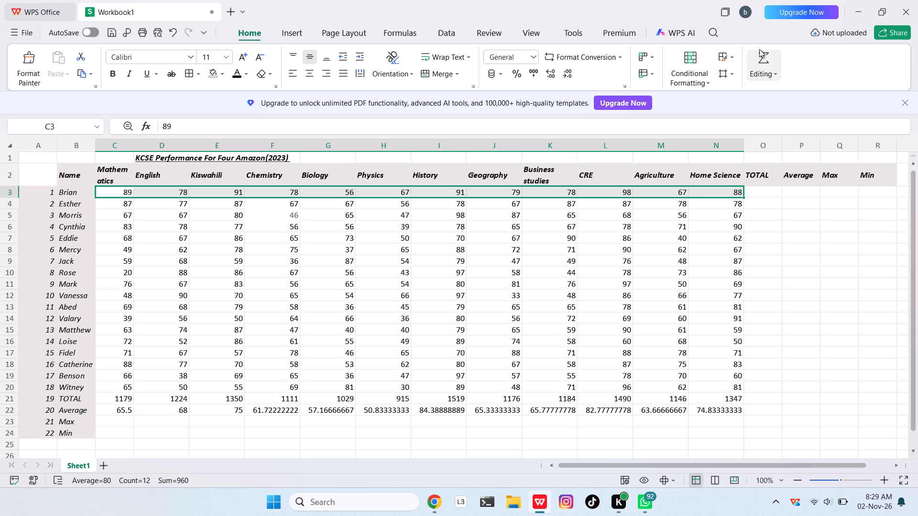
{"action": "left_click", "coordinate": [761, 50]}
{"action": "left_click", "coordinate": [615, 94]}
Sum Esther's marks C4:N4 across all subjects with AutoSum into the TOTAL column at O4.
{"action": "left_click_drag", "start_coordinate": [115, 201], "coordinate": [181, 199]}
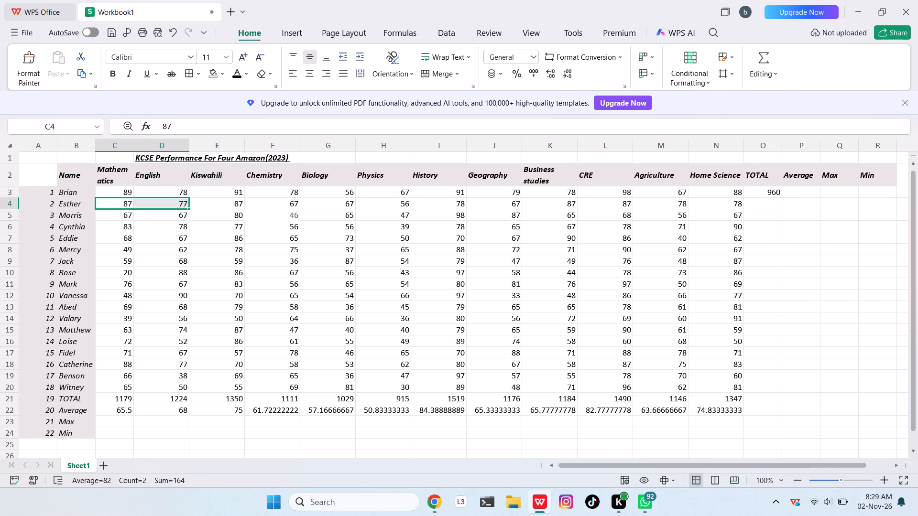
{"action": "left_click_drag", "start_coordinate": [181, 199], "coordinate": [743, 202]}
{"action": "left_click", "coordinate": [756, 63]}
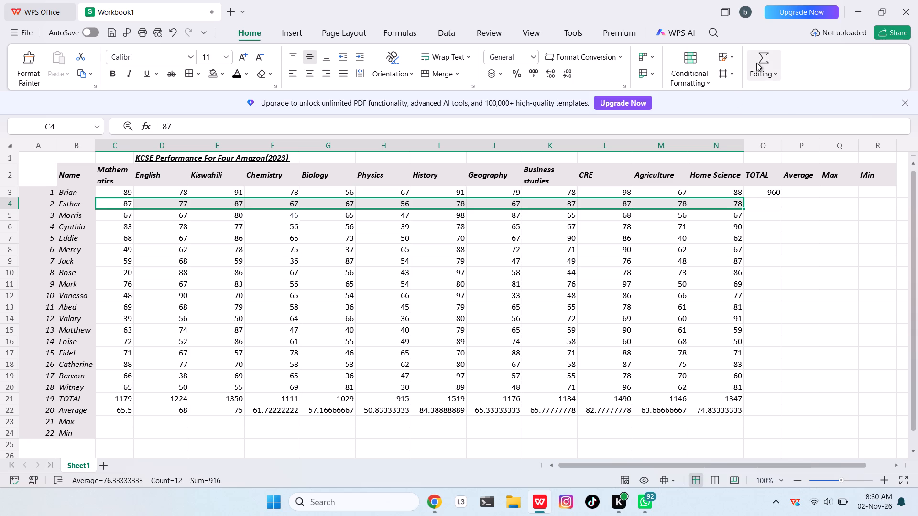
{"action": "left_click", "coordinate": [610, 88]}
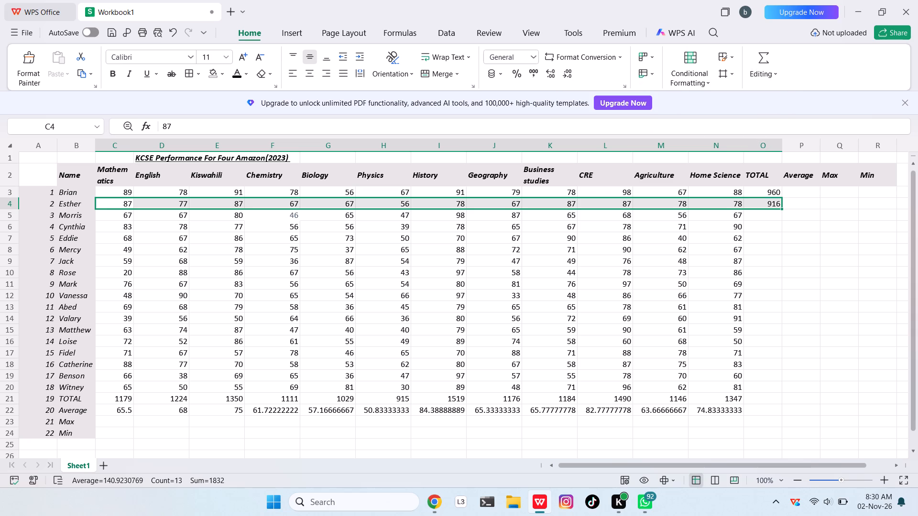
Sum Morris's marks C5:N5 across all subjects with AutoSum into the TOTAL column at O5.
{"action": "left_click_drag", "start_coordinate": [127, 215], "coordinate": [230, 204]}
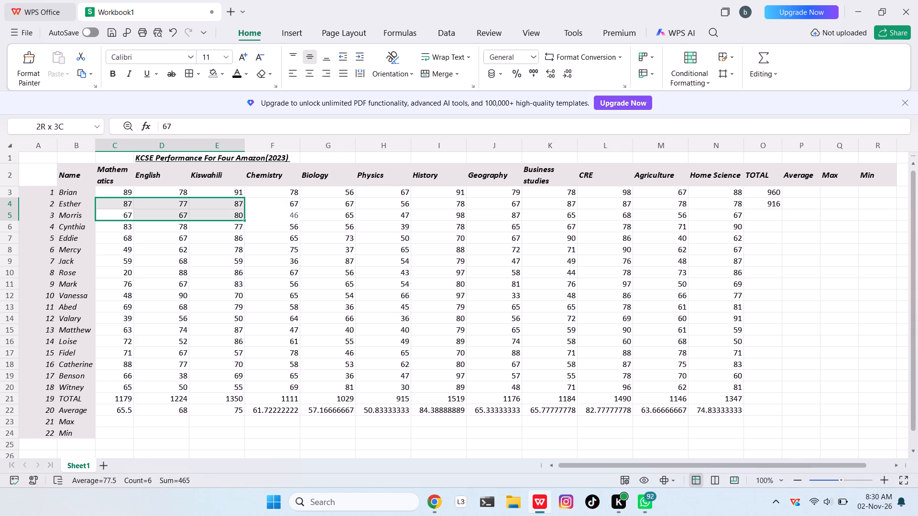
{"action": "left_click_drag", "start_coordinate": [230, 204], "coordinate": [713, 217]}
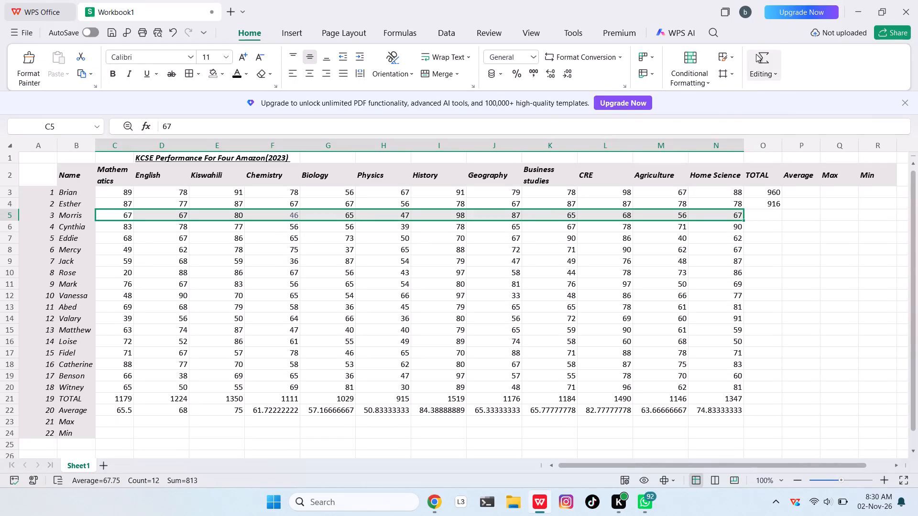
{"action": "left_click", "coordinate": [756, 54]}
{"action": "left_click", "coordinate": [613, 102]}
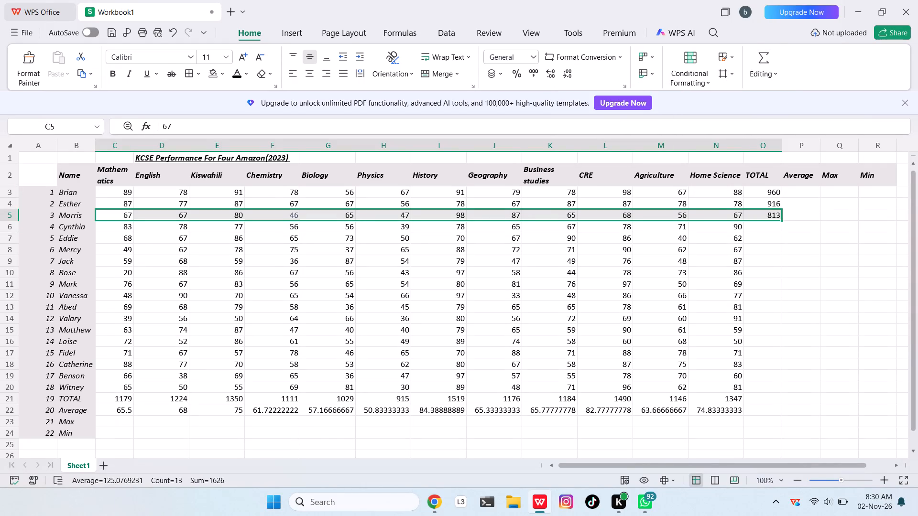
Sum Cynthia's marks C6:N6 across all subjects with AutoSum into the TOTAL column at O6.
{"action": "left_click_drag", "start_coordinate": [129, 227], "coordinate": [218, 214]}
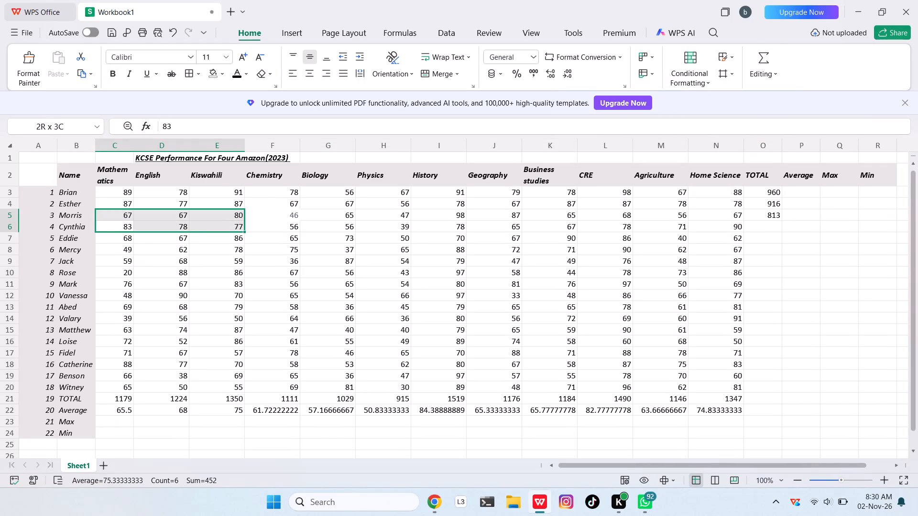
{"action": "left_click_drag", "start_coordinate": [218, 214], "coordinate": [627, 233]}
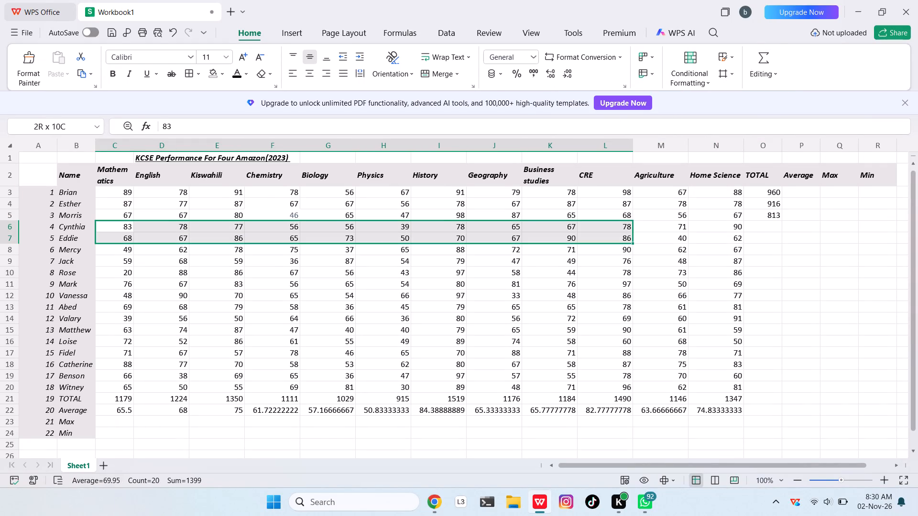
{"action": "left_click_drag", "start_coordinate": [627, 233], "coordinate": [711, 225]}
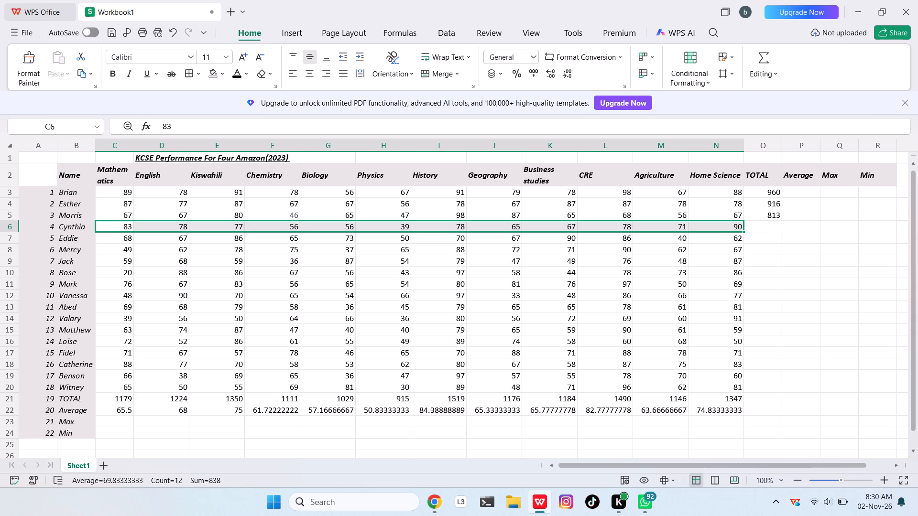
{"action": "left_click", "coordinate": [761, 50]}
{"action": "left_click", "coordinate": [613, 98]}
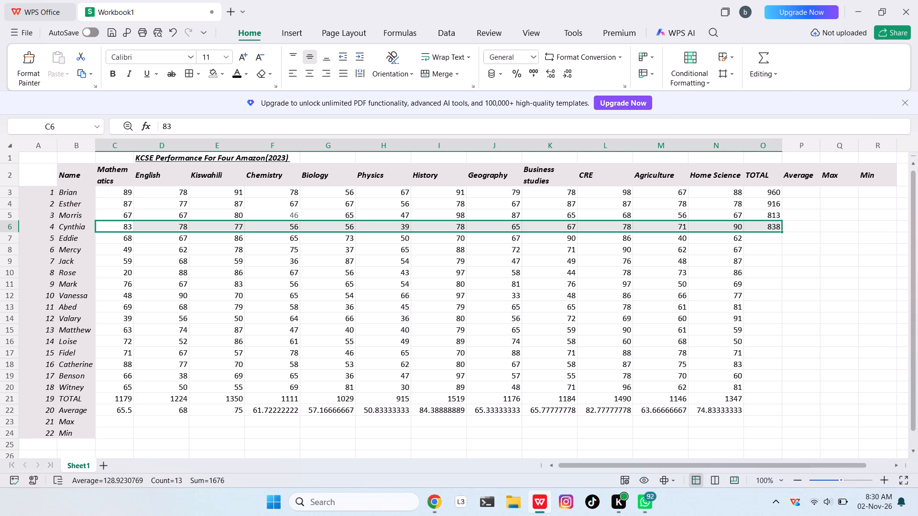
Sum Eddie's marks C7:N7 across all subjects with AutoSum into the TOTAL column at O7.
{"action": "left_click_drag", "start_coordinate": [117, 236], "coordinate": [426, 226]}
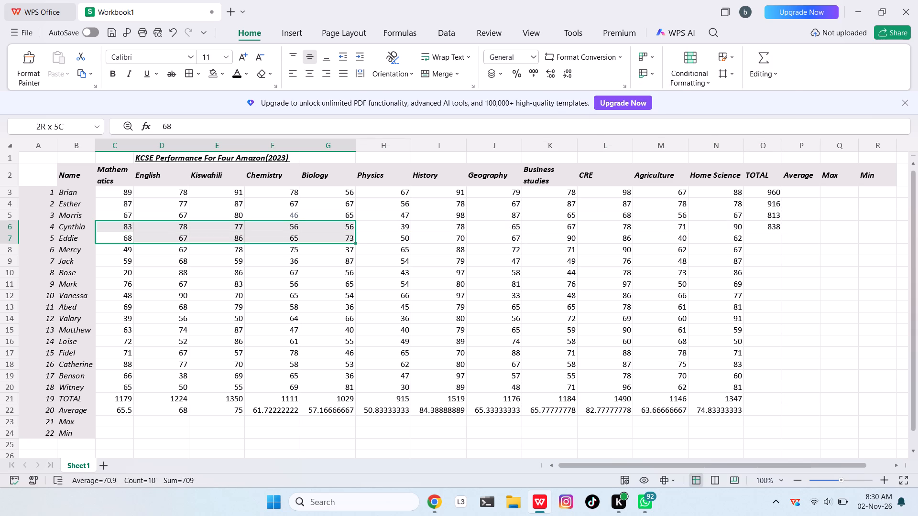
{"action": "left_click_drag", "start_coordinate": [426, 226], "coordinate": [701, 233]}
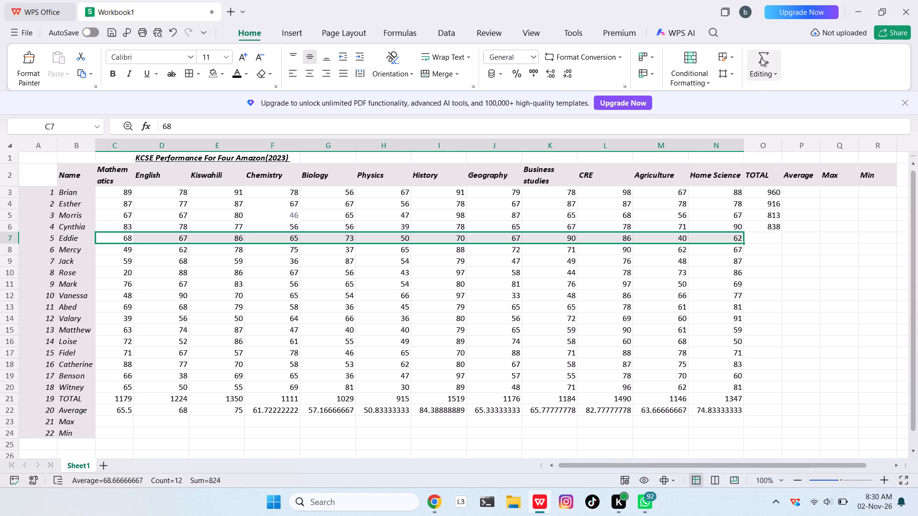
{"action": "left_click", "coordinate": [761, 58]}
{"action": "left_click", "coordinate": [601, 109]}
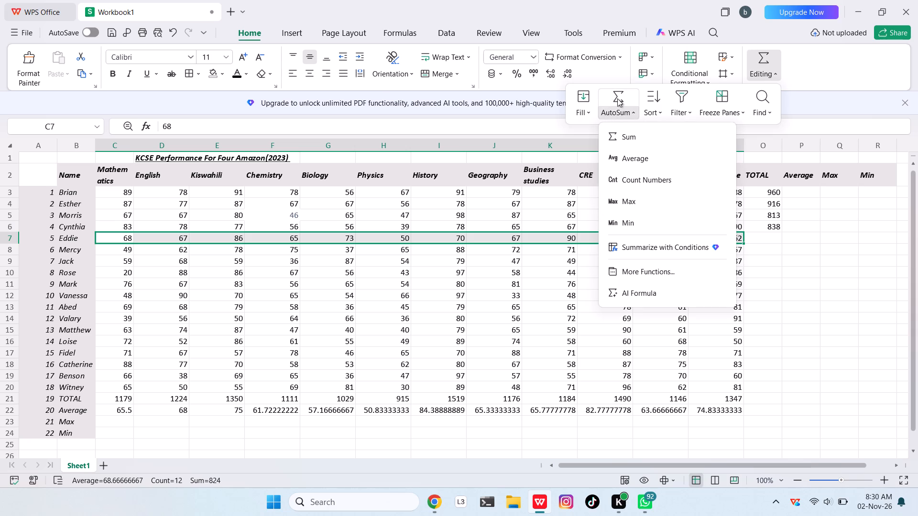
{"action": "left_click", "coordinate": [619, 98]}
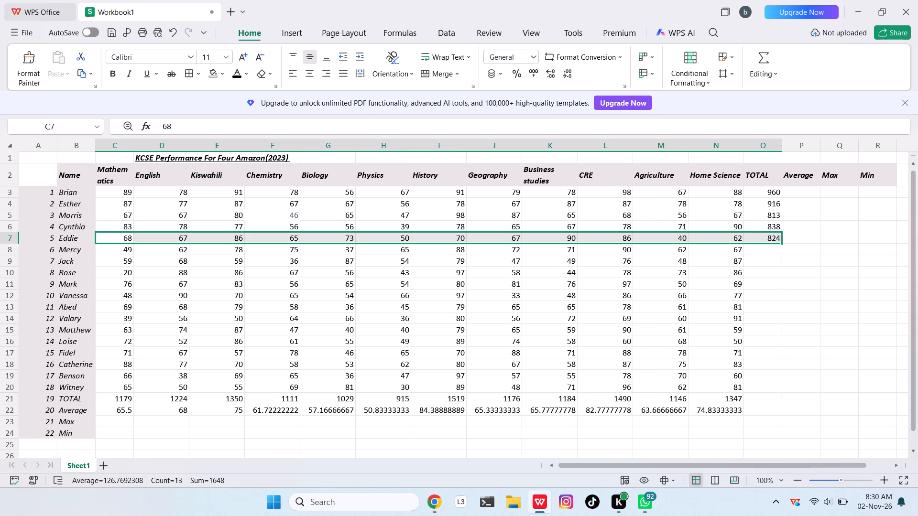
Sum Mercy's marks C8:N8 across all subjects with AutoSum into the TOTAL column at O8.
{"action": "left_click_drag", "start_coordinate": [126, 249], "coordinate": [199, 245]}
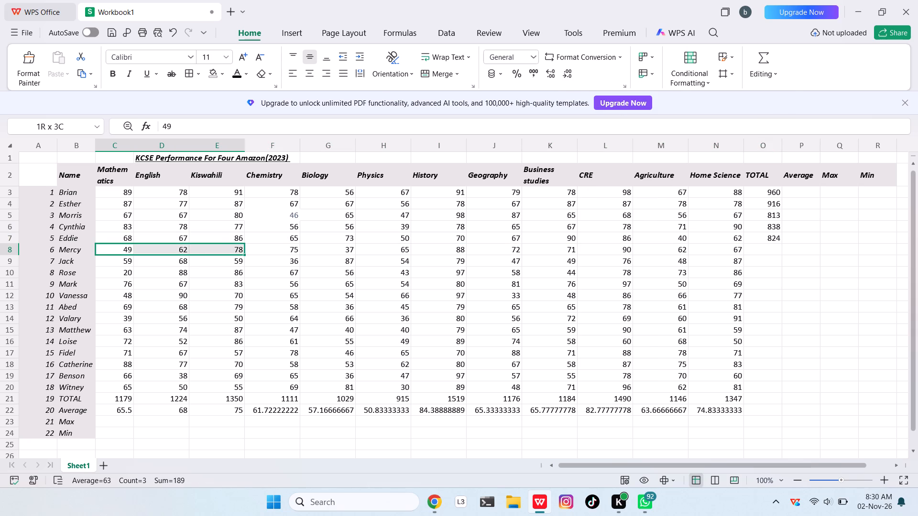
{"action": "left_click_drag", "start_coordinate": [199, 245], "coordinate": [631, 245]}
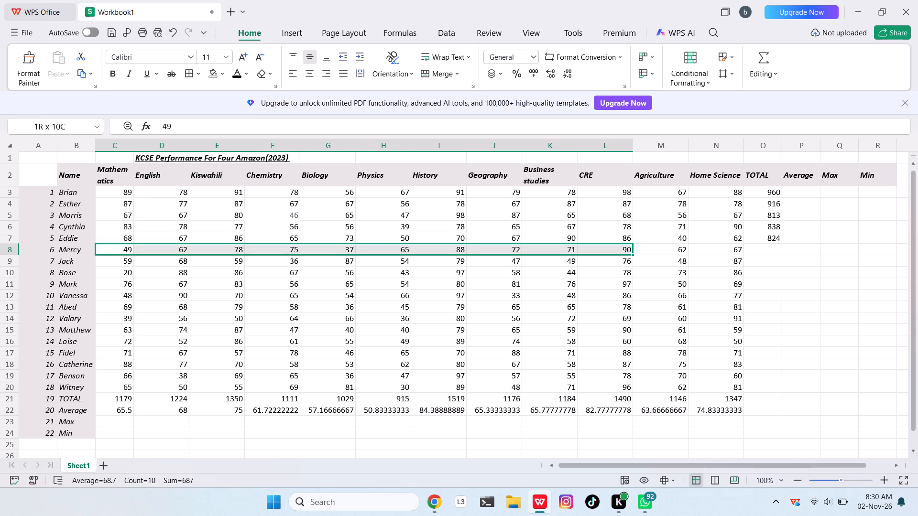
{"action": "left_click_drag", "start_coordinate": [631, 245], "coordinate": [703, 247]}
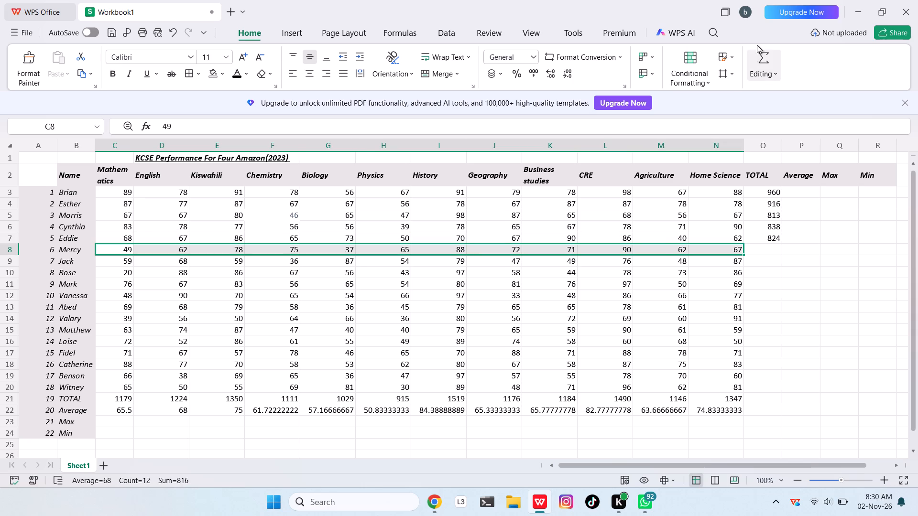
{"action": "left_click", "coordinate": [762, 52]}
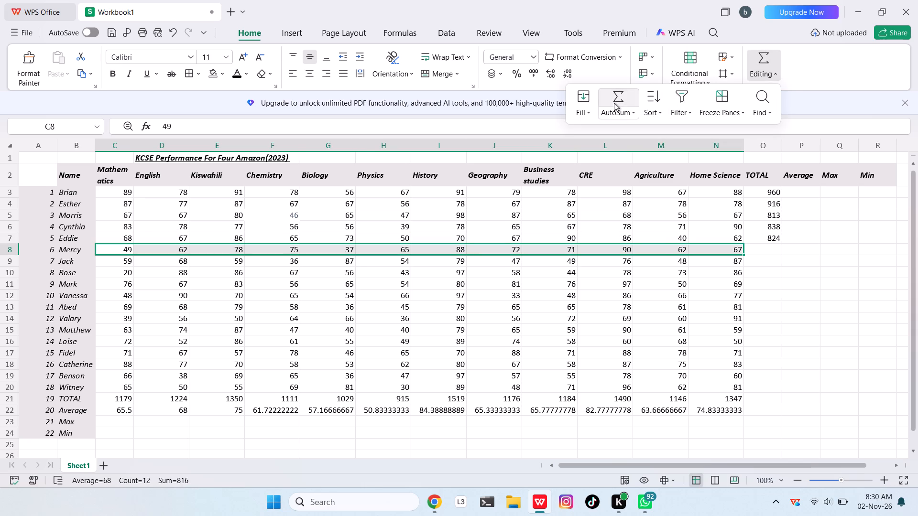
{"action": "left_click", "coordinate": [614, 103]}
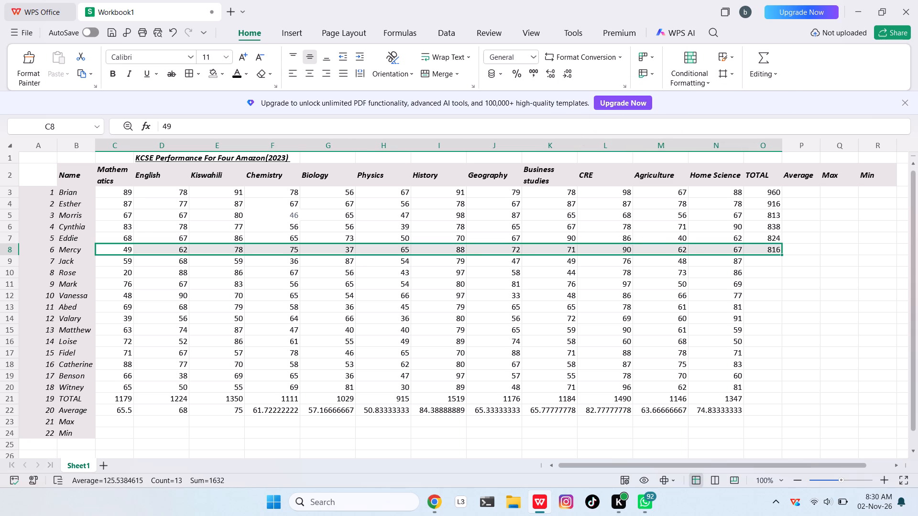
Sum Jack's marks C9:N9 across all subjects with AutoSum into the TOTAL column at O9.
{"action": "left_click_drag", "start_coordinate": [122, 262], "coordinate": [212, 250]}
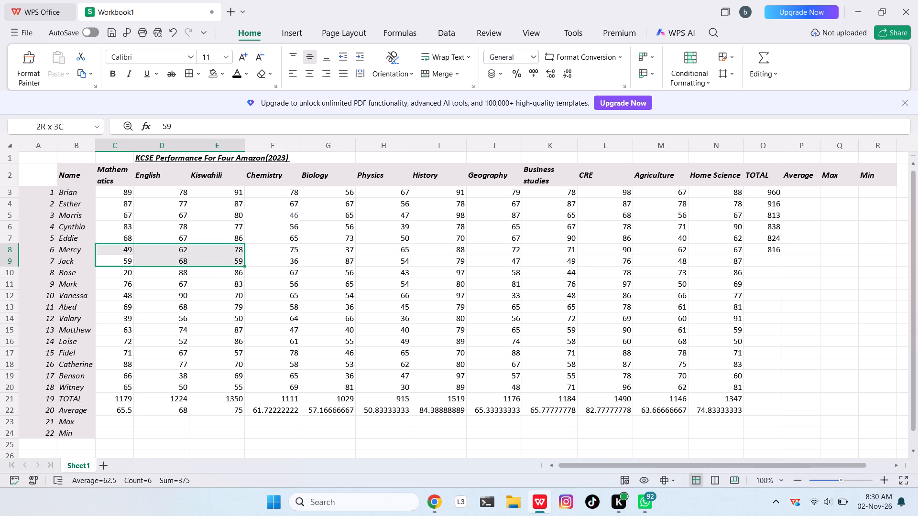
{"action": "left_click_drag", "start_coordinate": [212, 250], "coordinate": [661, 258]}
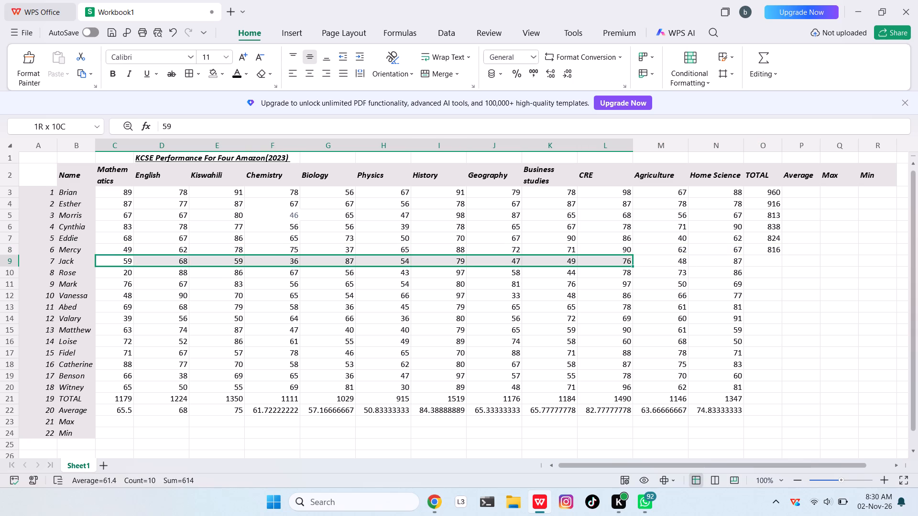
{"action": "left_click_drag", "start_coordinate": [661, 258], "coordinate": [694, 261]}
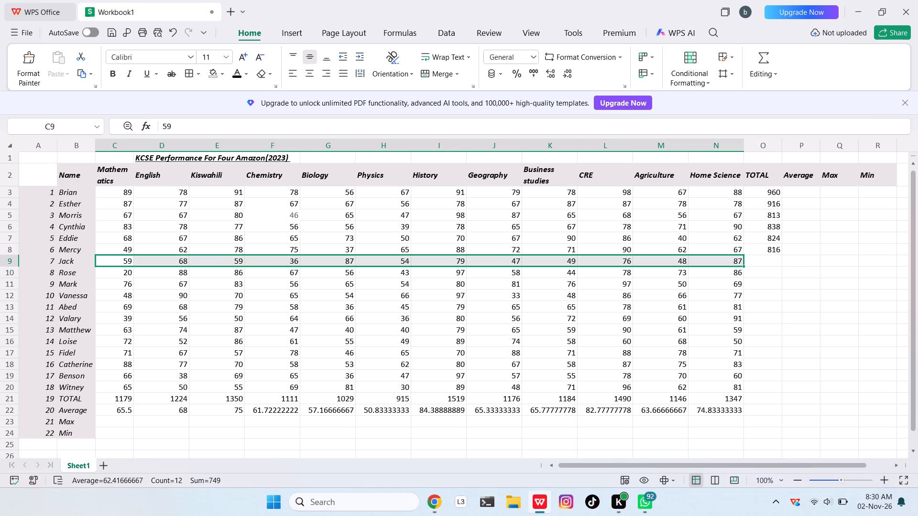
{"action": "left_click", "coordinate": [751, 52]}
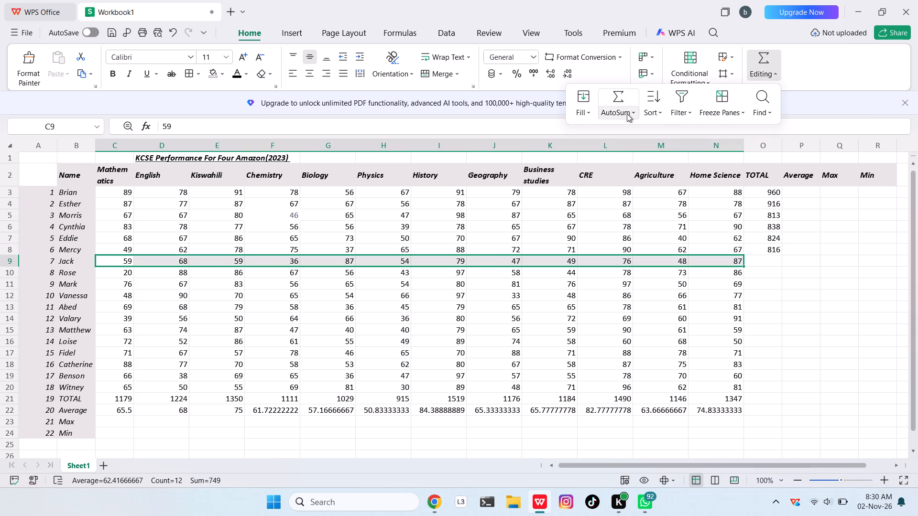
{"action": "left_click", "coordinate": [610, 90]}
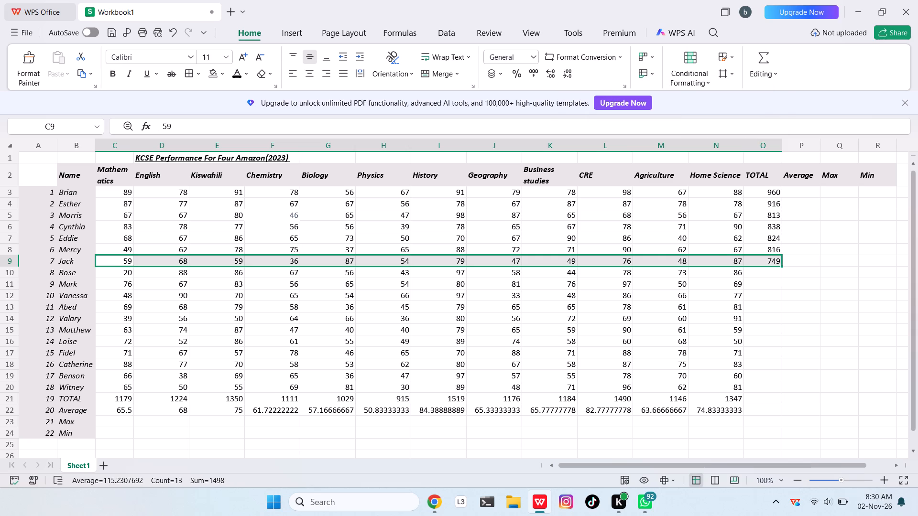
Sum Rose's marks C10:N10 across all subjects with AutoSum into the TOTAL column at O10.
{"action": "left_click_drag", "start_coordinate": [121, 277], "coordinate": [656, 245]}
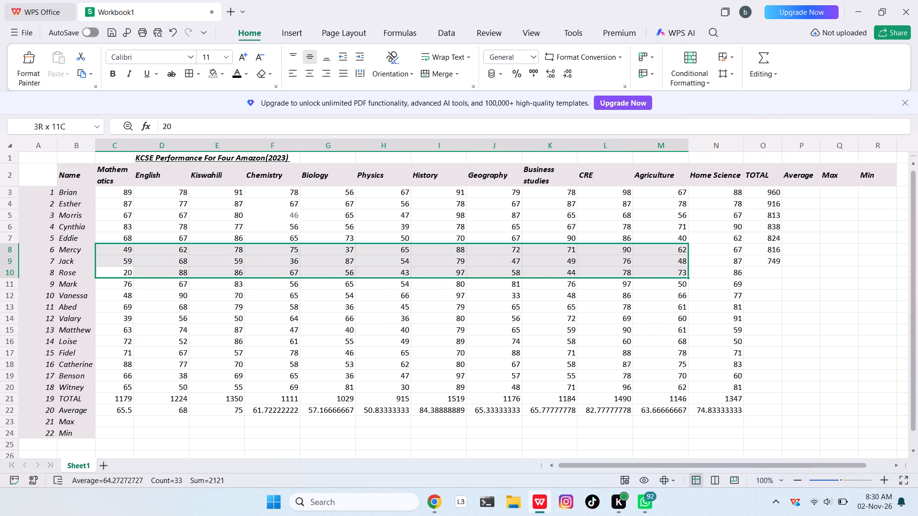
{"action": "left_click_drag", "start_coordinate": [656, 245], "coordinate": [711, 272]}
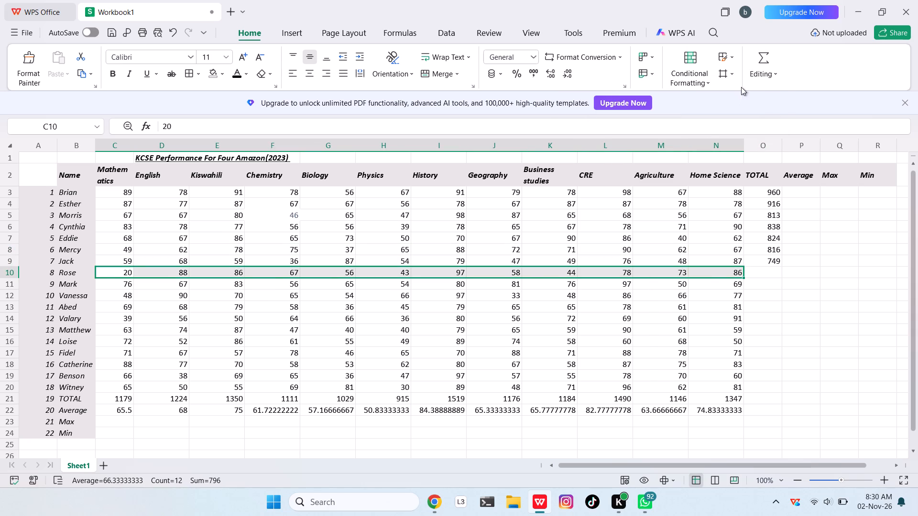
{"action": "left_click", "coordinate": [753, 58]}
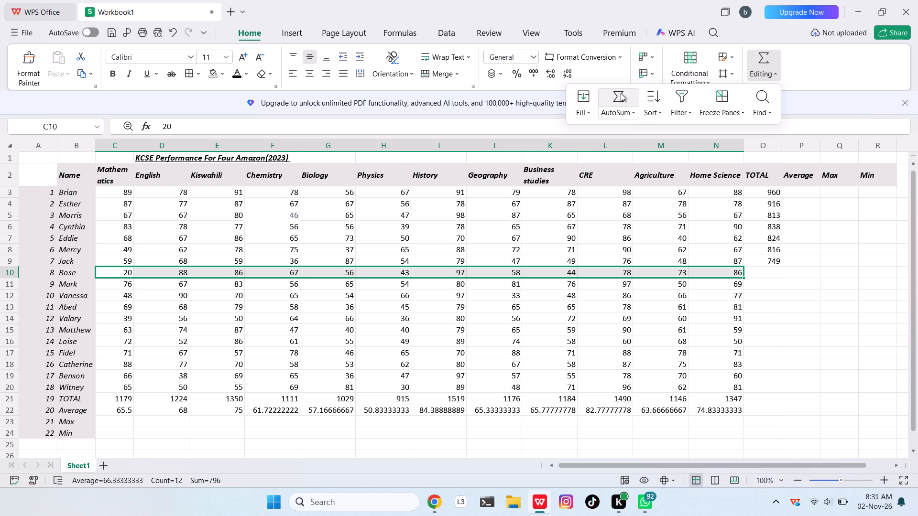
{"action": "left_click", "coordinate": [621, 93]}
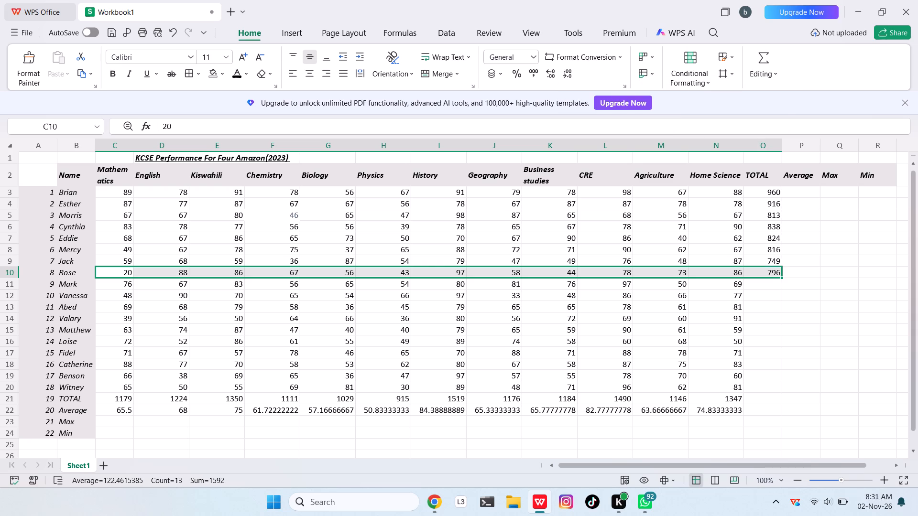
Sum Mark's marks C11:N11 across all subjects with AutoSum into the TOTAL column at O11.
{"action": "left_click_drag", "start_coordinate": [111, 286], "coordinate": [131, 284]}
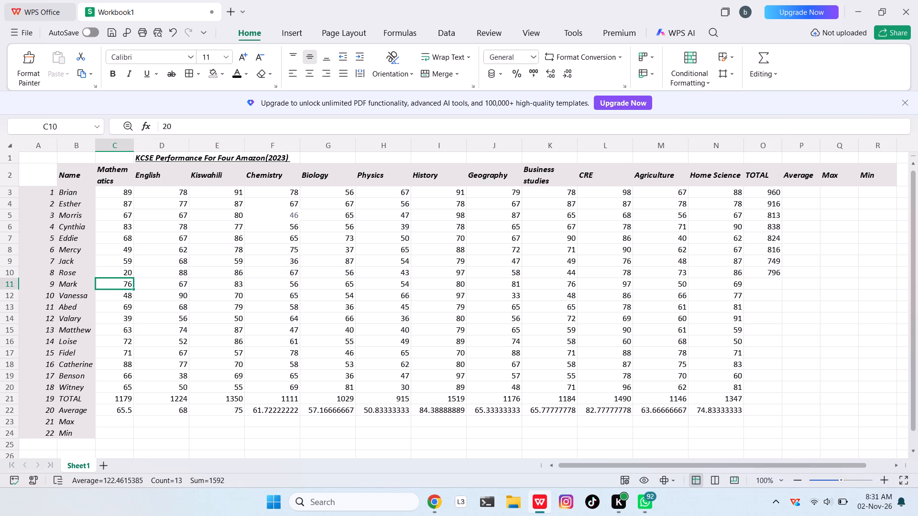
{"action": "left_click_drag", "start_coordinate": [131, 284], "coordinate": [720, 280]}
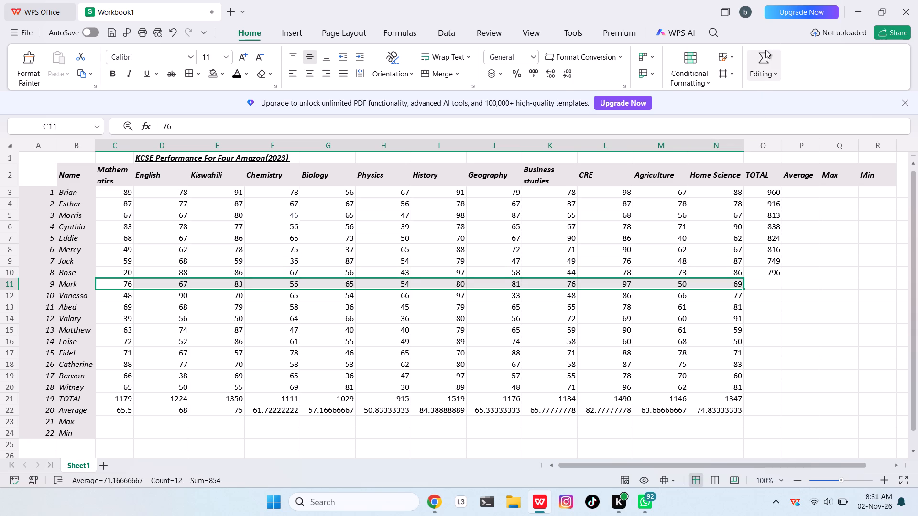
{"action": "left_click", "coordinate": [765, 53]}
{"action": "left_click", "coordinate": [629, 99]}
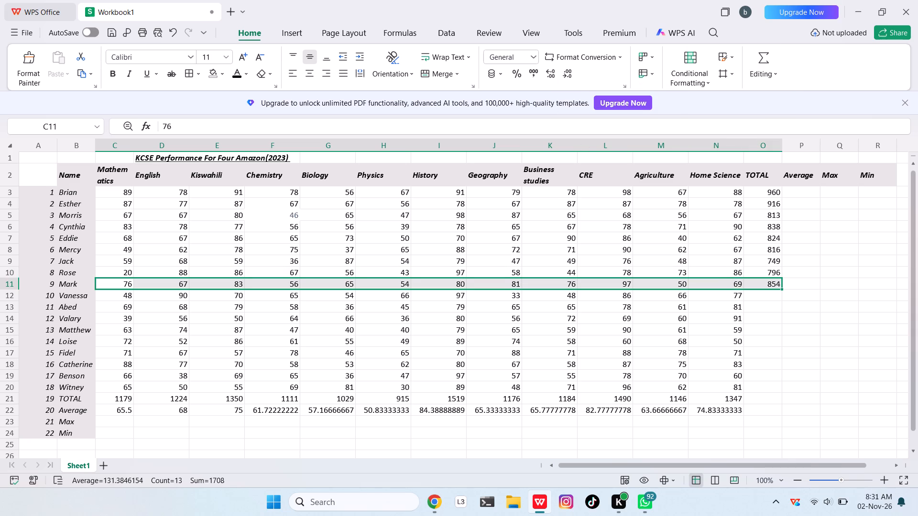
Sum Vanessa's marks C12:N12 across all subjects with AutoSum into the TOTAL column at O12.
{"action": "left_click_drag", "start_coordinate": [104, 298], "coordinate": [693, 290]}
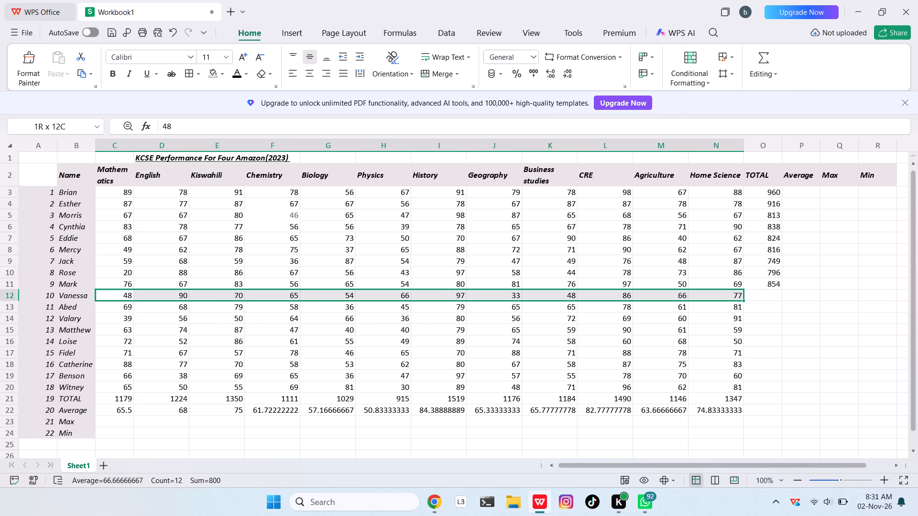
{"action": "left_click_drag", "start_coordinate": [693, 290], "coordinate": [693, 291]}
{"action": "left_click", "coordinate": [763, 58]}
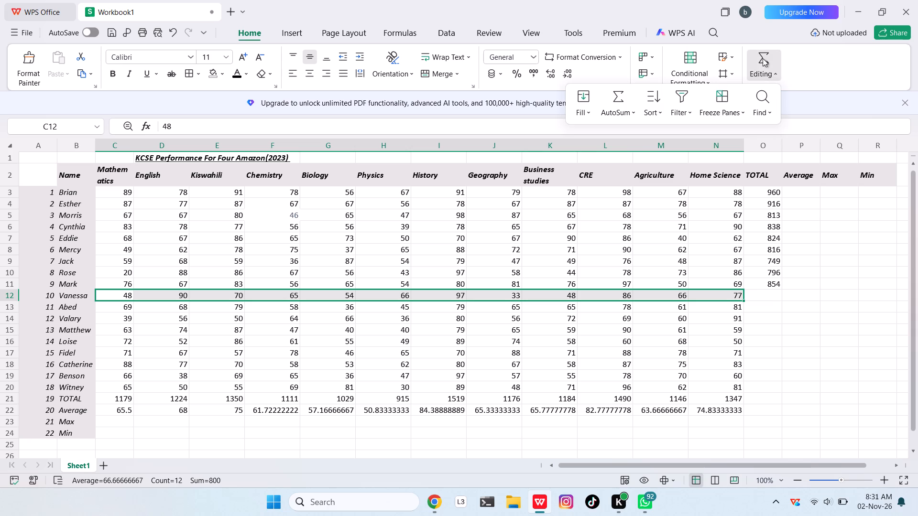
{"action": "left_click", "coordinate": [613, 92]}
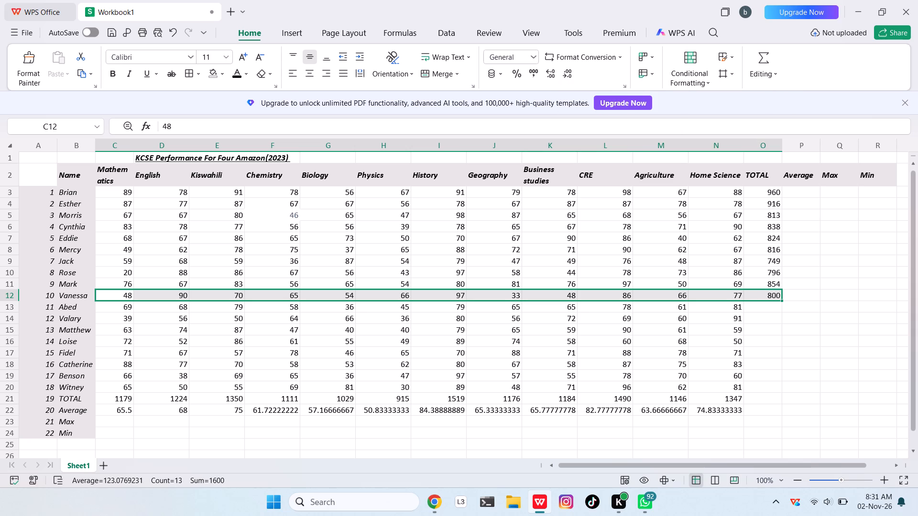
Sum Abed's marks C13:N13 across all subjects with AutoSum into the TOTAL column at O13.
{"action": "left_click_drag", "start_coordinate": [121, 307], "coordinate": [752, 297]}
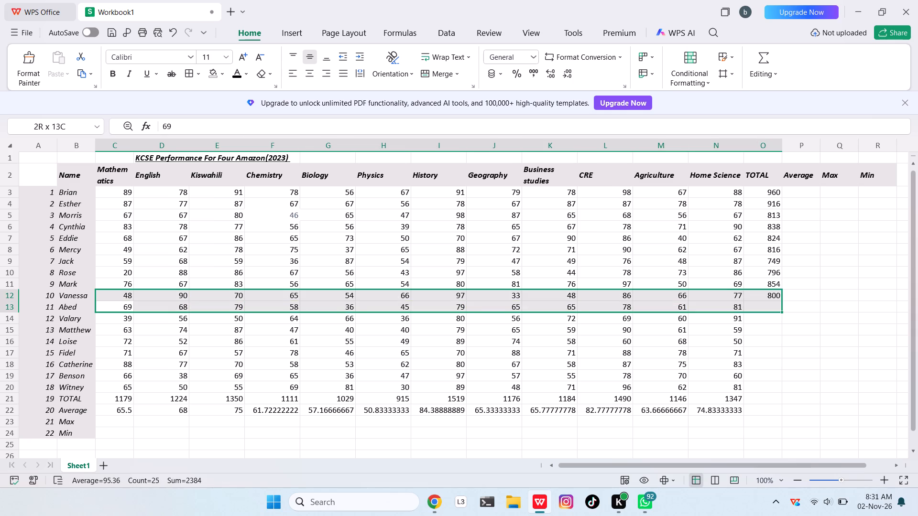
{"action": "left_click_drag", "start_coordinate": [752, 297], "coordinate": [738, 312]}
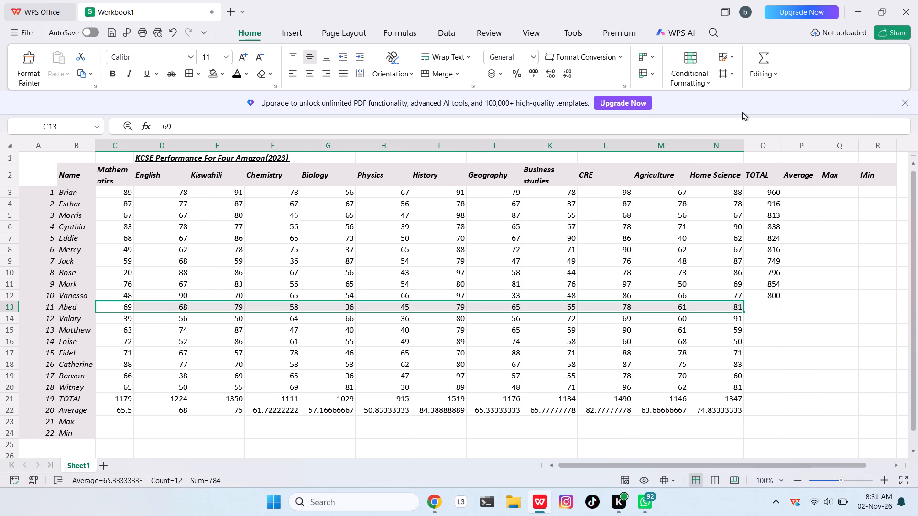
{"action": "left_click", "coordinate": [750, 53]}
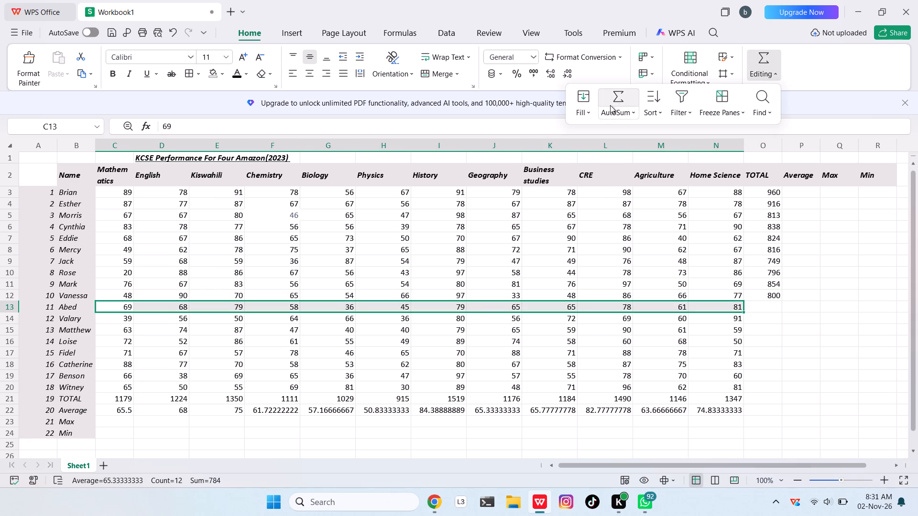
{"action": "left_click", "coordinate": [614, 97]}
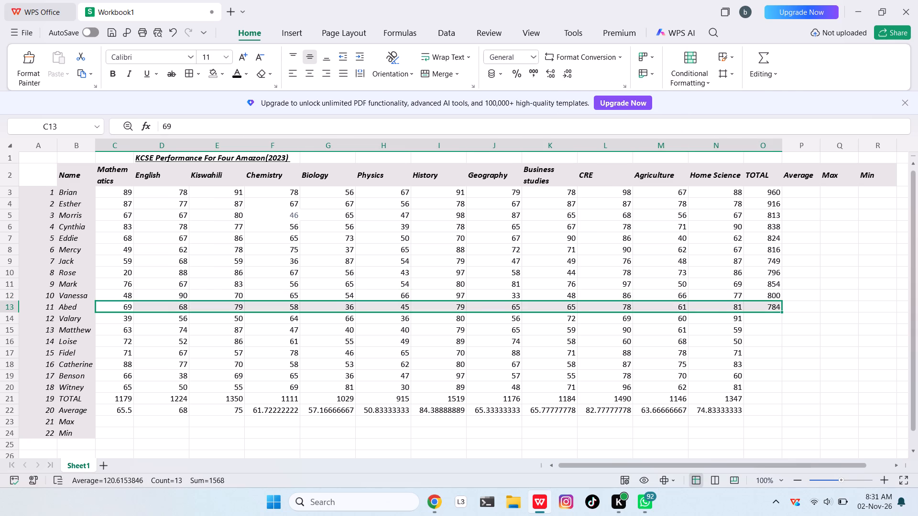
Sum Valary's marks C14:N14 across all subjects with AutoSum into the TOTAL column at O14.
{"action": "left_click_drag", "start_coordinate": [120, 322], "coordinate": [382, 317]}
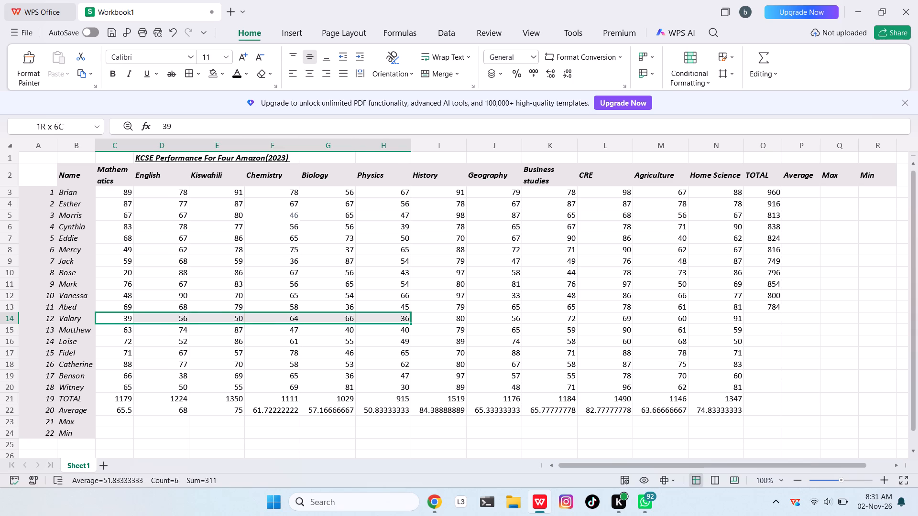
{"action": "left_click_drag", "start_coordinate": [382, 317], "coordinate": [728, 319]}
{"action": "left_click", "coordinate": [759, 55]}
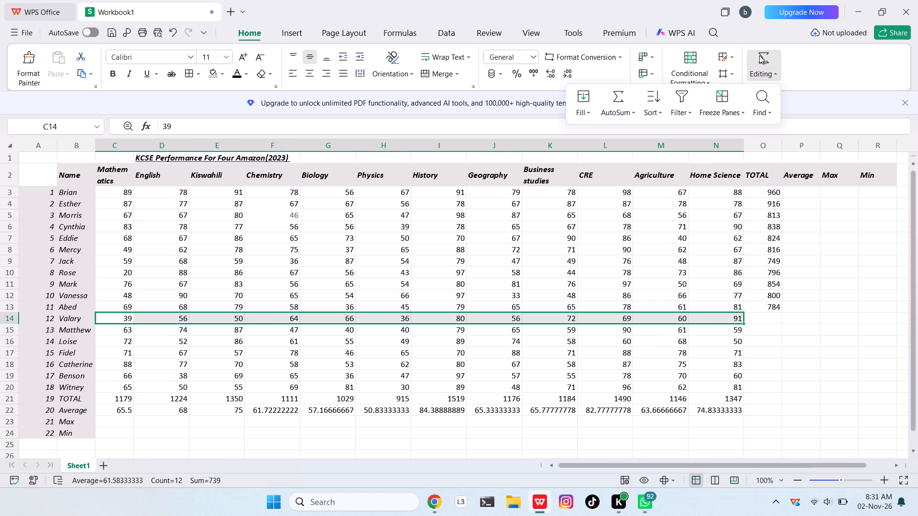
{"action": "left_click", "coordinate": [608, 97]}
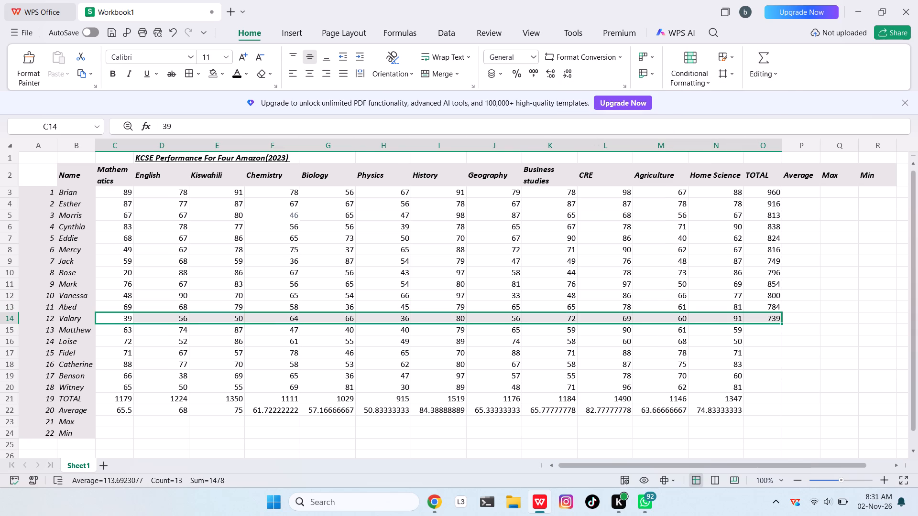
Sum Matthew's marks C15:N15 across all subjects with AutoSum into the TOTAL column at O15.
{"action": "left_click_drag", "start_coordinate": [125, 330], "coordinate": [349, 329]}
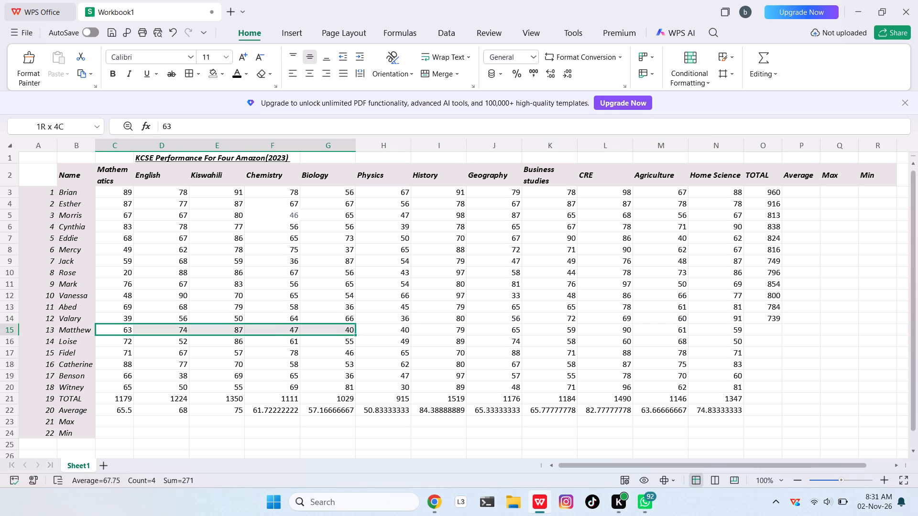
{"action": "left_click_drag", "start_coordinate": [349, 329], "coordinate": [733, 320]}
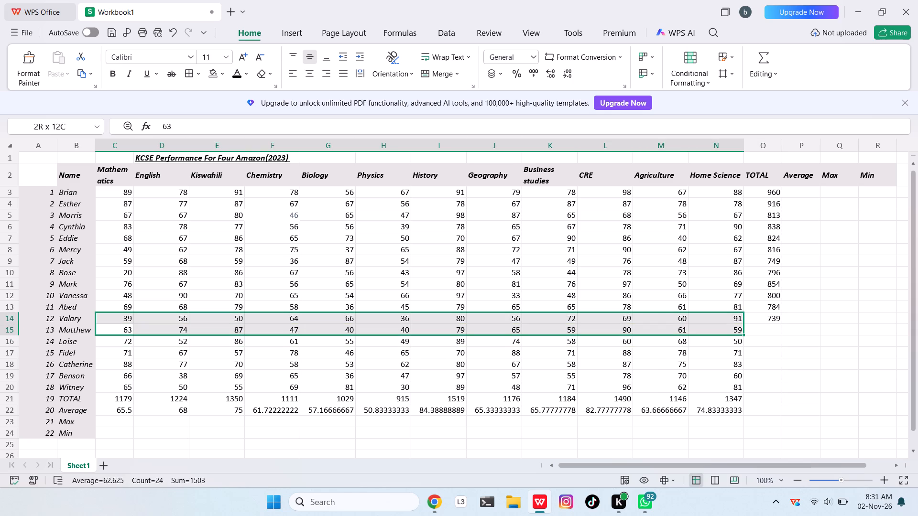
{"action": "left_click_drag", "start_coordinate": [733, 320], "coordinate": [741, 324]}
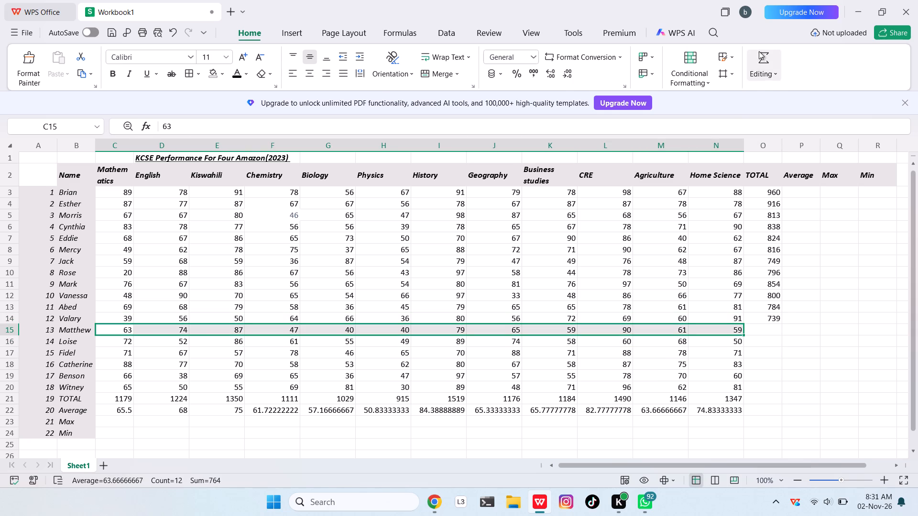
{"action": "left_click", "coordinate": [759, 51]}
{"action": "left_click", "coordinate": [611, 96]}
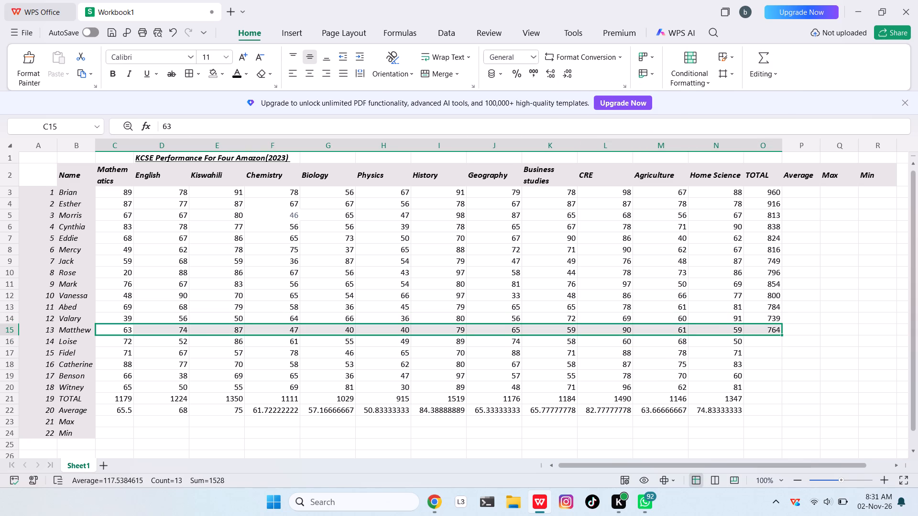
Sum Loise's marks C16:N16 across all subjects with AutoSum into the TOTAL column at O16.
{"action": "left_click_drag", "start_coordinate": [120, 344], "coordinate": [130, 343]}
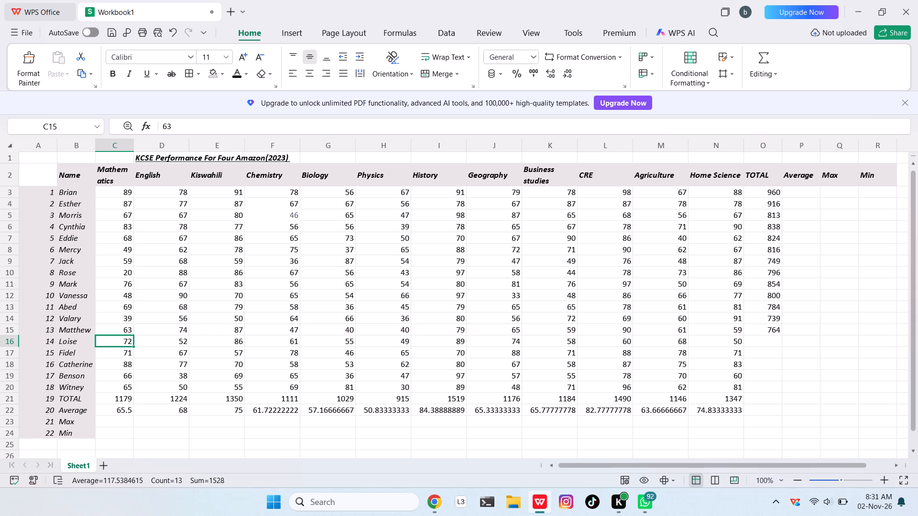
{"action": "left_click_drag", "start_coordinate": [130, 343], "coordinate": [682, 333]}
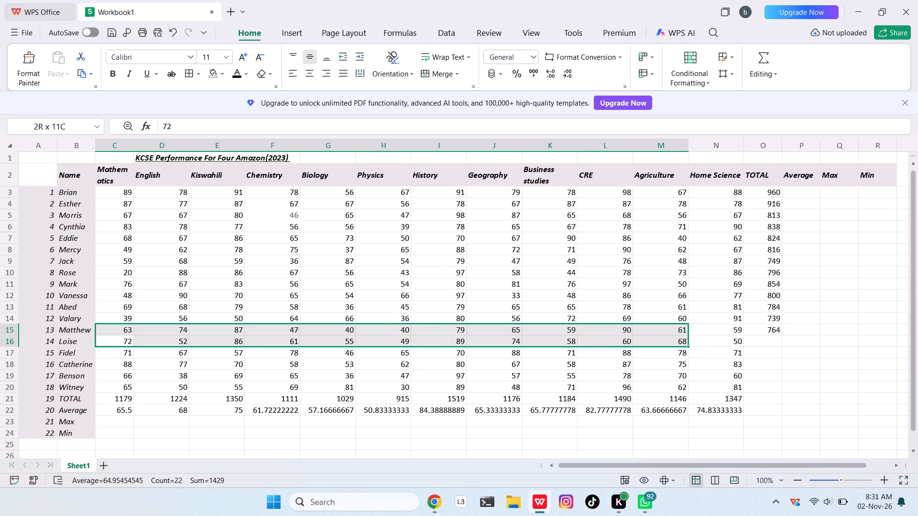
{"action": "left_click_drag", "start_coordinate": [682, 333], "coordinate": [707, 339]}
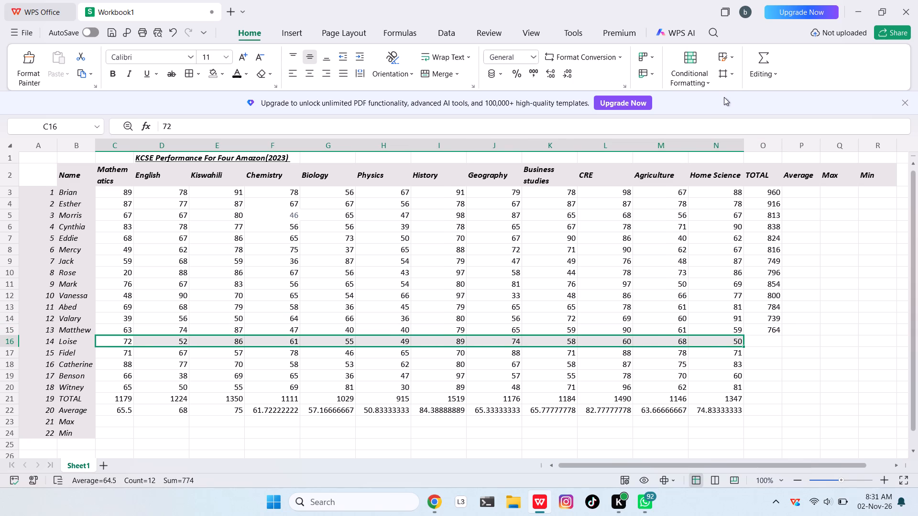
{"action": "left_click", "coordinate": [758, 56]}
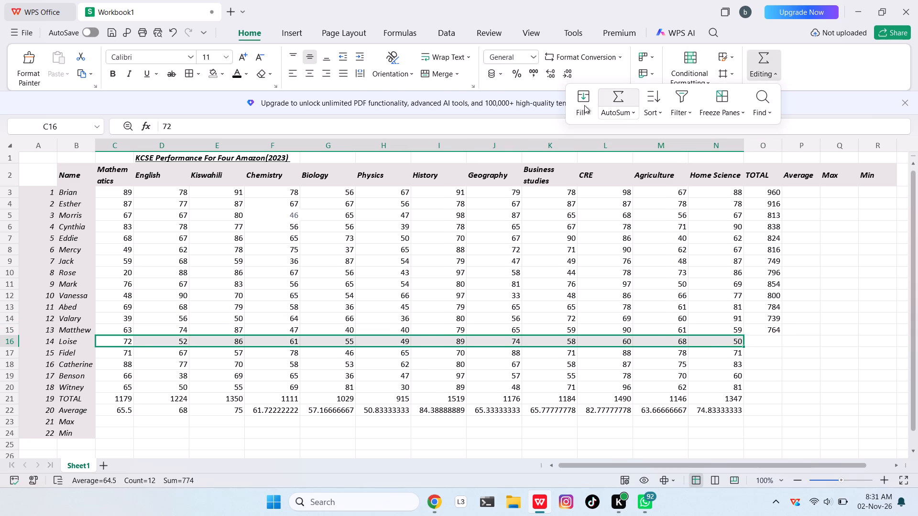
{"action": "left_click", "coordinate": [621, 93]}
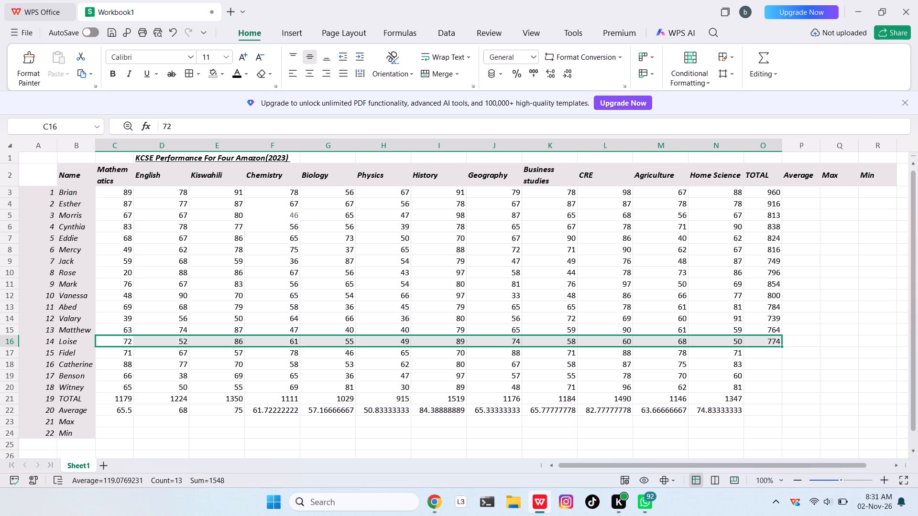
Sum Fidel's marks C17:N17 across all subjects with AutoSum into the TOTAL column at O17.
{"action": "left_click_drag", "start_coordinate": [117, 348], "coordinate": [190, 353]}
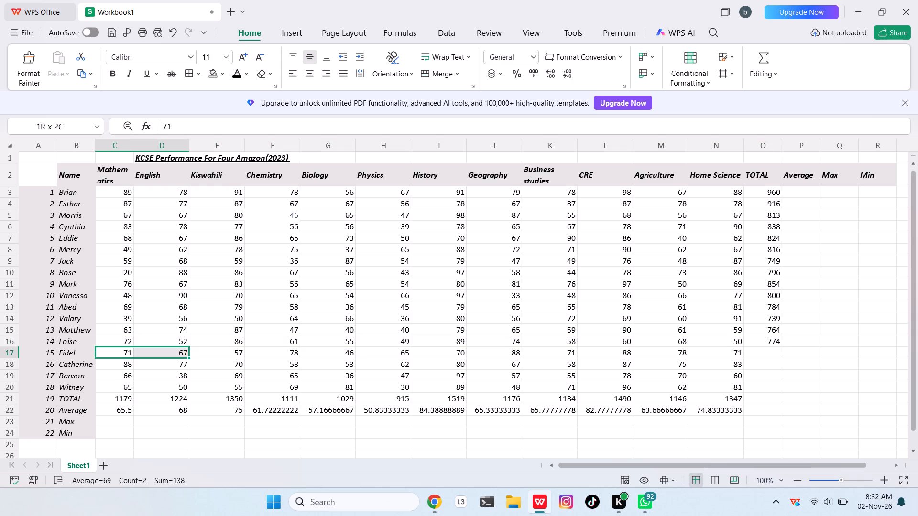
{"action": "left_click_drag", "start_coordinate": [190, 353], "coordinate": [585, 341]}
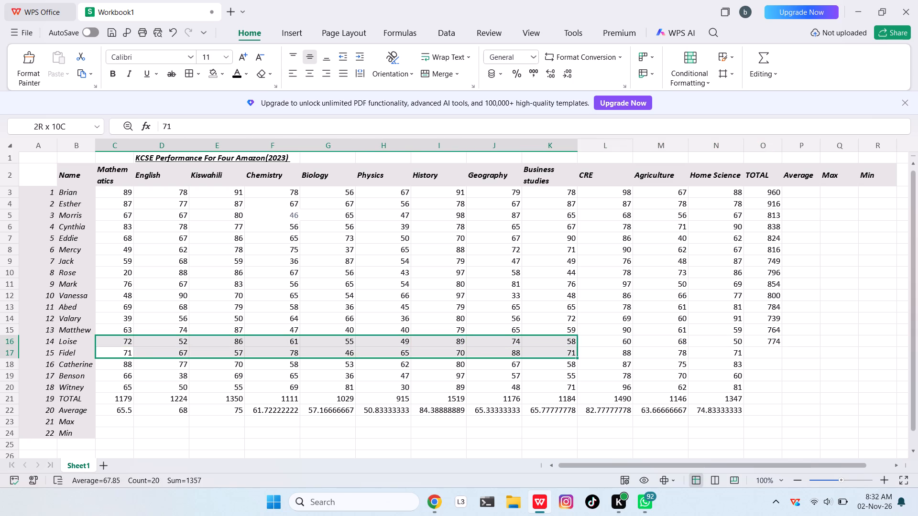
{"action": "left_click_drag", "start_coordinate": [585, 341], "coordinate": [721, 347]}
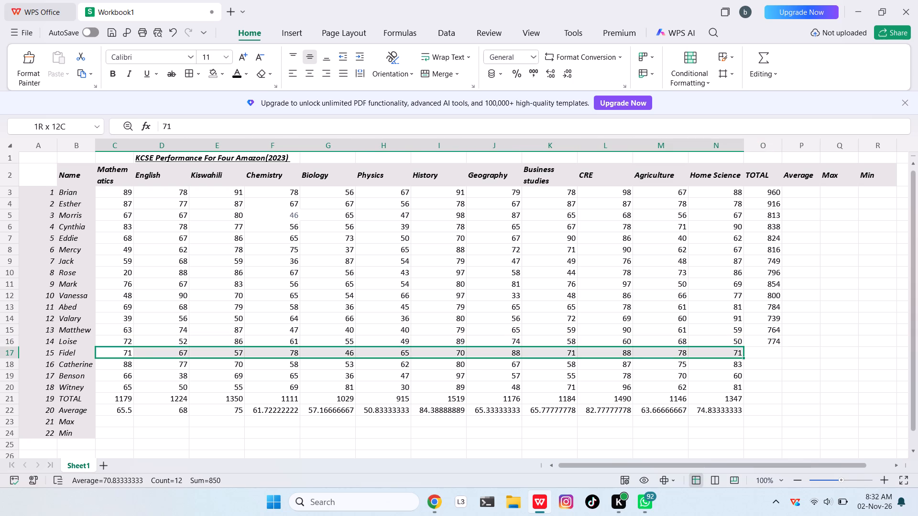
{"action": "left_click_drag", "start_coordinate": [721, 347], "coordinate": [721, 349]}
{"action": "left_click", "coordinate": [760, 61]}
{"action": "left_click", "coordinate": [618, 98]}
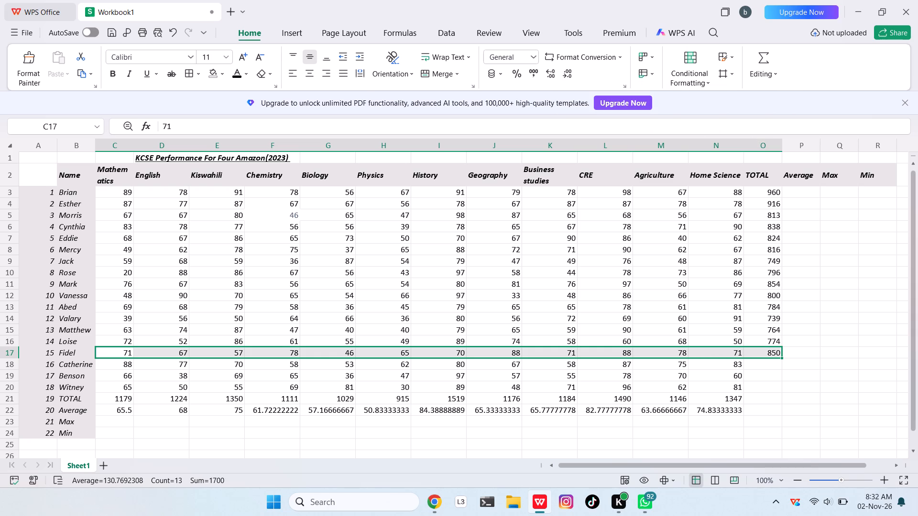
Sum Catherine's marks C18:N18 across all subjects with AutoSum into the TOTAL column at O18.
{"action": "left_click_drag", "start_coordinate": [120, 364], "coordinate": [200, 365]}
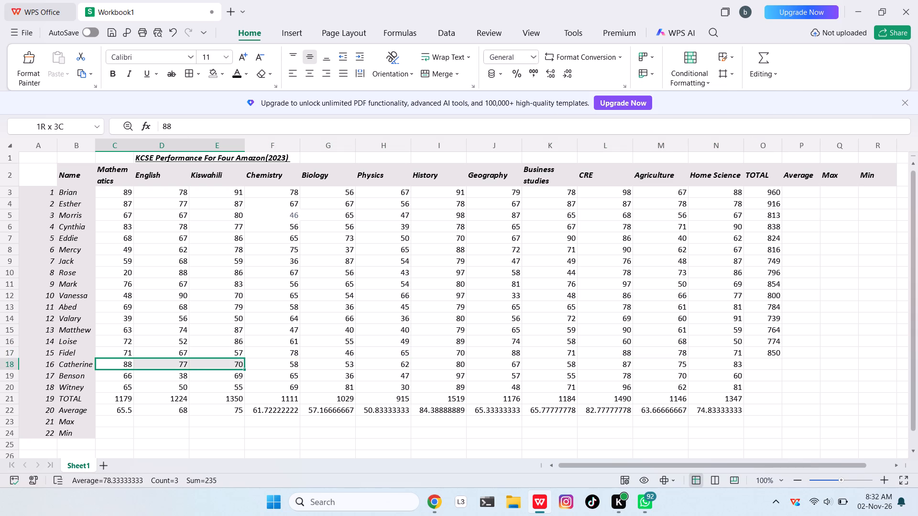
{"action": "left_click_drag", "start_coordinate": [200, 365], "coordinate": [522, 357]}
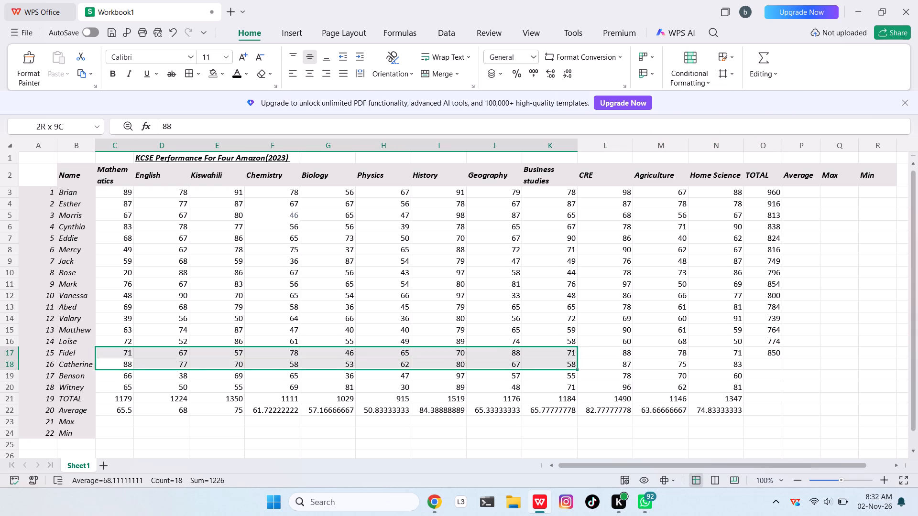
{"action": "left_click_drag", "start_coordinate": [522, 357], "coordinate": [766, 365]}
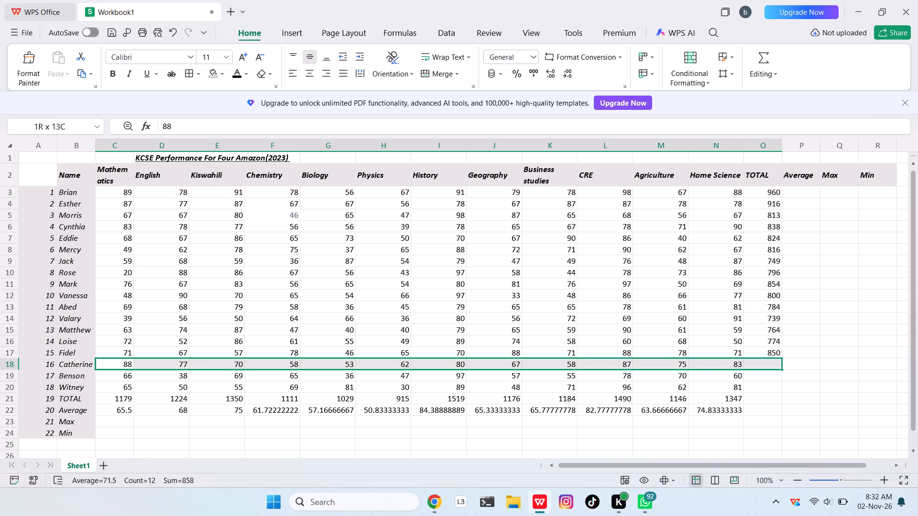
{"action": "left_click_drag", "start_coordinate": [766, 365], "coordinate": [736, 362]}
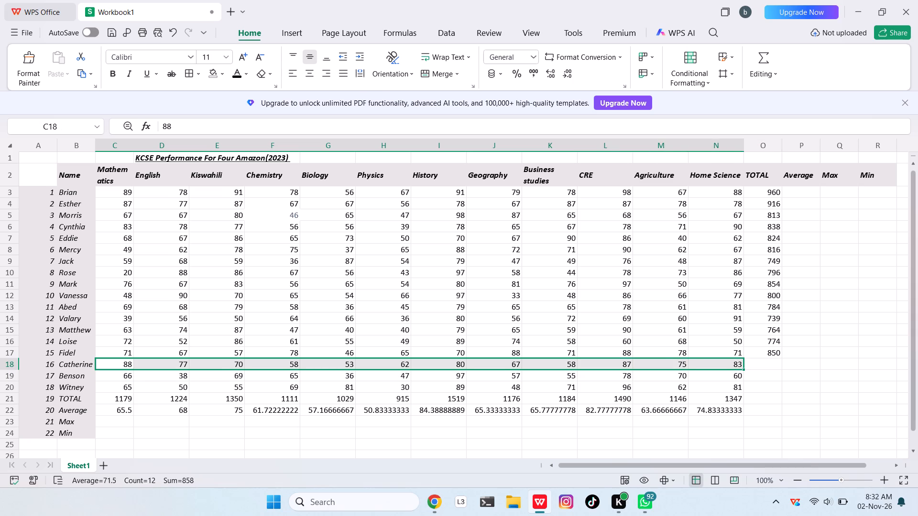
{"action": "left_click", "coordinate": [749, 61]}
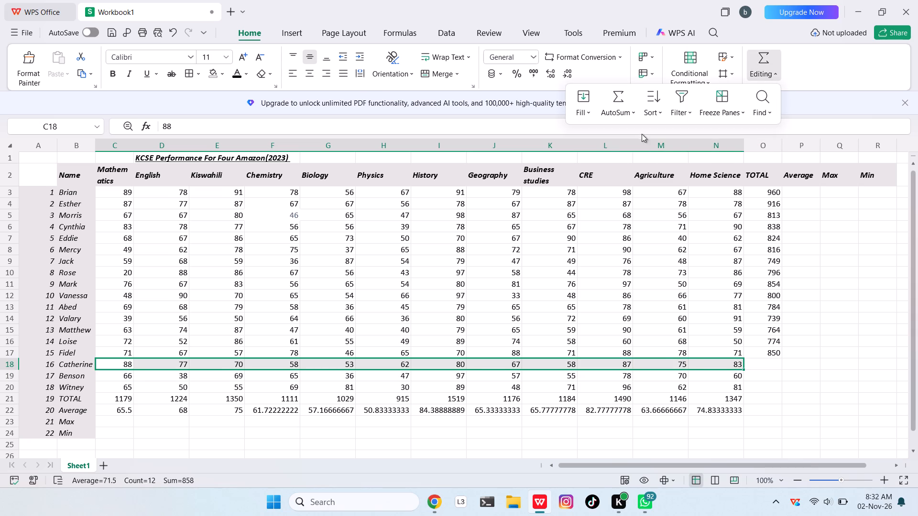
{"action": "left_click", "coordinate": [621, 97]}
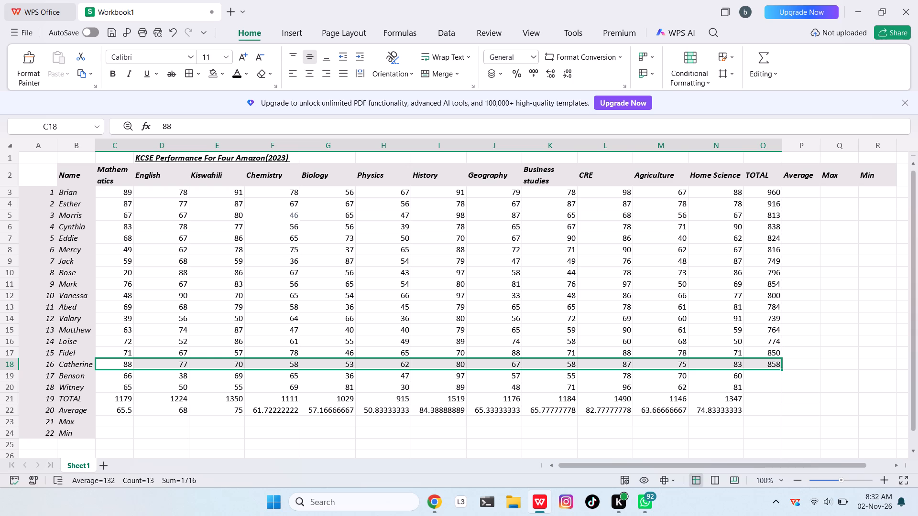
Sum Benson's marks C19:N19 across all subjects with AutoSum into the TOTAL column at O19.
{"action": "left_click_drag", "start_coordinate": [129, 376], "coordinate": [436, 361]}
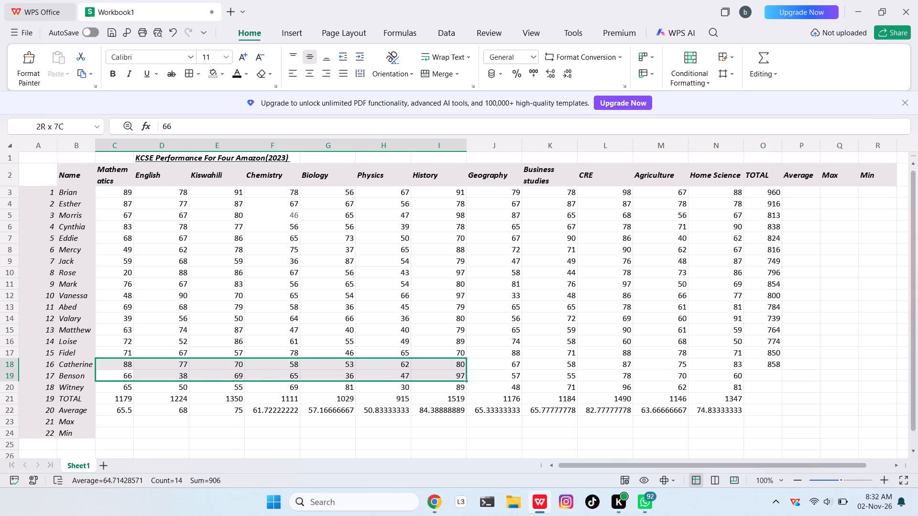
{"action": "left_click_drag", "start_coordinate": [436, 361], "coordinate": [681, 369]}
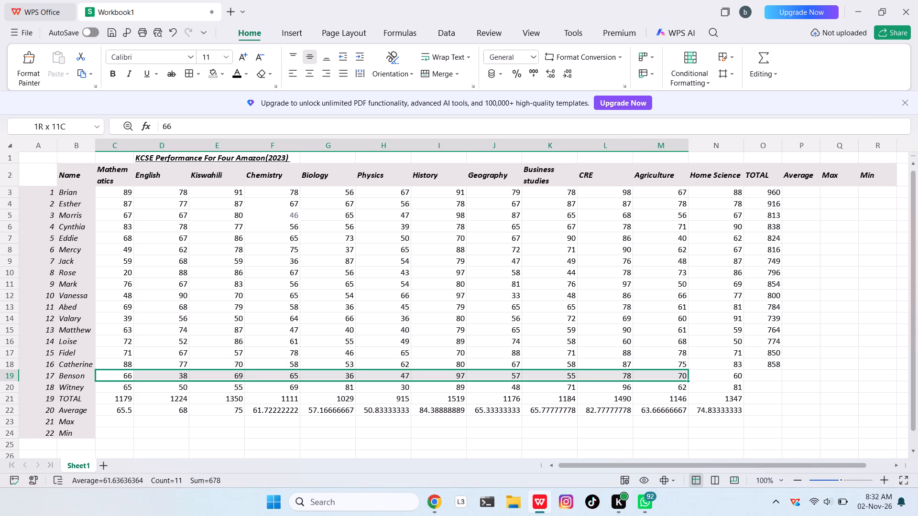
{"action": "left_click_drag", "start_coordinate": [681, 369], "coordinate": [713, 376]}
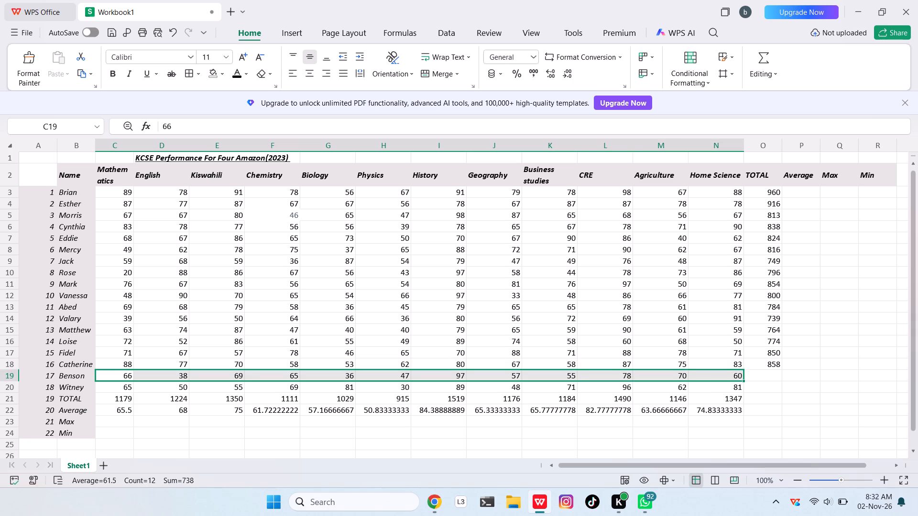
{"action": "left_click", "coordinate": [751, 59]}
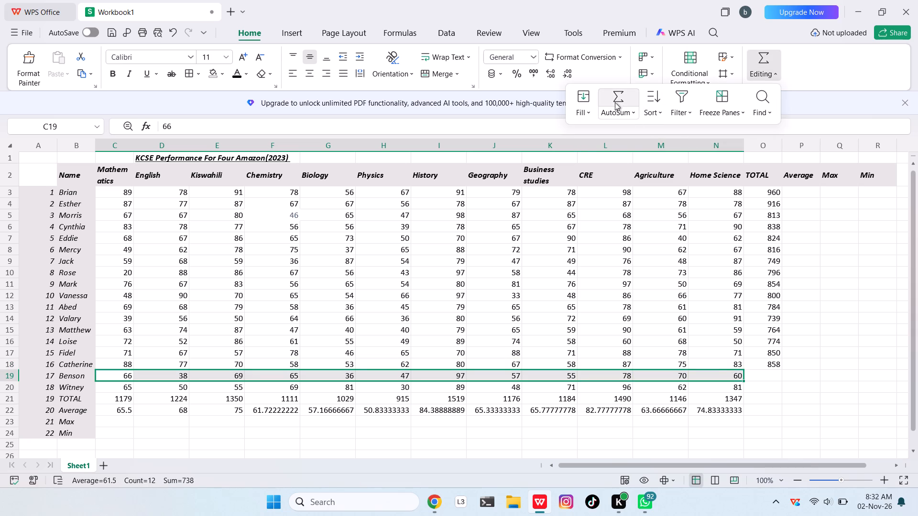
{"action": "left_click", "coordinate": [616, 97]}
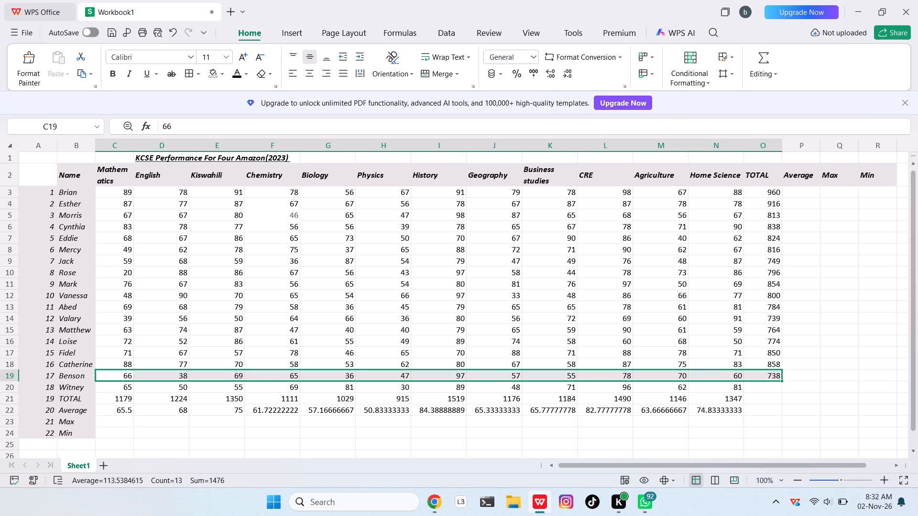
Sum Witney's marks C20:N20 across all subjects with AutoSum into the TOTAL column at O20.
{"action": "left_click_drag", "start_coordinate": [122, 383], "coordinate": [312, 379]}
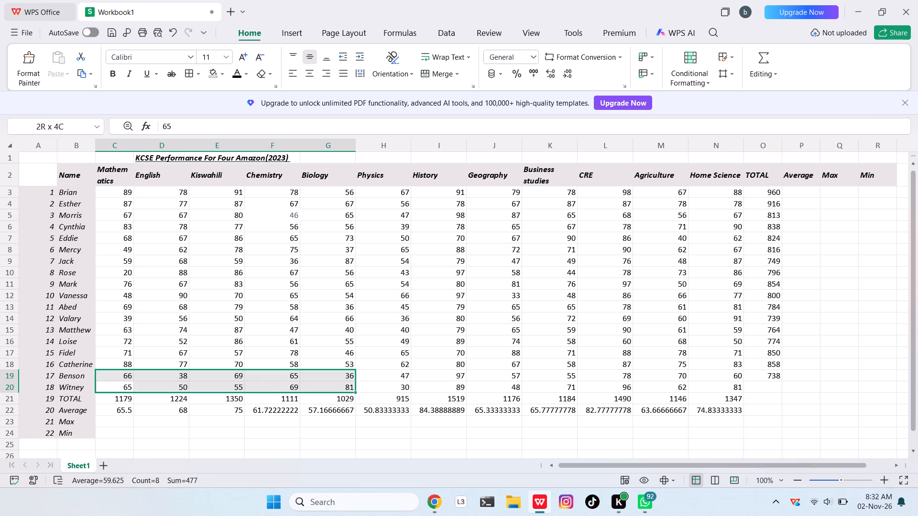
{"action": "left_click_drag", "start_coordinate": [312, 379], "coordinate": [680, 387]}
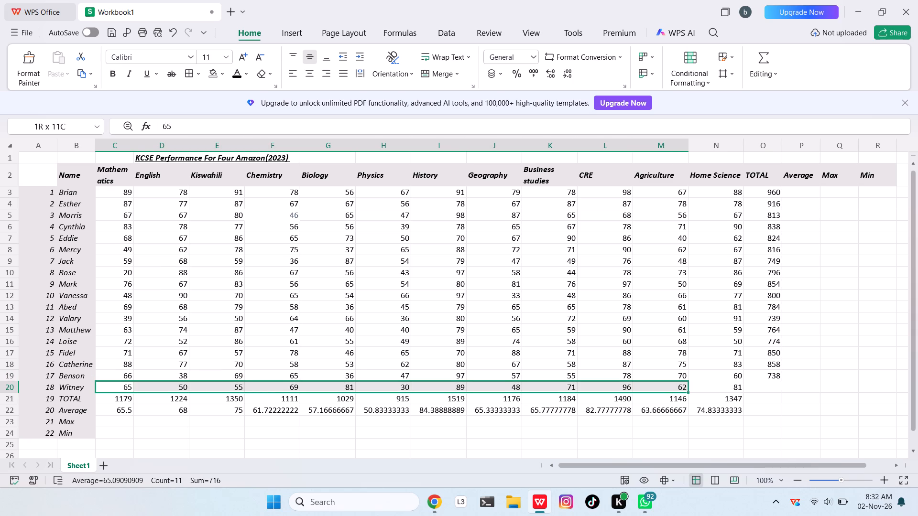
{"action": "left_click_drag", "start_coordinate": [680, 387], "coordinate": [717, 385]}
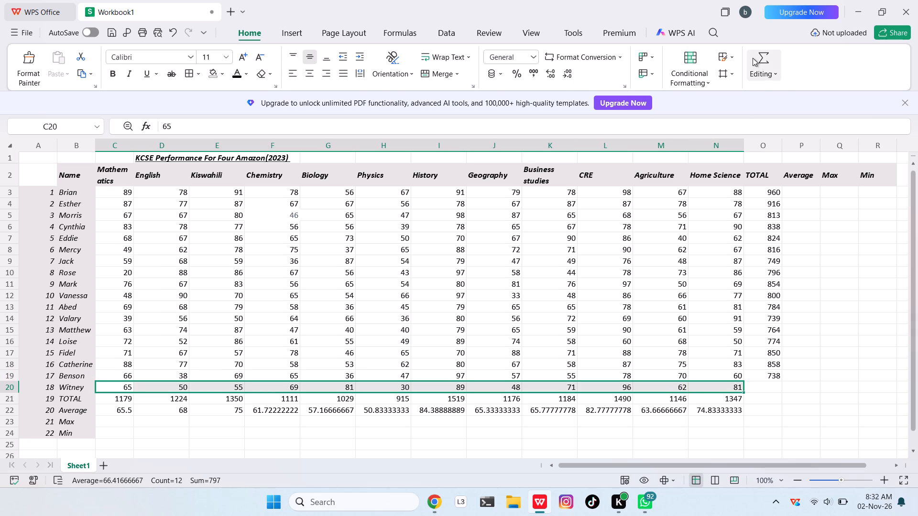
{"action": "left_click", "coordinate": [754, 57]}
{"action": "left_click", "coordinate": [612, 94]}
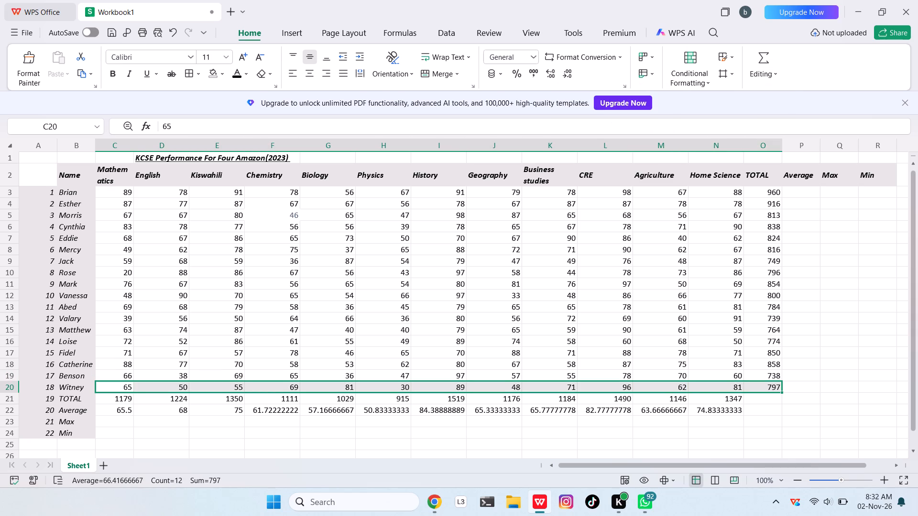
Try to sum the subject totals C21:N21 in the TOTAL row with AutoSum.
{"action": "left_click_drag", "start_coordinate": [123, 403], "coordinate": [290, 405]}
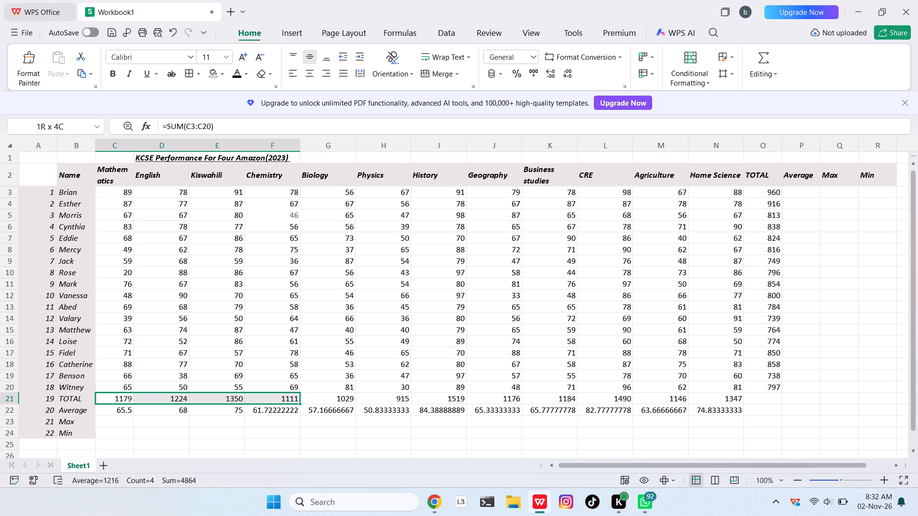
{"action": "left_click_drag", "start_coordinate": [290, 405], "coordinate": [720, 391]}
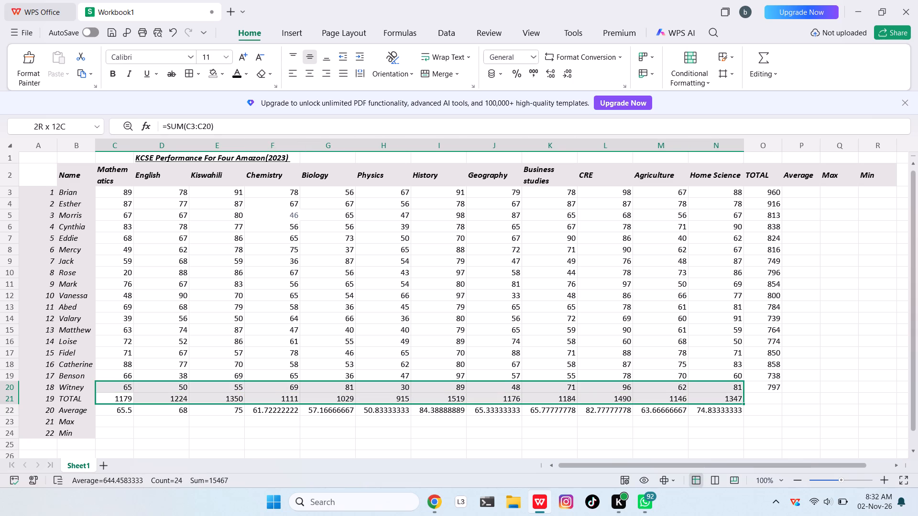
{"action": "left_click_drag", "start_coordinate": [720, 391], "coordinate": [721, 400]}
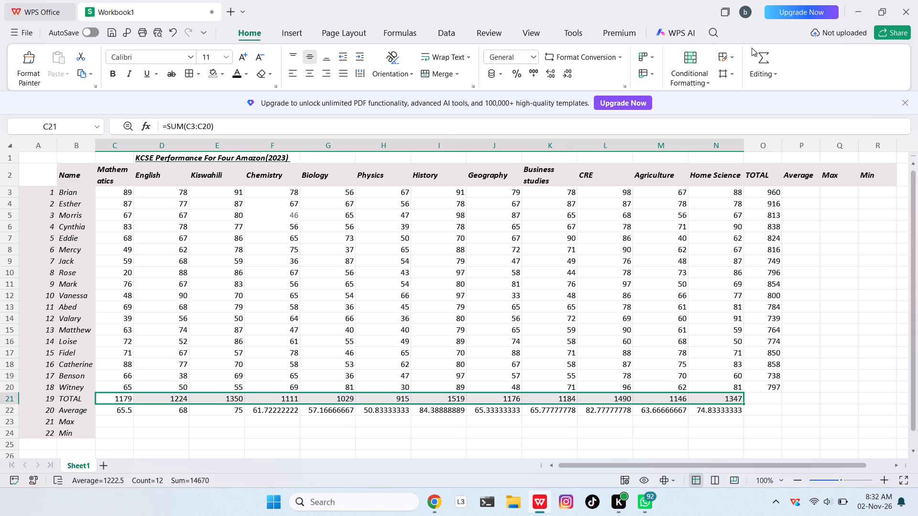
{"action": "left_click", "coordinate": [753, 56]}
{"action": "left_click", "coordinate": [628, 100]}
Clear the Home Science total in N21 and sum the marks N3:N20 into it with AutoSum.
{"action": "left_click", "coordinate": [730, 397]}
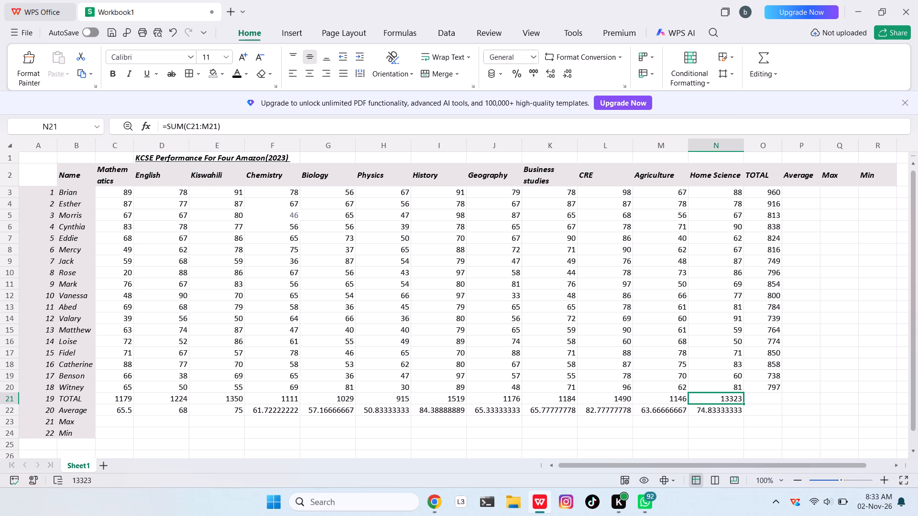
{"action": "key", "text": "BackSpace"}
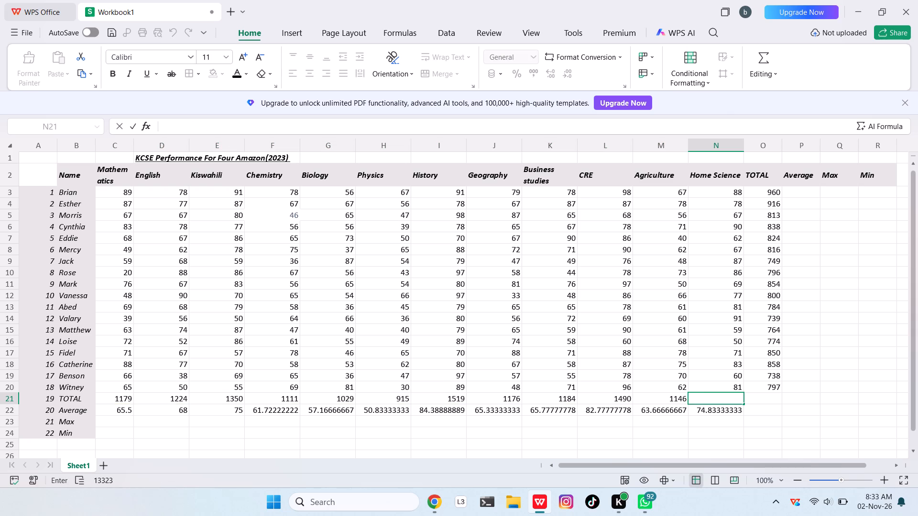
{"action": "left_click_drag", "start_coordinate": [716, 193], "coordinate": [742, 396]}
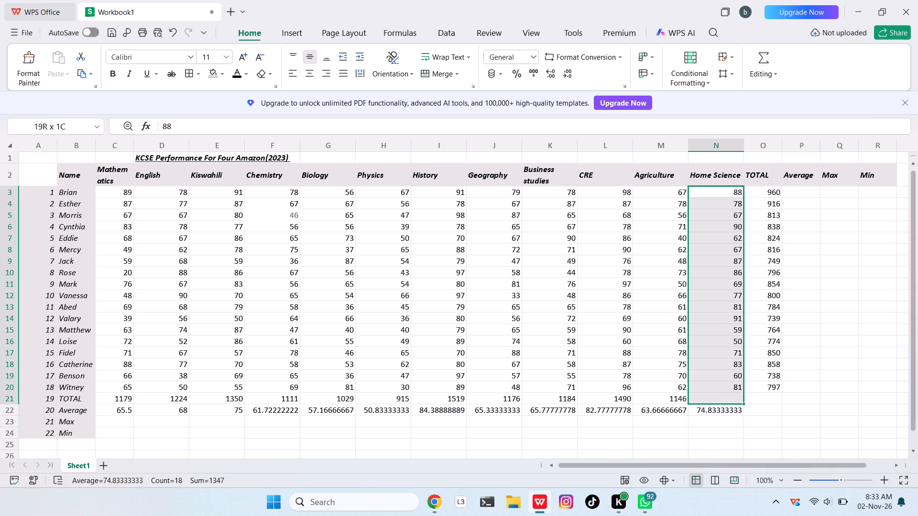
{"action": "left_click_drag", "start_coordinate": [742, 396], "coordinate": [743, 389]}
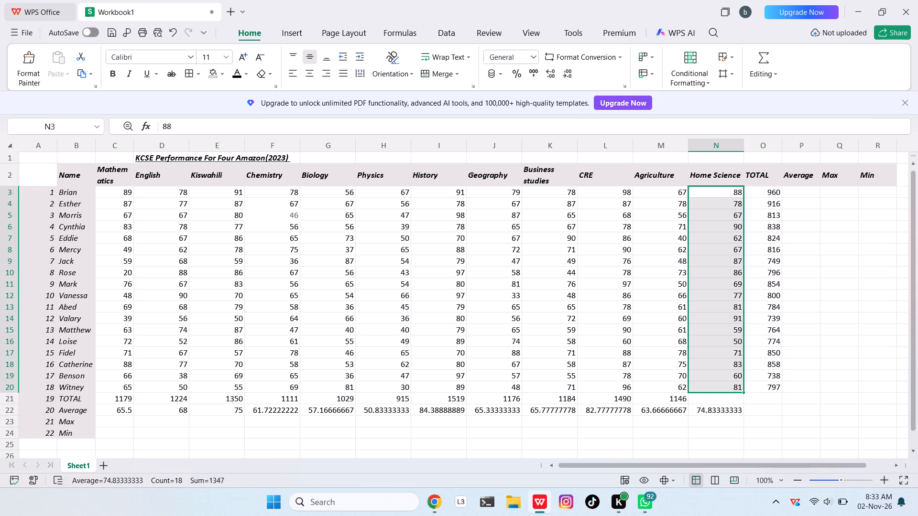
{"action": "left_click", "coordinate": [755, 47]}
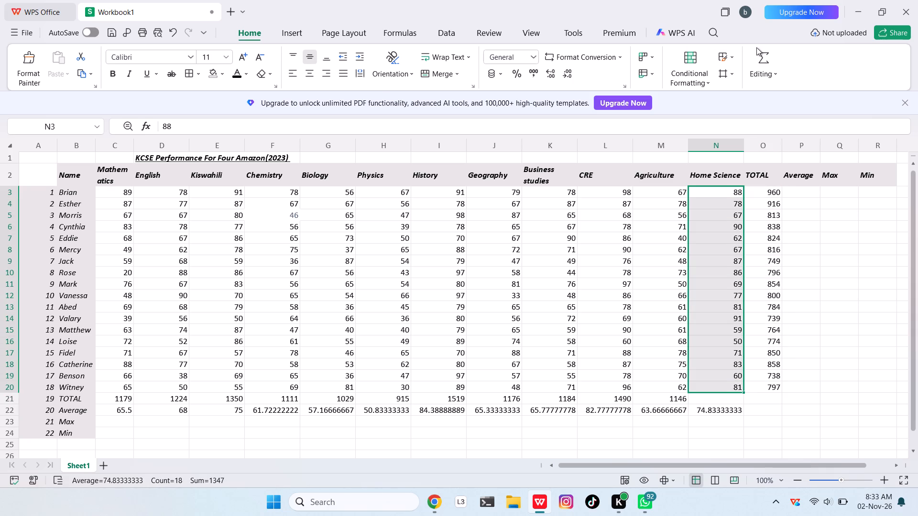
{"action": "left_click", "coordinate": [755, 54]}
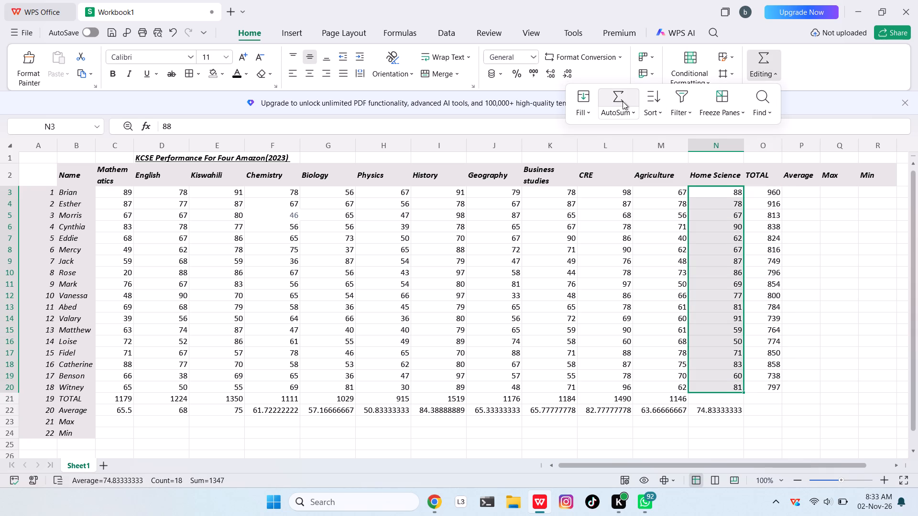
{"action": "left_click", "coordinate": [623, 101]}
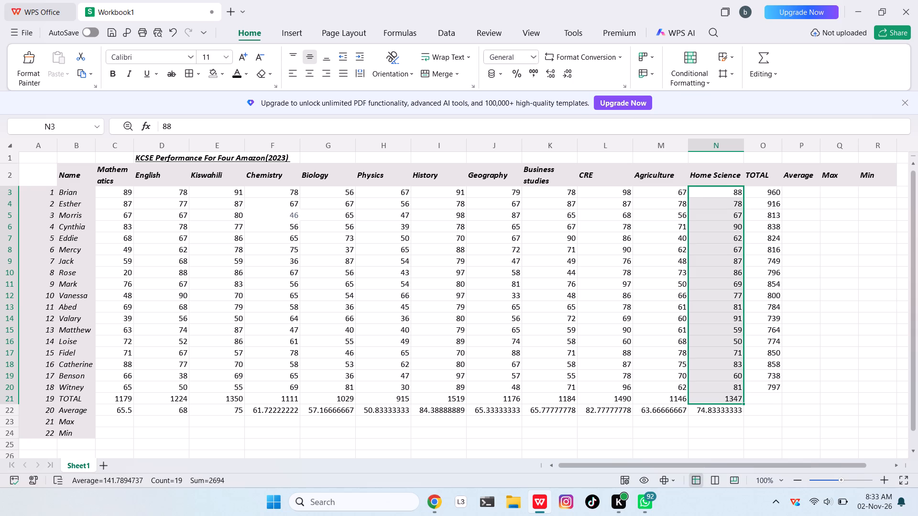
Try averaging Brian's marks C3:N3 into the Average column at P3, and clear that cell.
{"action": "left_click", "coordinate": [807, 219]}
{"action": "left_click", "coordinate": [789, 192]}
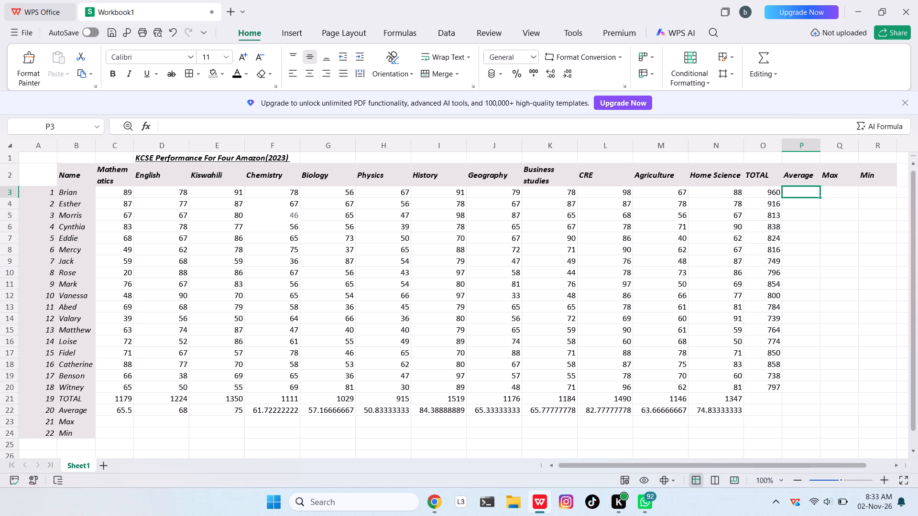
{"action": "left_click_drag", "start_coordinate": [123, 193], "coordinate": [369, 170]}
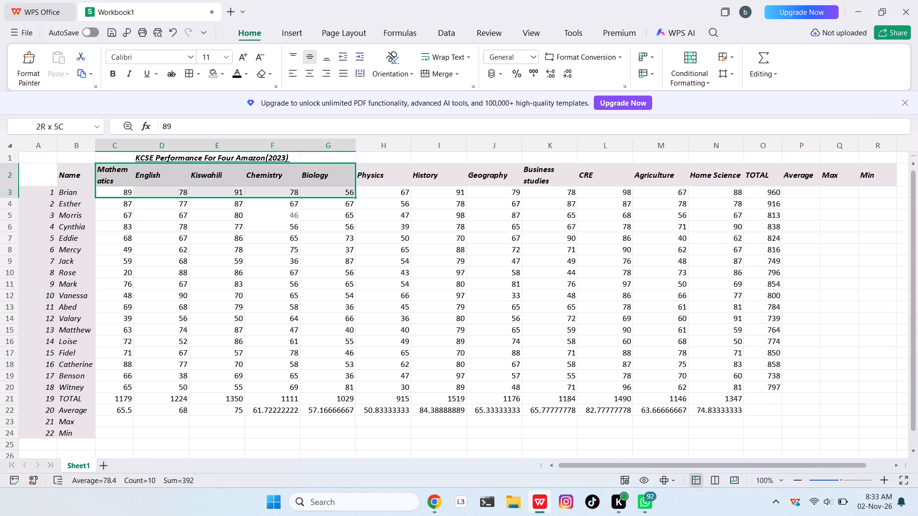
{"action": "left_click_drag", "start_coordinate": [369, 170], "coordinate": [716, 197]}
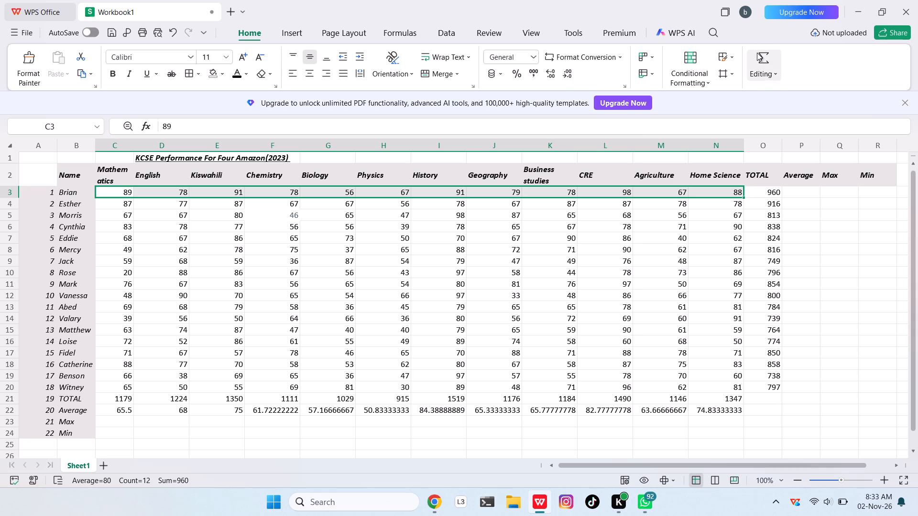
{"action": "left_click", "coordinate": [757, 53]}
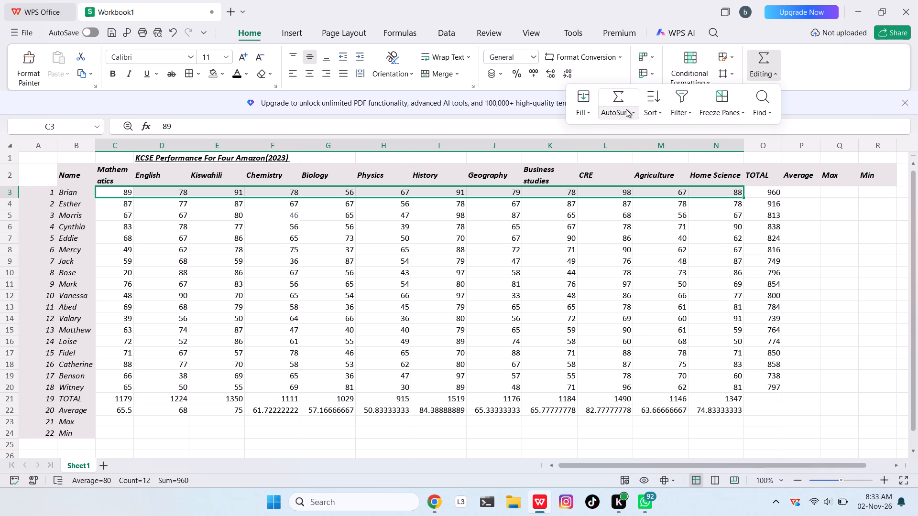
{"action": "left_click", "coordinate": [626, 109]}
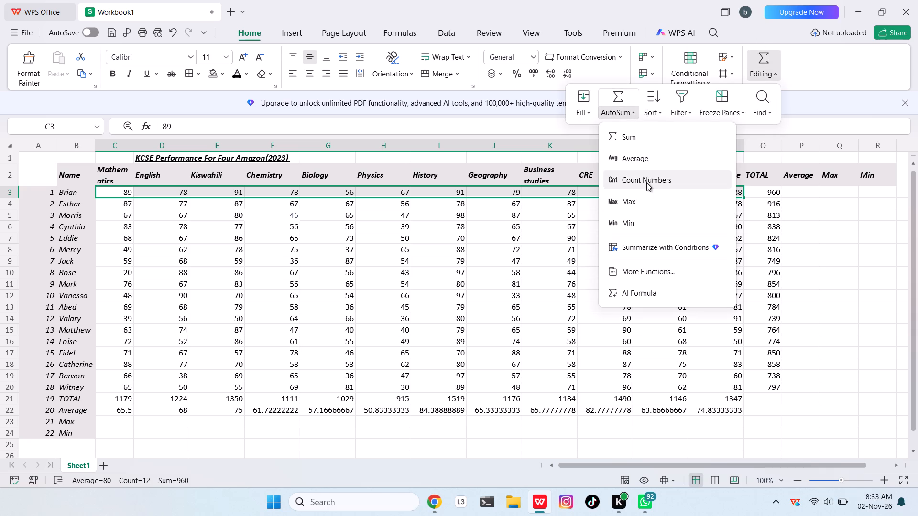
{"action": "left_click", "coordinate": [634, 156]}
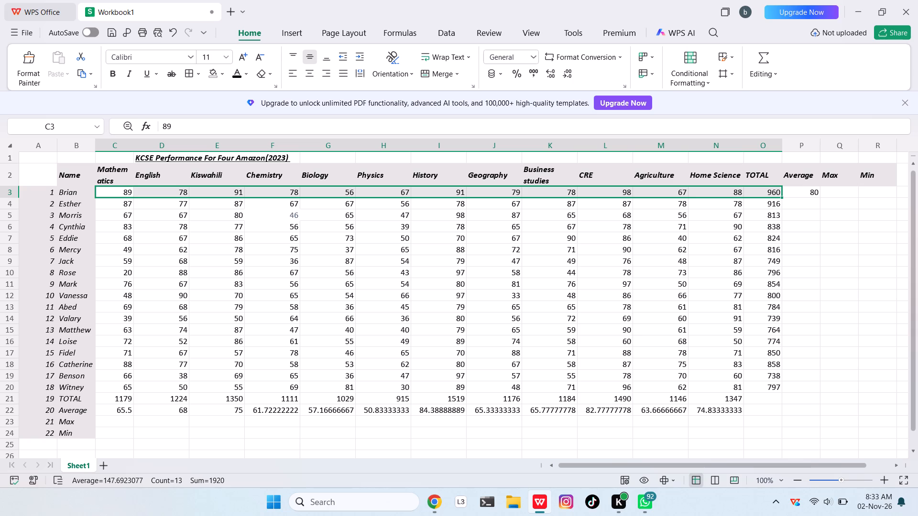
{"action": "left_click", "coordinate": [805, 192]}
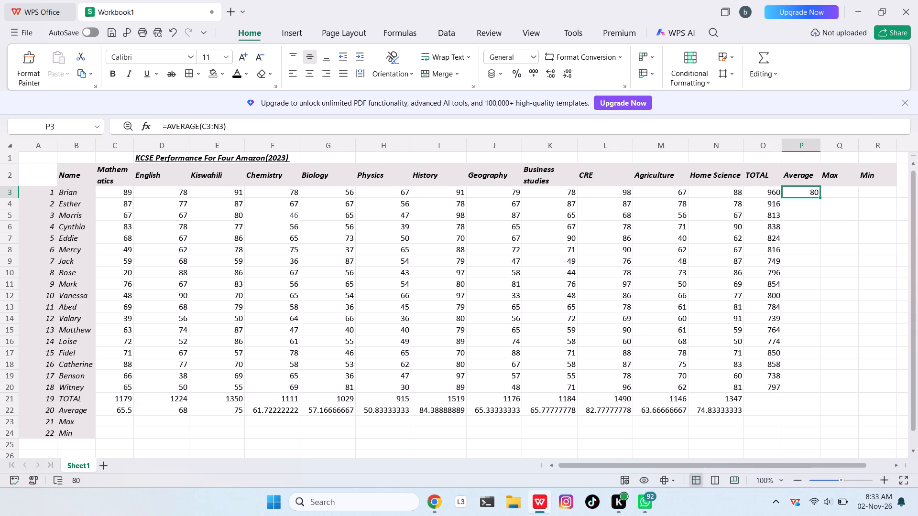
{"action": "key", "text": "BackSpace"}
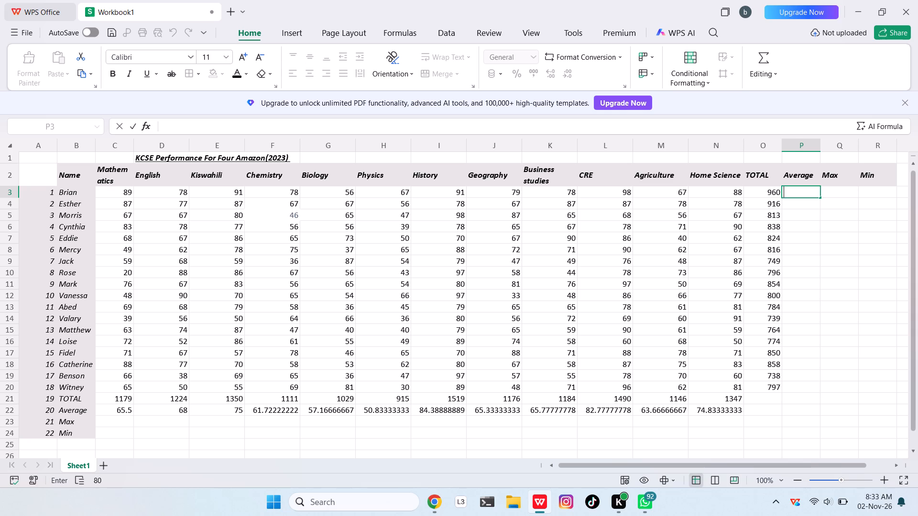
Average Brian's marks C3:N3 across all subjects with AutoSum's Average function into the Average column at P3.
{"action": "left_click_drag", "start_coordinate": [109, 194], "coordinate": [175, 184]}
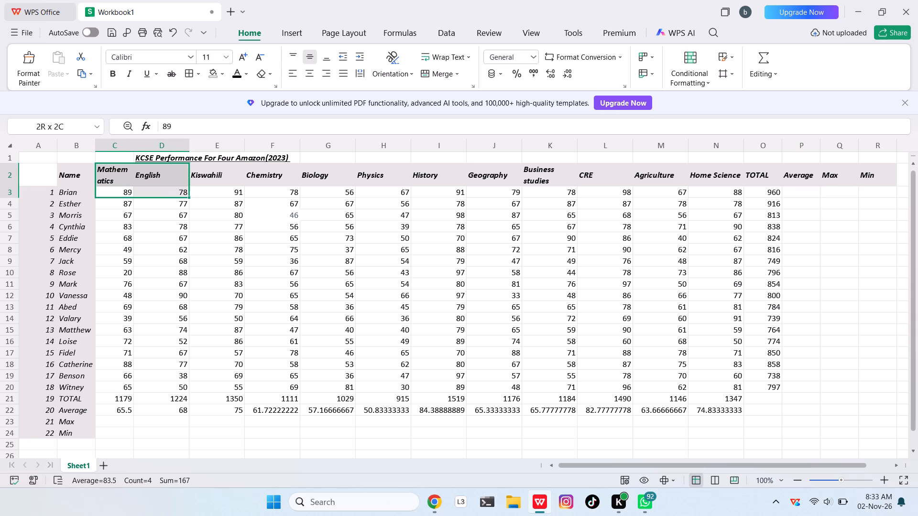
{"action": "left_click_drag", "start_coordinate": [175, 184], "coordinate": [707, 188]}
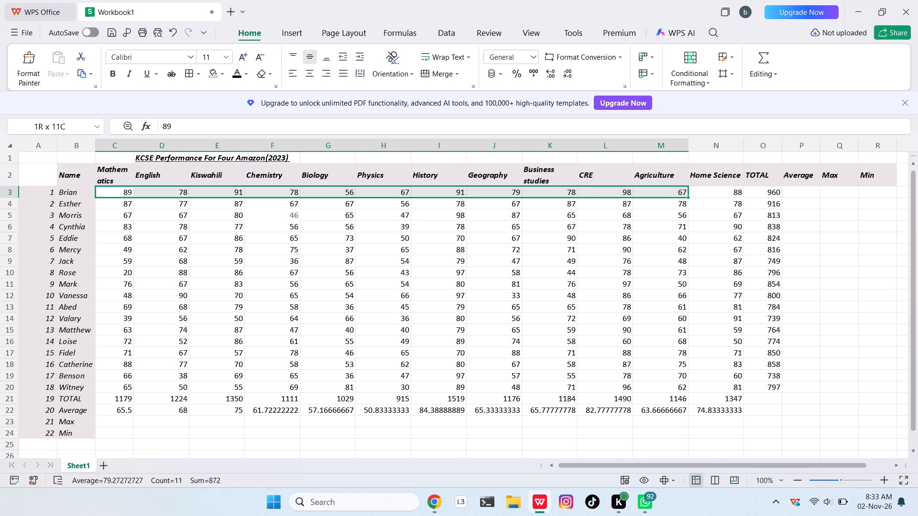
{"action": "left_click_drag", "start_coordinate": [707, 188], "coordinate": [730, 191]}
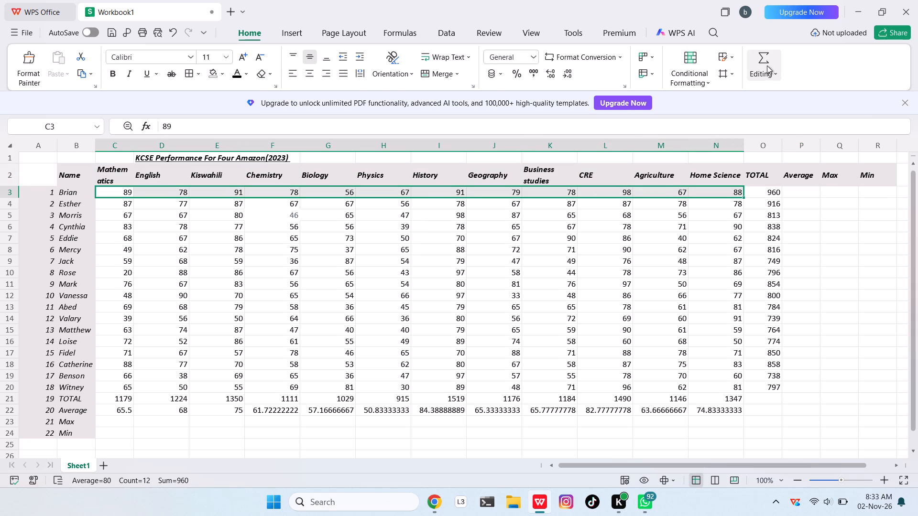
{"action": "left_click", "coordinate": [767, 70]}
{"action": "left_click", "coordinate": [612, 116]}
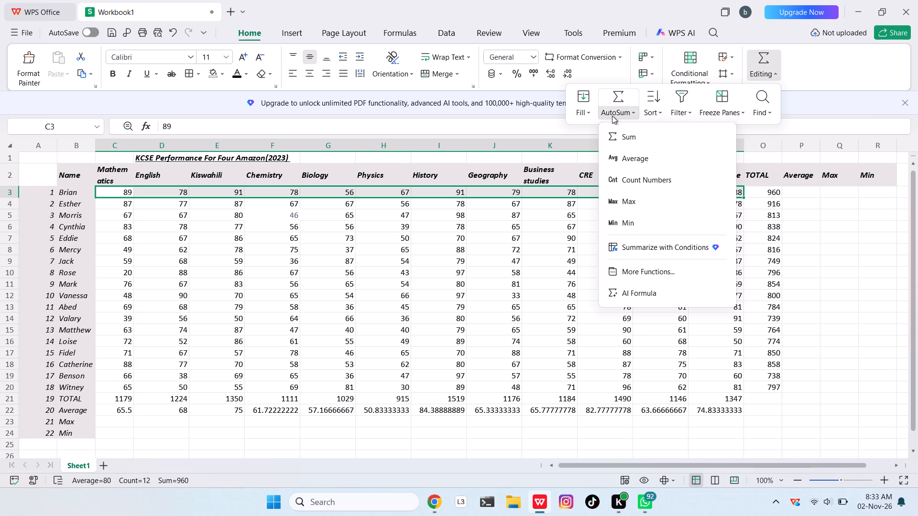
{"action": "left_click", "coordinate": [632, 161]}
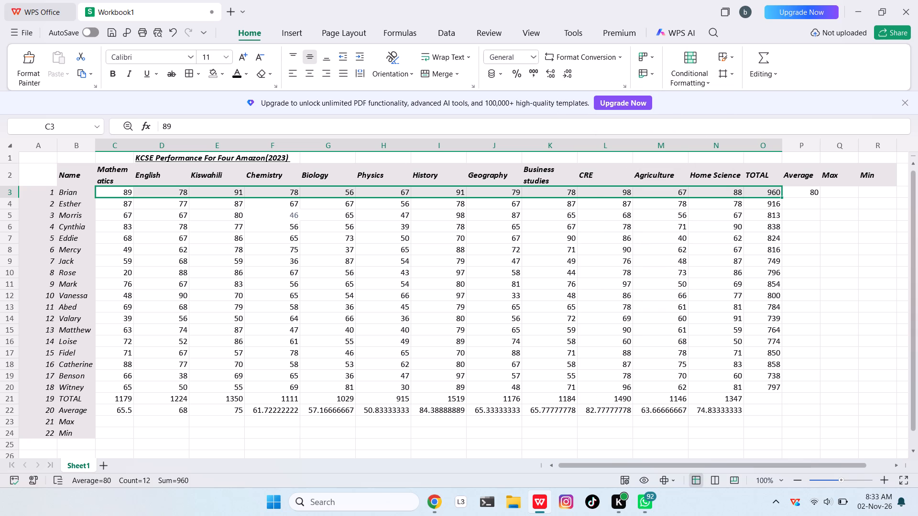
Average Esther's marks C4:N4 across all subjects with AutoSum's Average function into the Average column at P4.
{"action": "left_click_drag", "start_coordinate": [124, 207], "coordinate": [476, 205]}
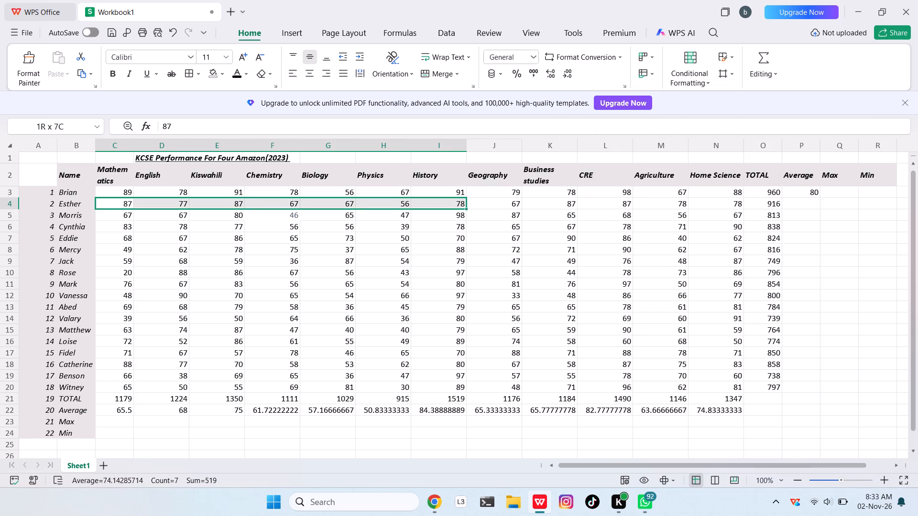
{"action": "left_click_drag", "start_coordinate": [476, 205], "coordinate": [757, 198]}
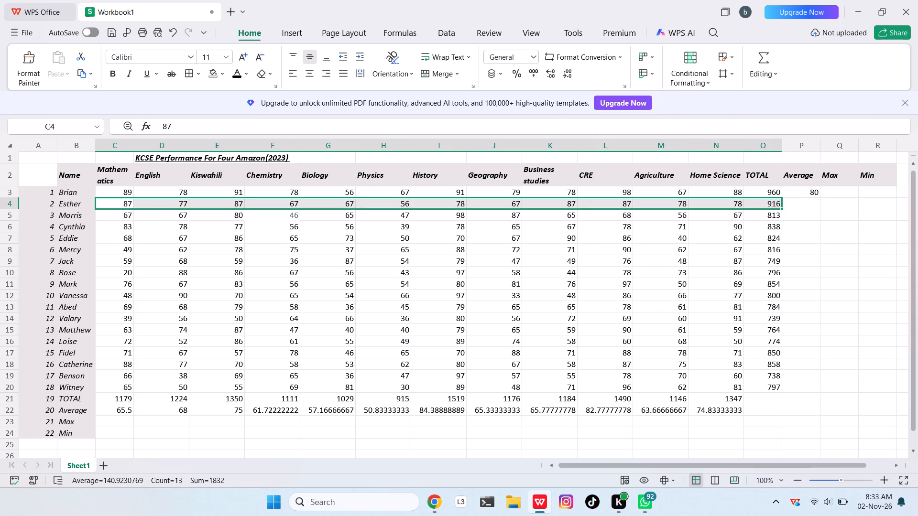
{"action": "left_click", "coordinate": [107, 226]}
{"action": "left_click_drag", "start_coordinate": [106, 204], "coordinate": [600, 193]}
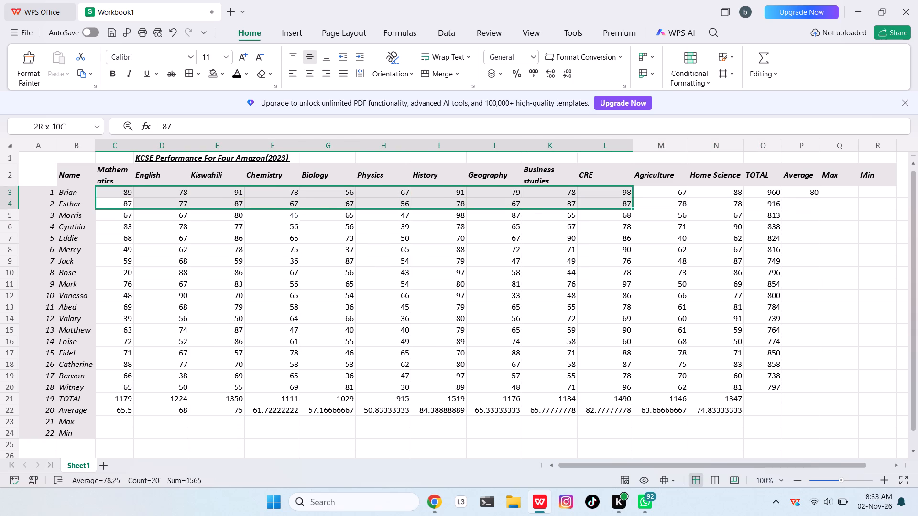
{"action": "left_click_drag", "start_coordinate": [600, 193], "coordinate": [709, 198]}
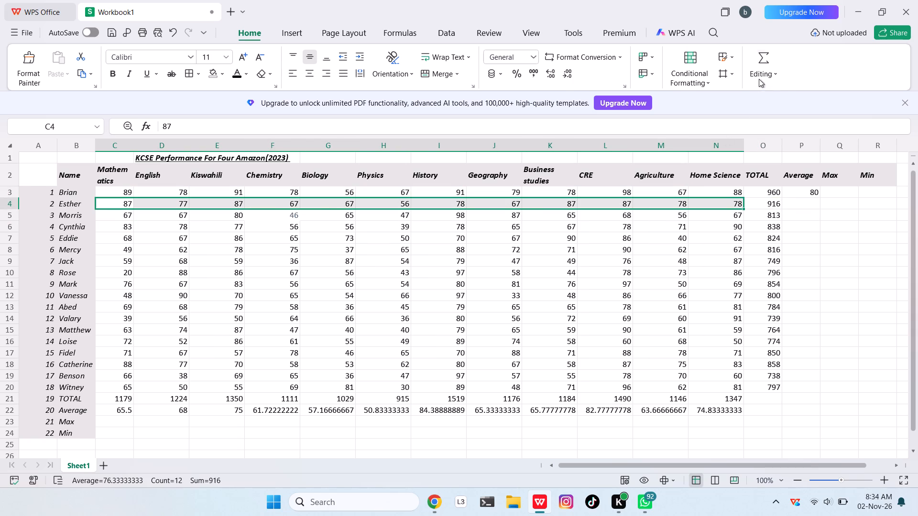
{"action": "left_click", "coordinate": [754, 60]}
{"action": "left_click", "coordinate": [626, 108]}
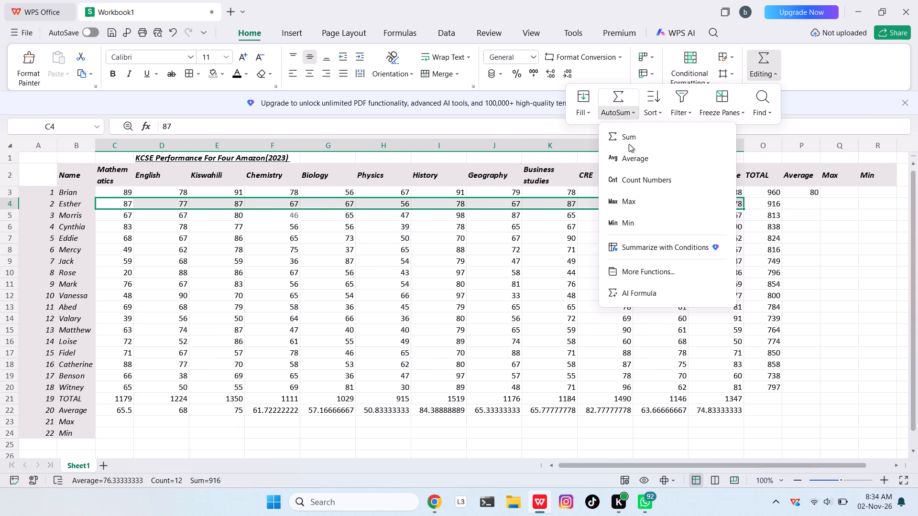
{"action": "left_click", "coordinate": [633, 159]}
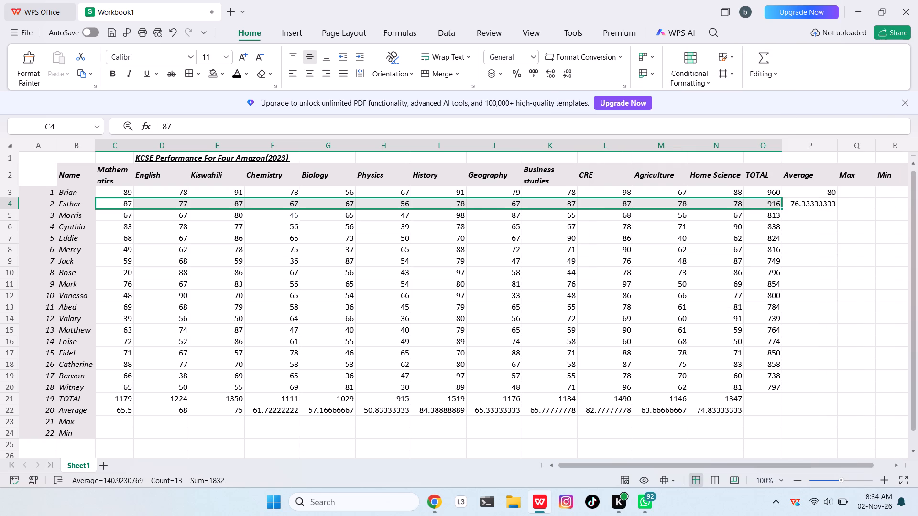
Average Morris's marks C5:N5 across all subjects with AutoSum's Average function into the Average column at P5.
{"action": "left_click_drag", "start_coordinate": [97, 213], "coordinate": [168, 211]}
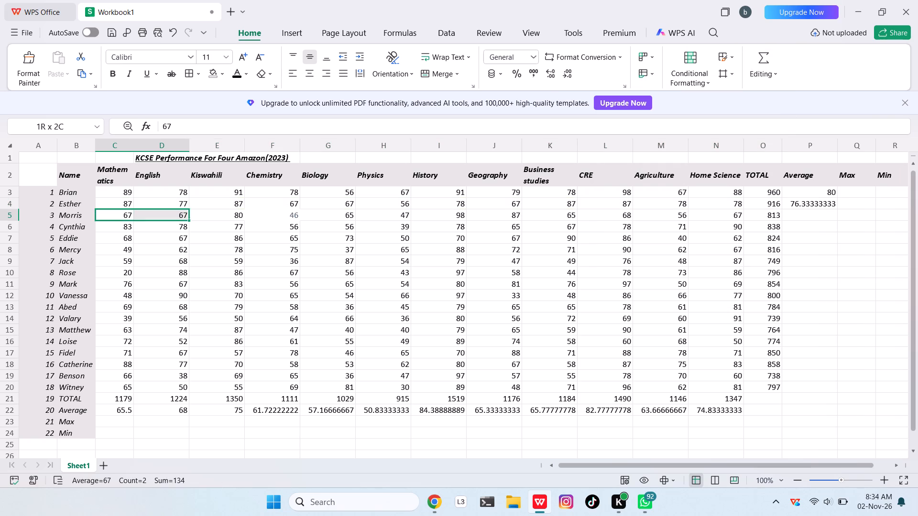
{"action": "left_click_drag", "start_coordinate": [168, 211], "coordinate": [721, 216]}
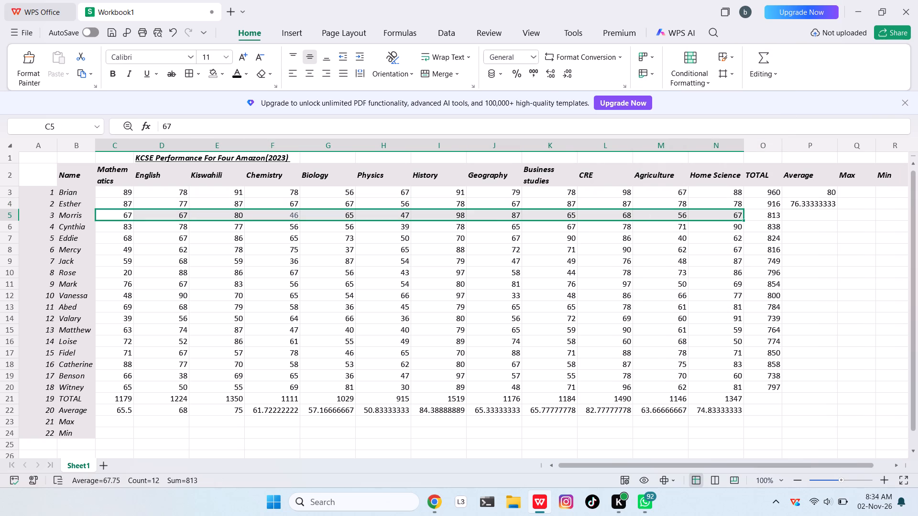
{"action": "left_click", "coordinate": [762, 59]}
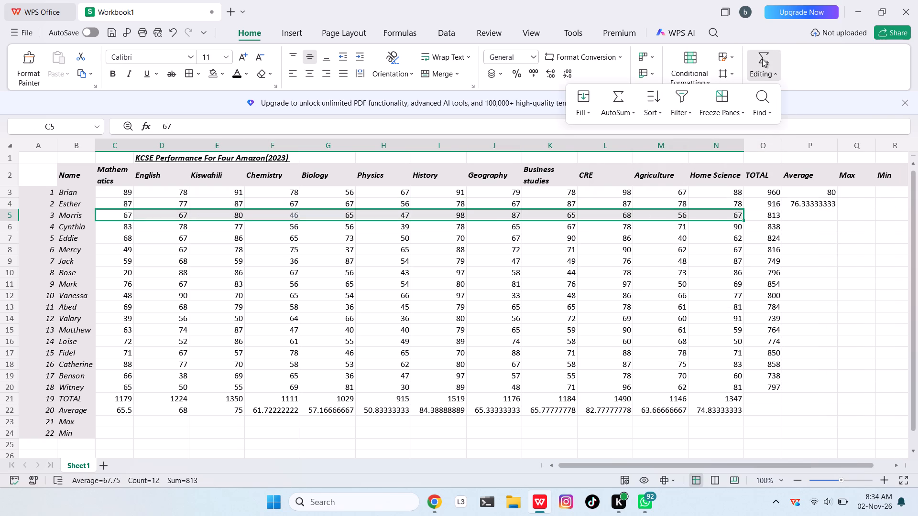
{"action": "left_click", "coordinate": [629, 113]}
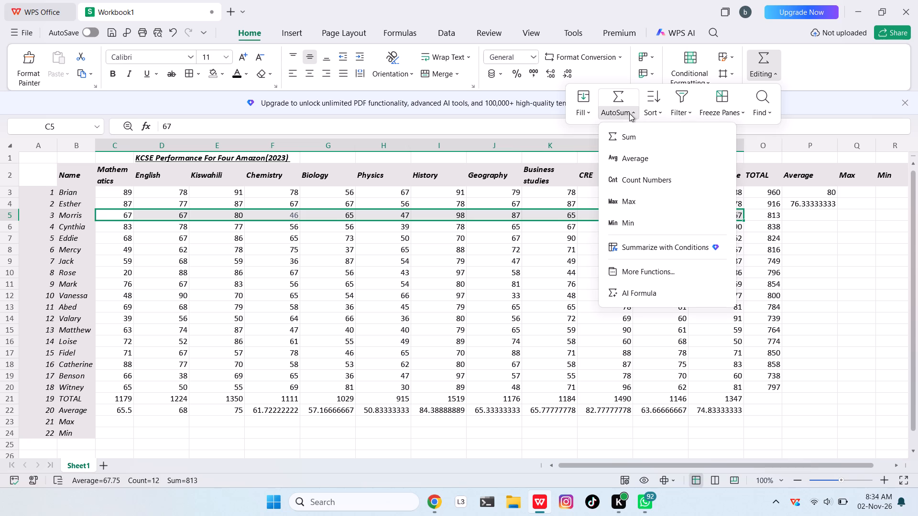
{"action": "left_click", "coordinate": [640, 157]}
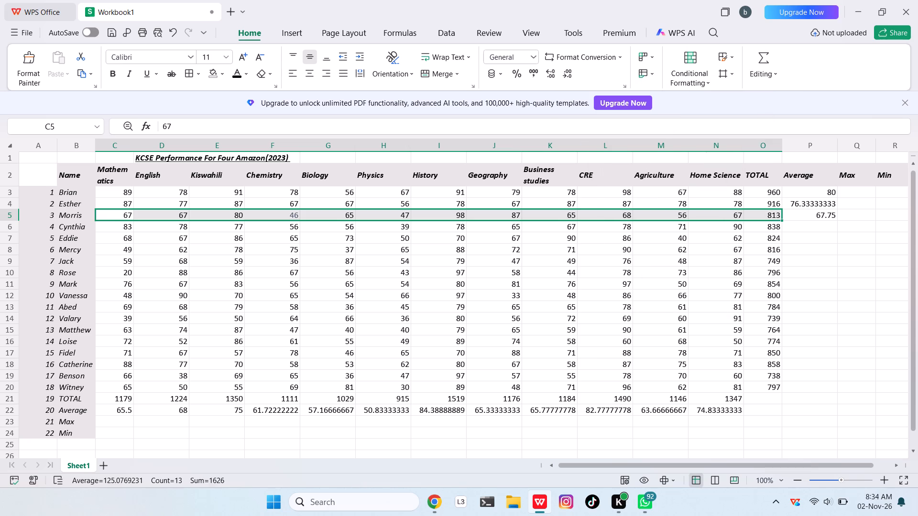
Average Cynthia's marks C6:N6 across all subjects with AutoSum's Average function into the Average column at P6.
{"action": "left_click_drag", "start_coordinate": [118, 227], "coordinate": [678, 229]}
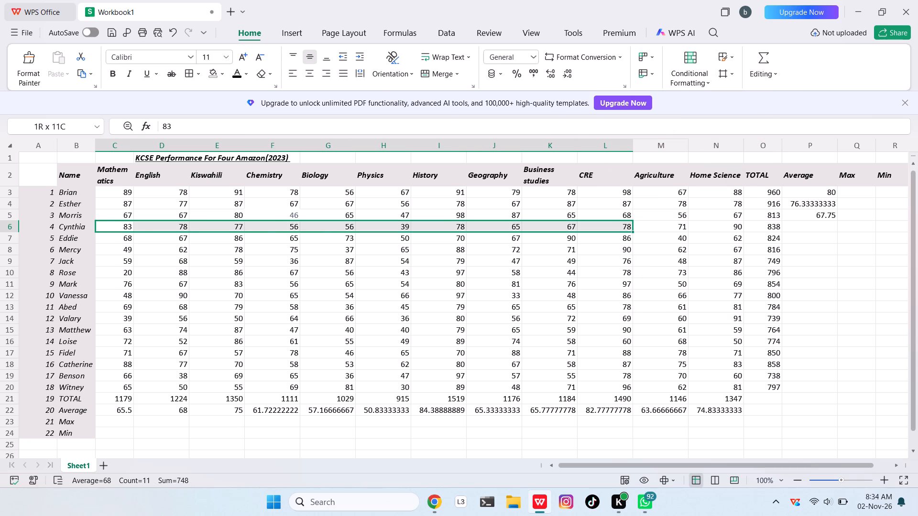
{"action": "left_click_drag", "start_coordinate": [678, 229], "coordinate": [703, 229]}
{"action": "left_click", "coordinate": [756, 65]}
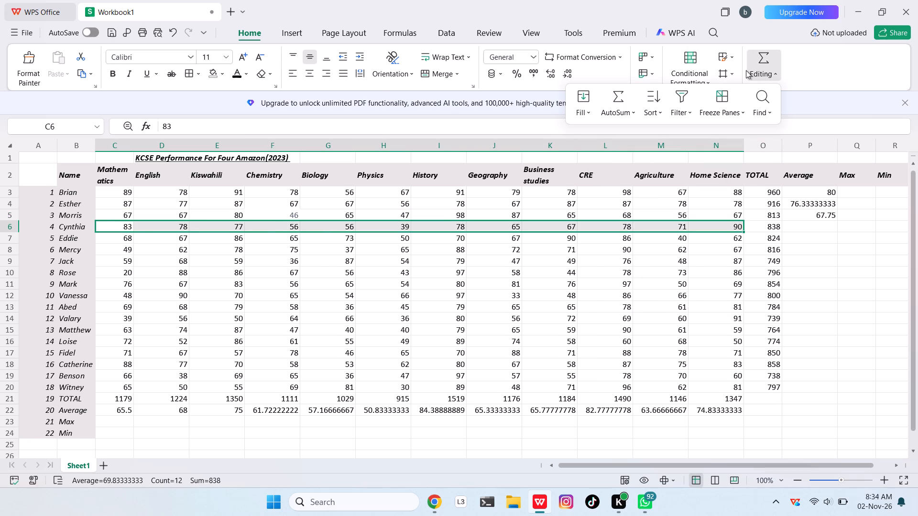
{"action": "left_click", "coordinate": [609, 111]}
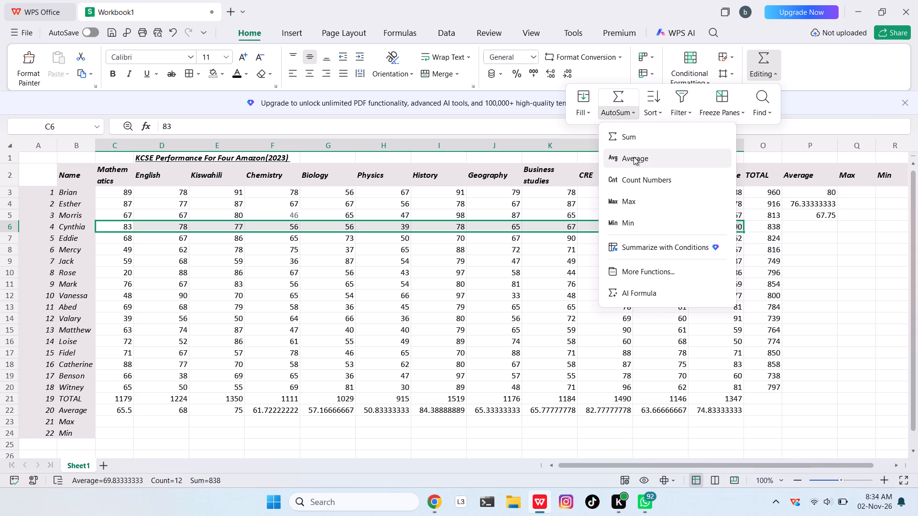
{"action": "left_click", "coordinate": [634, 157]}
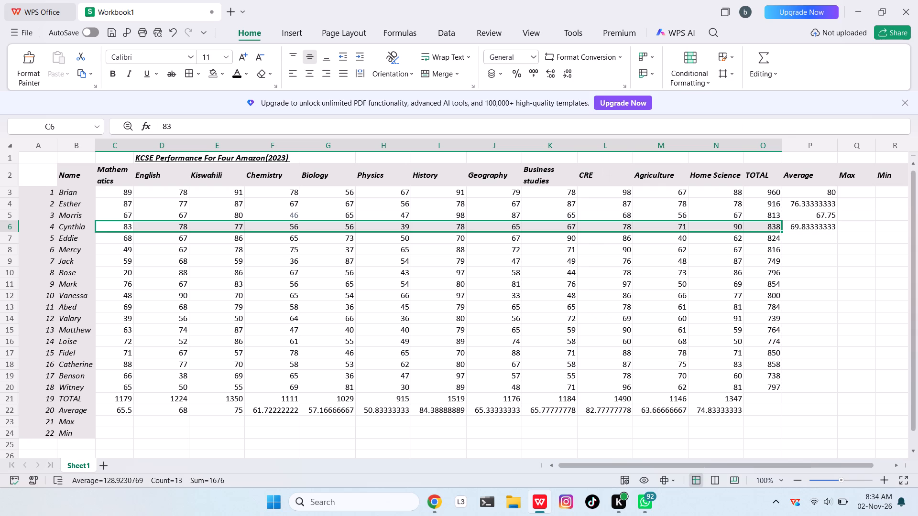
Average Eddie's marks C7:N7 across all subjects with AutoSum's Average function into the Average column at P7.
{"action": "left_click_drag", "start_coordinate": [115, 238], "coordinate": [308, 238]}
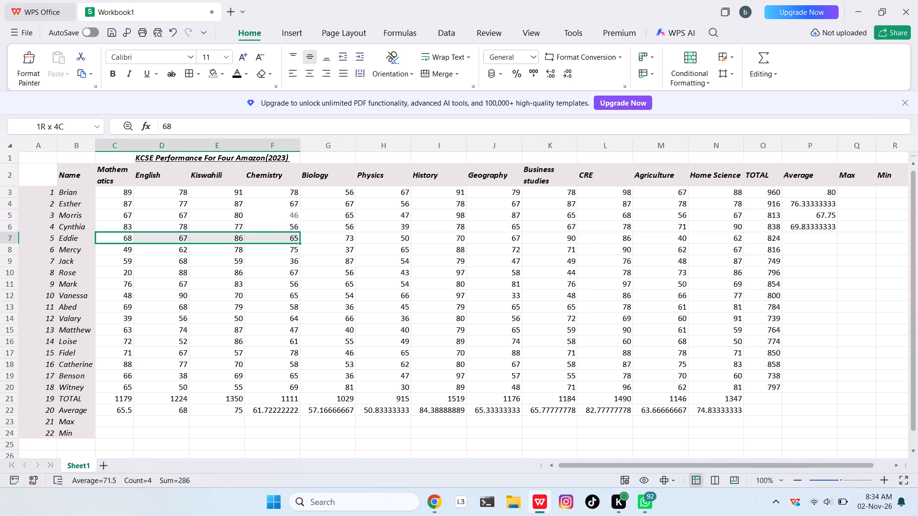
{"action": "left_click_drag", "start_coordinate": [308, 238], "coordinate": [700, 237]}
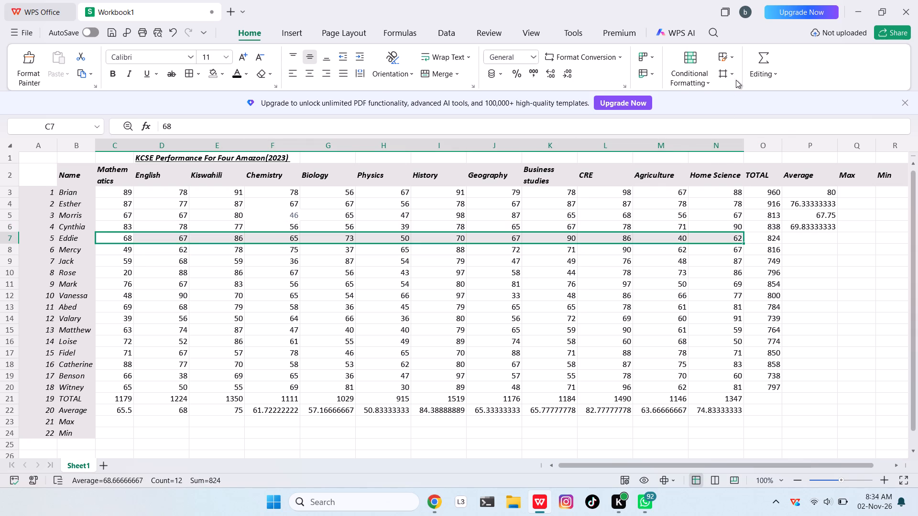
{"action": "left_click", "coordinate": [759, 53]}
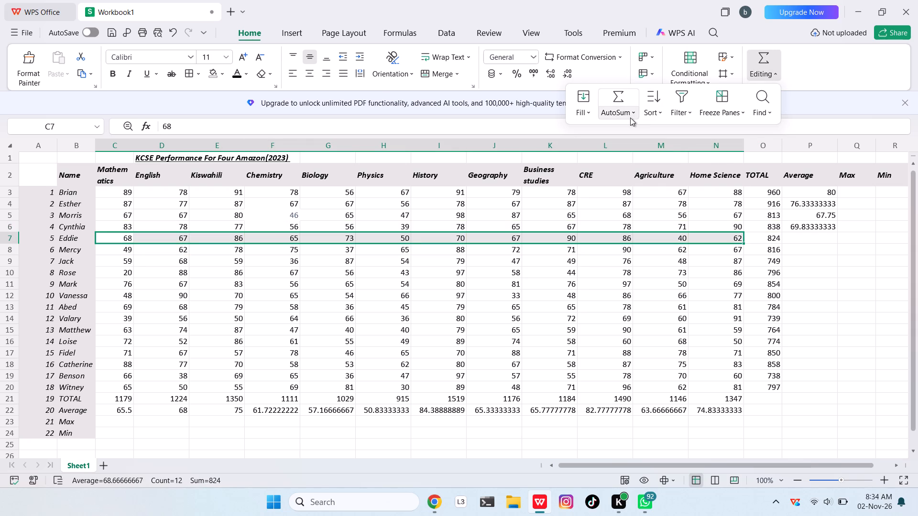
{"action": "left_click", "coordinate": [630, 118]}
{"action": "left_click", "coordinate": [636, 155]}
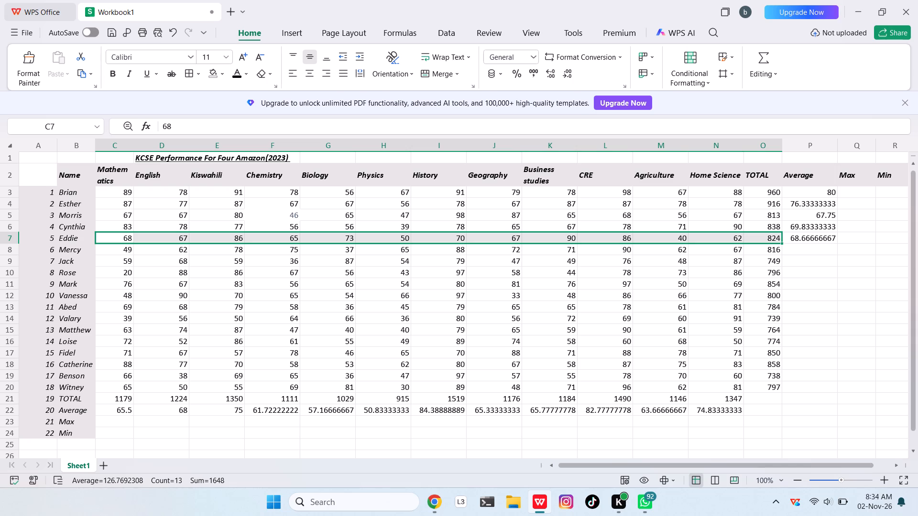
Average Mercy's marks C8:N8 across all subjects with AutoSum's Average function into the Average column at P8.
{"action": "left_click_drag", "start_coordinate": [118, 251], "coordinate": [675, 232]}
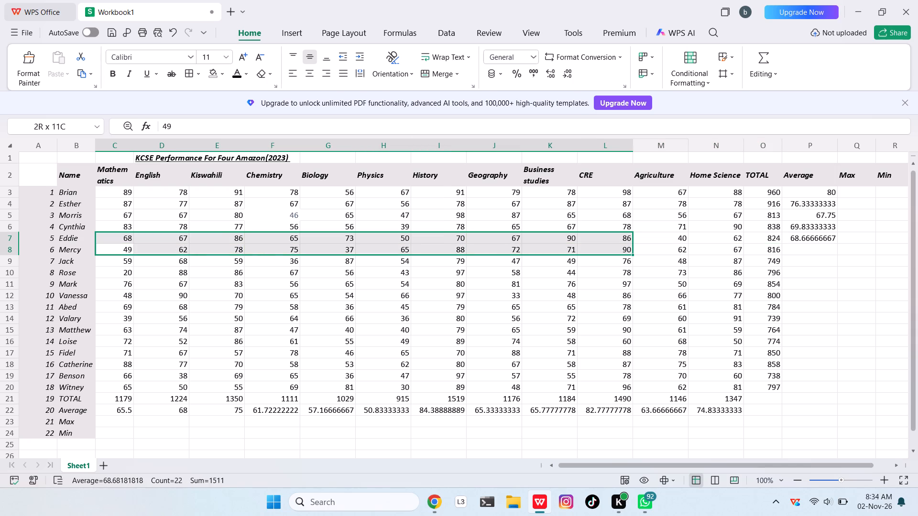
{"action": "left_click_drag", "start_coordinate": [675, 232], "coordinate": [733, 249]}
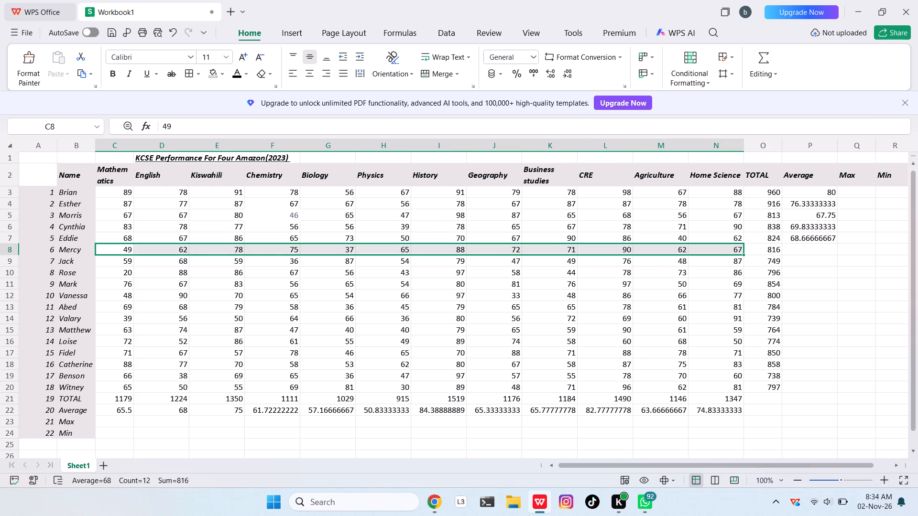
{"action": "left_click", "coordinate": [757, 60]}
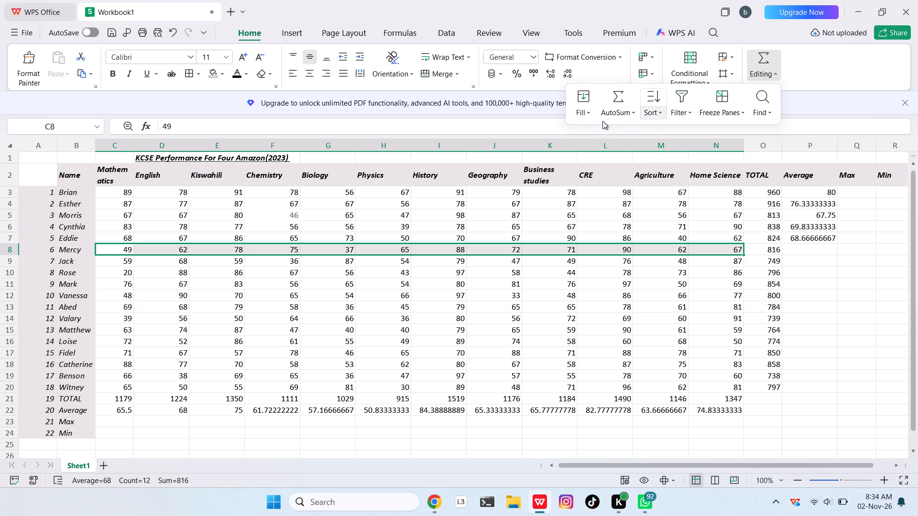
{"action": "left_click", "coordinate": [607, 111]}
{"action": "left_click", "coordinate": [632, 156]}
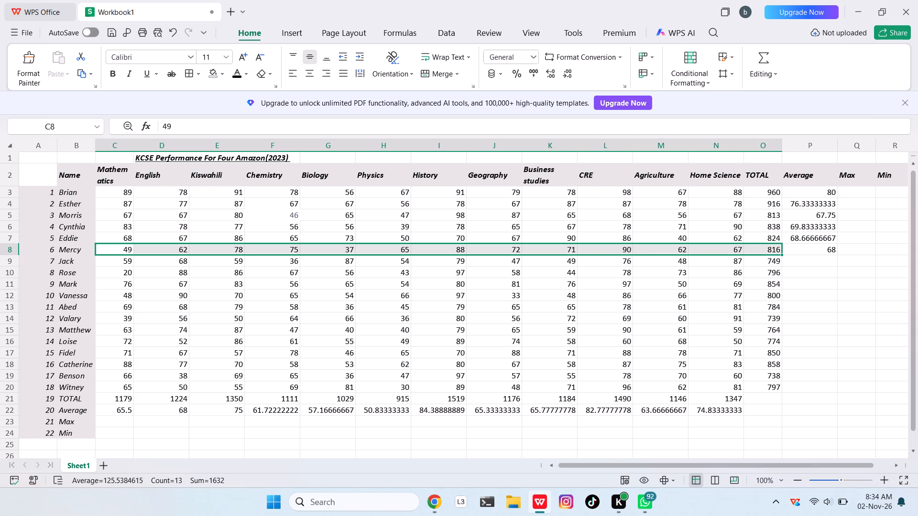
Average Jack's marks C9:N9 across all subjects with AutoSum's Average function into the Average column at P9.
{"action": "left_click_drag", "start_coordinate": [127, 263], "coordinate": [698, 257]}
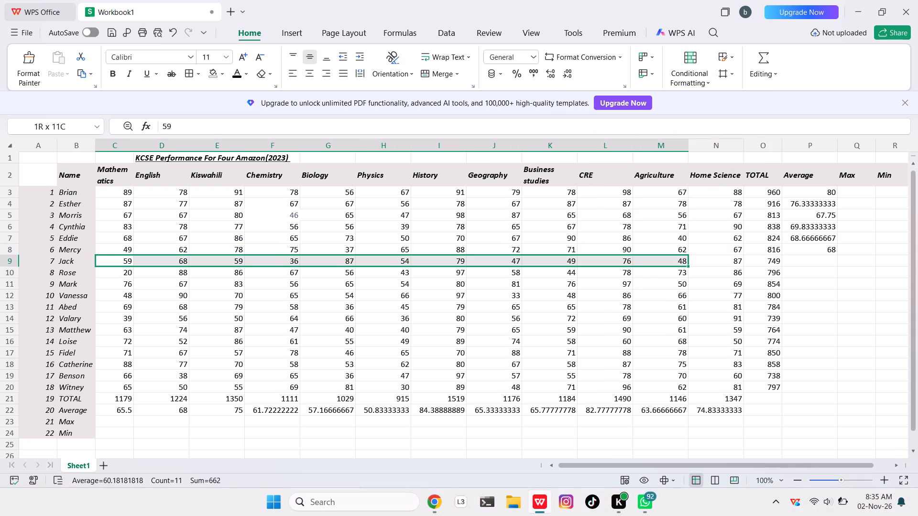
{"action": "left_click_drag", "start_coordinate": [698, 257], "coordinate": [721, 258]}
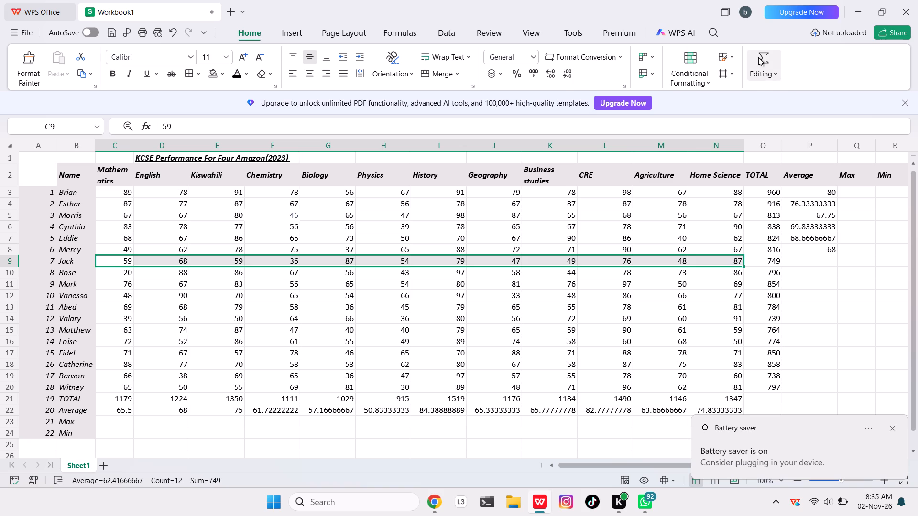
{"action": "left_click", "coordinate": [758, 56]}
{"action": "left_click", "coordinate": [612, 114]}
{"action": "left_click", "coordinate": [626, 153]}
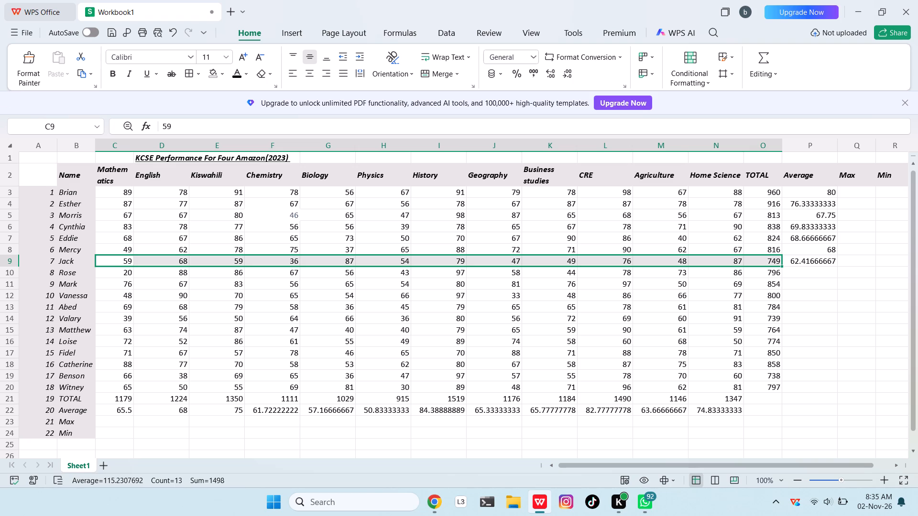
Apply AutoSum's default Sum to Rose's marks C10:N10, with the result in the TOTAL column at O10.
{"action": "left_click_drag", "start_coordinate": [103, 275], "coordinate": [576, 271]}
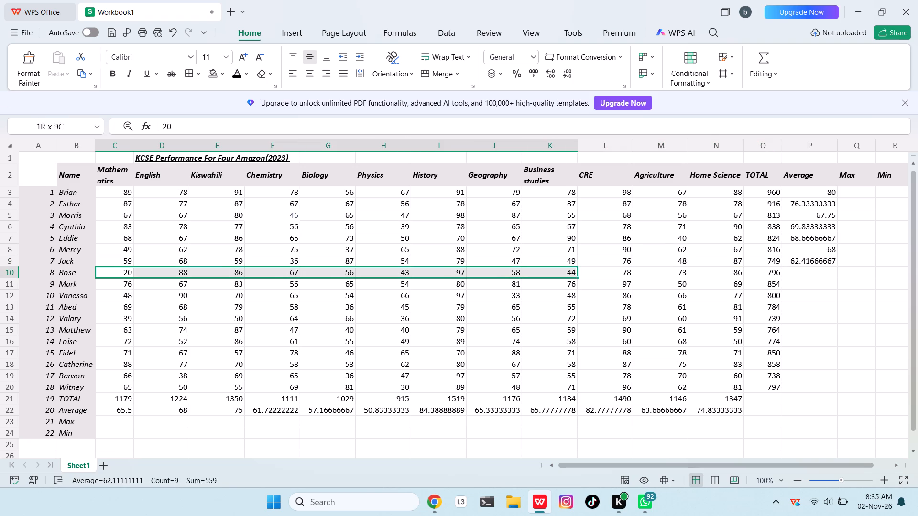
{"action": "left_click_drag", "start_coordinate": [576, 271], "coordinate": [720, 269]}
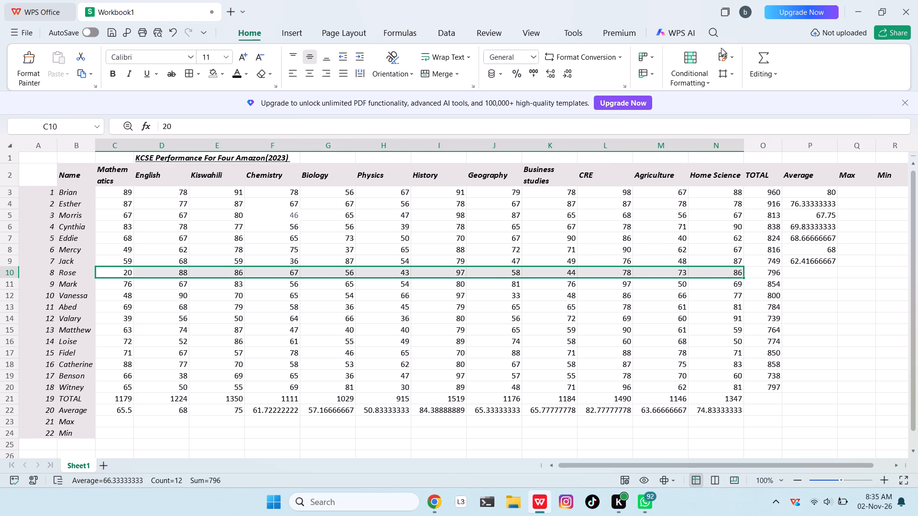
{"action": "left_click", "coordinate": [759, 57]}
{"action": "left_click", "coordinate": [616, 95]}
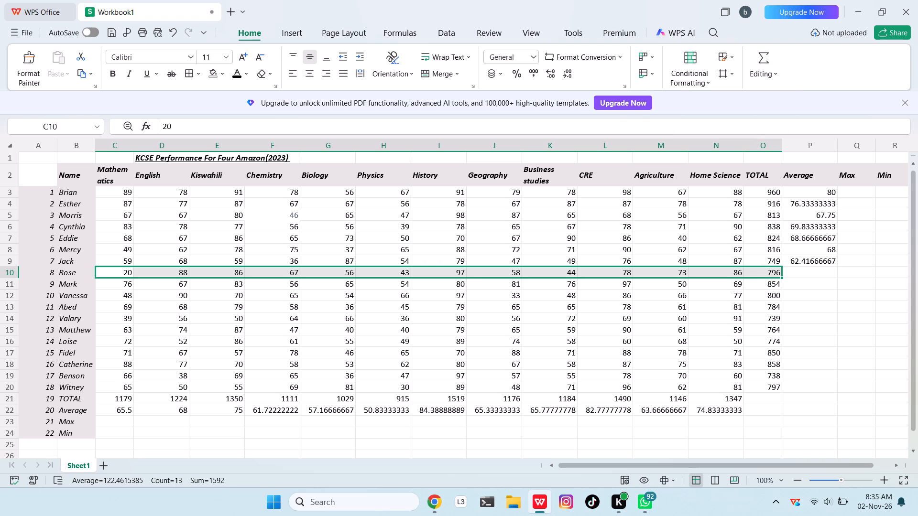
Average Rose's marks C10:N10 across all subjects with AutoSum's Average function into the Average column at P10.
{"action": "left_click", "coordinate": [134, 281]}
{"action": "left_click_drag", "start_coordinate": [113, 273], "coordinate": [722, 269]}
{"action": "left_click", "coordinate": [765, 69]}
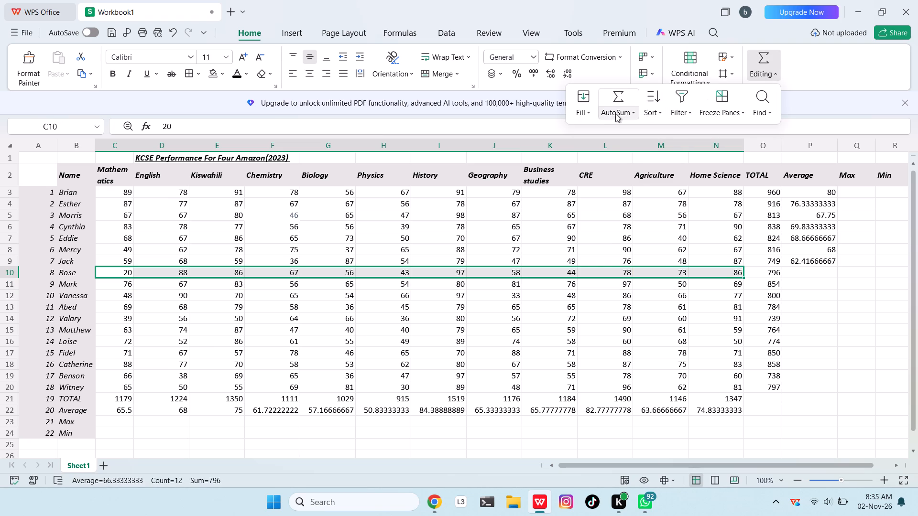
{"action": "left_click", "coordinate": [615, 114]}
{"action": "left_click", "coordinate": [627, 161]}
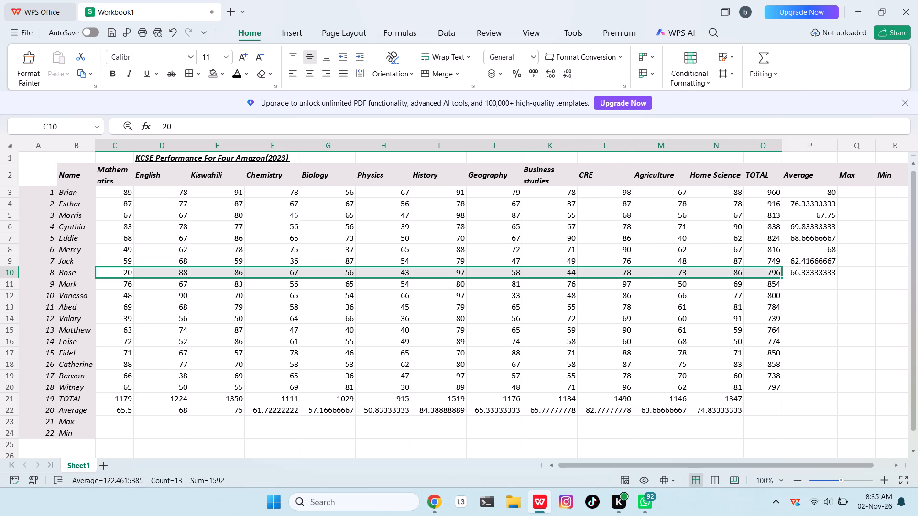
Average Mark's marks C11:N11 across all subjects with AutoSum's Average function into the Average column at P11.
{"action": "left_click_drag", "start_coordinate": [112, 286], "coordinate": [244, 299]}
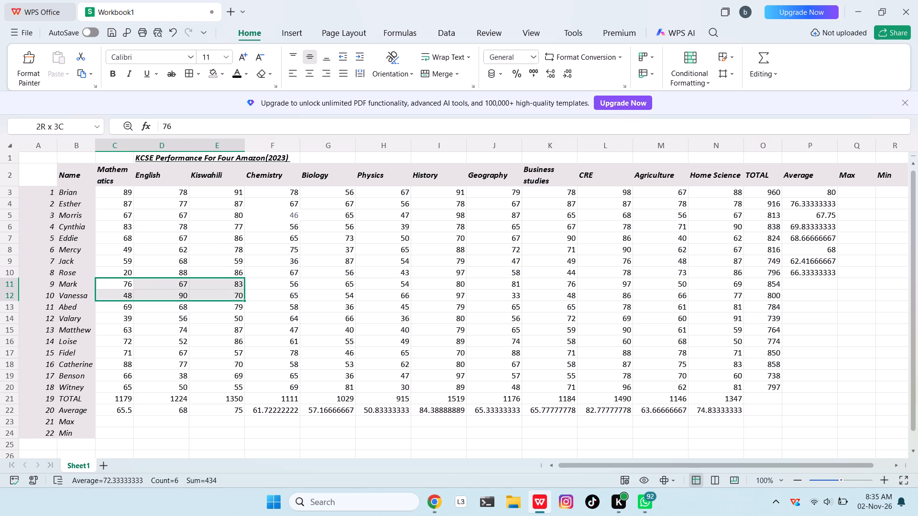
{"action": "left_click_drag", "start_coordinate": [244, 299], "coordinate": [716, 279]}
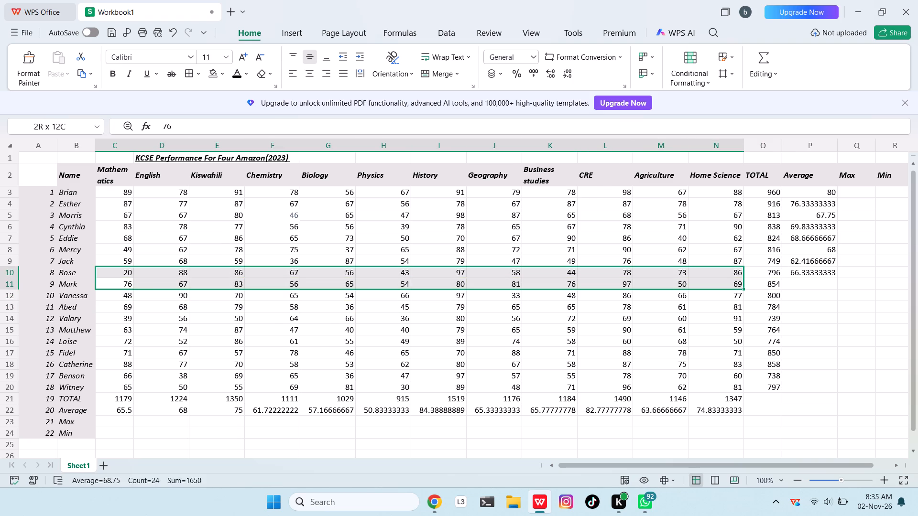
{"action": "left_click_drag", "start_coordinate": [716, 279], "coordinate": [719, 281]}
{"action": "left_click", "coordinate": [774, 53]}
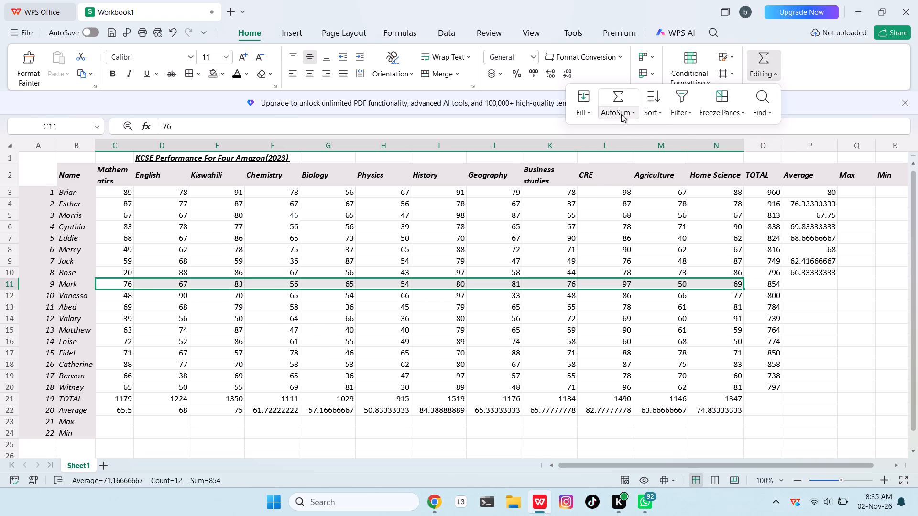
{"action": "left_click", "coordinate": [621, 114]}
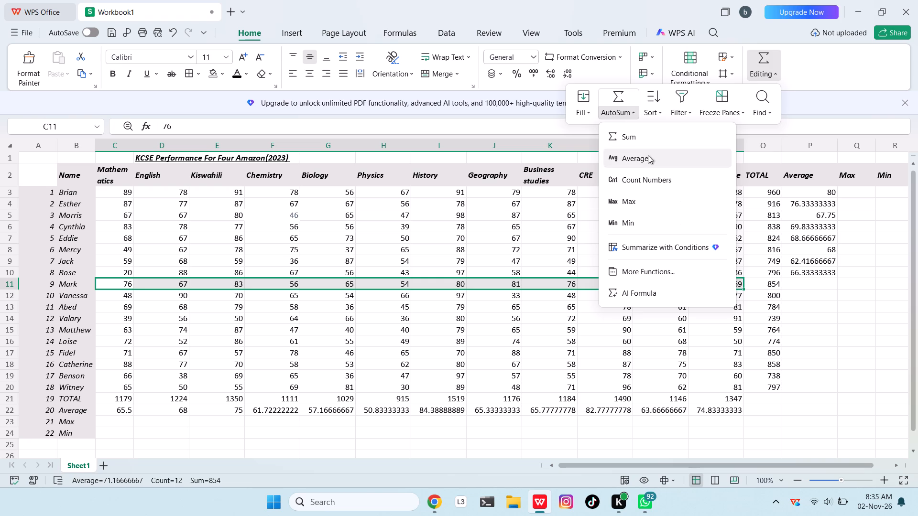
{"action": "left_click", "coordinate": [648, 155]}
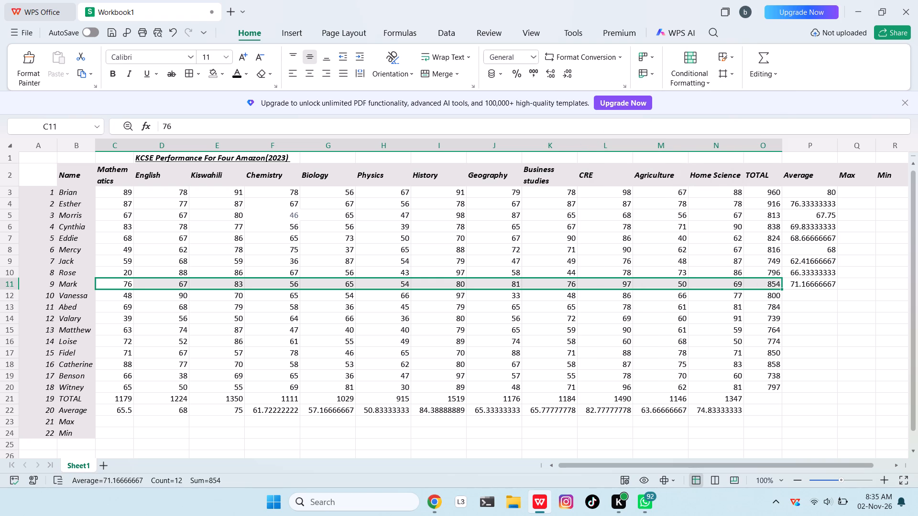
Average Vanessa's marks C12:N12 across all subjects with AutoSum's Average function into the Average column at P12.
{"action": "left_click_drag", "start_coordinate": [115, 298], "coordinate": [643, 298]}
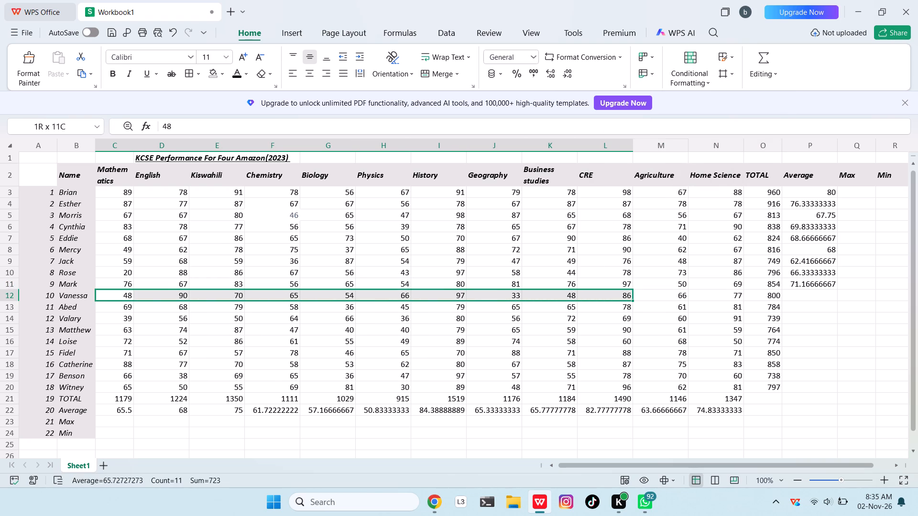
{"action": "left_click_drag", "start_coordinate": [643, 298], "coordinate": [700, 294]}
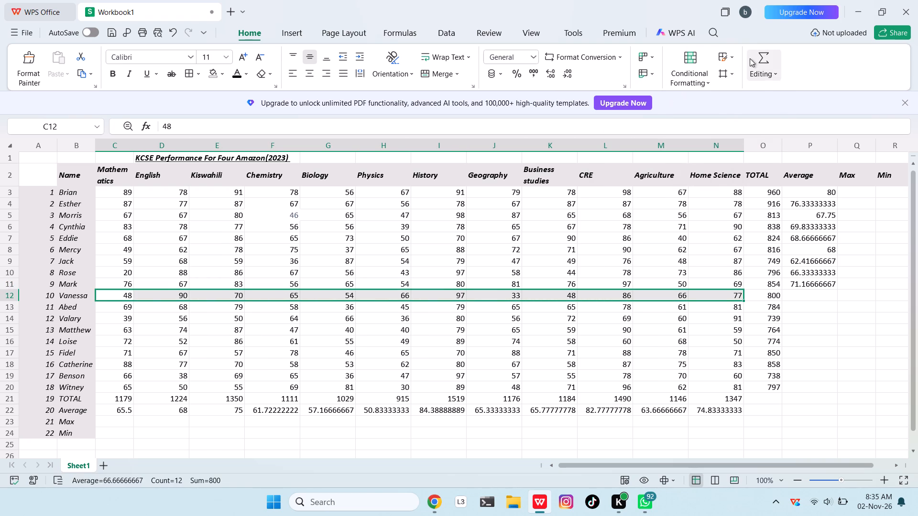
{"action": "left_click", "coordinate": [758, 61]}
{"action": "left_click", "coordinate": [625, 115]}
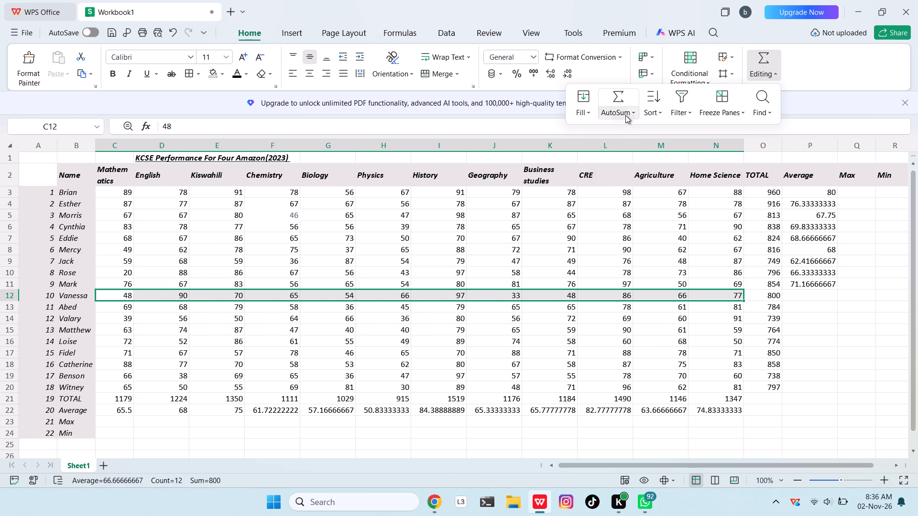
{"action": "left_click", "coordinate": [649, 160]}
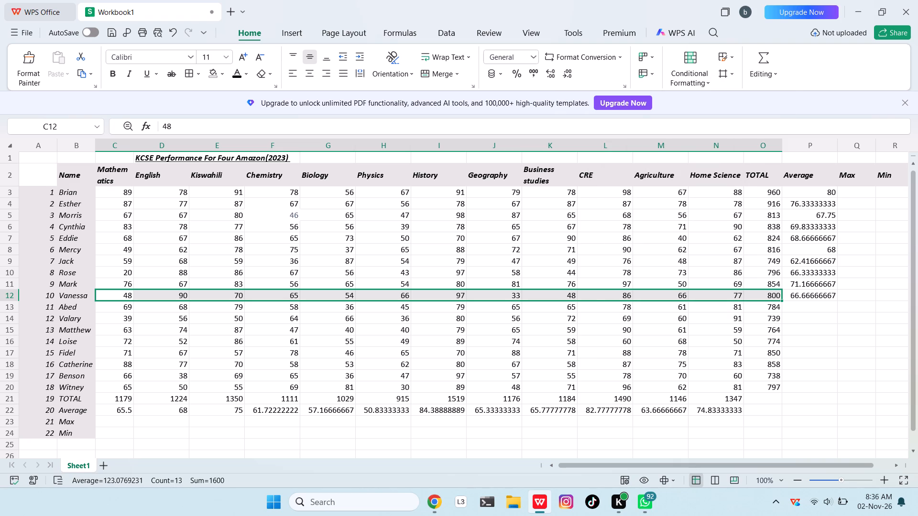
Average Abed's marks C13:N13 across all subjects with AutoSum's Average function into the Average column at P13.
{"action": "left_click_drag", "start_coordinate": [115, 308], "coordinate": [722, 307]}
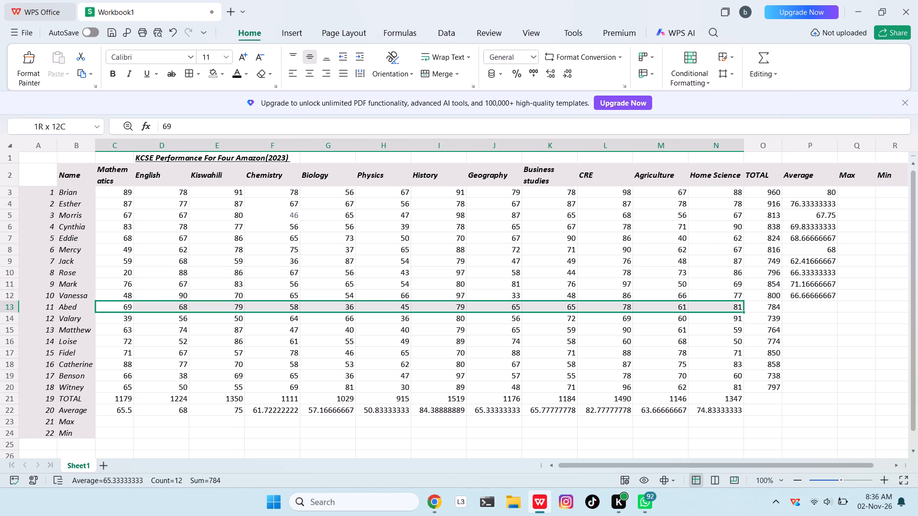
{"action": "left_click_drag", "start_coordinate": [722, 307], "coordinate": [723, 308]}
{"action": "left_click", "coordinate": [765, 62]}
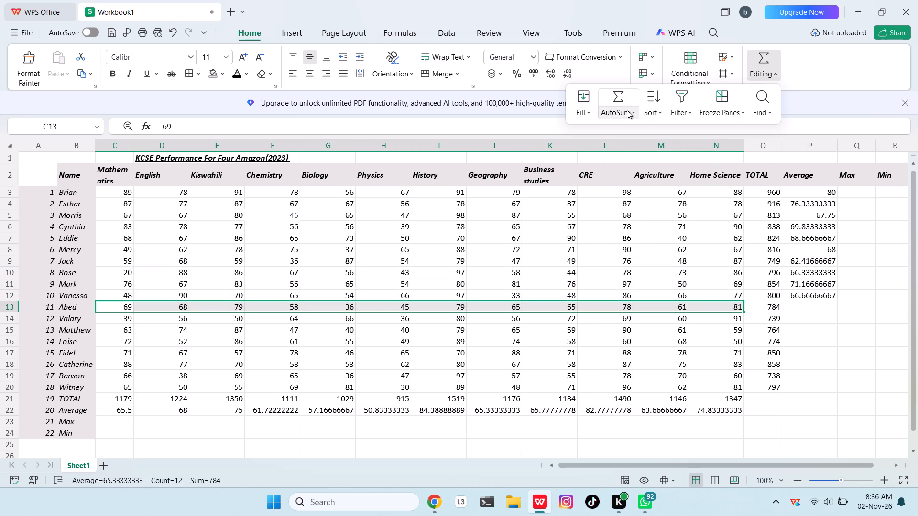
{"action": "left_click", "coordinate": [627, 110]}
{"action": "left_click", "coordinate": [635, 164]}
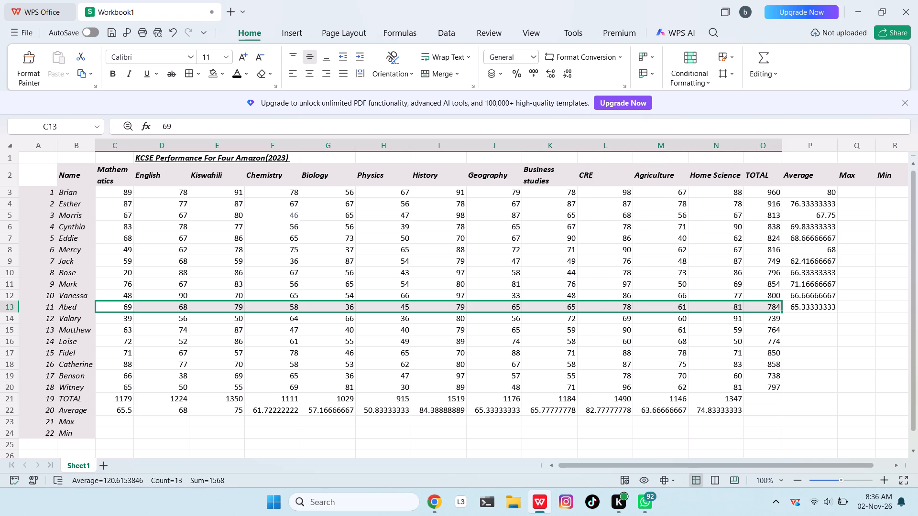
Average Valary's marks C14:N14 across all subjects with AutoSum's Average function into the Average column at P14.
{"action": "left_click_drag", "start_coordinate": [122, 323], "coordinate": [500, 317]}
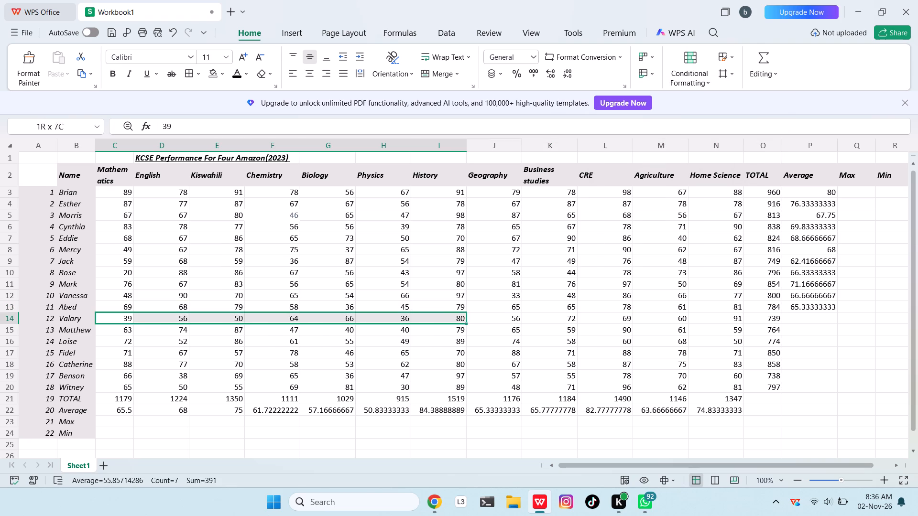
{"action": "left_click_drag", "start_coordinate": [500, 317], "coordinate": [703, 316]}
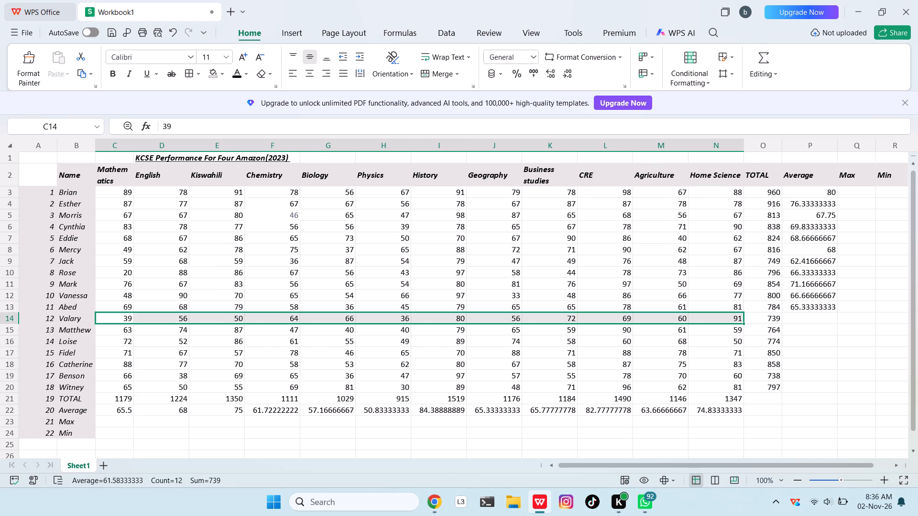
{"action": "left_click", "coordinate": [758, 58]}
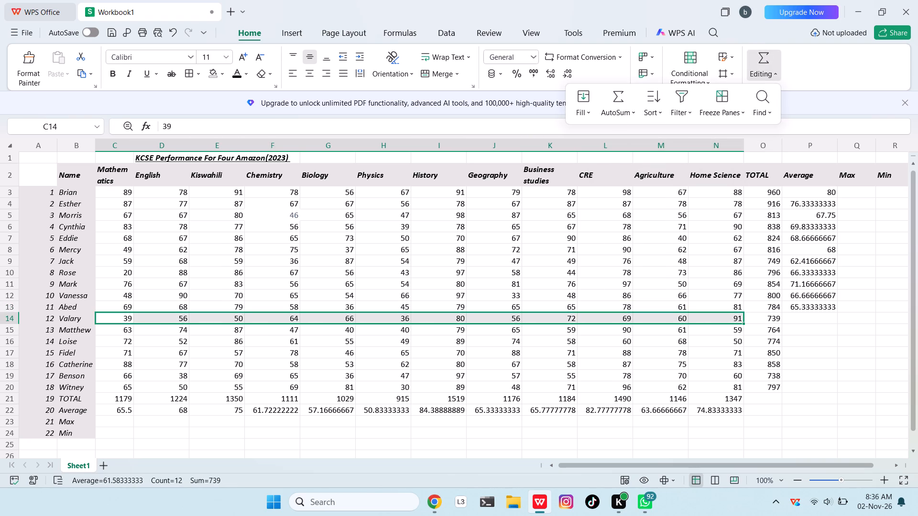
{"action": "left_click", "coordinate": [622, 109]}
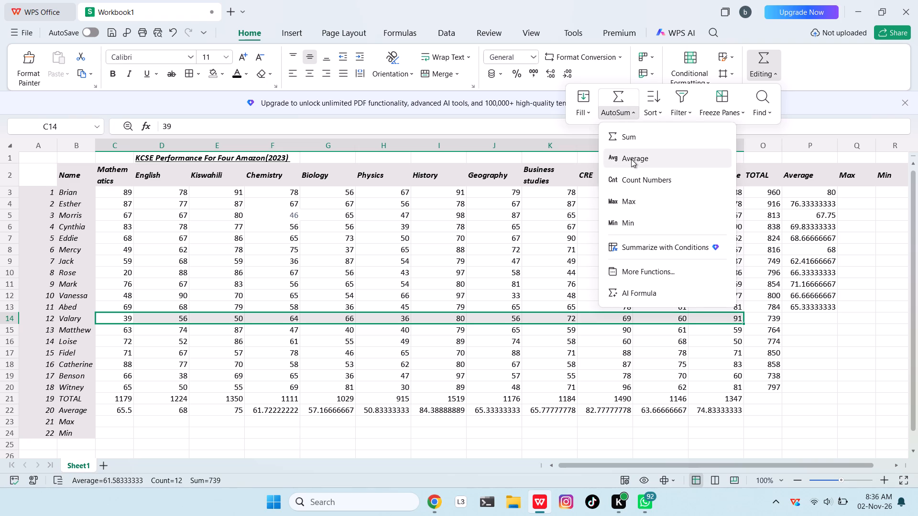
{"action": "left_click", "coordinate": [631, 158]}
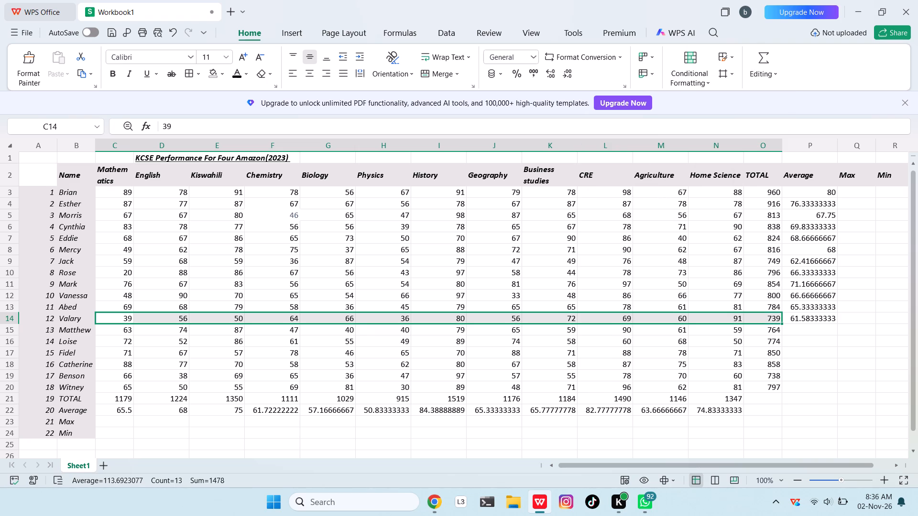
Average Matthew's marks C15:N15 across all subjects with AutoSum's Average function into the Average column at P15.
{"action": "left_click_drag", "start_coordinate": [110, 329], "coordinate": [667, 326]}
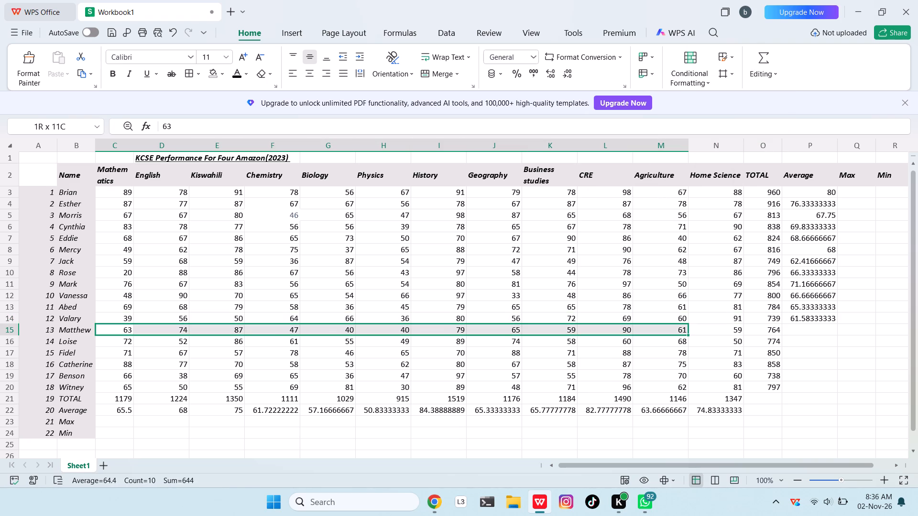
{"action": "left_click_drag", "start_coordinate": [667, 326], "coordinate": [701, 331]}
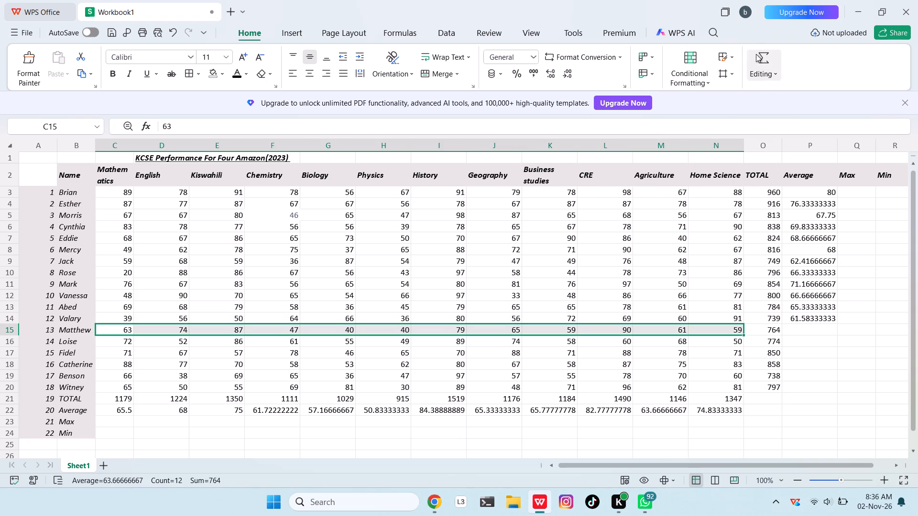
{"action": "left_click", "coordinate": [758, 54]}
{"action": "left_click", "coordinate": [626, 114]}
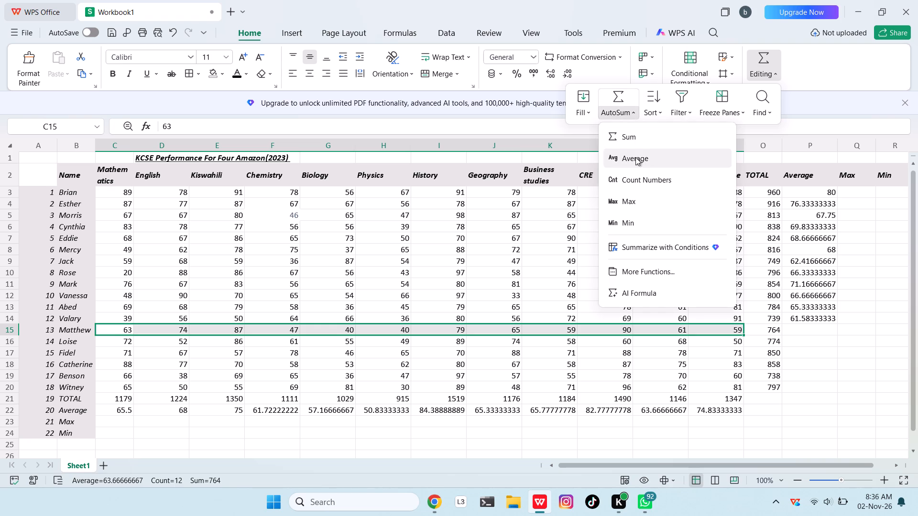
{"action": "left_click", "coordinate": [636, 161]}
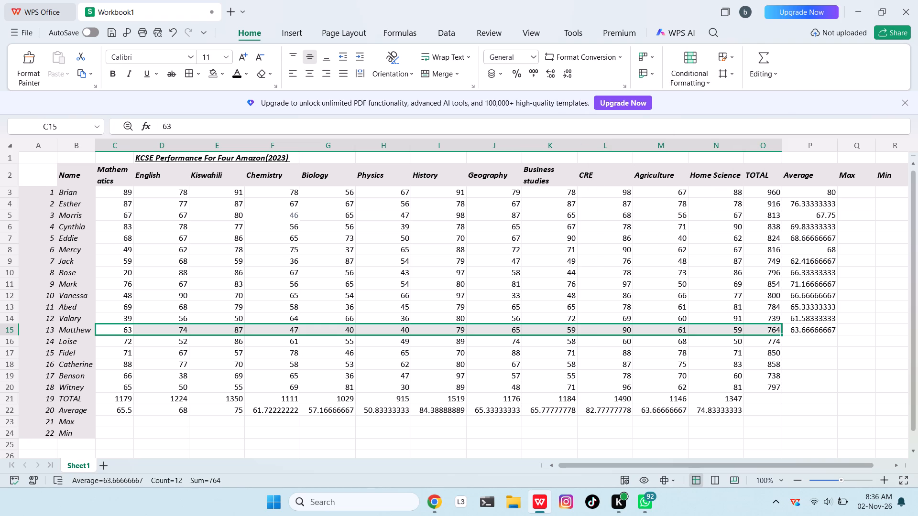
Average Loise's marks C16:N16 across all subjects with AutoSum's Average function into the Average column at P16.
{"action": "left_click_drag", "start_coordinate": [113, 344], "coordinate": [709, 339]}
{"action": "left_click", "coordinate": [751, 56]}
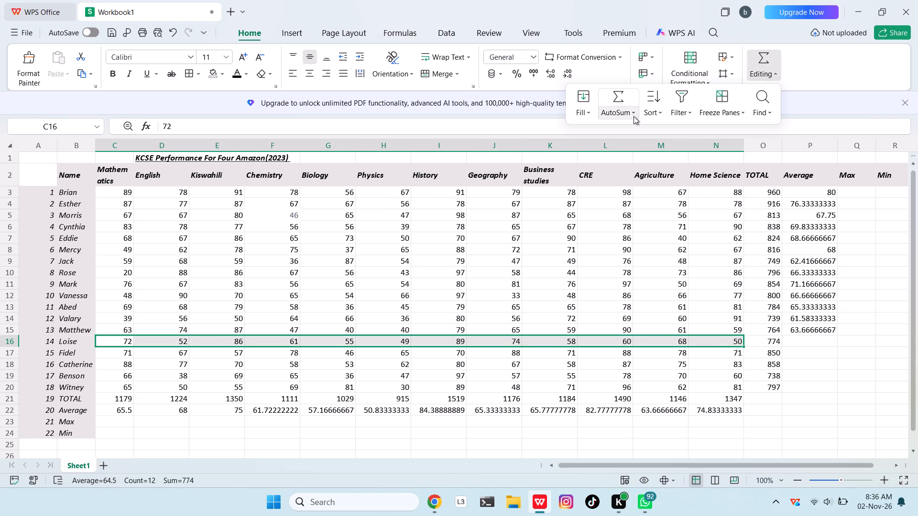
{"action": "left_click", "coordinate": [629, 117]}
{"action": "left_click", "coordinate": [638, 165]}
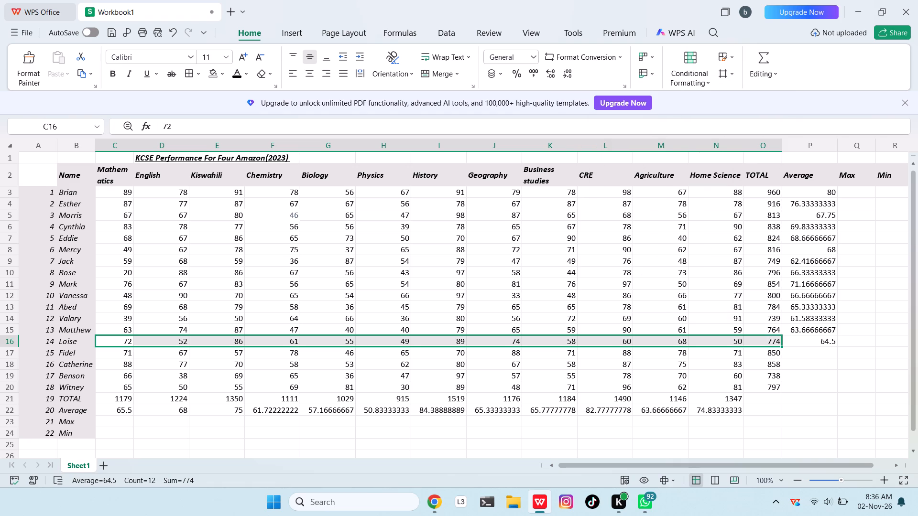
Average Fidel's marks C17:N17 across all subjects with AutoSum's Average function into the Average column at P17.
{"action": "left_click_drag", "start_coordinate": [116, 356], "coordinate": [259, 369]}
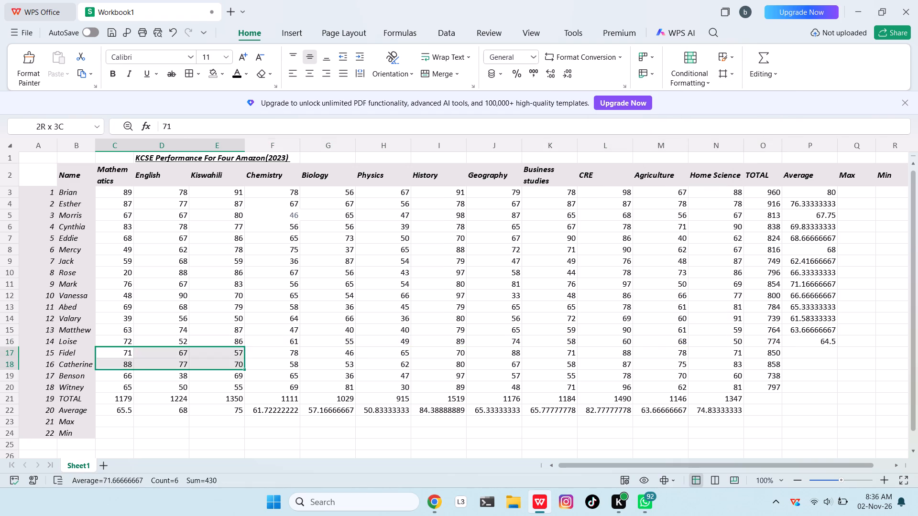
{"action": "left_click_drag", "start_coordinate": [259, 369], "coordinate": [702, 350]}
{"action": "left_click", "coordinate": [713, 350]}
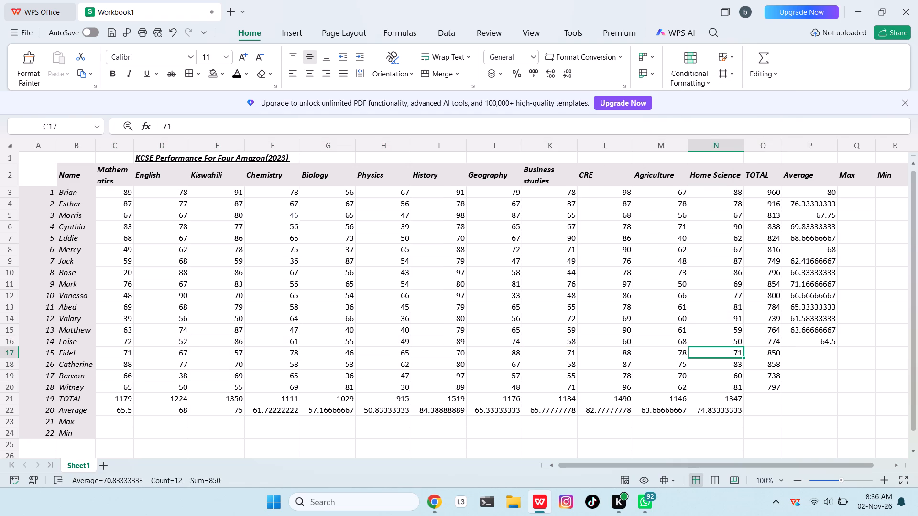
{"action": "left_click_drag", "start_coordinate": [124, 354], "coordinate": [124, 352]}
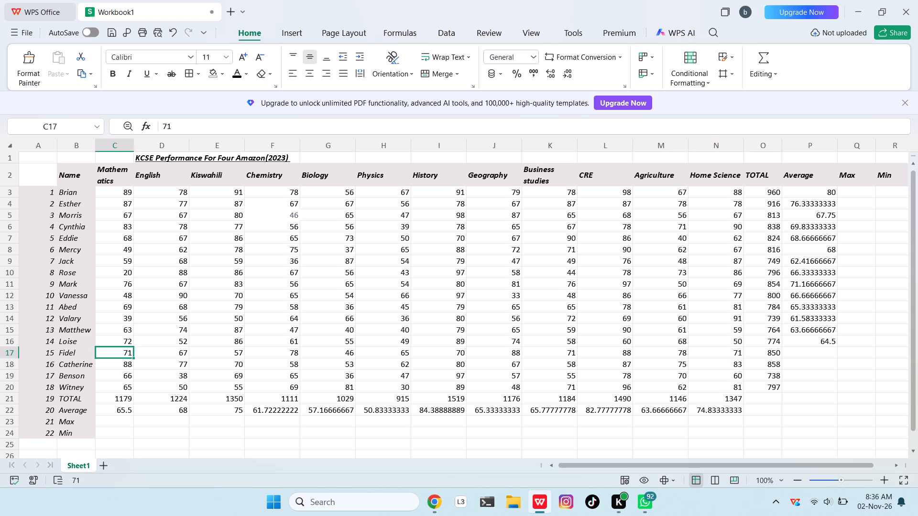
{"action": "left_click_drag", "start_coordinate": [124, 352], "coordinate": [730, 352]}
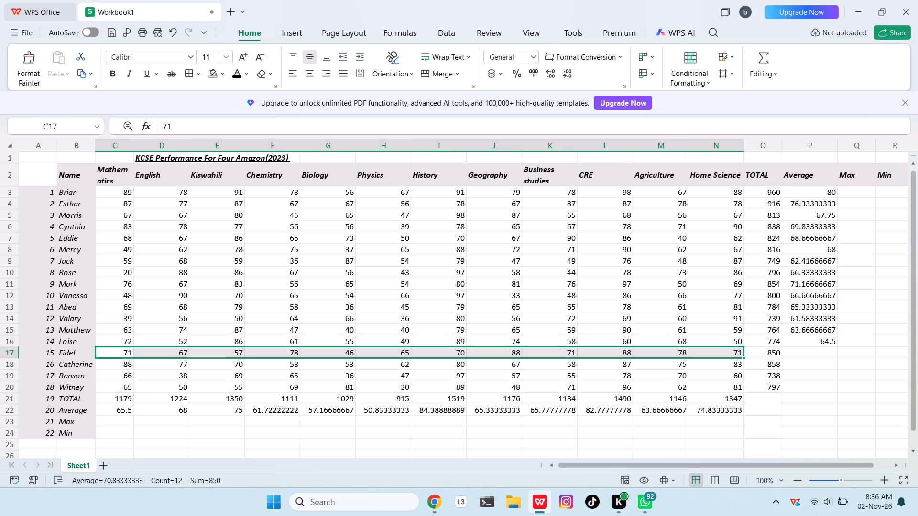
{"action": "left_click", "coordinate": [761, 61]}
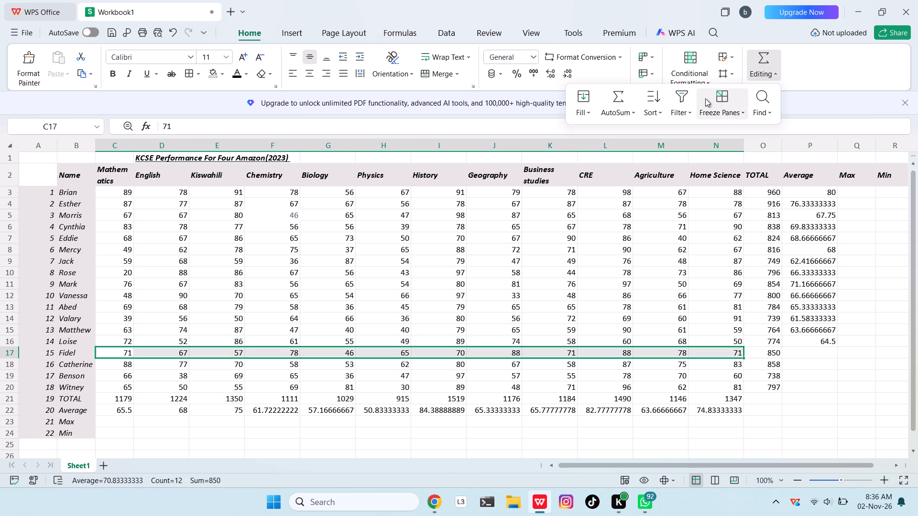
{"action": "left_click", "coordinate": [630, 112]}
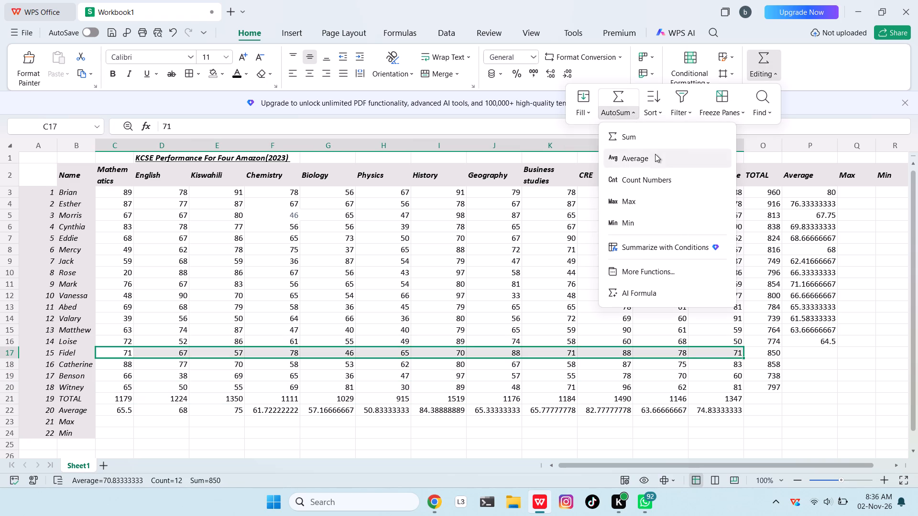
{"action": "left_click", "coordinate": [655, 154]}
Average Catherine's marks C18:N18 across all subjects with AutoSum's Average function into the Average column at P18.
{"action": "left_click_drag", "start_coordinate": [111, 366], "coordinate": [738, 366]}
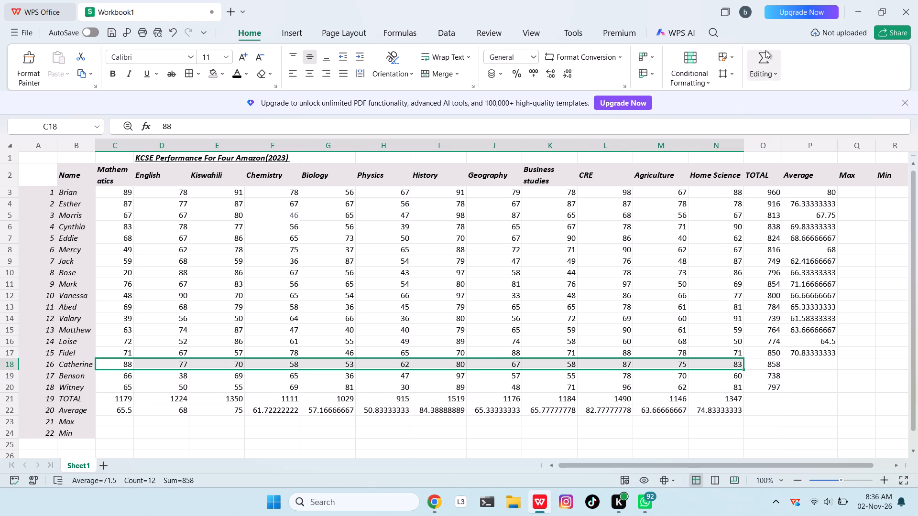
{"action": "left_click", "coordinate": [765, 50]}
{"action": "left_click", "coordinate": [618, 116]}
{"action": "left_click", "coordinate": [630, 159]}
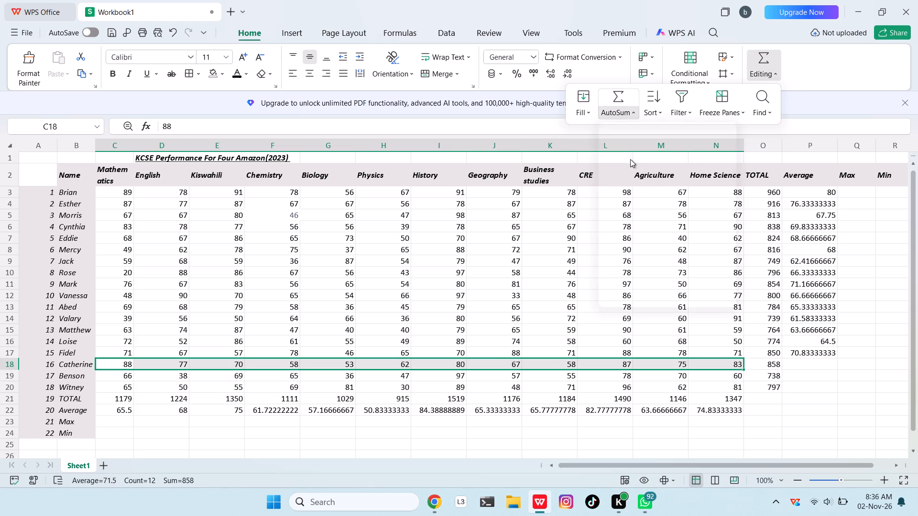
Average Benson's marks C19:N19 across all subjects with AutoSum's Average function into the Average column at P19.
{"action": "left_click_drag", "start_coordinate": [115, 378], "coordinate": [115, 378]}
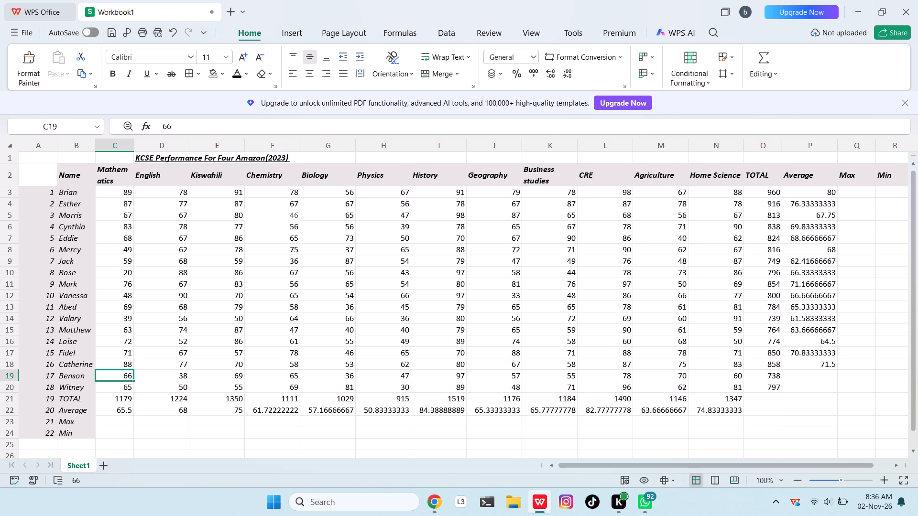
{"action": "left_click_drag", "start_coordinate": [115, 378], "coordinate": [719, 372]}
{"action": "left_click", "coordinate": [773, 58]}
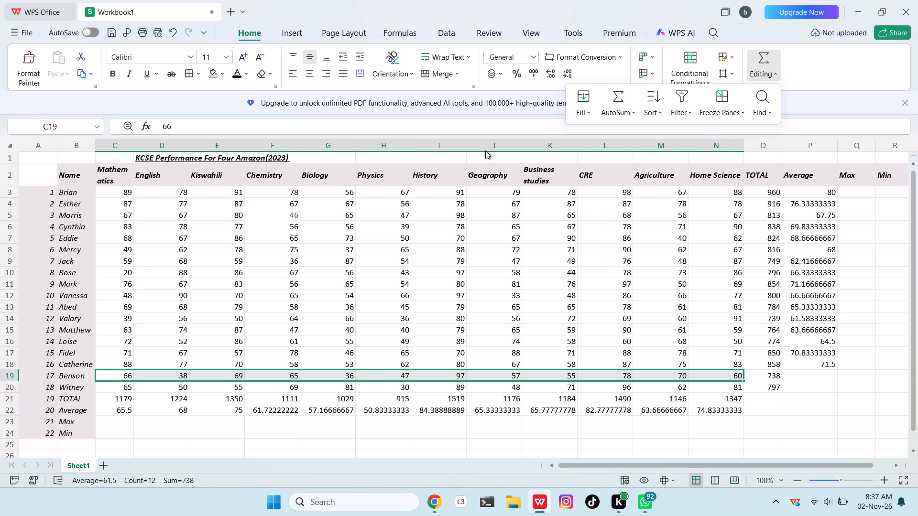
{"action": "left_click", "coordinate": [611, 116]}
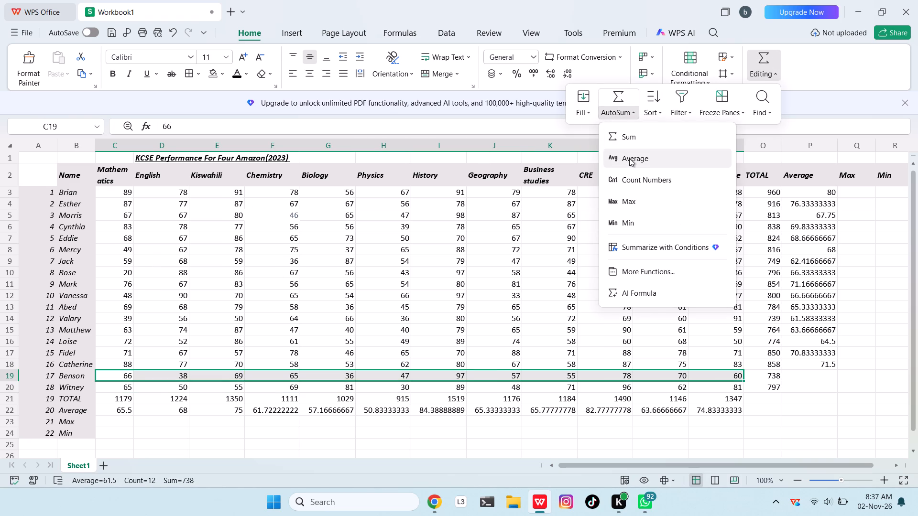
{"action": "left_click", "coordinate": [628, 156]}
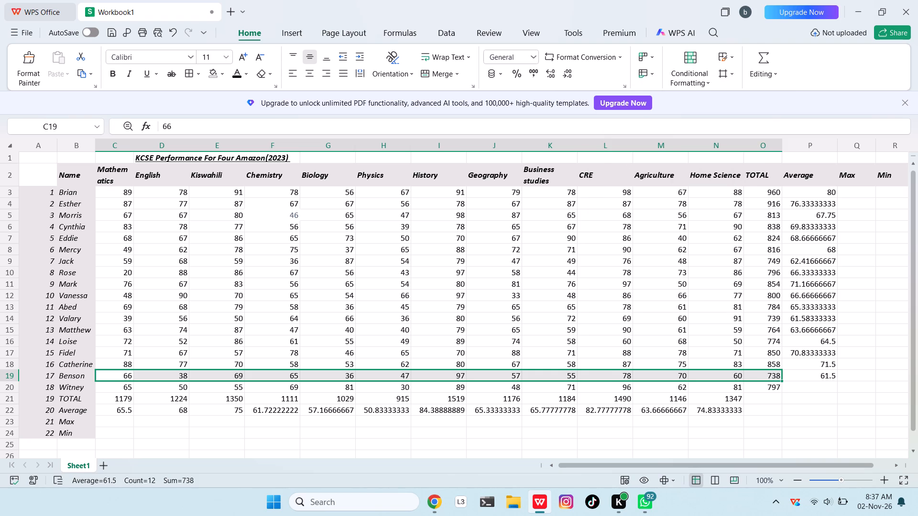
Average Witney's marks C20:N20 across all subjects with AutoSum's Average function into the Average column at P20.
{"action": "left_click_drag", "start_coordinate": [118, 387], "coordinate": [211, 376]}
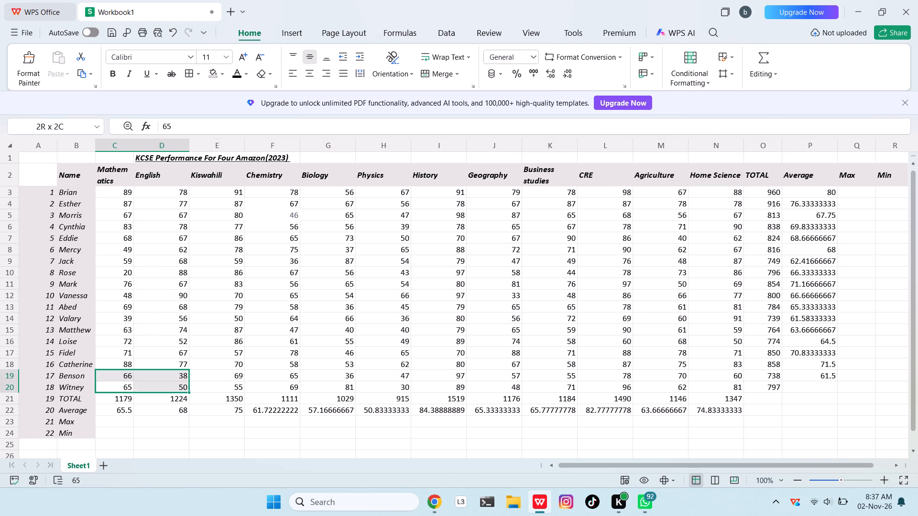
{"action": "left_click_drag", "start_coordinate": [211, 376], "coordinate": [726, 381]}
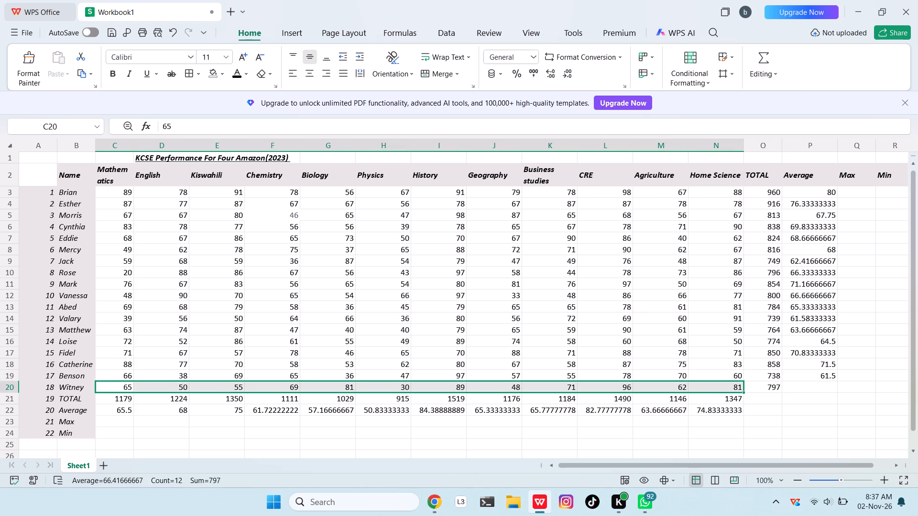
{"action": "left_click", "coordinate": [753, 53]}
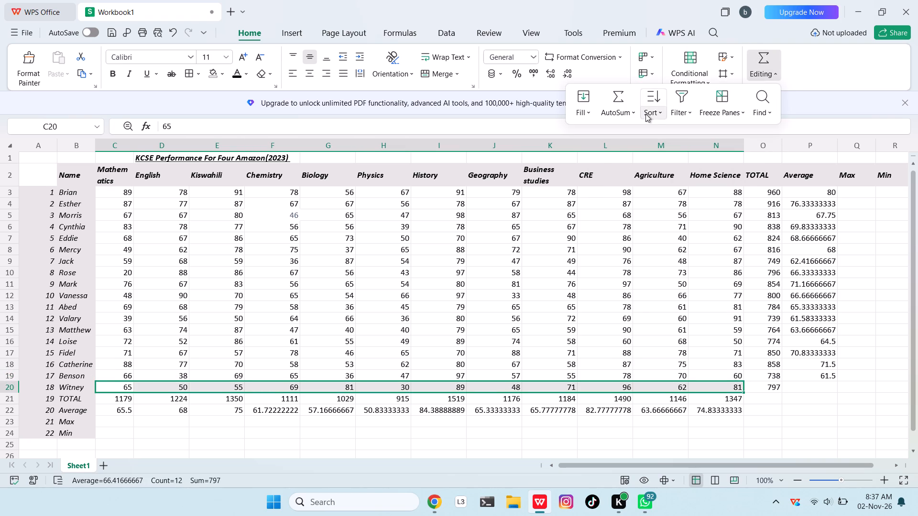
{"action": "left_click", "coordinate": [633, 114]}
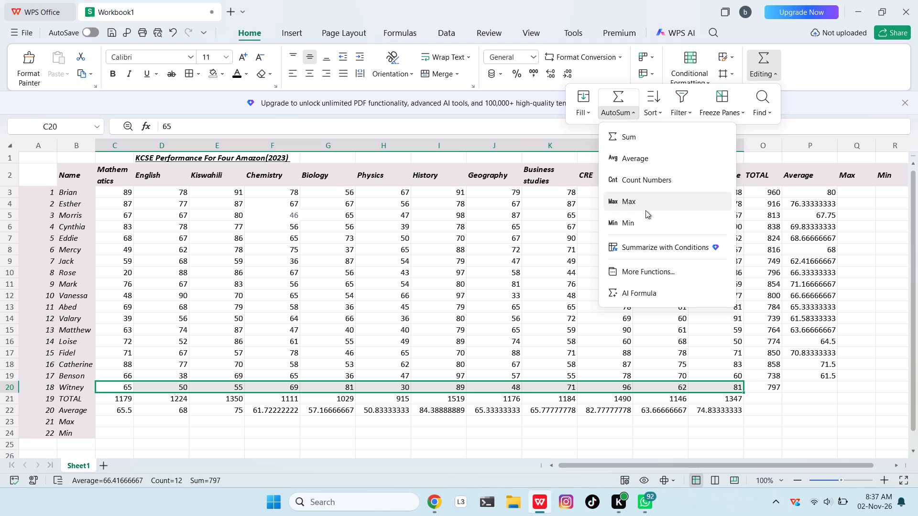
{"action": "left_click", "coordinate": [626, 162]}
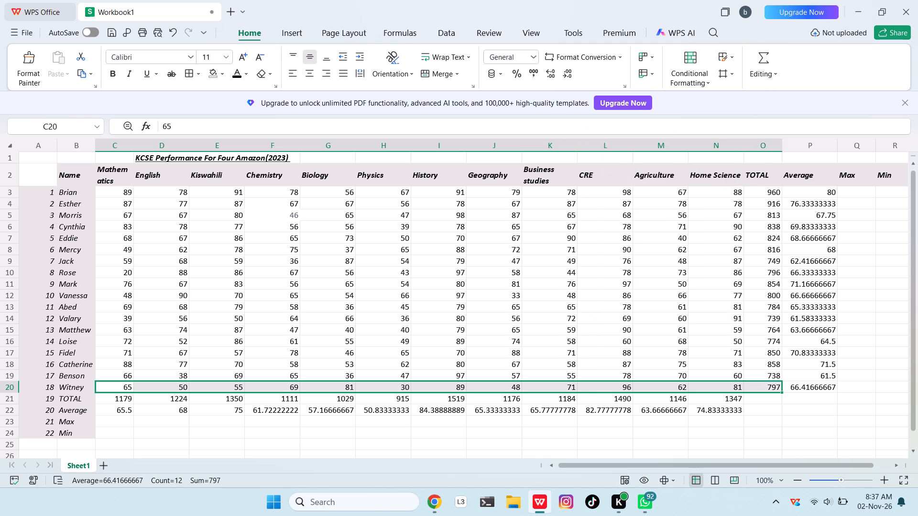
{"action": "left_click", "coordinate": [879, 241]}
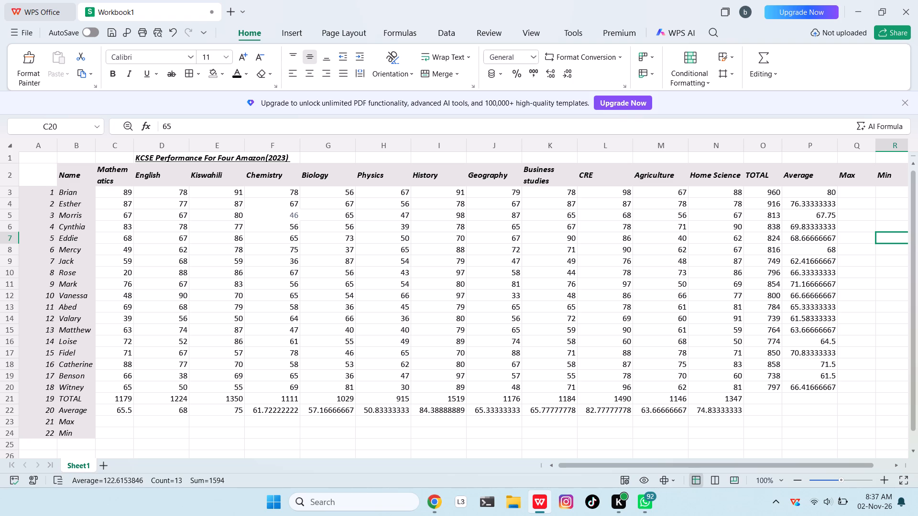
Find the maximum of Brian's marks C3:N3 with AutoSum's Max function, placing it in the Max column at Q3.
{"action": "left_click_drag", "start_coordinate": [121, 192], "coordinate": [717, 185]}
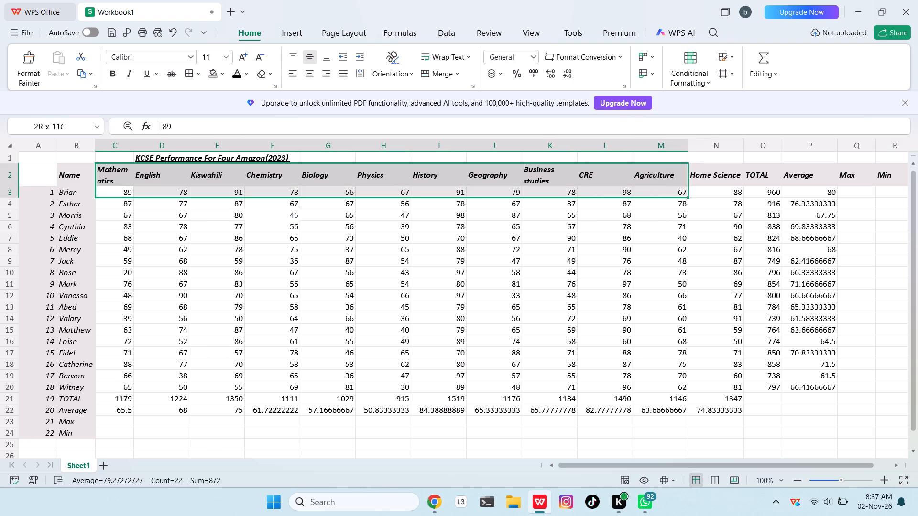
{"action": "left_click_drag", "start_coordinate": [717, 185], "coordinate": [741, 193]}
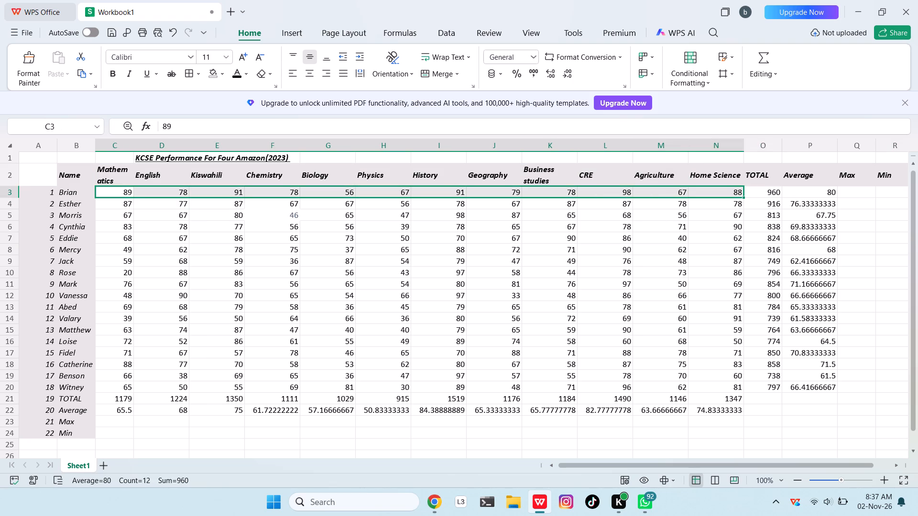
{"action": "left_click", "coordinate": [762, 59]}
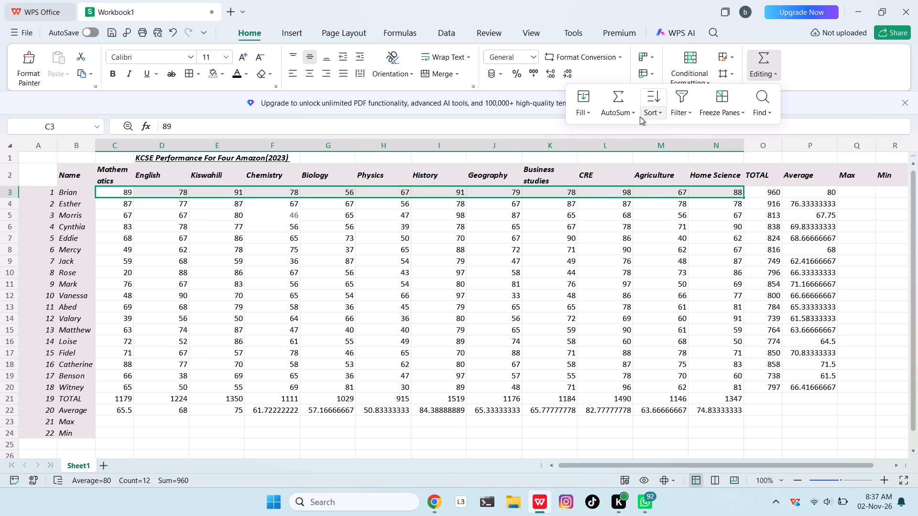
{"action": "left_click", "coordinate": [622, 114]}
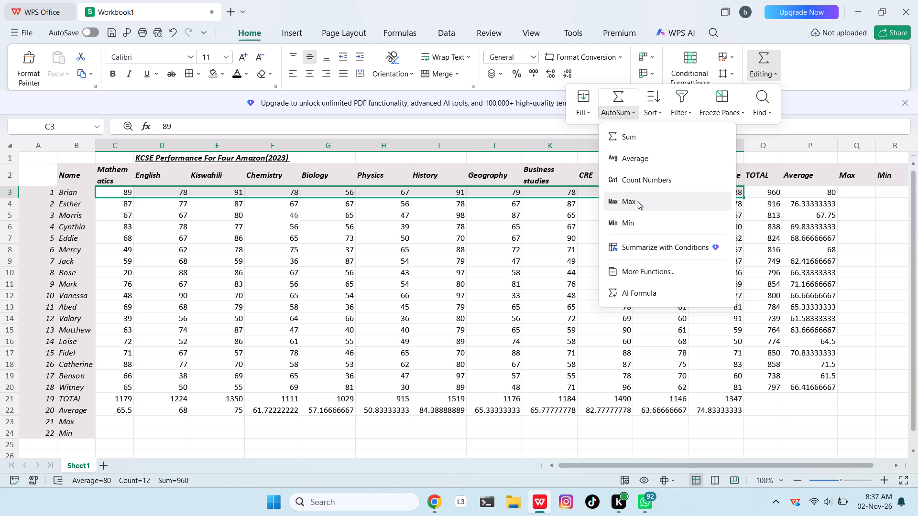
{"action": "left_click", "coordinate": [637, 201]}
{"action": "left_click", "coordinate": [177, 246]}
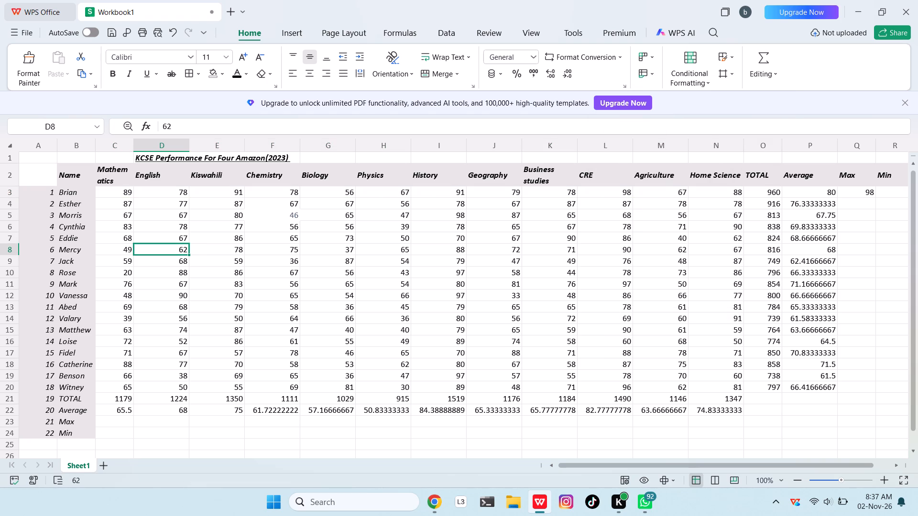
Find the minimum of Brian's marks C3:N3 with AutoSum's Min function, placing it in the Min column at R3.
{"action": "left_click_drag", "start_coordinate": [116, 197], "coordinate": [592, 199]}
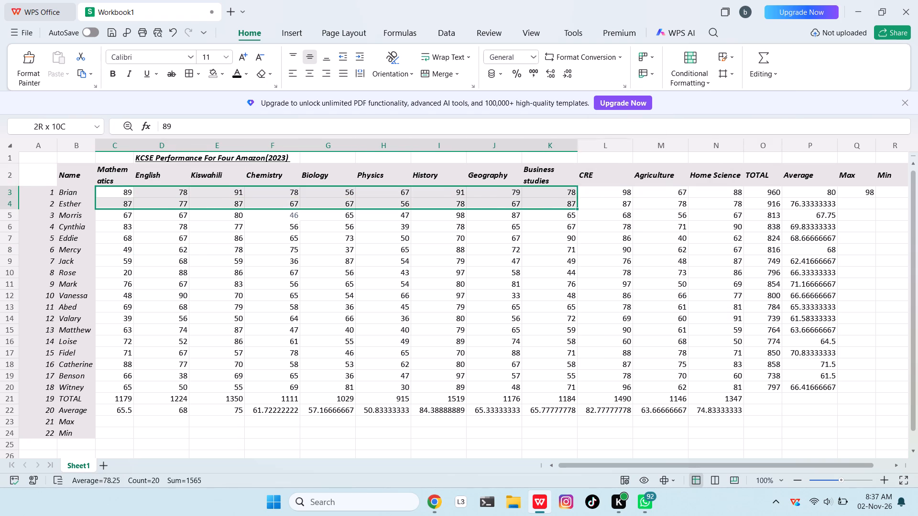
{"action": "left_click_drag", "start_coordinate": [592, 199], "coordinate": [739, 190]}
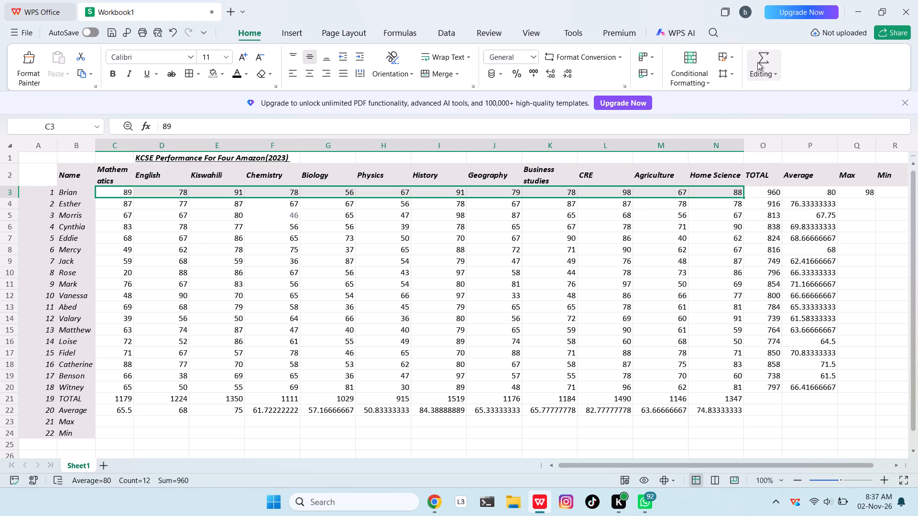
{"action": "left_click", "coordinate": [757, 61]}
{"action": "left_click", "coordinate": [611, 115]}
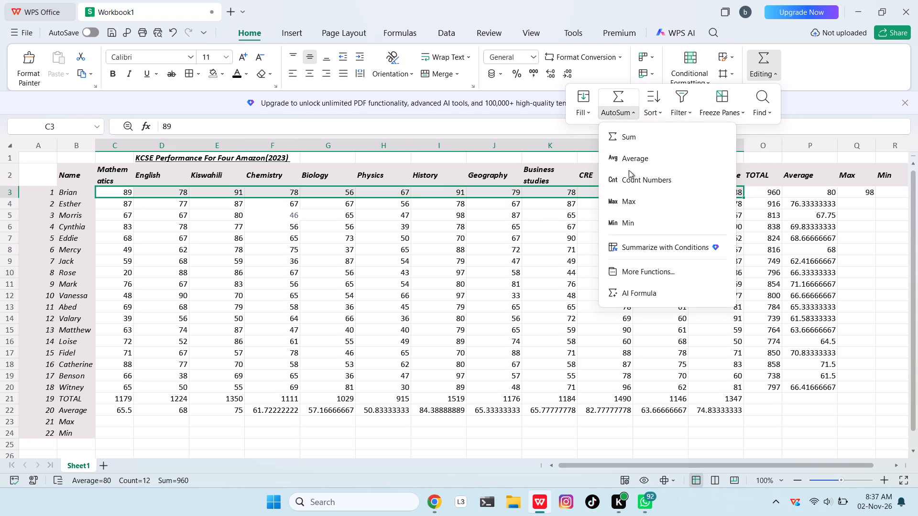
{"action": "left_click", "coordinate": [651, 220]}
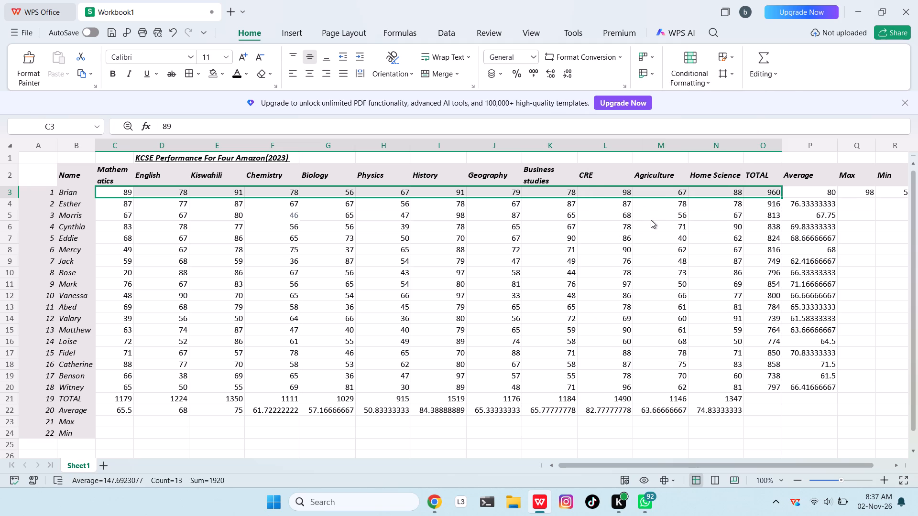
{"action": "left_click_drag", "start_coordinate": [649, 222], "coordinate": [622, 228]}
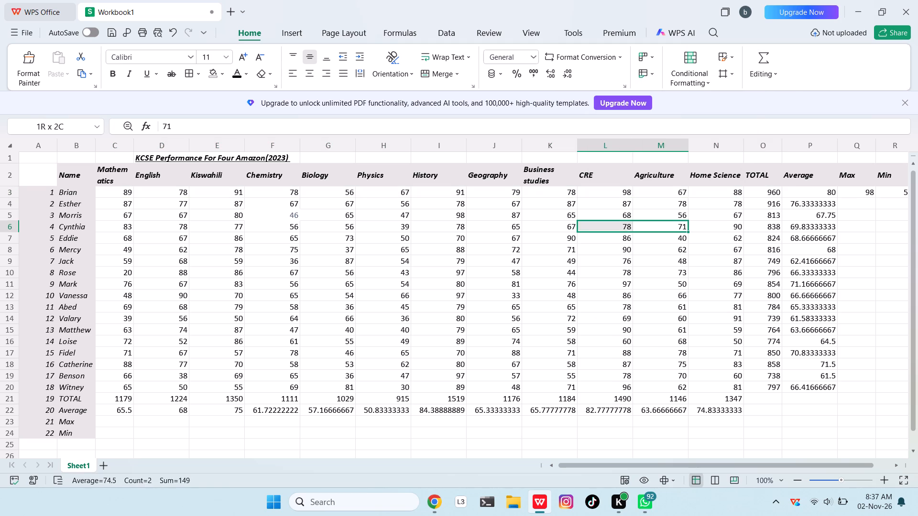
{"action": "left_click_drag", "start_coordinate": [622, 228], "coordinate": [599, 235]}
{"action": "left_click", "coordinate": [890, 188]}
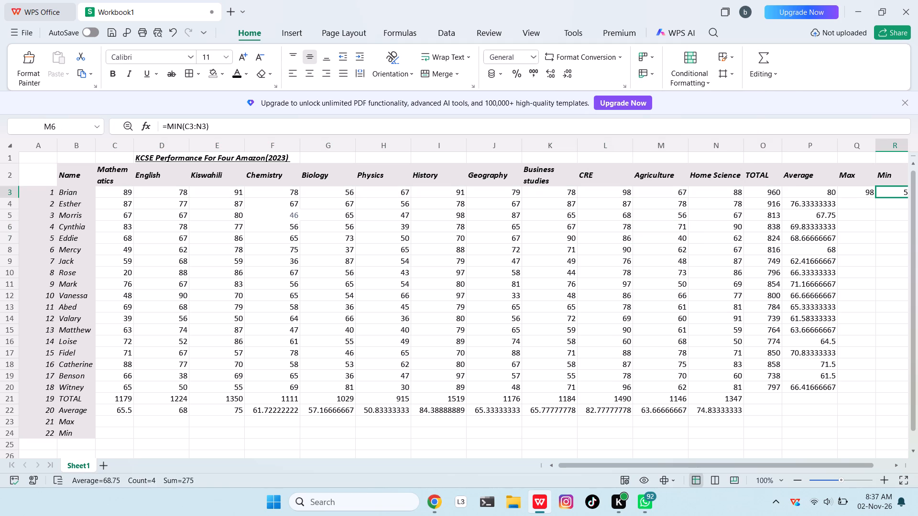
{"action": "left_click_drag", "start_coordinate": [890, 193], "coordinate": [852, 202]}
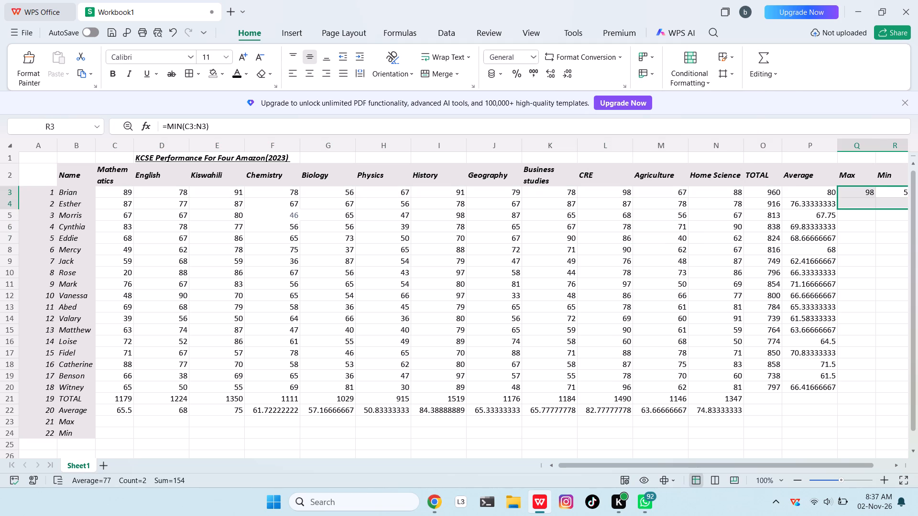
{"action": "left_click", "coordinate": [881, 190]}
Find the maximum of Esther's marks C4:N4 with AutoSum's Max function, placing it in the Max column at Q4.
{"action": "left_click", "coordinate": [798, 475]}
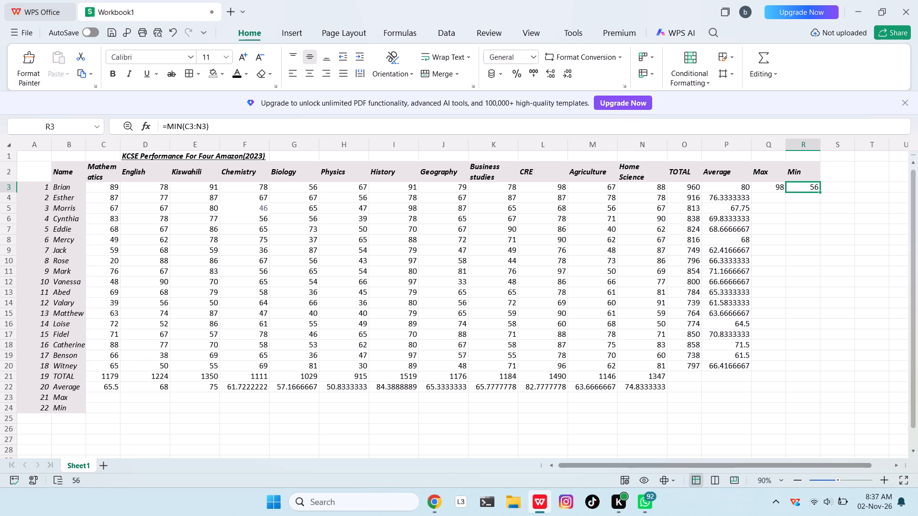
{"action": "left_click_drag", "start_coordinate": [109, 193], "coordinate": [551, 199]}
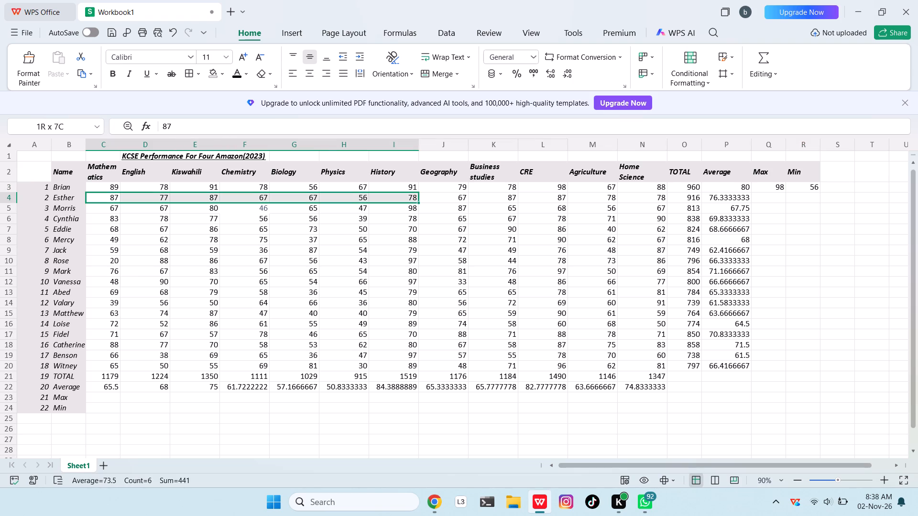
{"action": "left_click_drag", "start_coordinate": [551, 199], "coordinate": [652, 202]}
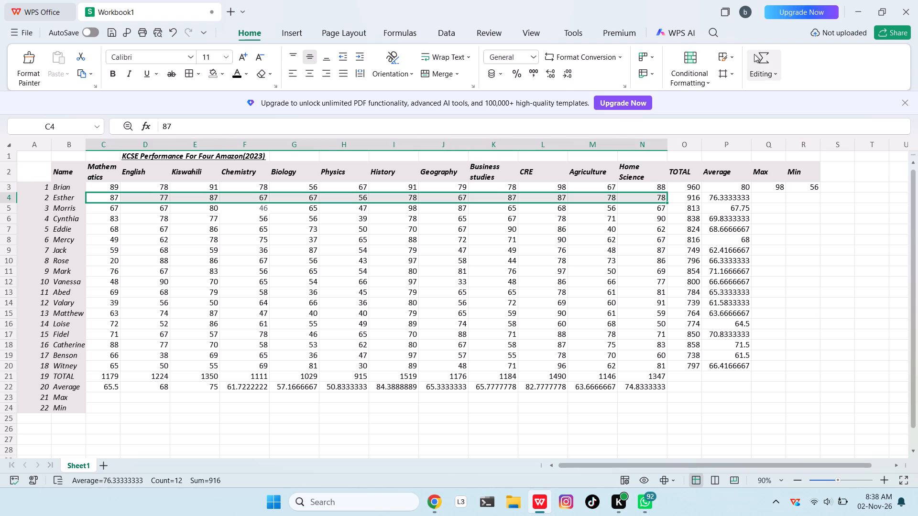
{"action": "left_click", "coordinate": [754, 54]}
{"action": "left_click", "coordinate": [628, 109]}
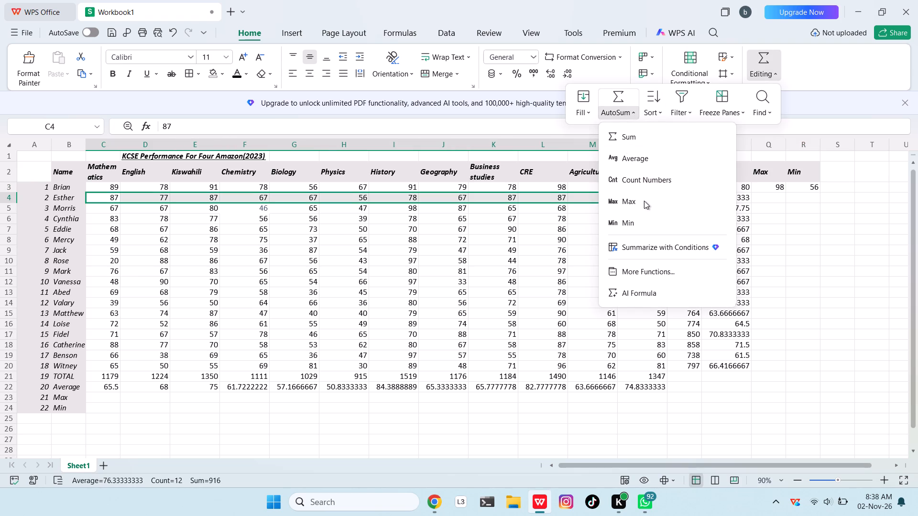
{"action": "left_click", "coordinate": [645, 204]}
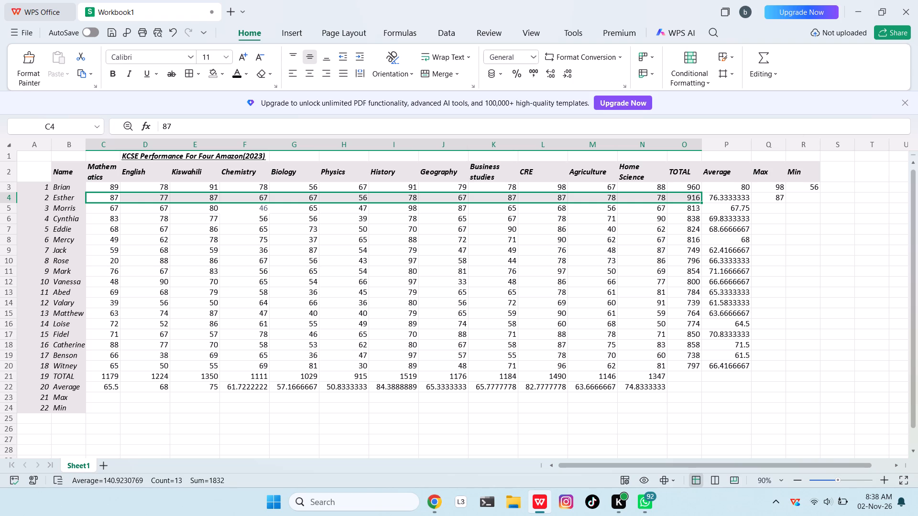
{"action": "left_click", "coordinate": [458, 262]}
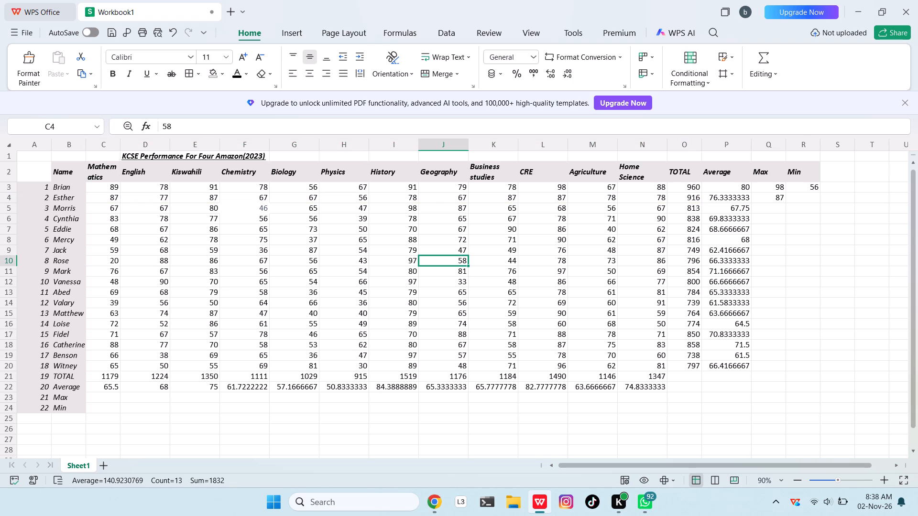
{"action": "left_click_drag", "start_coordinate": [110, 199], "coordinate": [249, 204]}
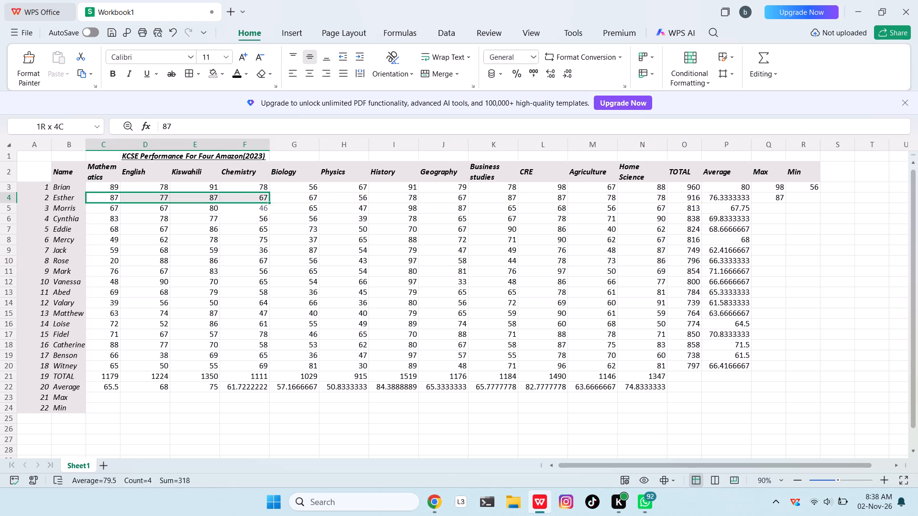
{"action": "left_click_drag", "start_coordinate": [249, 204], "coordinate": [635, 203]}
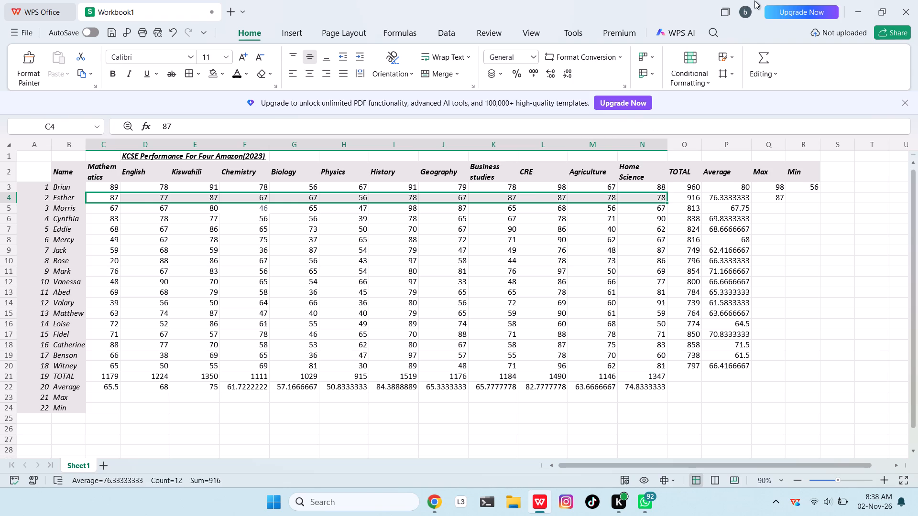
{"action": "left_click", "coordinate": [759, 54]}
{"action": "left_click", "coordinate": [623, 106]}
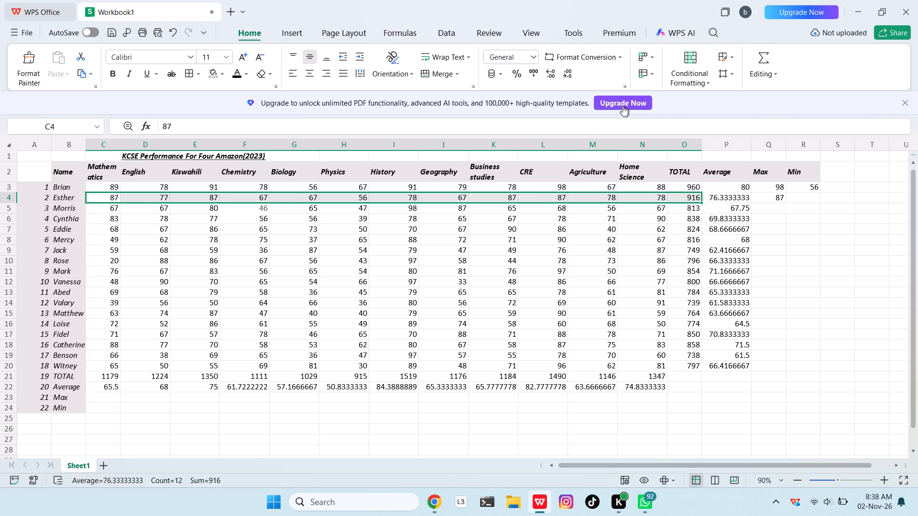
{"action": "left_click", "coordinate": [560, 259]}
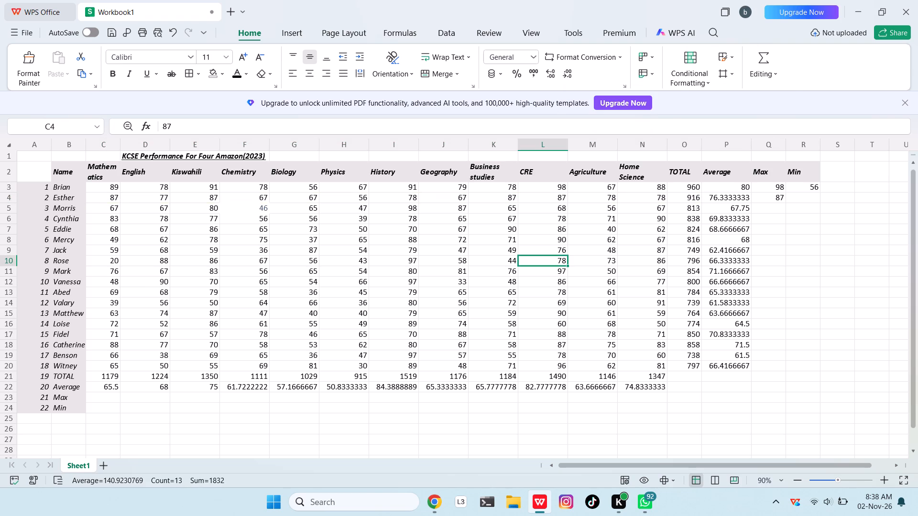
Find the minimum of Esther's marks C4:N4 with AutoSum's Min function, placing it in the Min column at R4.
{"action": "left_click_drag", "start_coordinate": [107, 201], "coordinate": [618, 220]}
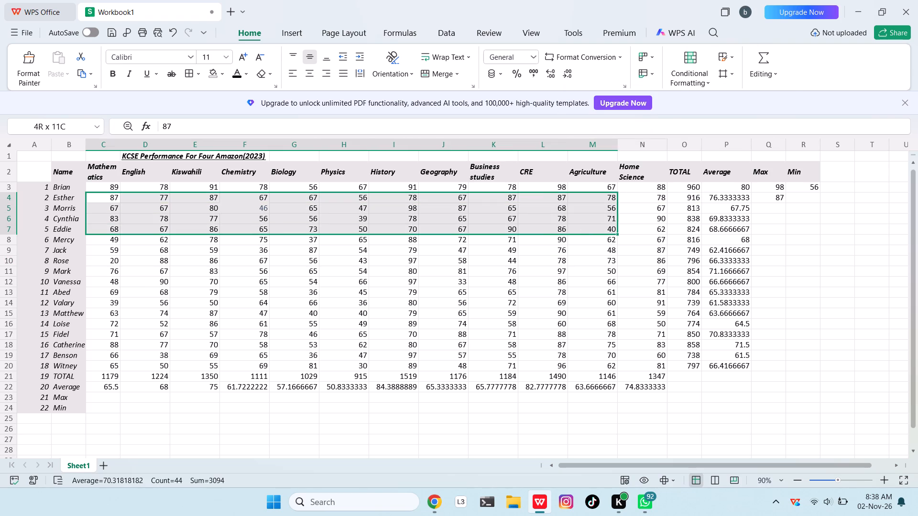
{"action": "left_click_drag", "start_coordinate": [618, 220], "coordinate": [645, 196]}
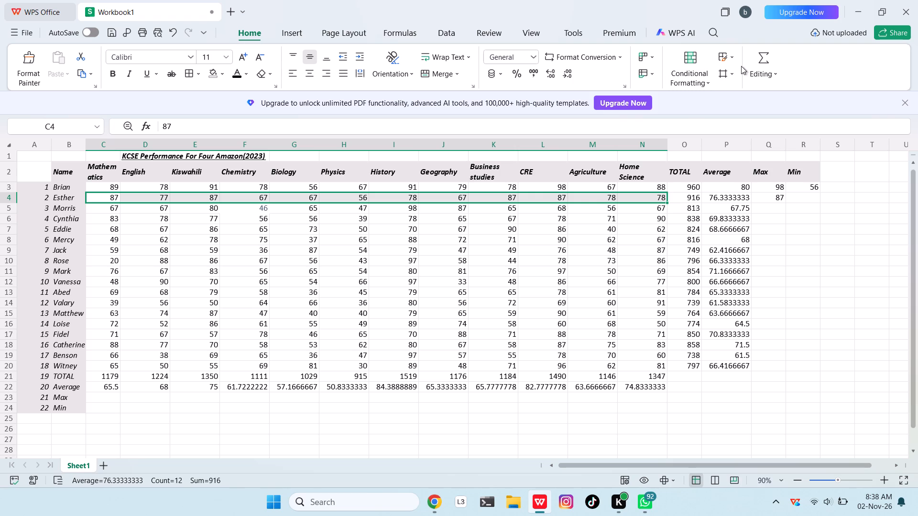
{"action": "left_click", "coordinate": [762, 61]}
{"action": "left_click", "coordinate": [617, 111]}
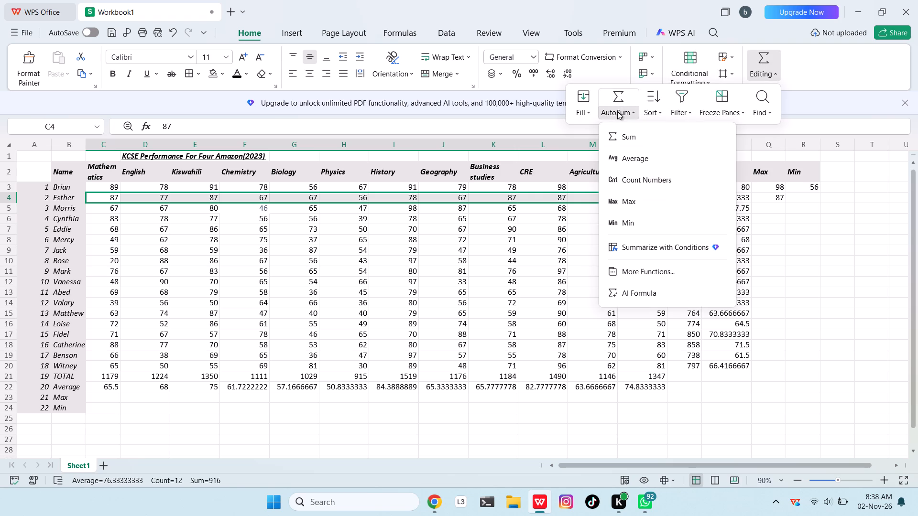
{"action": "left_click", "coordinate": [634, 219]}
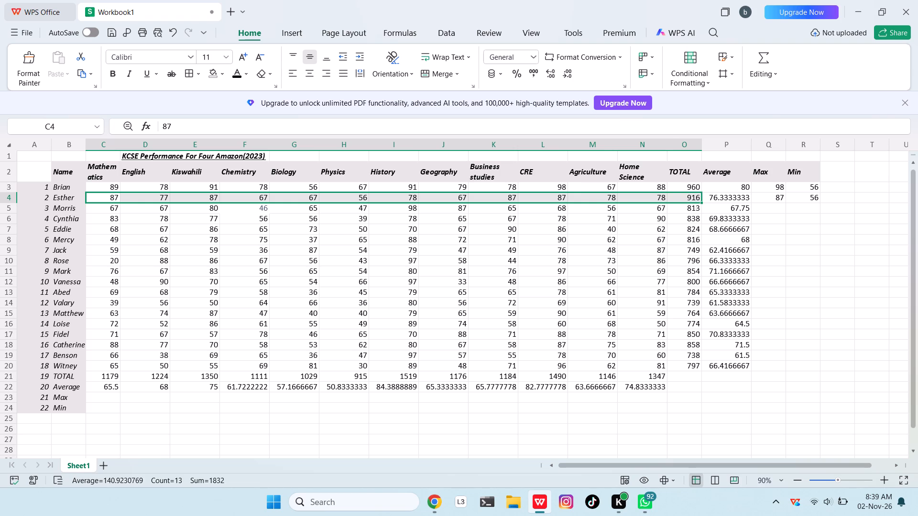
Find the maximum of Morris's marks C5:N5 with AutoSum's Max function, placing it in the Max column at Q5.
{"action": "left_click_drag", "start_coordinate": [105, 208], "coordinate": [502, 229]}
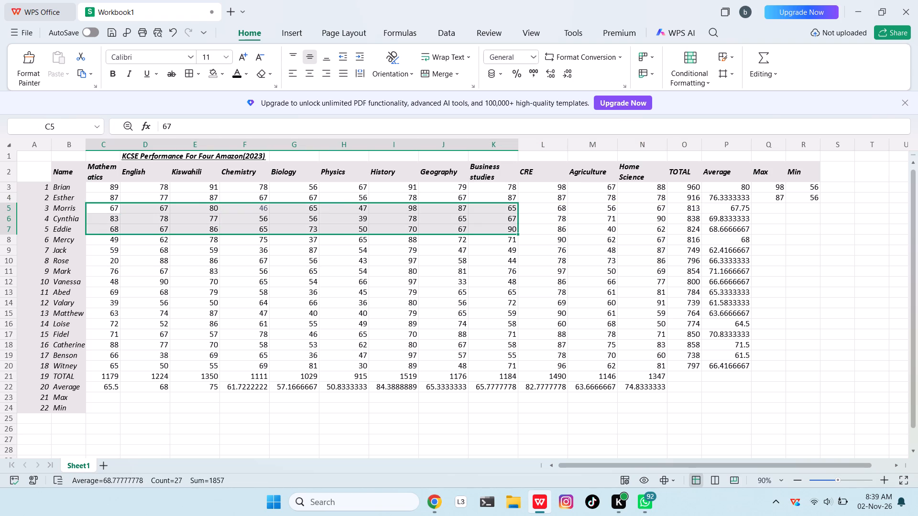
{"action": "left_click", "coordinate": [666, 207]}
{"action": "left_click_drag", "start_coordinate": [109, 211], "coordinate": [141, 214]}
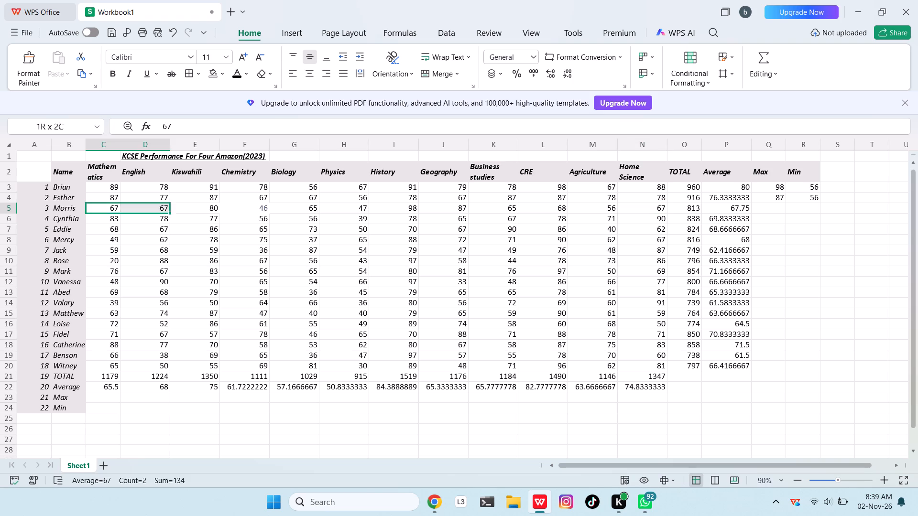
{"action": "left_click_drag", "start_coordinate": [141, 214], "coordinate": [645, 199]}
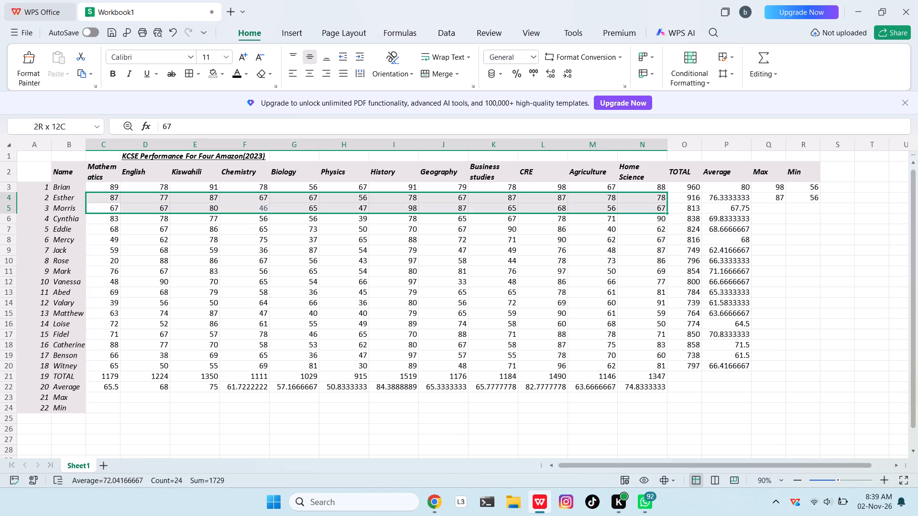
{"action": "left_click_drag", "start_coordinate": [645, 199], "coordinate": [646, 205]}
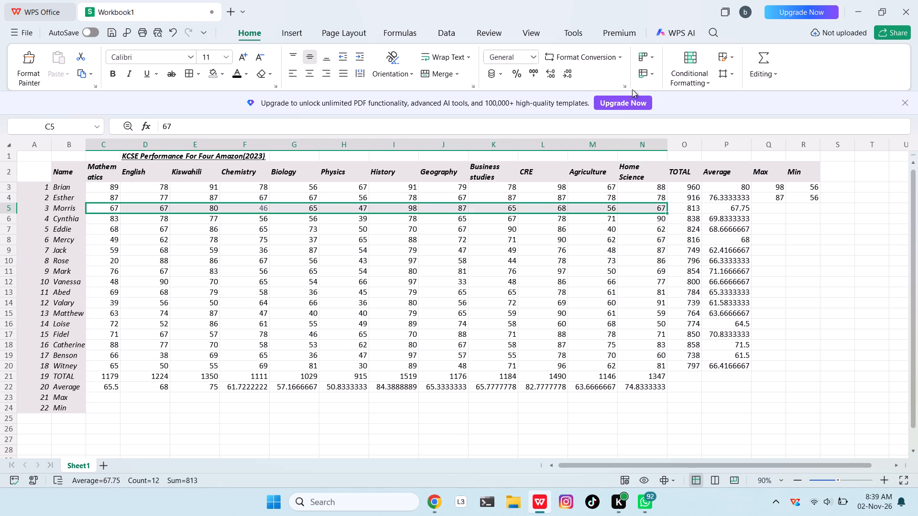
{"action": "left_click", "coordinate": [762, 54]}
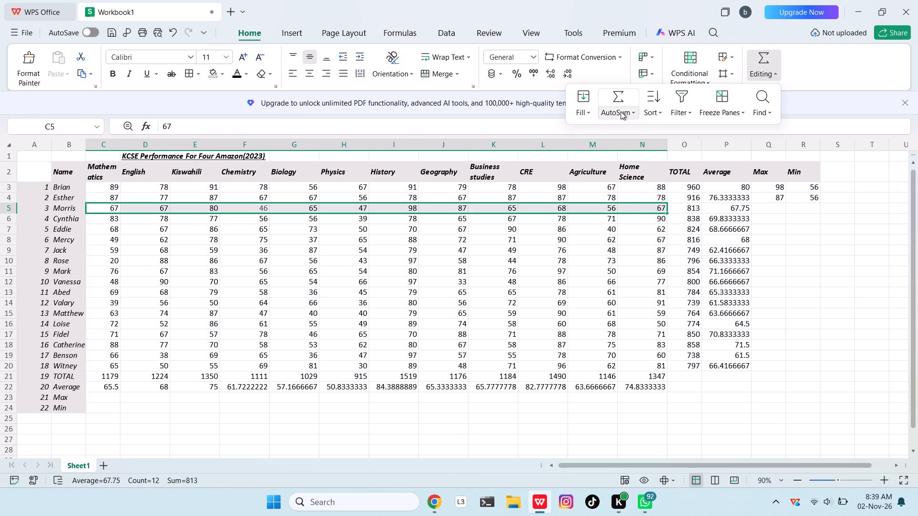
{"action": "left_click", "coordinate": [621, 111]}
{"action": "left_click", "coordinate": [636, 202]}
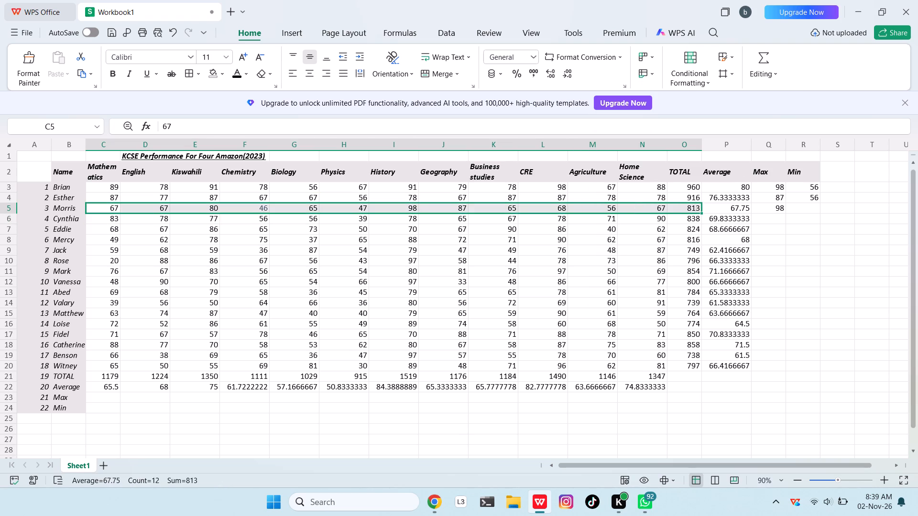
{"action": "left_click", "coordinate": [166, 247]}
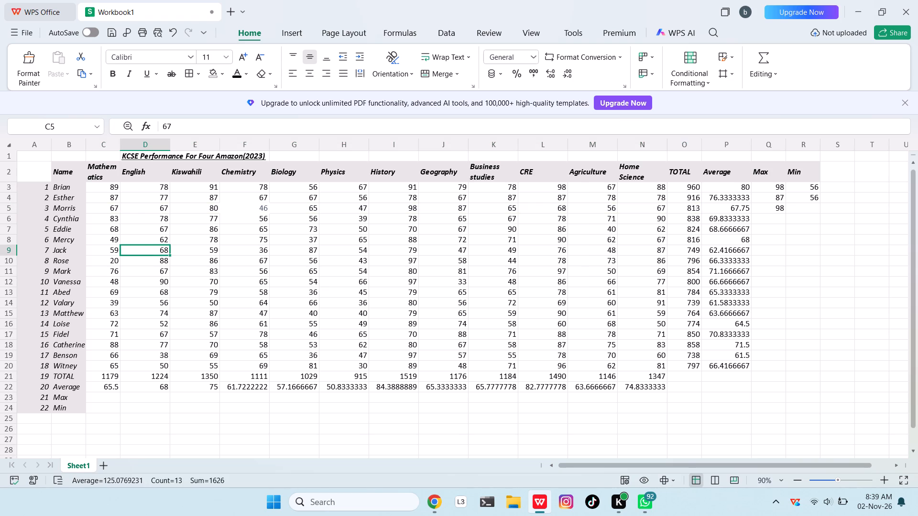
Find the minimum of Morris's marks C5:N5 with AutoSum's Min function, placing it in the Min column at R5.
{"action": "left_click_drag", "start_coordinate": [106, 207], "coordinate": [603, 204]}
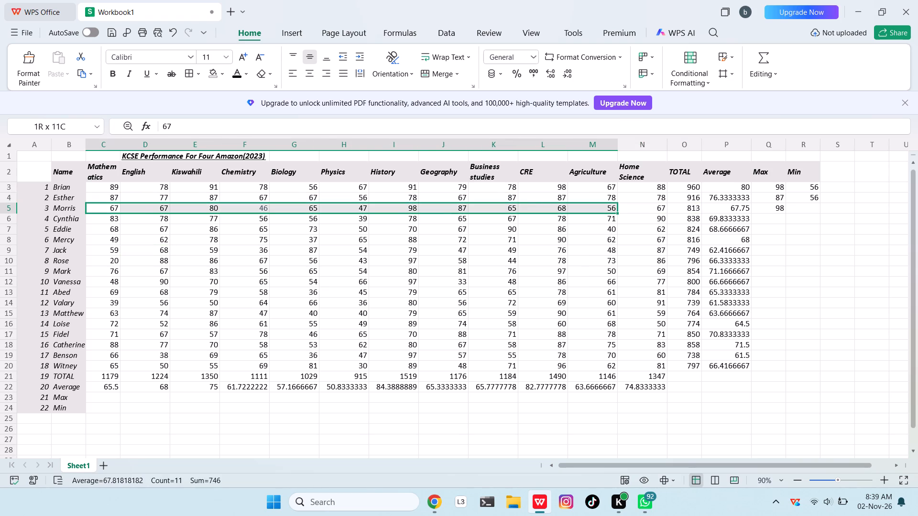
{"action": "left_click_drag", "start_coordinate": [603, 204], "coordinate": [631, 205]}
{"action": "left_click", "coordinate": [765, 56]}
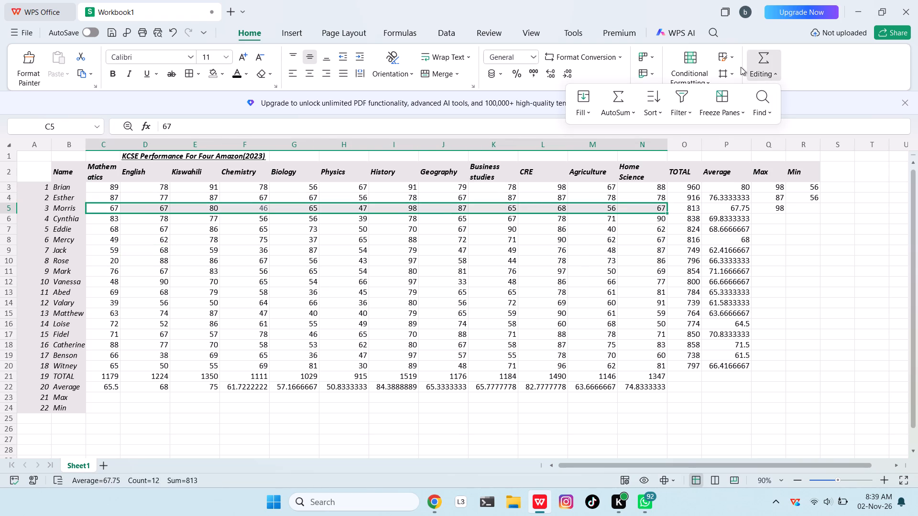
{"action": "left_click", "coordinate": [627, 108]}
{"action": "left_click", "coordinate": [674, 229]}
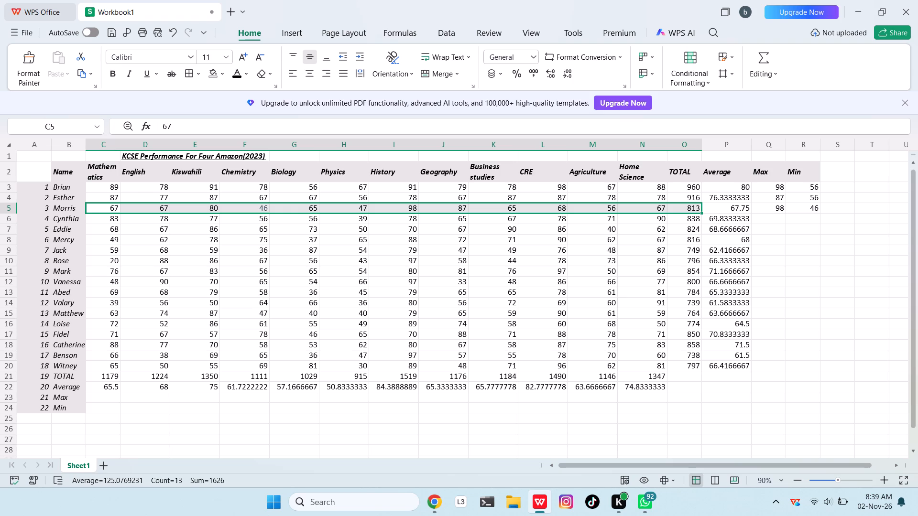
Find the maximum of Cynthia's marks C6:N6 with AutoSum's Max function, placing it in the Max column at Q6.
{"action": "left_click_drag", "start_coordinate": [98, 220], "coordinate": [631, 231]}
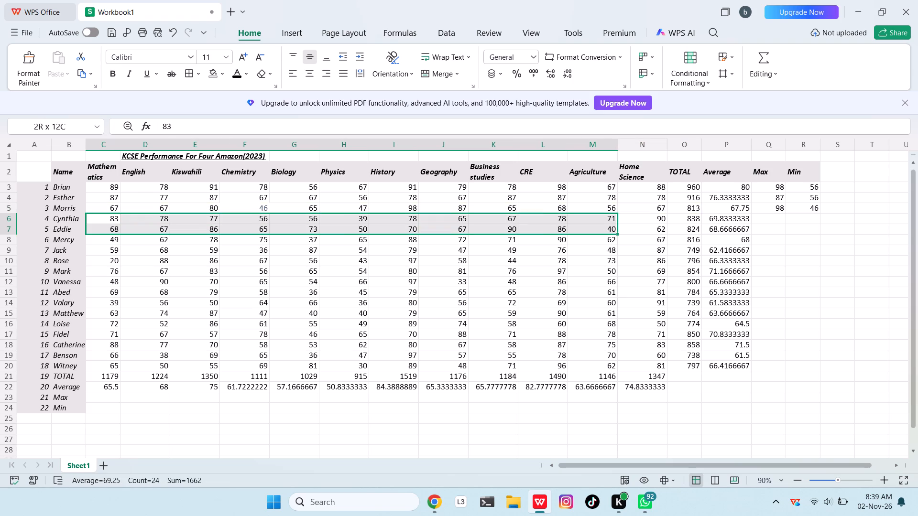
{"action": "left_click_drag", "start_coordinate": [631, 231], "coordinate": [633, 222]}
{"action": "left_click", "coordinate": [760, 65]}
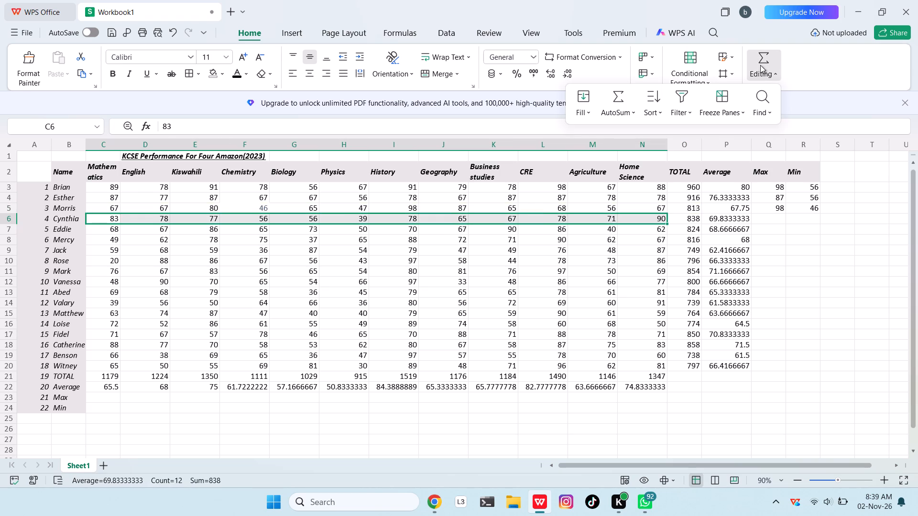
{"action": "left_click", "coordinate": [619, 109]}
{"action": "left_click", "coordinate": [621, 204]}
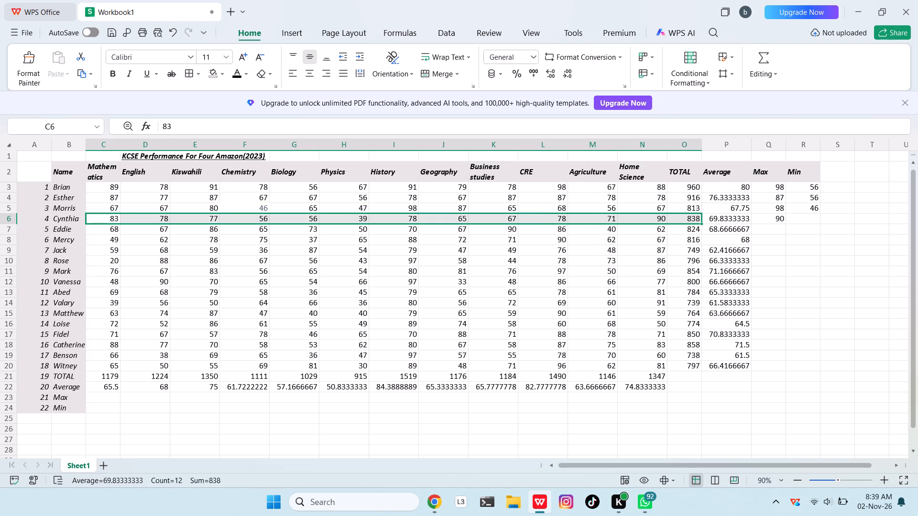
Find the minimum of Cynthia's marks C6:N6 with AutoSum's Min function, placing it in the Min column at R6.
{"action": "left_click_drag", "start_coordinate": [108, 220], "coordinate": [127, 223]}
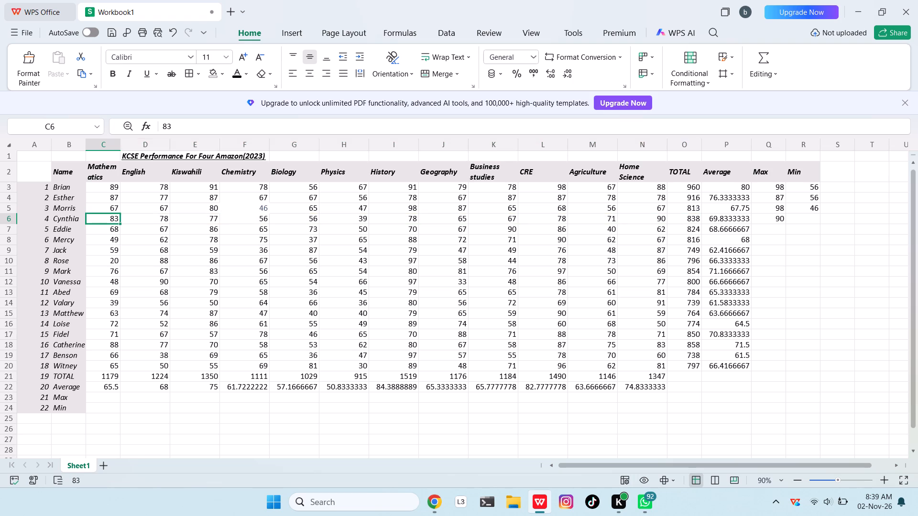
{"action": "left_click_drag", "start_coordinate": [127, 223], "coordinate": [655, 222]}
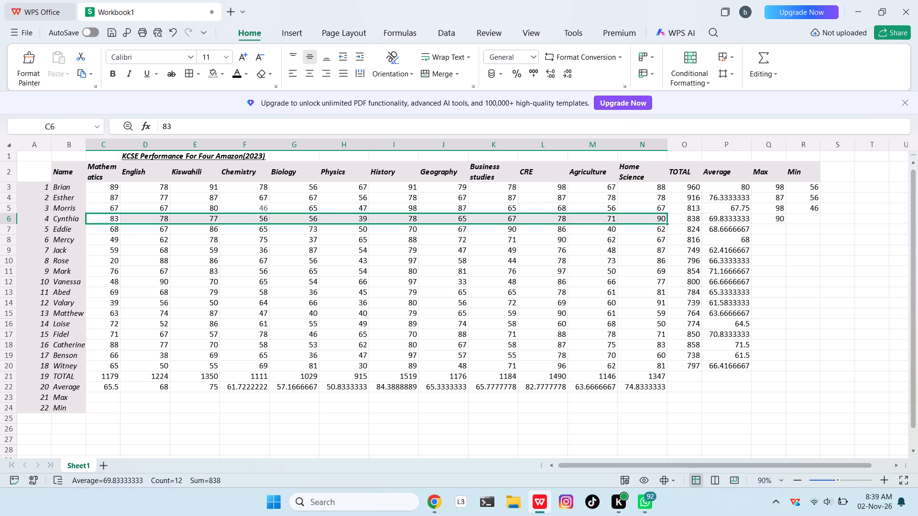
{"action": "left_click", "coordinate": [758, 66]}
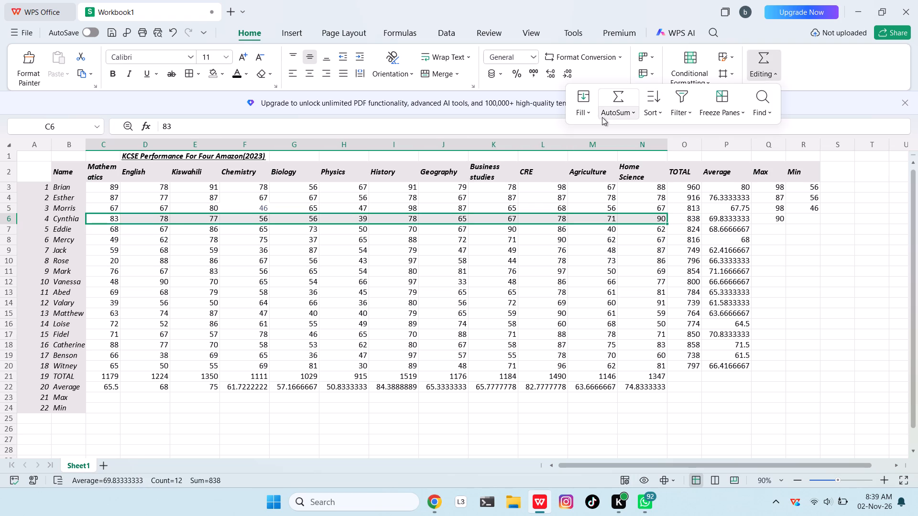
{"action": "left_click", "coordinate": [602, 117]}
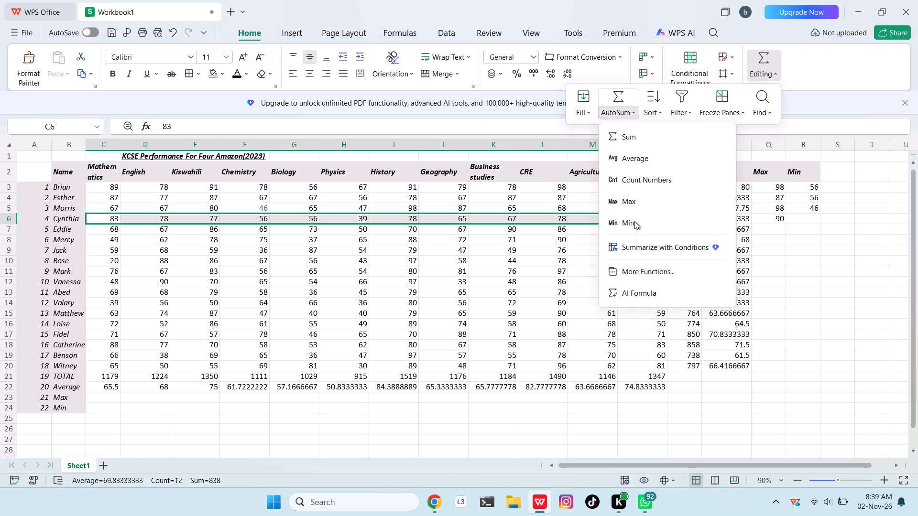
{"action": "left_click", "coordinate": [634, 224]}
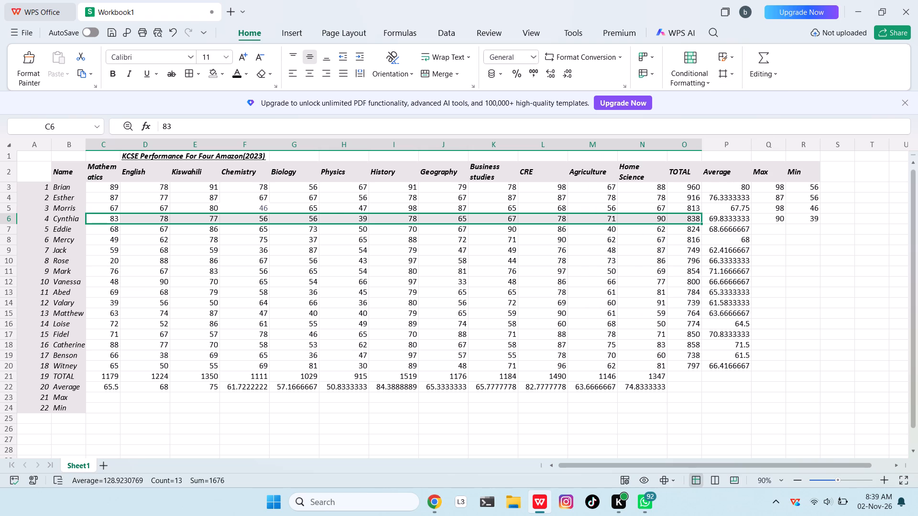
Find the maximum of Eddie's marks C7:N7 with AutoSum's Max function, placing it in the Max column at Q7.
{"action": "left_click_drag", "start_coordinate": [103, 235], "coordinate": [371, 245]}
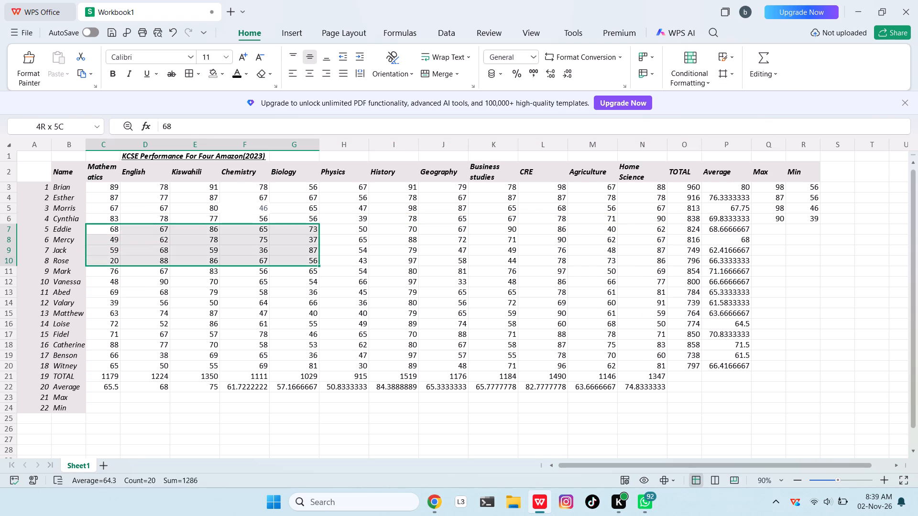
{"action": "left_click_drag", "start_coordinate": [371, 245], "coordinate": [663, 227]}
{"action": "left_click", "coordinate": [757, 63]}
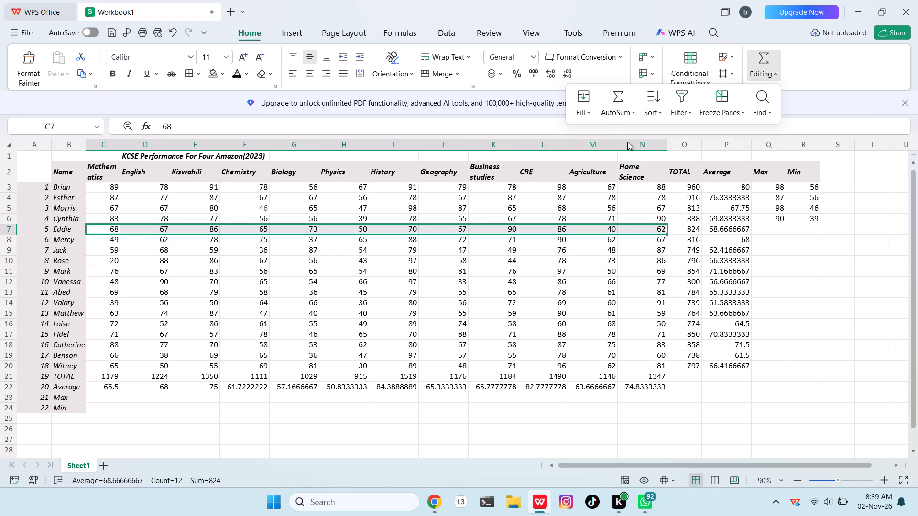
{"action": "left_click", "coordinate": [606, 111]}
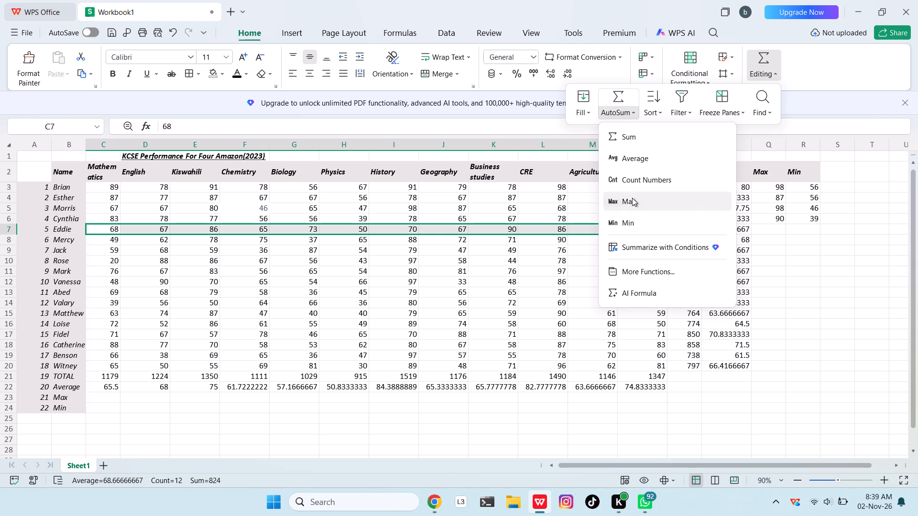
{"action": "left_click", "coordinate": [633, 198]}
Find the minimum of Eddie's marks C7:N7 with AutoSum's Min function, placing it in the Min column at R7.
{"action": "left_click_drag", "start_coordinate": [110, 227], "coordinate": [113, 227]}
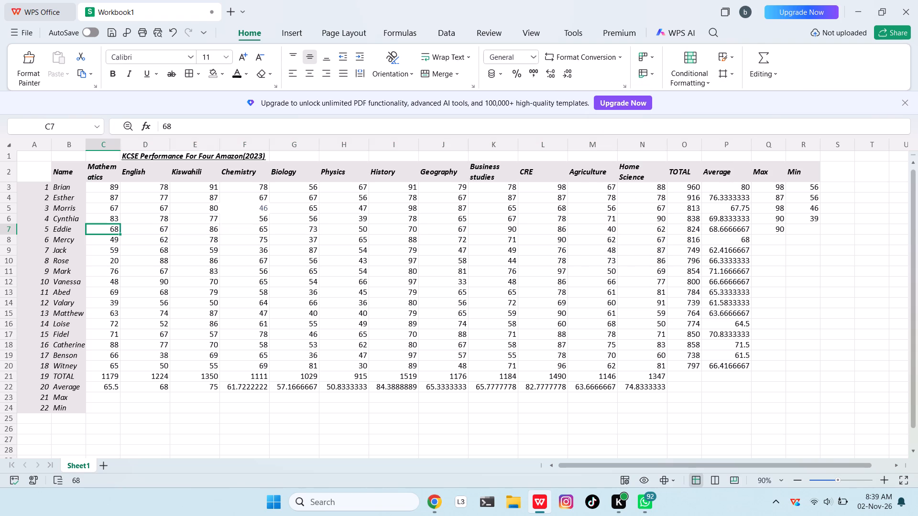
{"action": "left_click_drag", "start_coordinate": [113, 227], "coordinate": [623, 232]}
{"action": "left_click", "coordinate": [767, 57]}
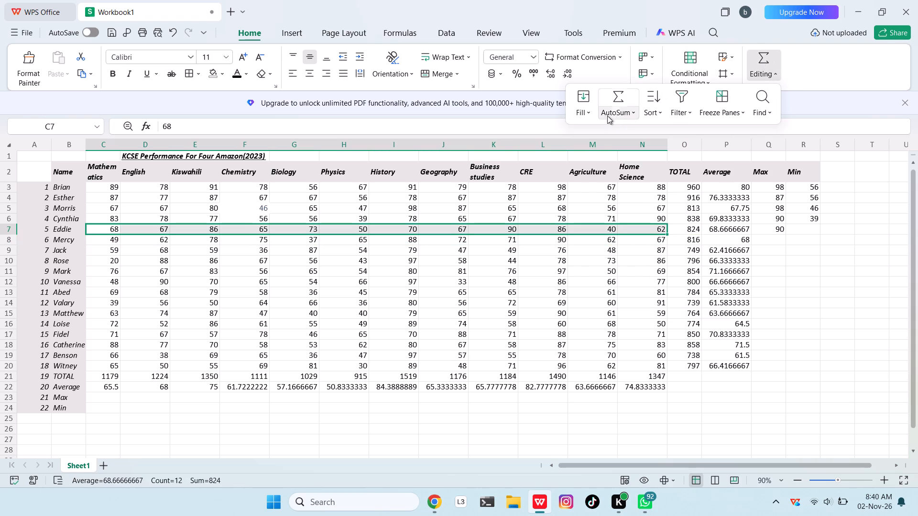
{"action": "left_click", "coordinate": [607, 112]}
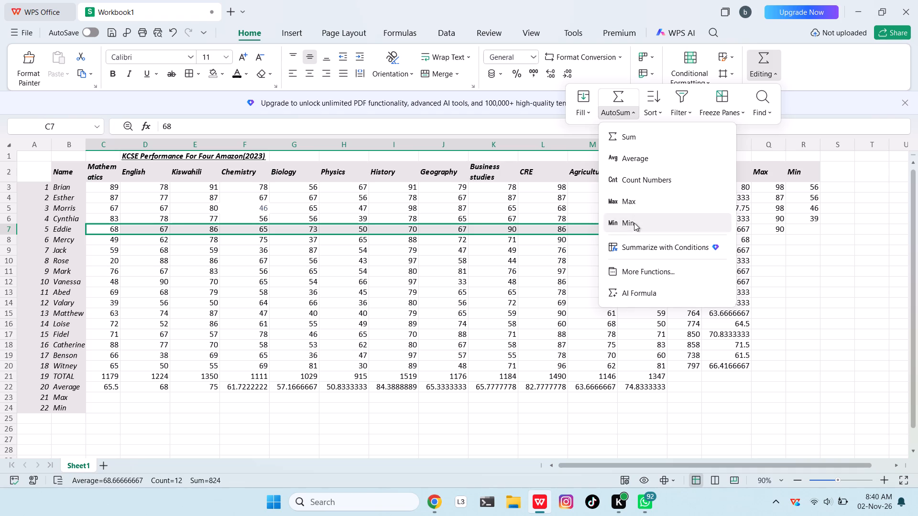
{"action": "left_click", "coordinate": [634, 223]}
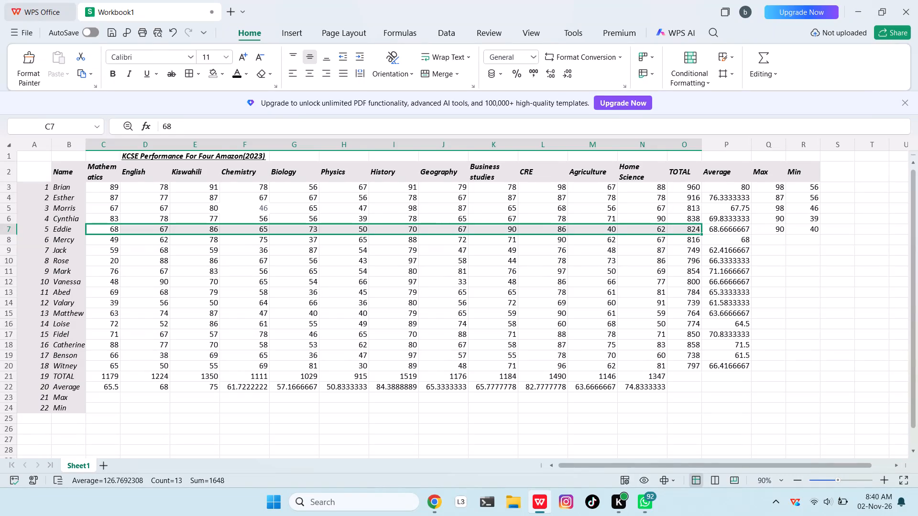
Find the maximum of Mercy's marks C8:N8 with AutoSum's Max function, placing it in the Max column at Q8.
{"action": "left_click", "coordinate": [106, 246]}
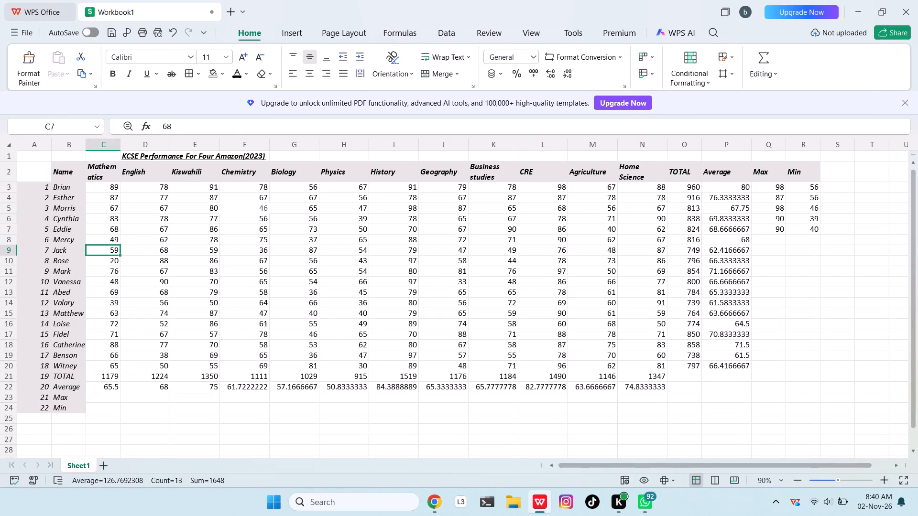
{"action": "left_click_drag", "start_coordinate": [101, 240], "coordinate": [423, 236]}
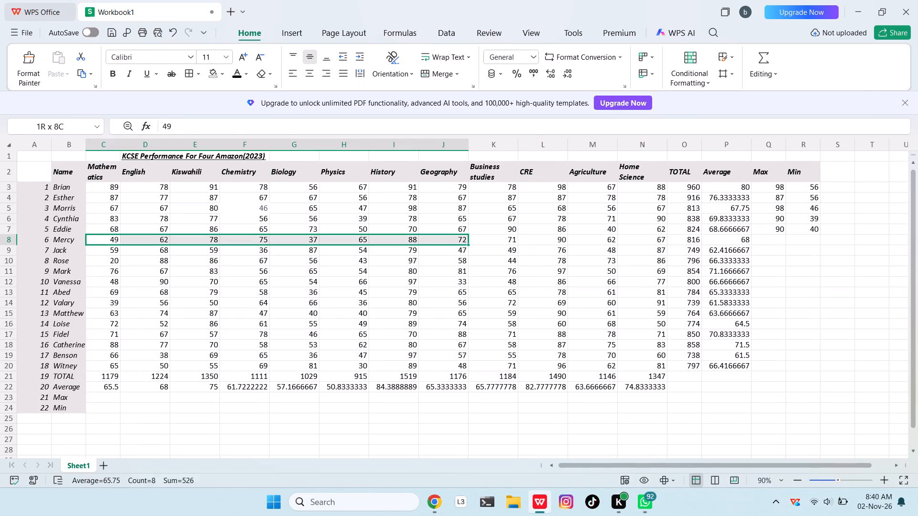
{"action": "left_click_drag", "start_coordinate": [423, 236], "coordinate": [630, 236]}
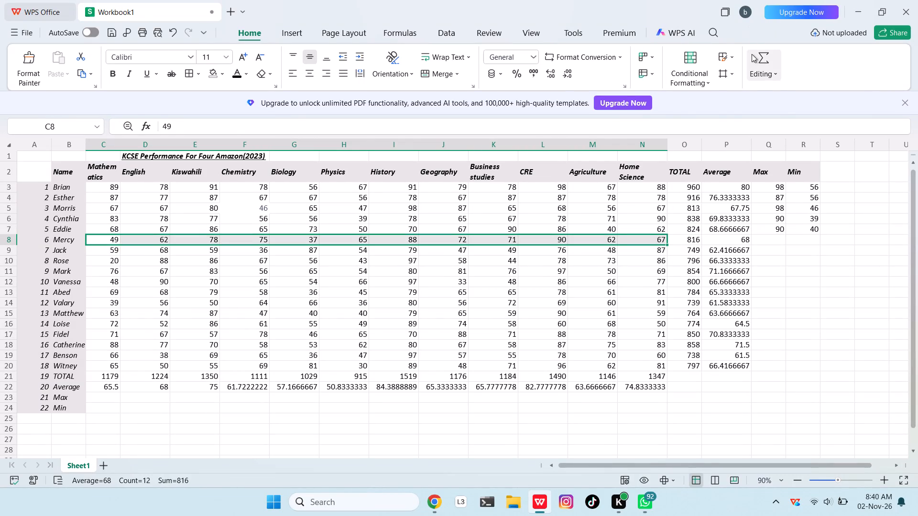
{"action": "left_click", "coordinate": [752, 54]}
{"action": "left_click", "coordinate": [610, 117]}
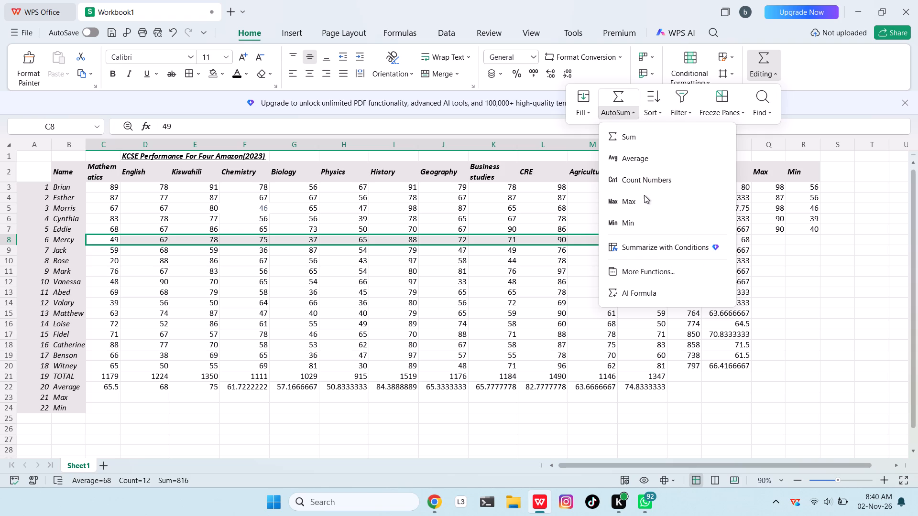
{"action": "left_click", "coordinate": [637, 205]}
{"action": "left_click", "coordinate": [171, 290]}
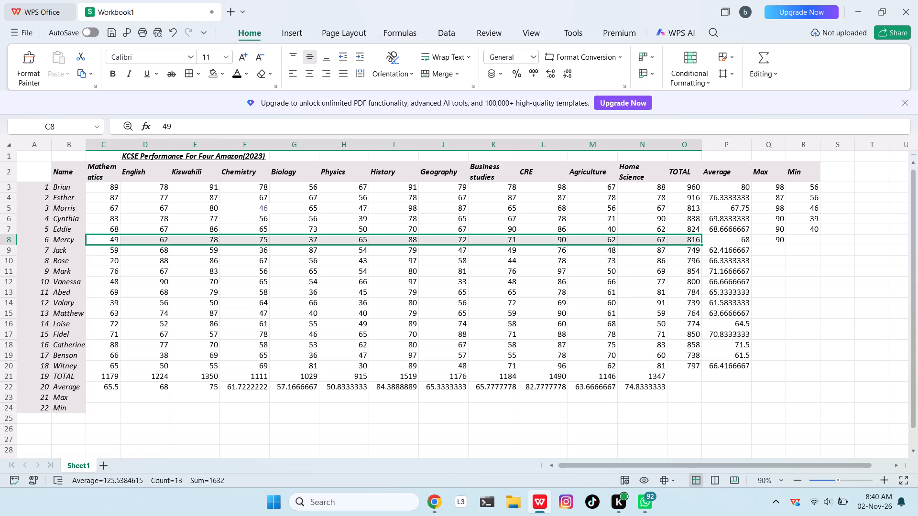
Find the minimum of Mercy's marks C8:N8 with AutoSum's Min function, placing it in the Min column at R8.
{"action": "left_click_drag", "start_coordinate": [98, 240], "coordinate": [624, 242]}
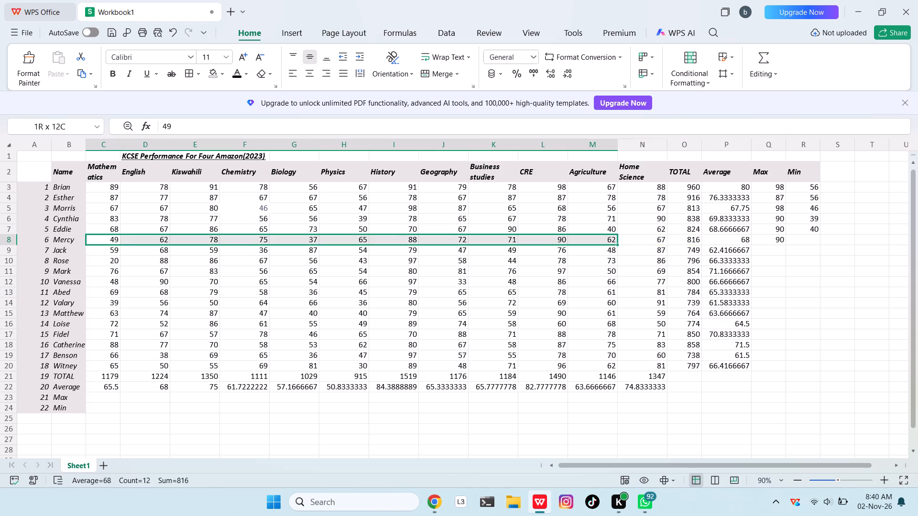
{"action": "left_click_drag", "start_coordinate": [624, 242], "coordinate": [634, 242]}
{"action": "left_click", "coordinate": [755, 55]}
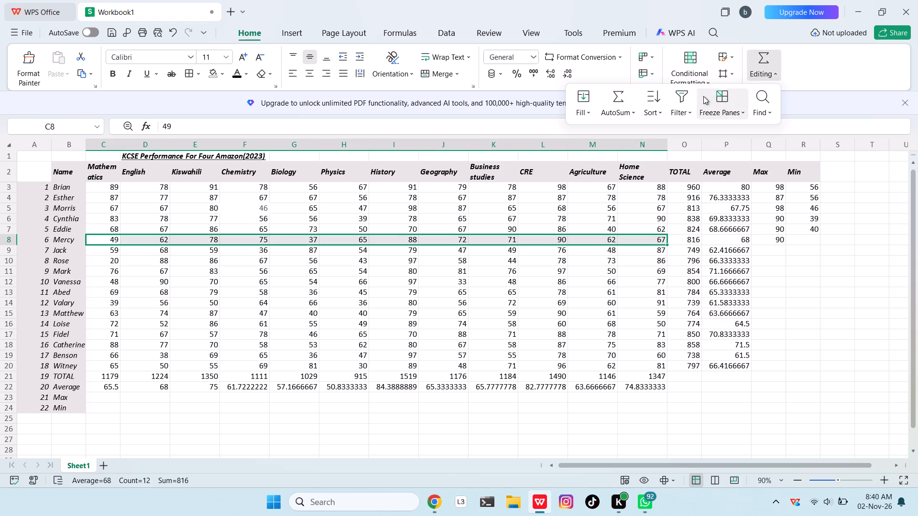
{"action": "left_click", "coordinate": [621, 112]}
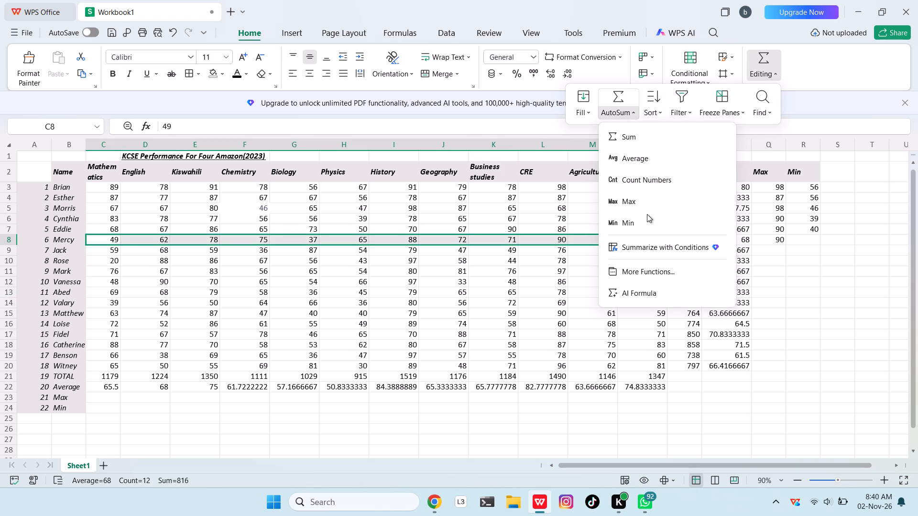
{"action": "left_click", "coordinate": [638, 223]}
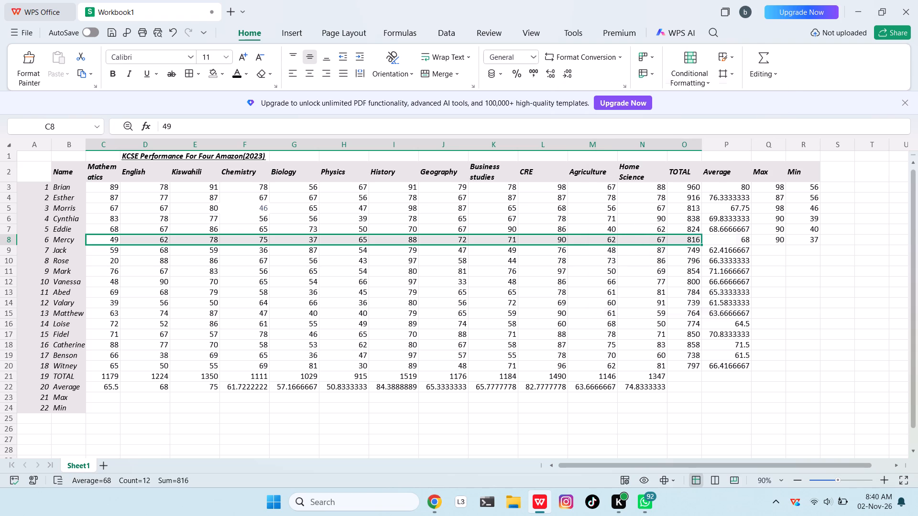
{"action": "left_click", "coordinate": [112, 241]}
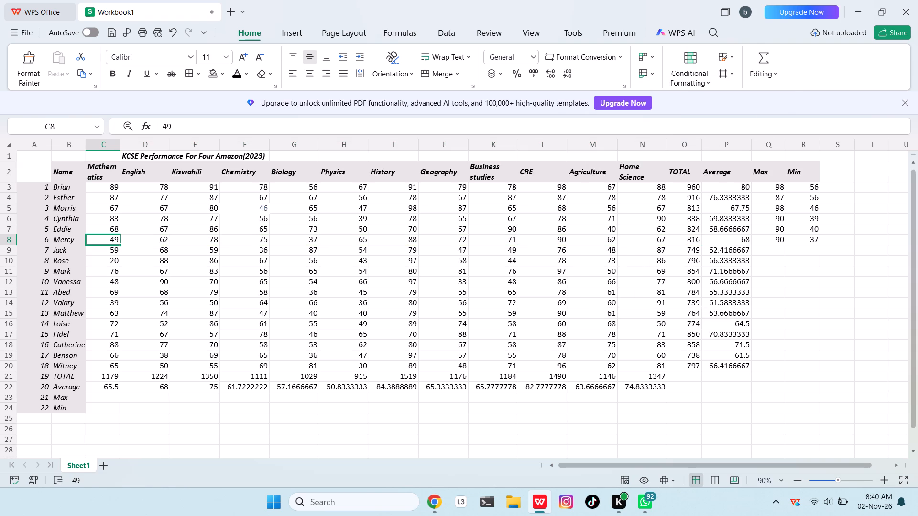
Find the maximum of Jack's marks C9:N9 with AutoSum's Max function, placing it in the Max column at Q9.
{"action": "left_click_drag", "start_coordinate": [99, 250], "coordinate": [261, 242]}
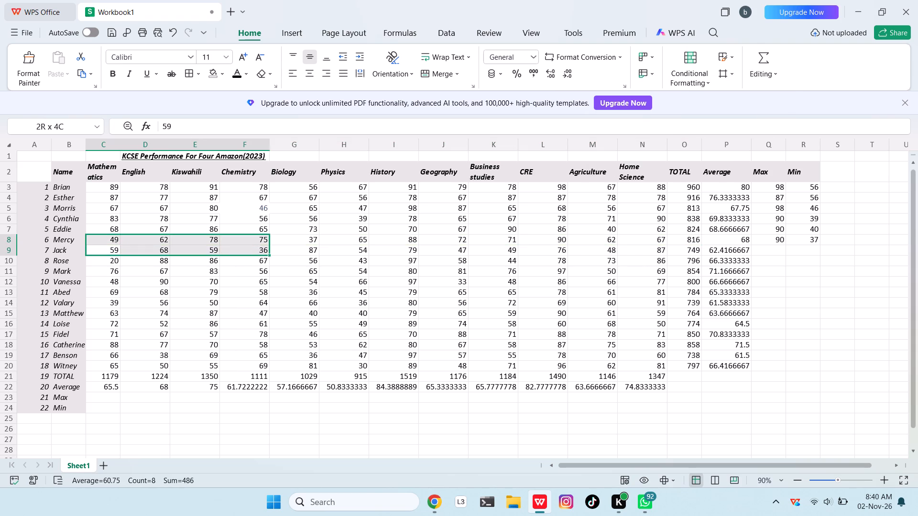
{"action": "left_click_drag", "start_coordinate": [261, 242], "coordinate": [630, 253]}
{"action": "left_click", "coordinate": [753, 56]}
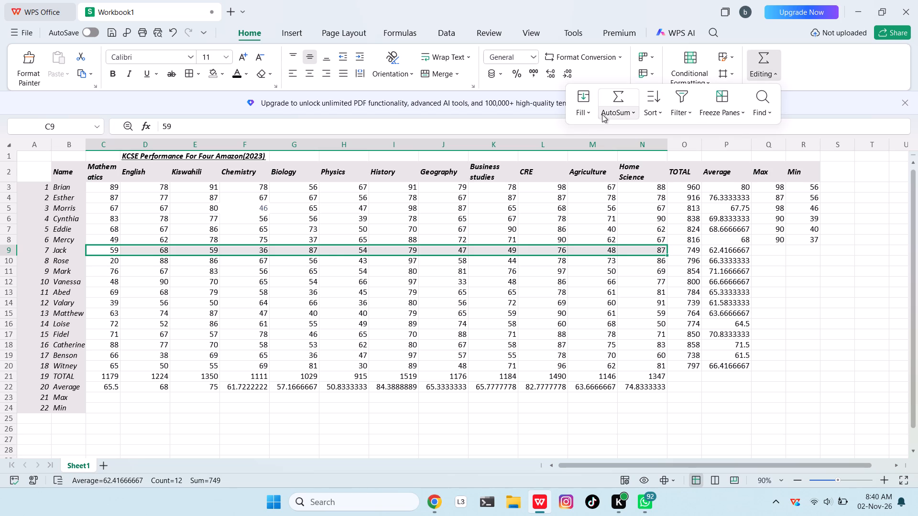
{"action": "left_click", "coordinate": [605, 113]}
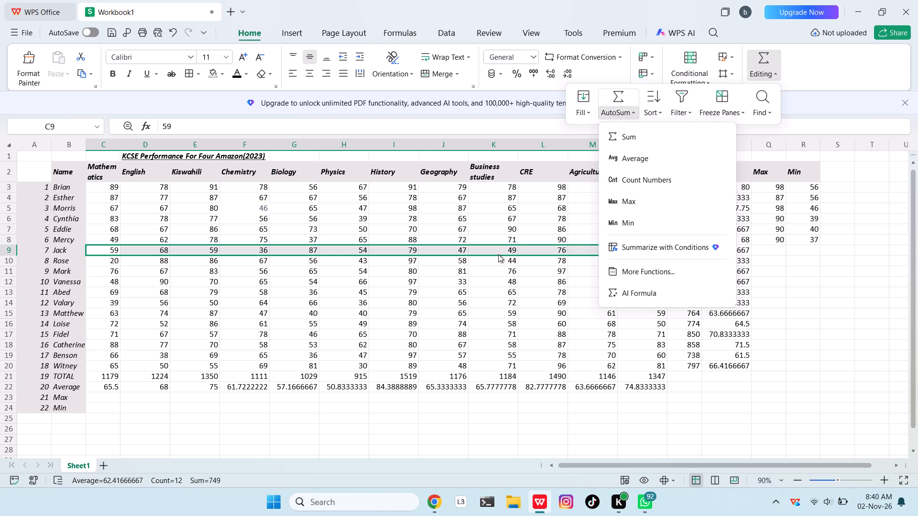
{"action": "left_click", "coordinate": [621, 195]}
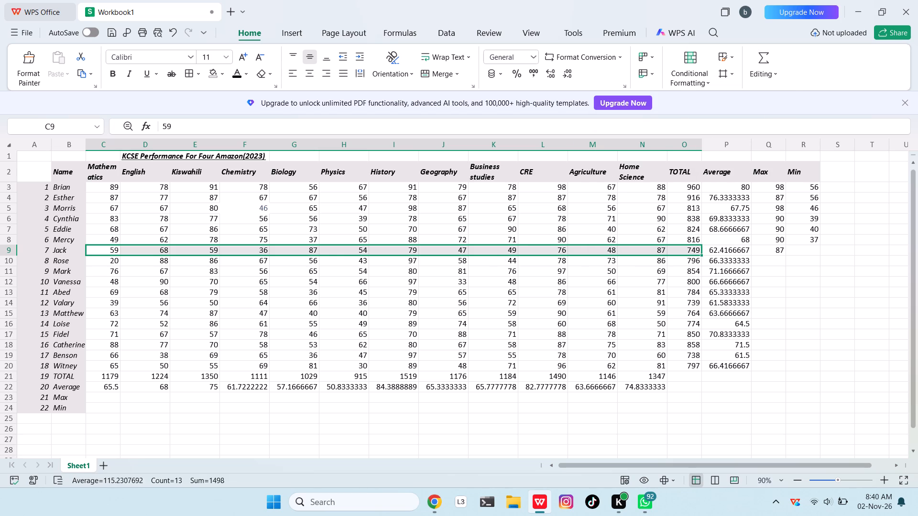
Find the minimum of Jack's marks C9:N9 with AutoSum's Min function, placing it in the Min column at R9.
{"action": "left_click_drag", "start_coordinate": [103, 252], "coordinate": [617, 244]}
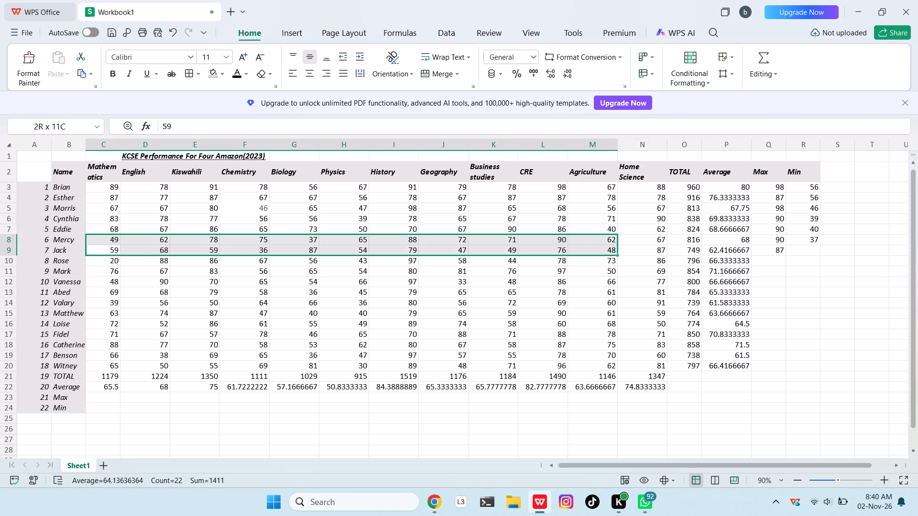
{"action": "left_click_drag", "start_coordinate": [617, 244], "coordinate": [639, 247]}
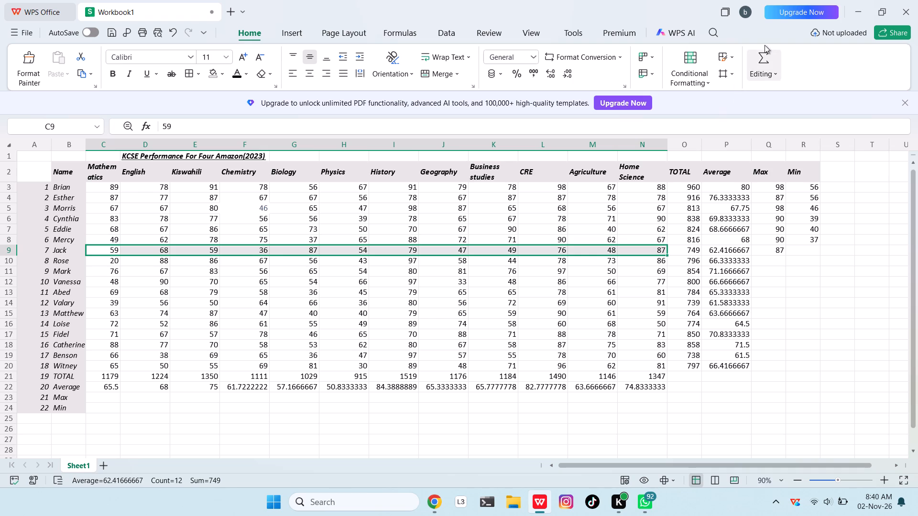
{"action": "left_click", "coordinate": [757, 52]}
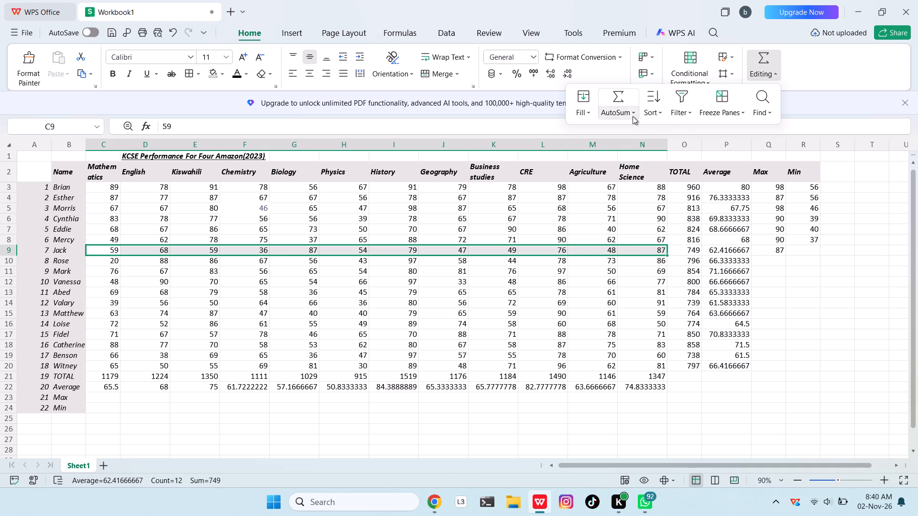
{"action": "left_click", "coordinate": [633, 116]}
{"action": "left_click", "coordinate": [626, 218]}
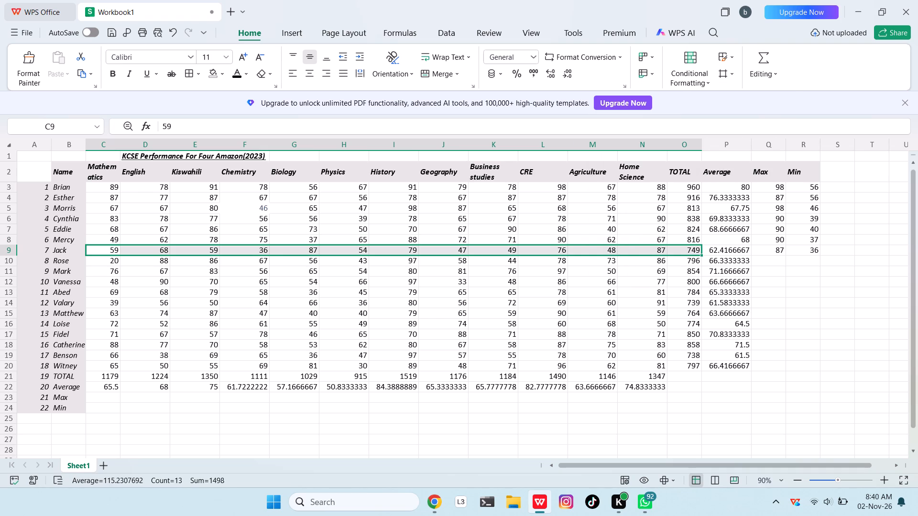
Find the maximum of Rose's marks C10:N10 with AutoSum's Max function, placing it in the Max column at Q10.
{"action": "left_click_drag", "start_coordinate": [101, 265], "coordinate": [109, 265]}
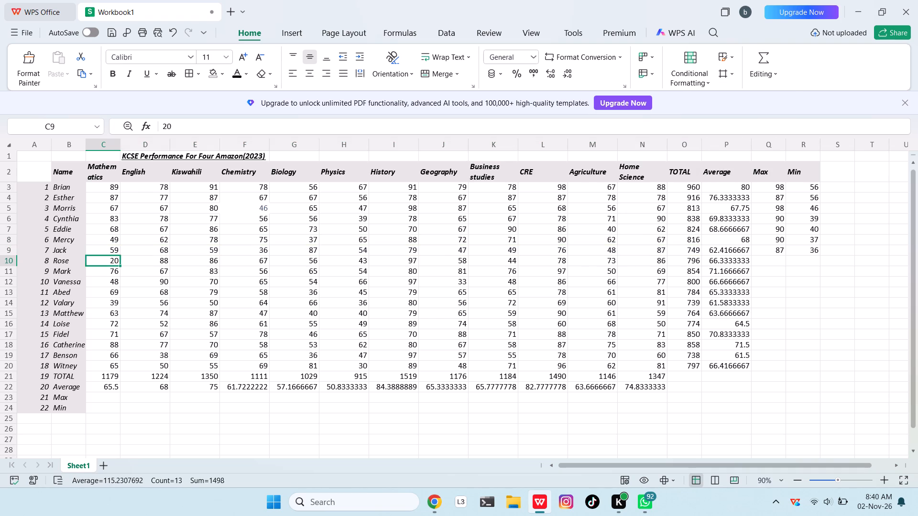
{"action": "left_click_drag", "start_coordinate": [109, 265], "coordinate": [641, 253]}
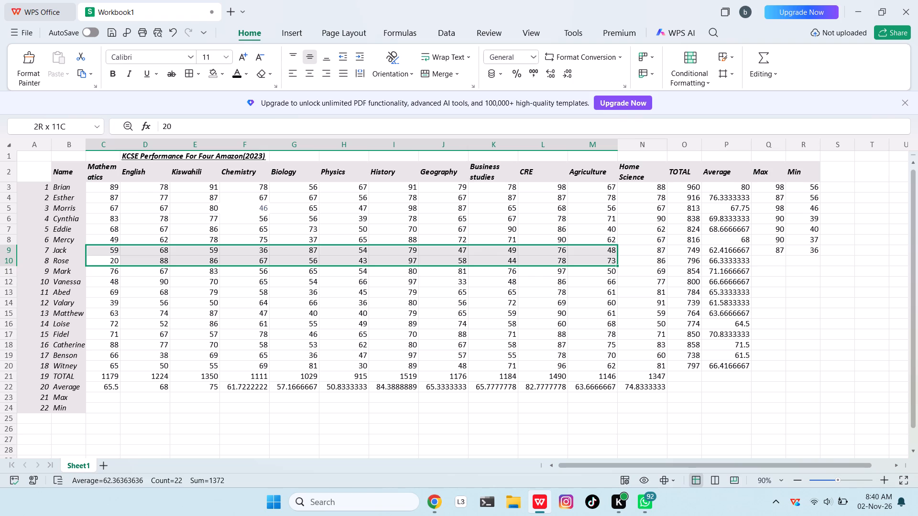
{"action": "left_click_drag", "start_coordinate": [641, 253], "coordinate": [642, 258]}
{"action": "left_click", "coordinate": [750, 53]}
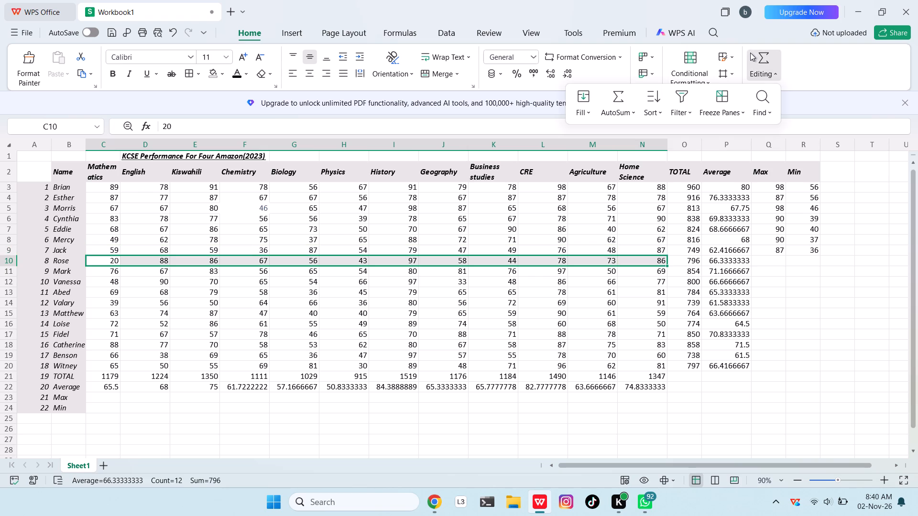
{"action": "left_click", "coordinate": [623, 107]}
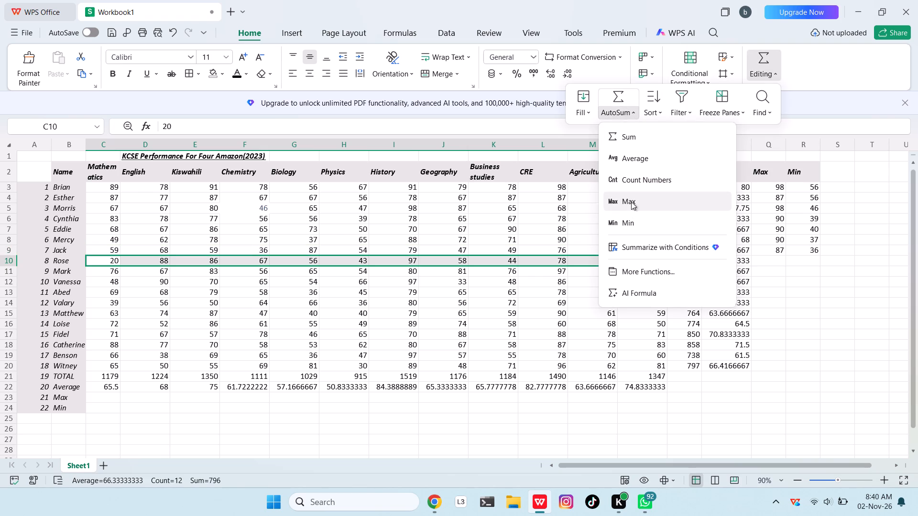
{"action": "left_click", "coordinate": [633, 200]}
{"action": "left_click", "coordinate": [130, 285]}
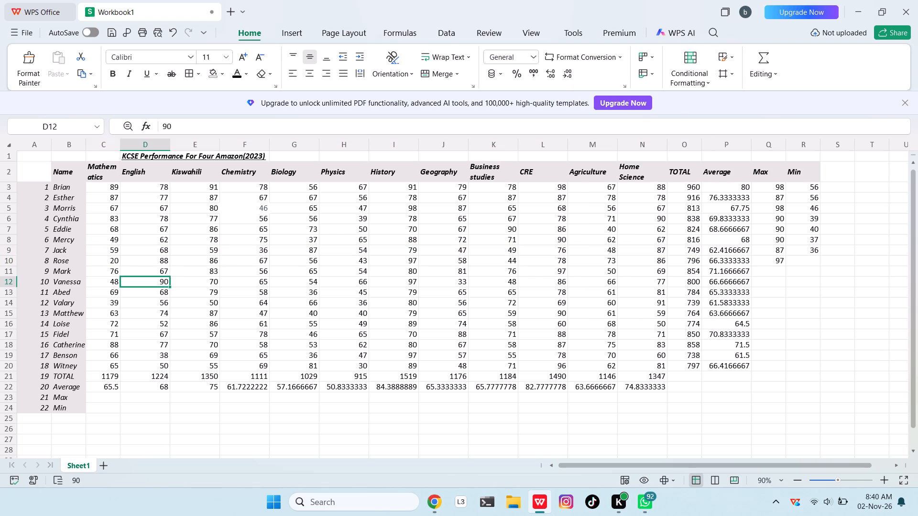
Find the minimum of Rose's marks C10:N10 with AutoSum's Min function, placing it in the Min column at R10.
{"action": "left_click_drag", "start_coordinate": [106, 262], "coordinate": [644, 259]}
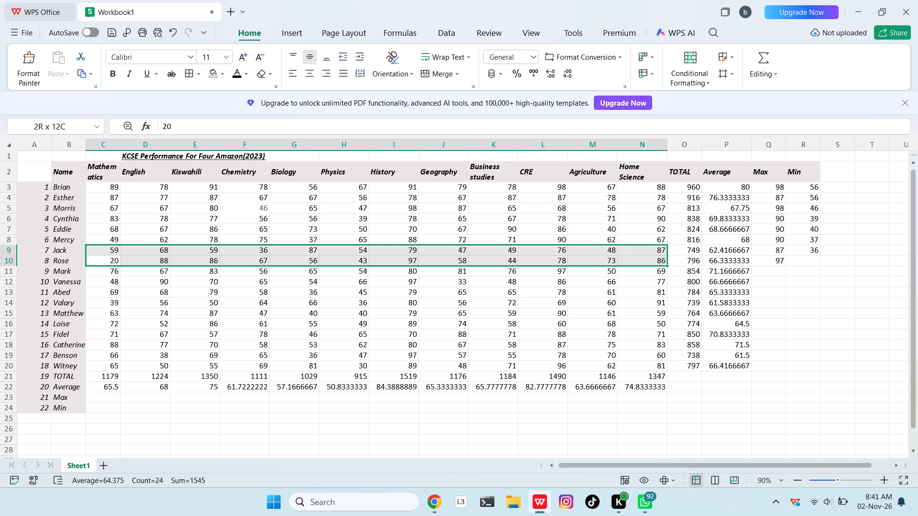
{"action": "left_click_drag", "start_coordinate": [644, 259], "coordinate": [645, 259]}
{"action": "left_click", "coordinate": [757, 54]}
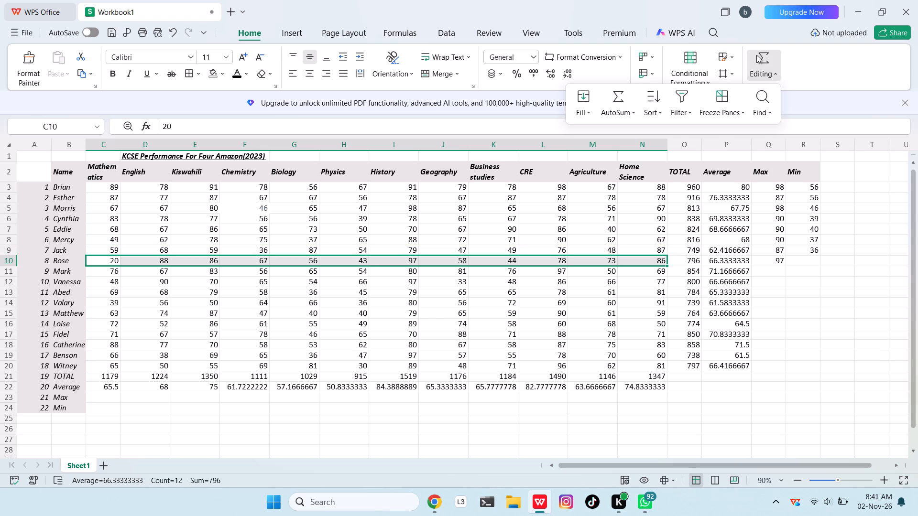
{"action": "left_click", "coordinate": [621, 113]}
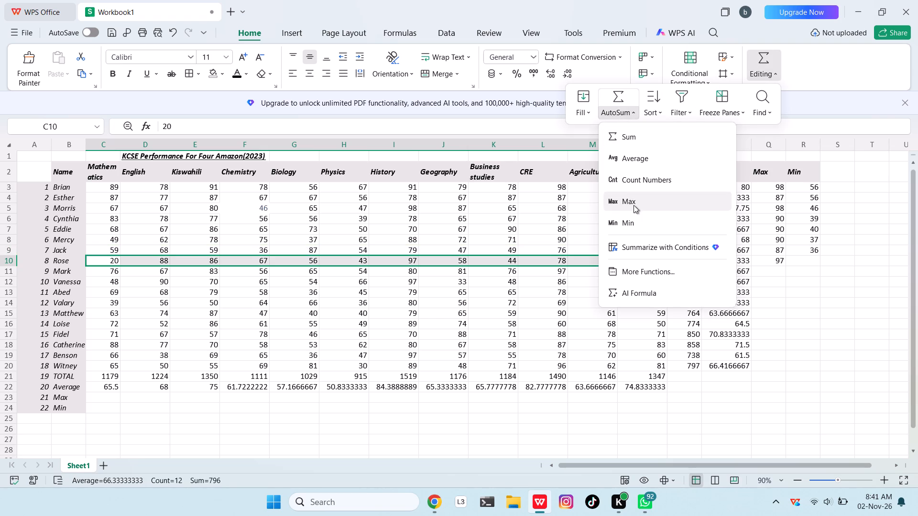
{"action": "left_click", "coordinate": [633, 219]}
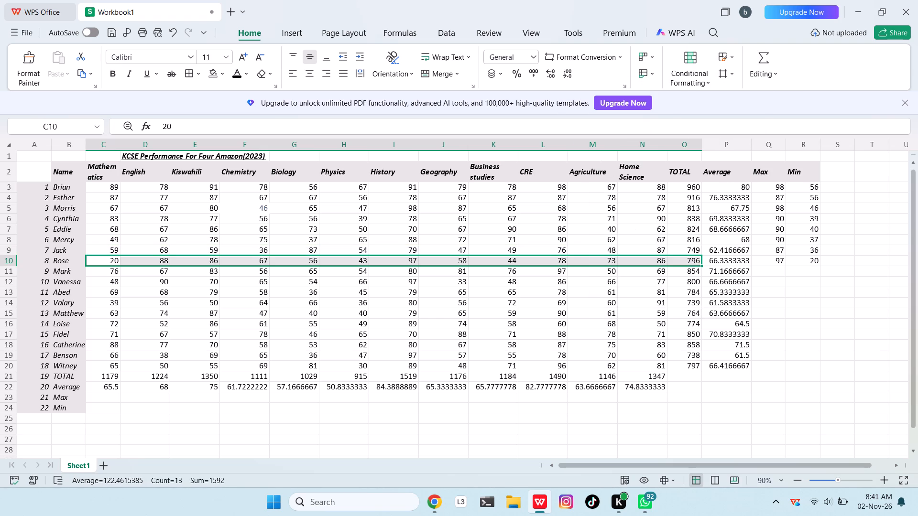
Find the maximum of Mark's marks C11:N11 with AutoSum's Max function, placing it in the Max column at Q11.
{"action": "left_click_drag", "start_coordinate": [102, 270], "coordinate": [330, 276]}
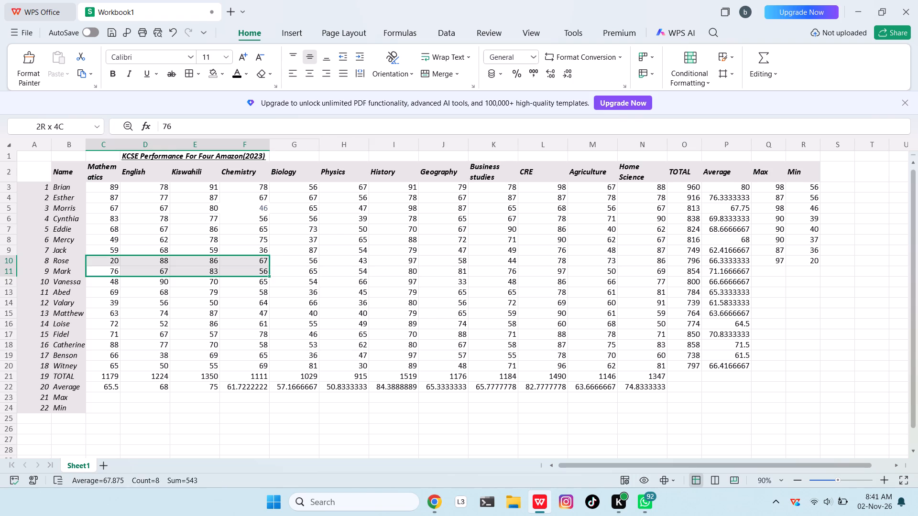
{"action": "left_click_drag", "start_coordinate": [330, 276], "coordinate": [635, 268]}
{"action": "left_click", "coordinate": [754, 54]}
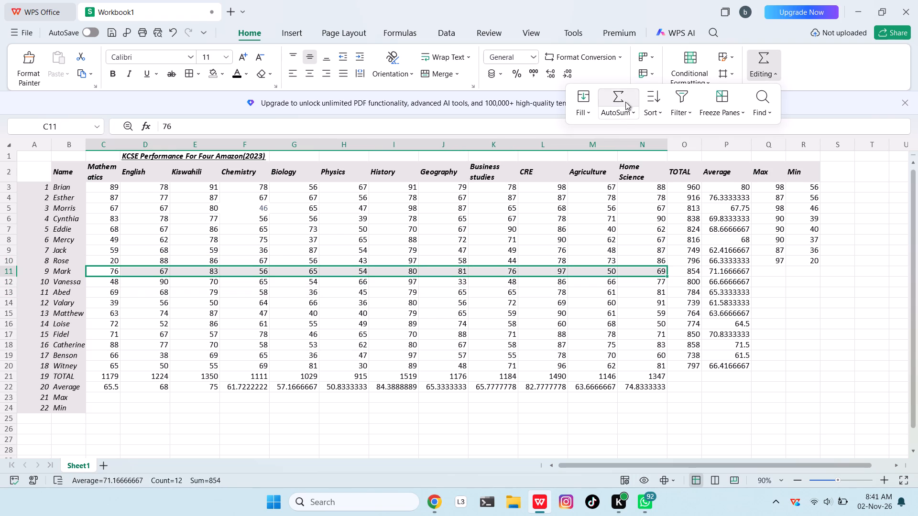
{"action": "left_click", "coordinate": [621, 115]}
{"action": "left_click", "coordinate": [624, 194]}
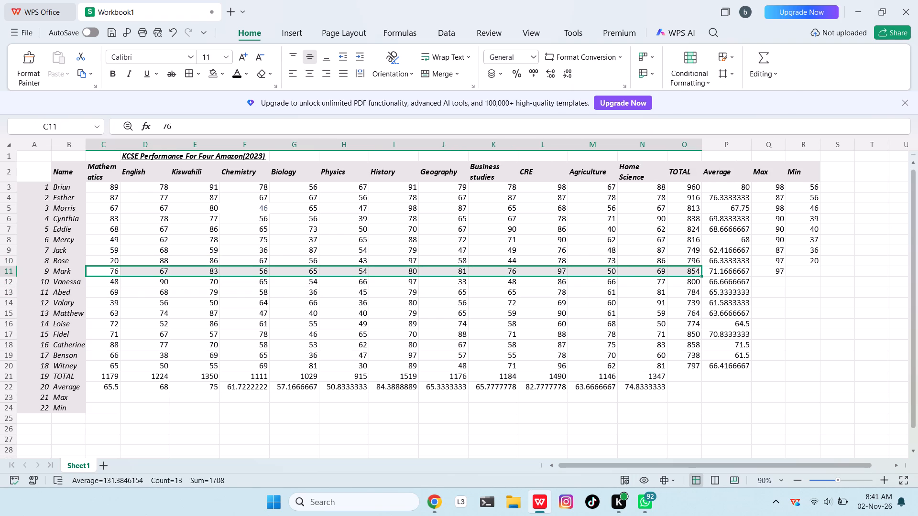
Find the minimum of Mark's marks C11:N11 with AutoSum's Min function, placing it in the Min column at R11.
{"action": "left_click", "coordinate": [170, 299]}
{"action": "left_click_drag", "start_coordinate": [82, 273], "coordinate": [234, 273]}
{"action": "left_click", "coordinate": [229, 271]}
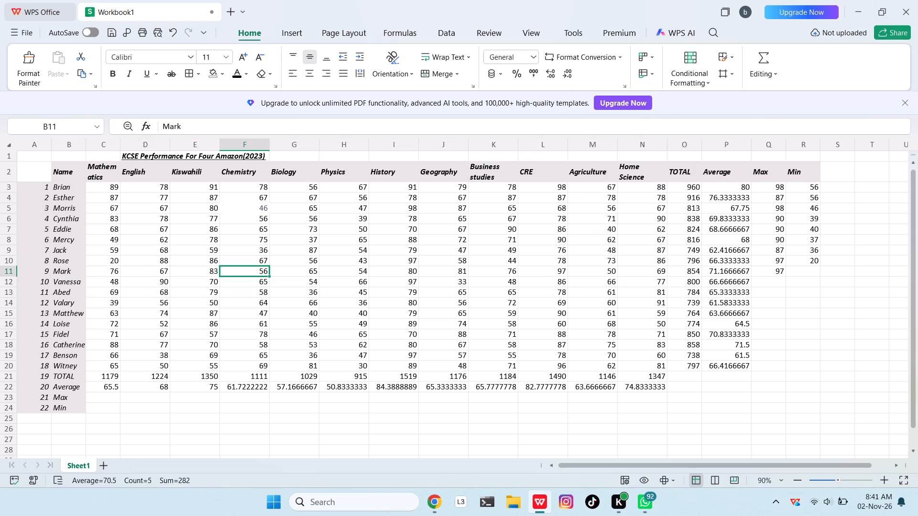
{"action": "left_click_drag", "start_coordinate": [102, 271], "coordinate": [633, 279]}
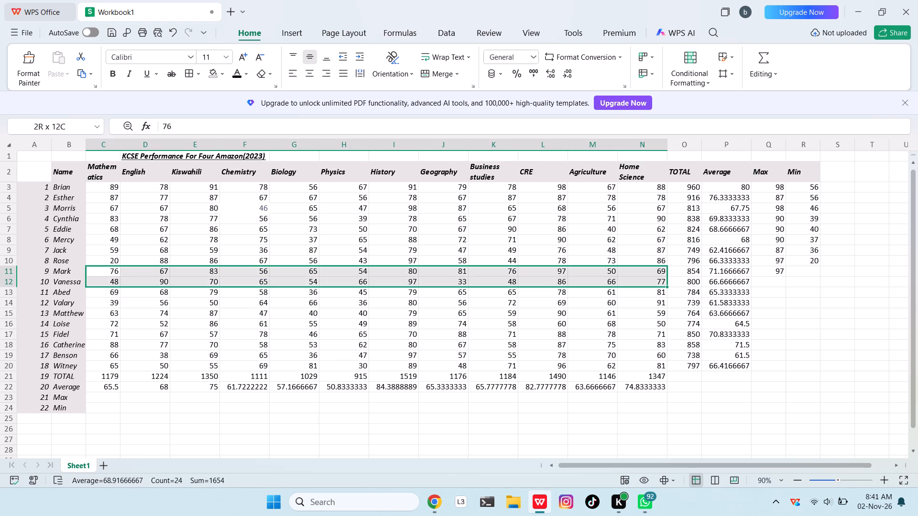
{"action": "left_click_drag", "start_coordinate": [633, 279], "coordinate": [645, 273]}
{"action": "left_click", "coordinate": [758, 59]}
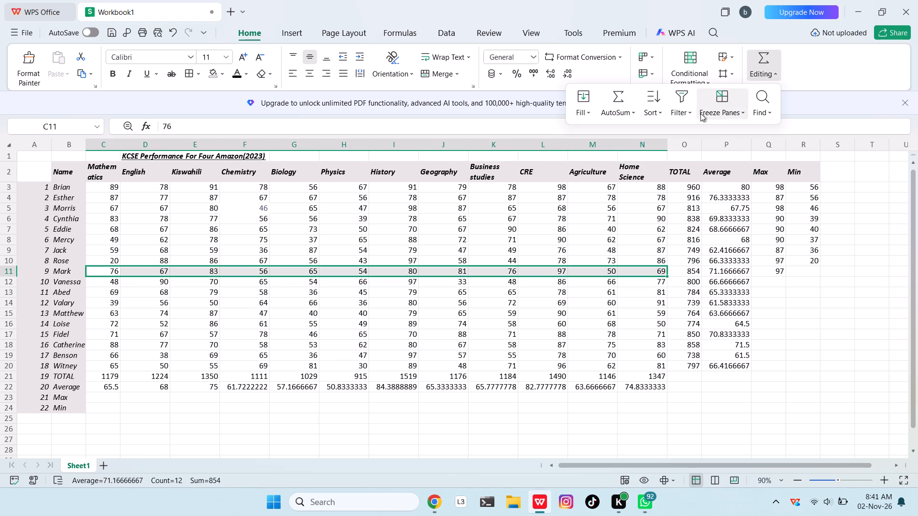
{"action": "left_click", "coordinate": [612, 116]}
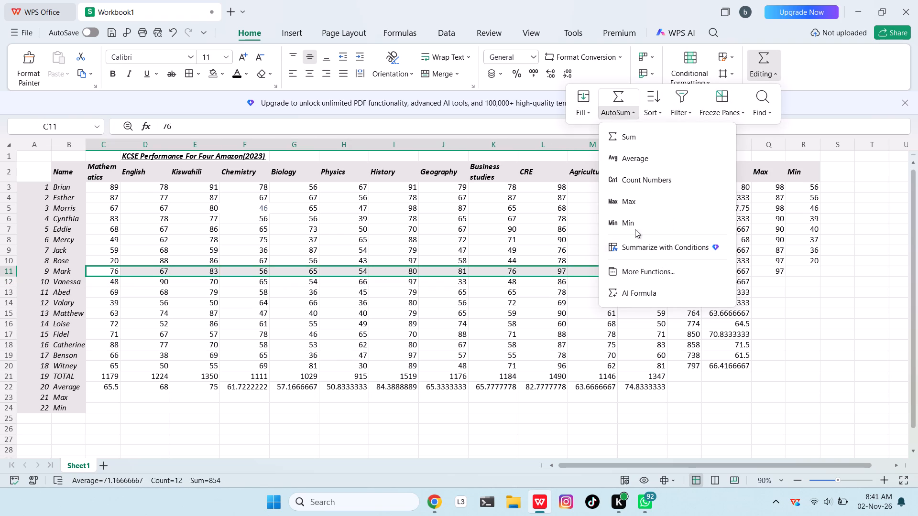
{"action": "left_click", "coordinate": [636, 227]}
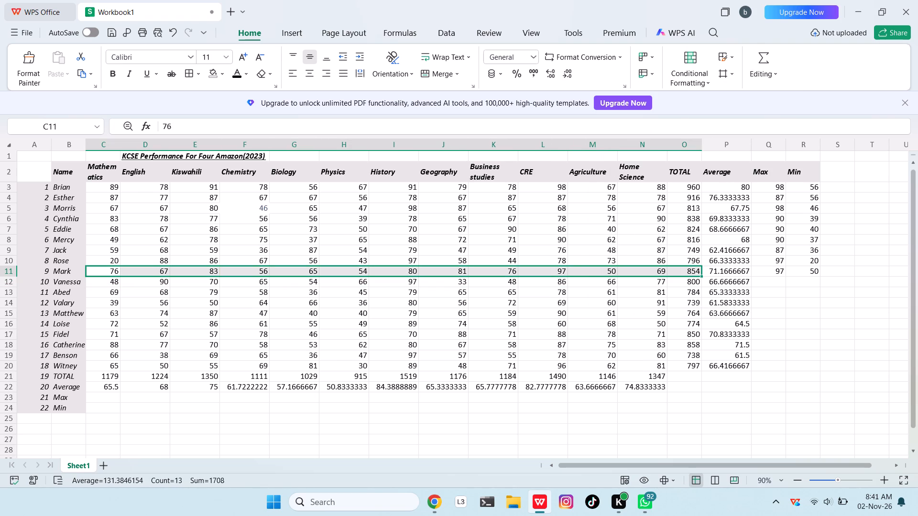
Find the maximum of Vanessa's row B12:N12 with AutoSum's Max function, placing it in the Max column at Q12.
{"action": "left_click_drag", "start_coordinate": [59, 286], "coordinate": [364, 289]}
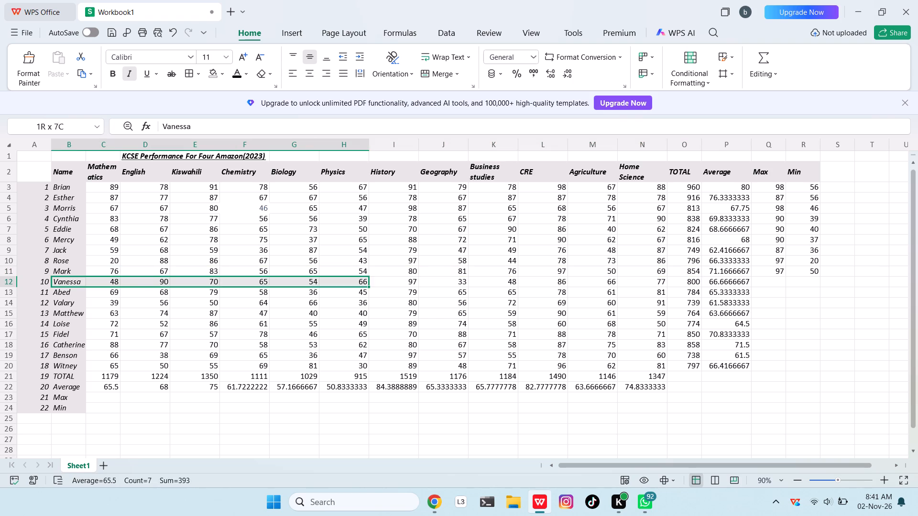
{"action": "left_click_drag", "start_coordinate": [364, 289], "coordinate": [636, 279]}
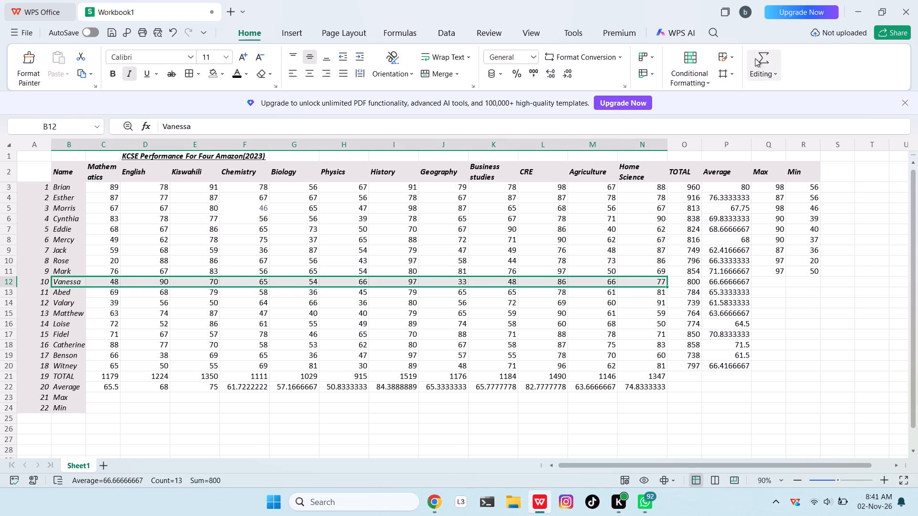
{"action": "left_click", "coordinate": [755, 58]}
{"action": "left_click", "coordinate": [606, 119]}
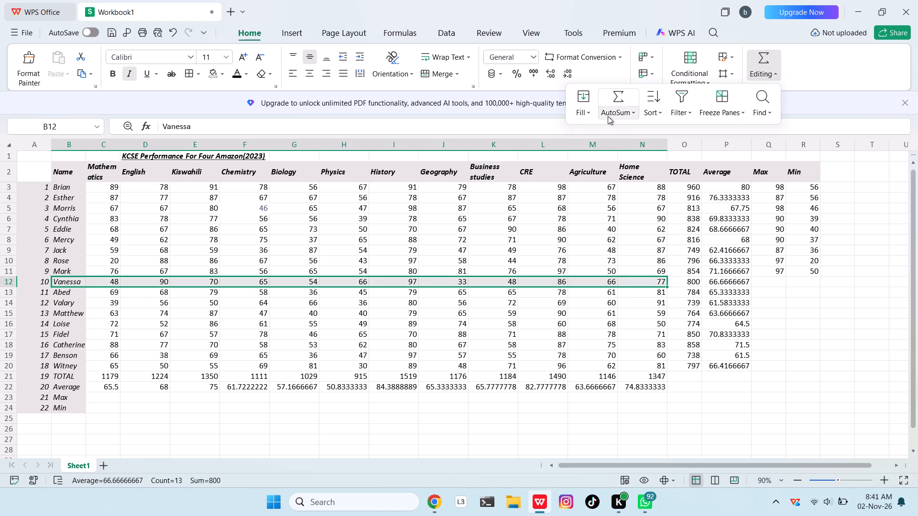
{"action": "left_click", "coordinate": [608, 116]}
{"action": "left_click", "coordinate": [627, 198]}
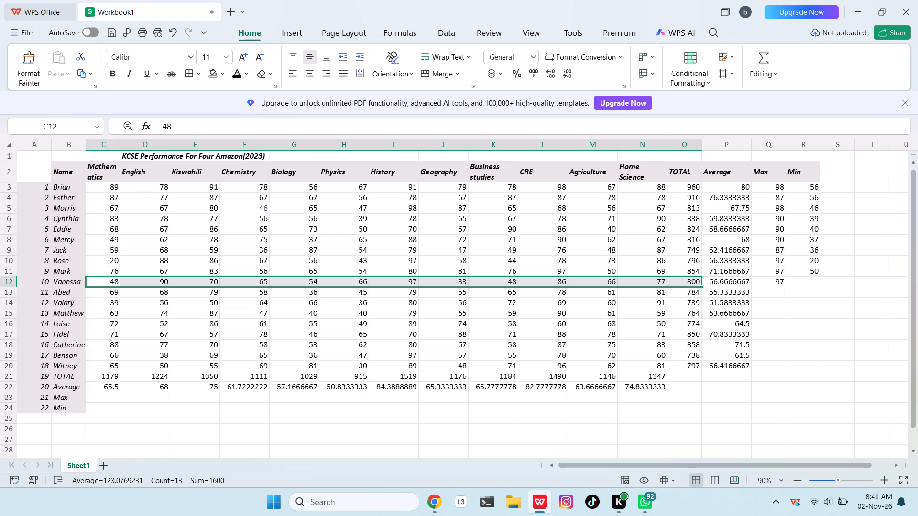
Find the minimum of Vanessa's marks C12:N12 with AutoSum's Min function, placing it in the Min column at R12.
{"action": "left_click", "coordinate": [206, 306]}
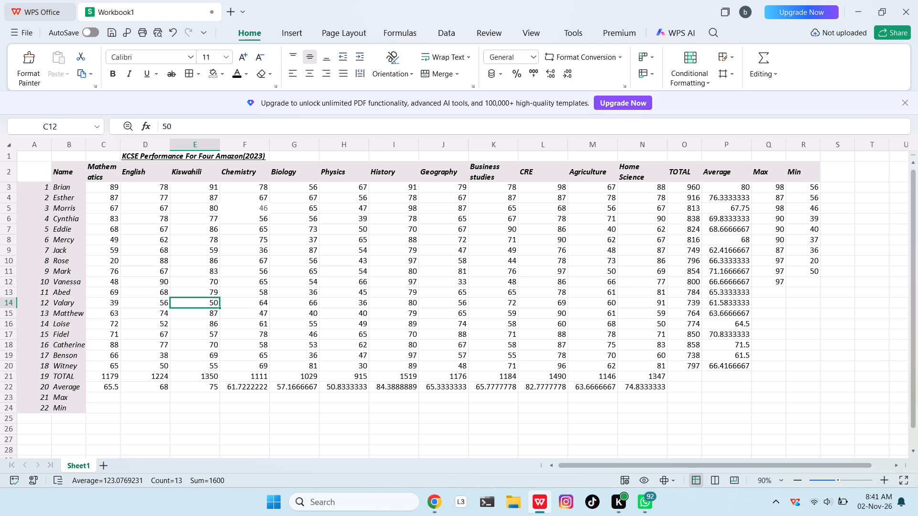
{"action": "left_click_drag", "start_coordinate": [110, 281], "coordinate": [587, 271]}
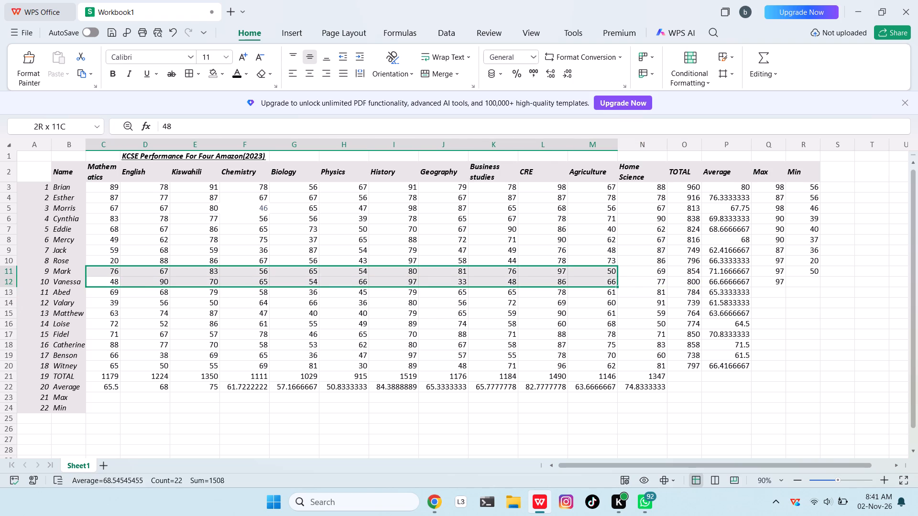
{"action": "left_click_drag", "start_coordinate": [587, 271], "coordinate": [641, 285]}
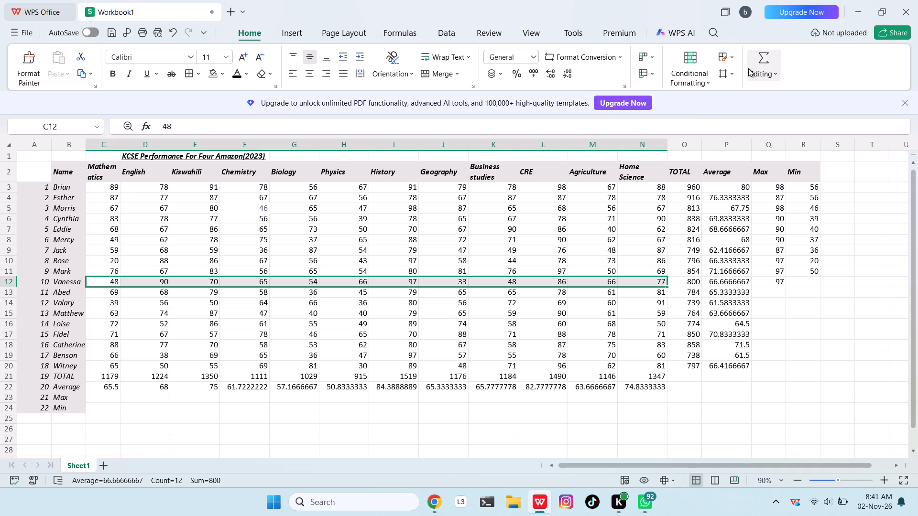
{"action": "left_click", "coordinate": [757, 57]}
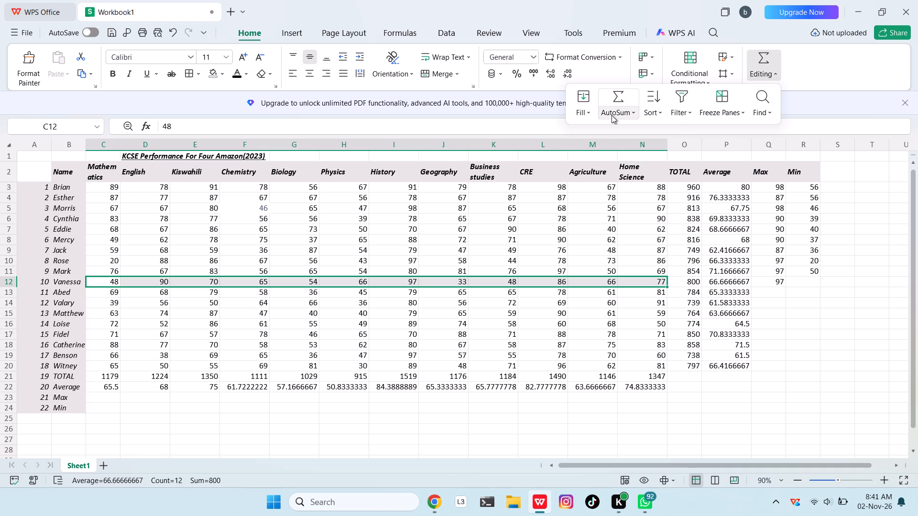
{"action": "left_click", "coordinate": [612, 115]}
{"action": "left_click", "coordinate": [655, 224]}
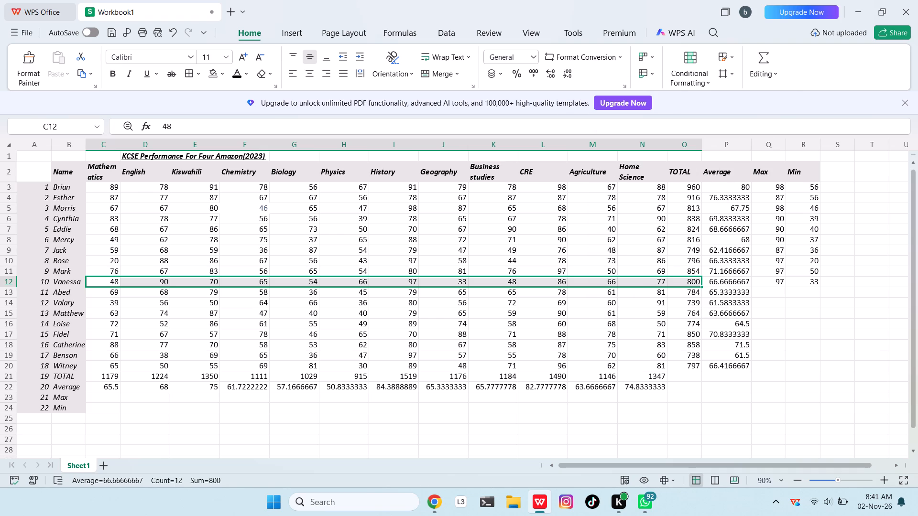
Find the maximum of Abed's marks C13:N13 with AutoSum's Max function, placing it in the Max column at Q13.
{"action": "left_click_drag", "start_coordinate": [105, 294], "coordinate": [588, 283]}
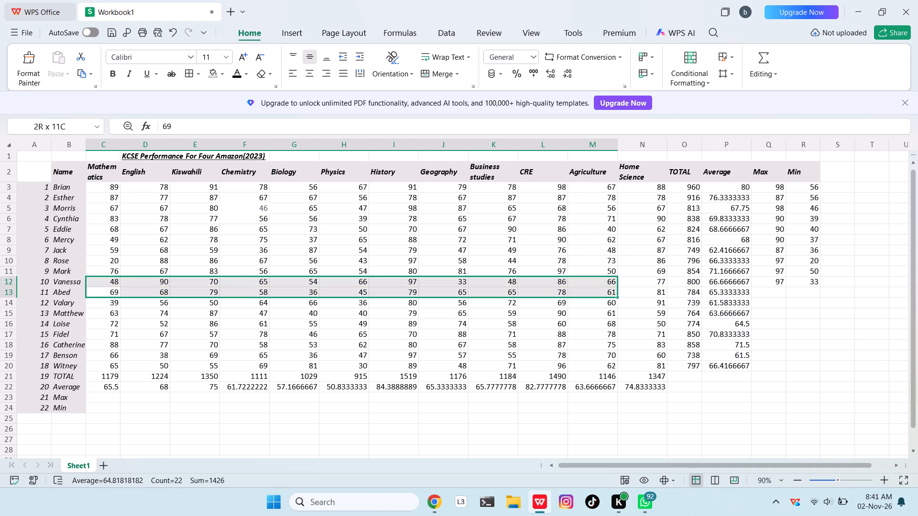
{"action": "left_click_drag", "start_coordinate": [588, 283], "coordinate": [653, 292]}
{"action": "left_click", "coordinate": [753, 63]}
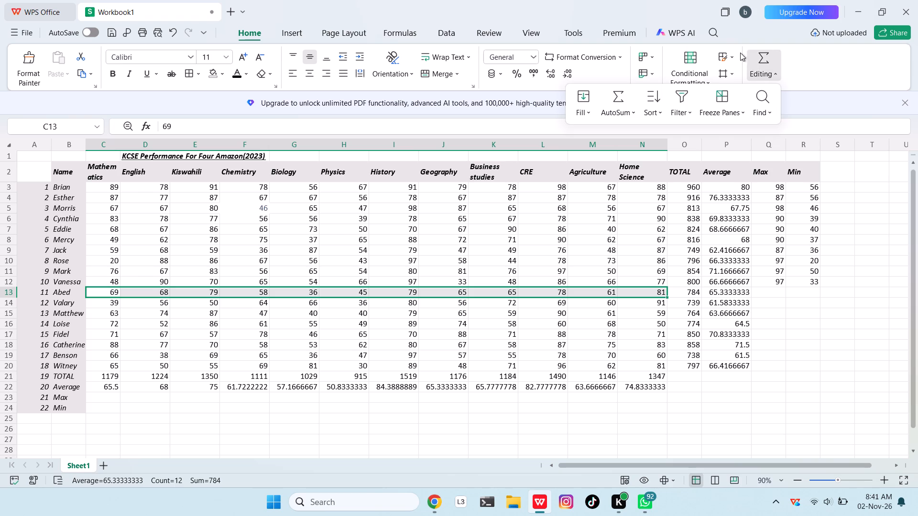
{"action": "left_click", "coordinate": [621, 111]}
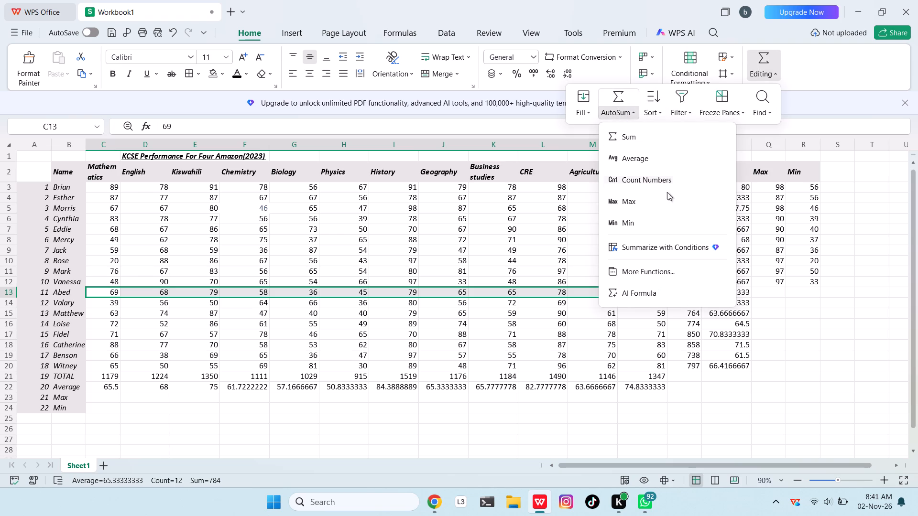
{"action": "left_click", "coordinate": [641, 205]}
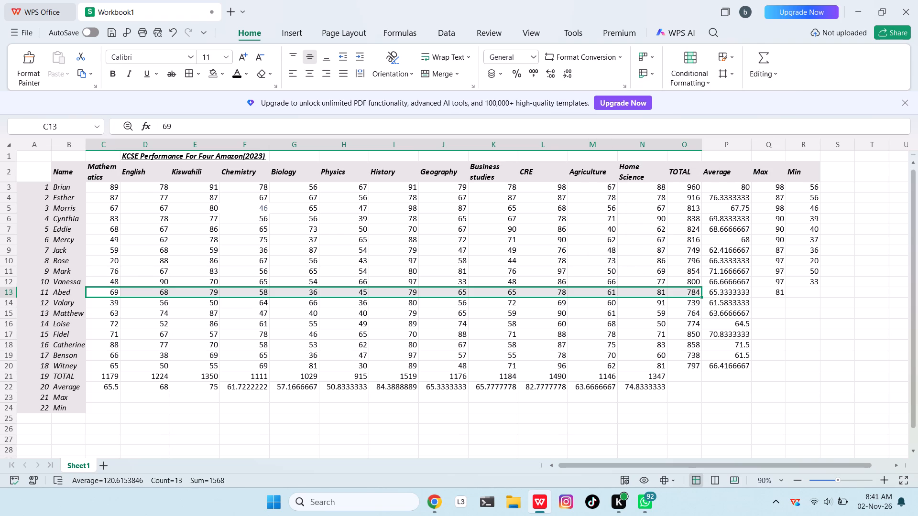
Find the minimum of Abed's marks C13:N13 with AutoSum's Min function, placing it in the Min column at R13.
{"action": "left_click_drag", "start_coordinate": [103, 295], "coordinate": [609, 285]}
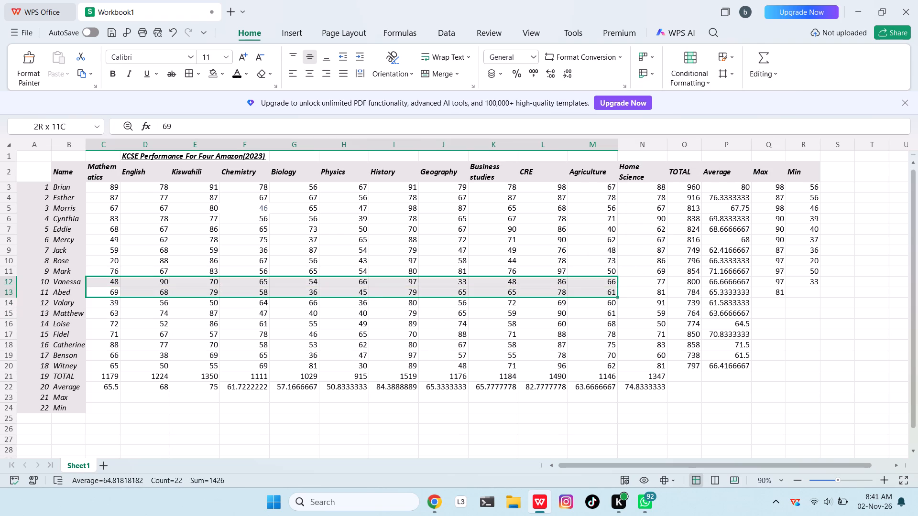
{"action": "left_click_drag", "start_coordinate": [609, 285], "coordinate": [642, 293]}
{"action": "left_click", "coordinate": [757, 51]}
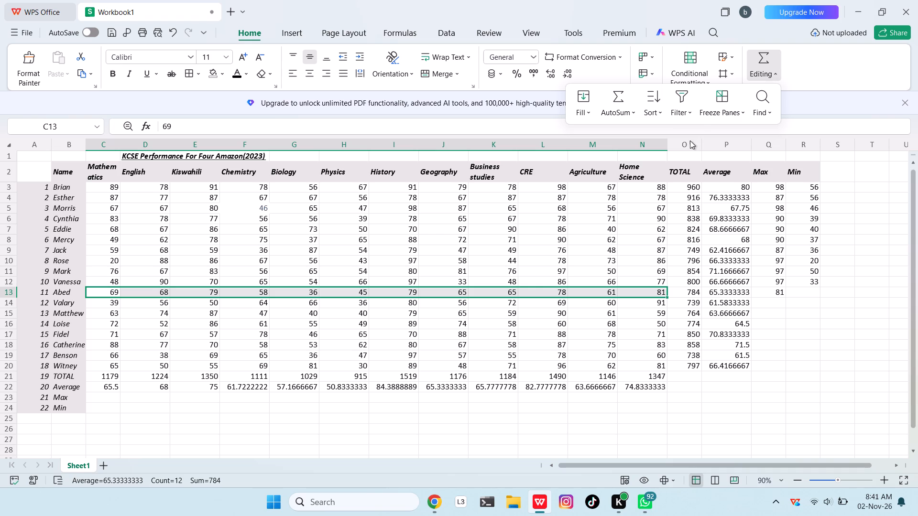
{"action": "left_click", "coordinate": [617, 112]}
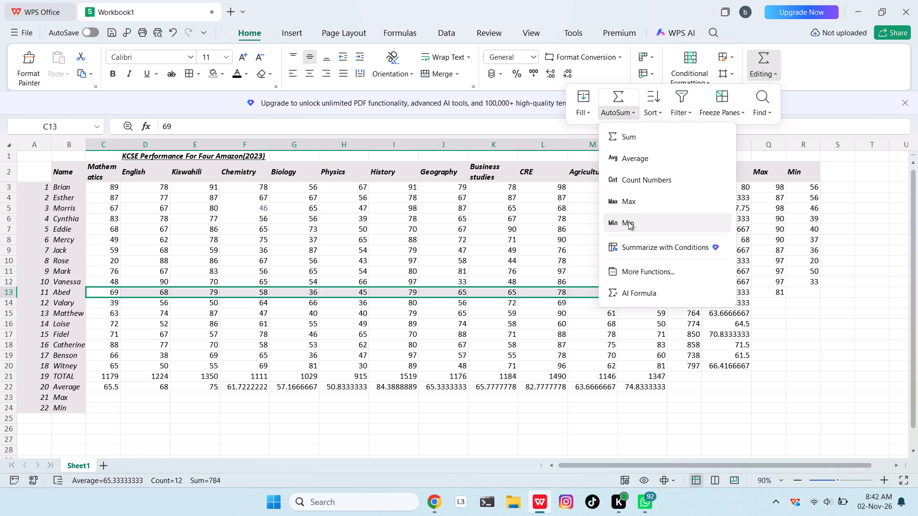
{"action": "left_click", "coordinate": [628, 222]}
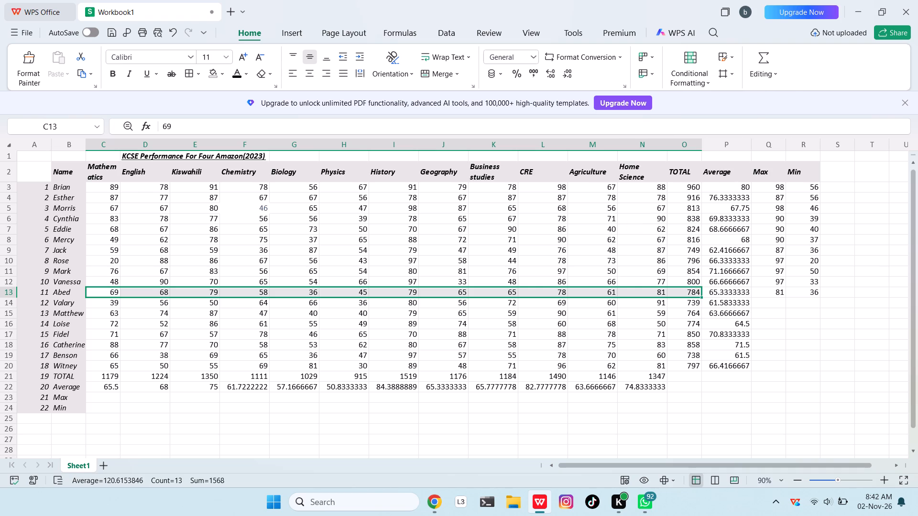
Find the maximum of Valary's marks C14:N14 with AutoSum's Max function, placing it in the Max column at Q14.
{"action": "left_click_drag", "start_coordinate": [96, 308], "coordinate": [661, 314]}
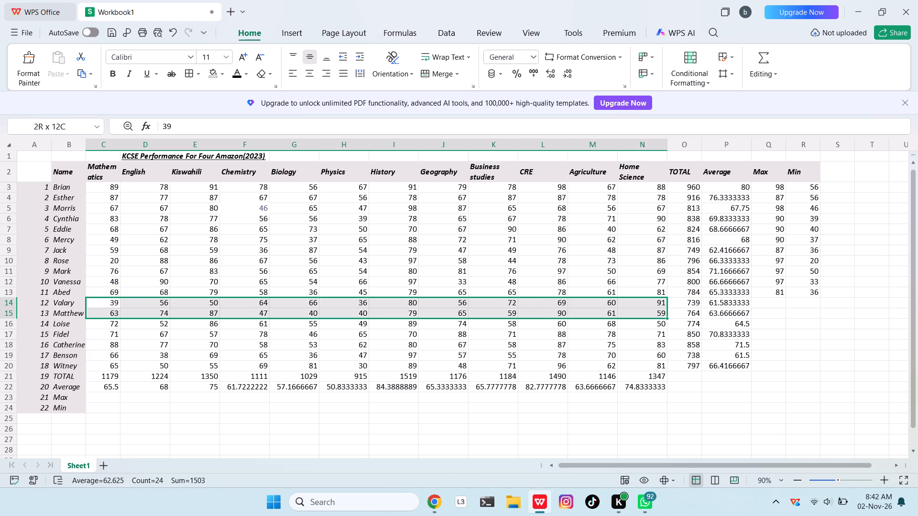
{"action": "left_click_drag", "start_coordinate": [661, 314], "coordinate": [661, 304]}
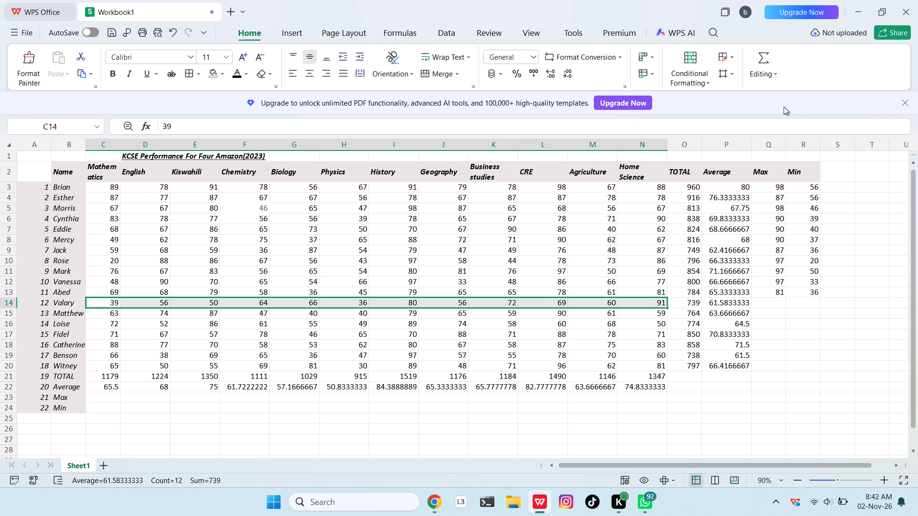
{"action": "left_click", "coordinate": [763, 49]}
{"action": "left_click", "coordinate": [761, 56]}
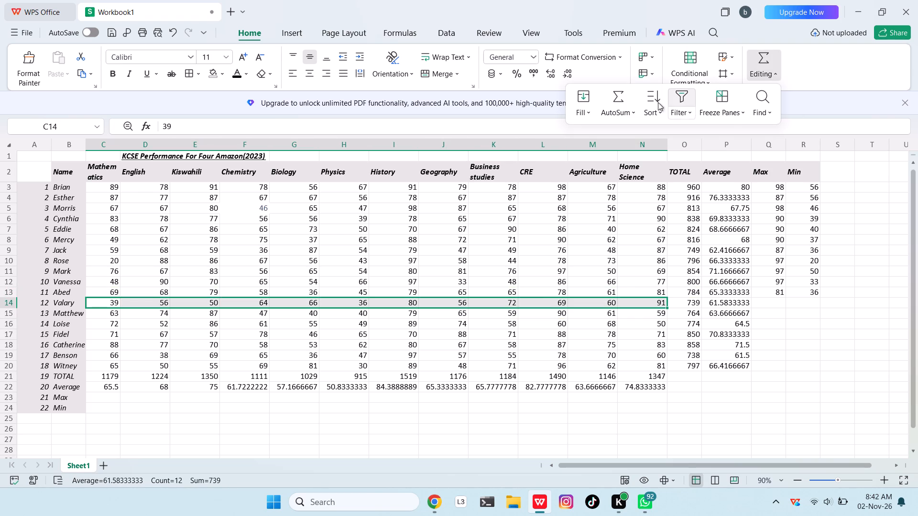
{"action": "left_click", "coordinate": [628, 110]}
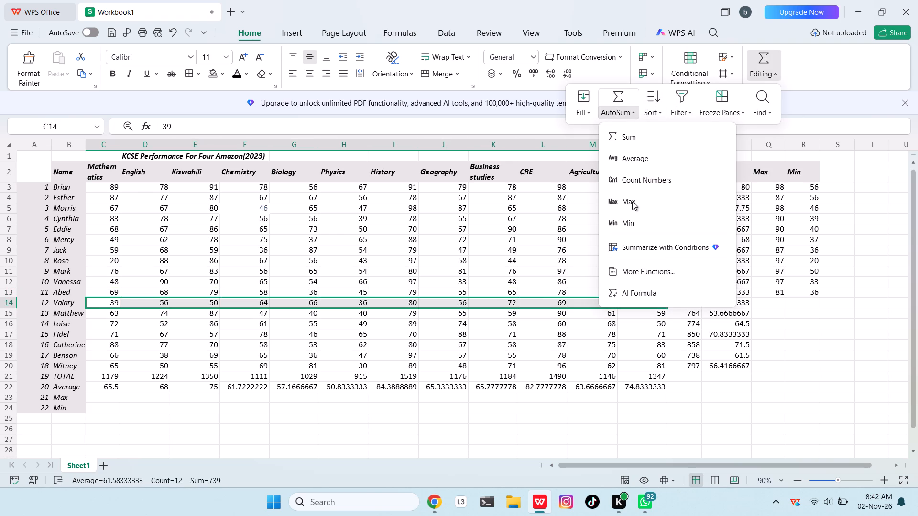
{"action": "left_click", "coordinate": [632, 201]}
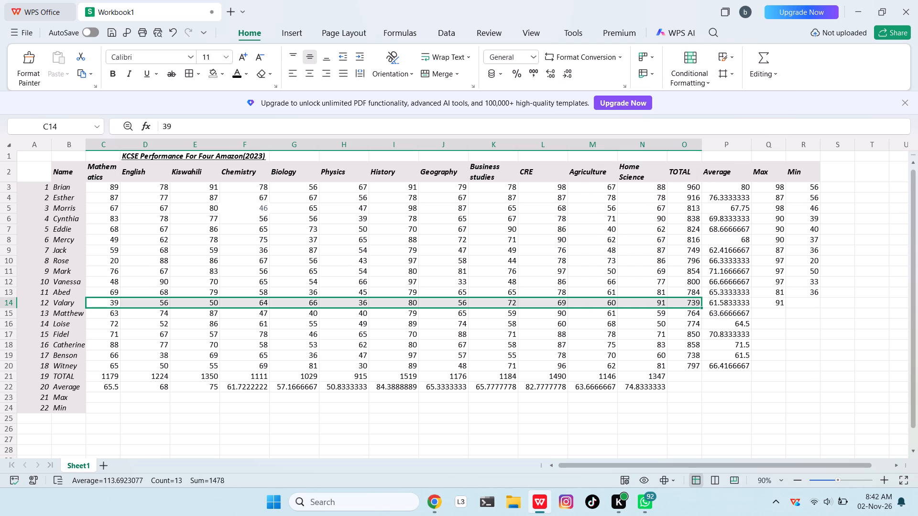
Find the minimum of Valary's marks C14:N14 with AutoSum's Min function, placing it in the Min column at R14.
{"action": "left_click_drag", "start_coordinate": [108, 301], "coordinate": [575, 310]}
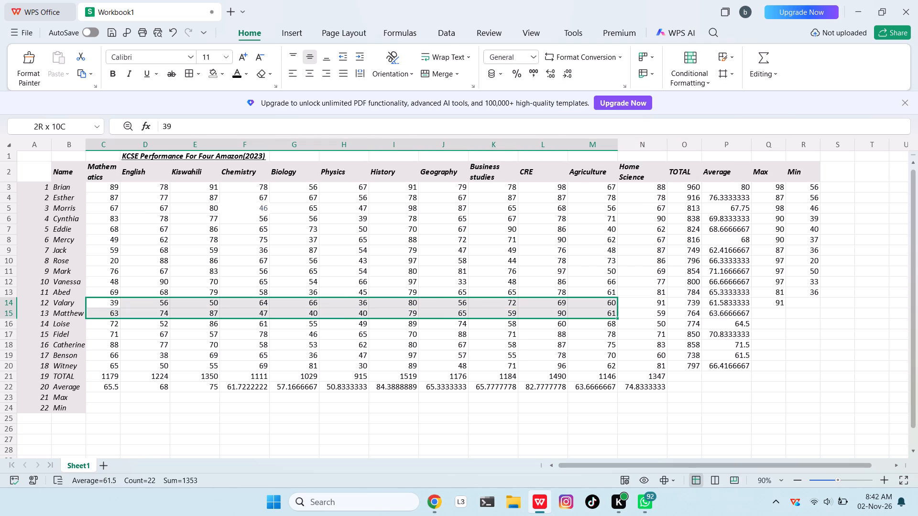
{"action": "left_click_drag", "start_coordinate": [575, 310], "coordinate": [623, 307]}
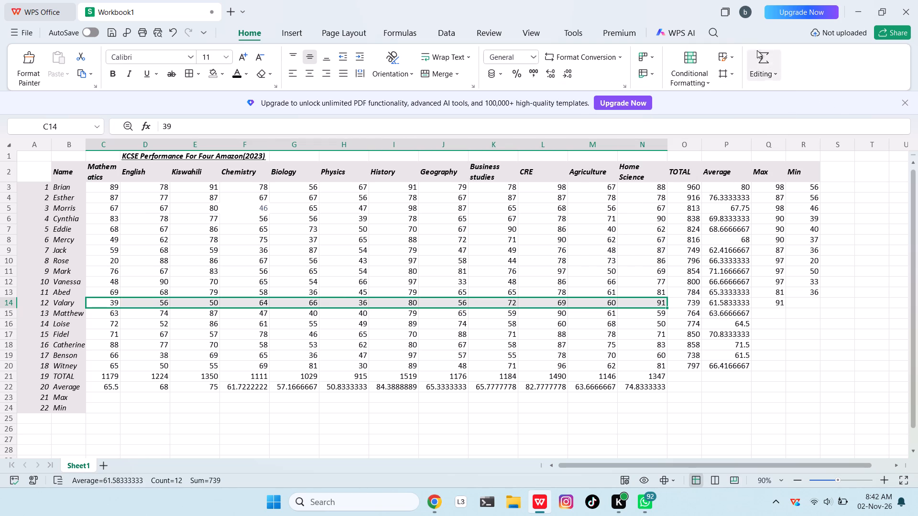
{"action": "left_click", "coordinate": [766, 59]}
{"action": "left_click", "coordinate": [610, 115]}
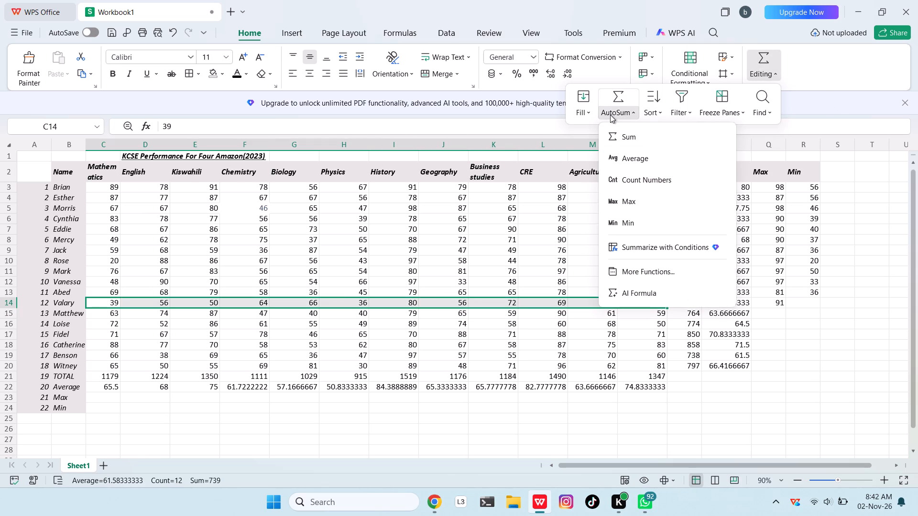
{"action": "left_click", "coordinate": [626, 227]}
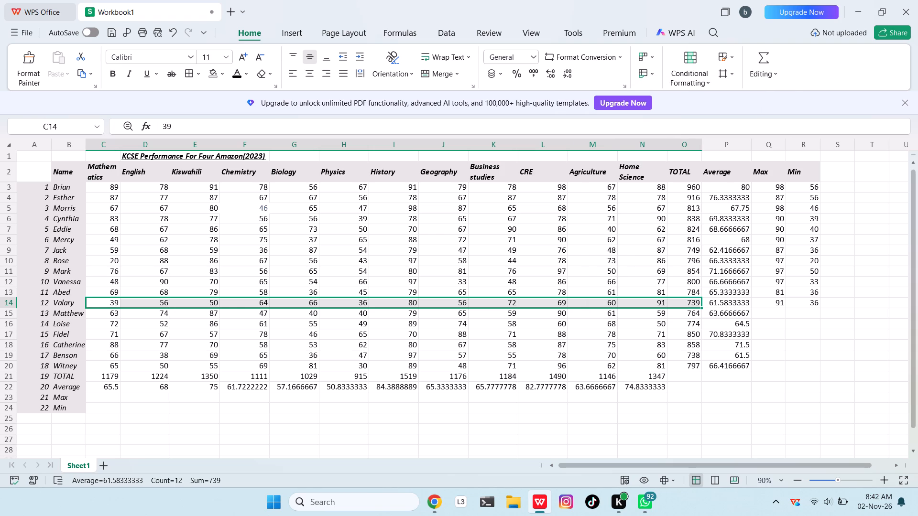
Find the maximum of Matthew's marks C15:N15 with AutoSum's Max function, placing it in the Max column at Q15.
{"action": "left_click_drag", "start_coordinate": [101, 314], "coordinate": [525, 315]}
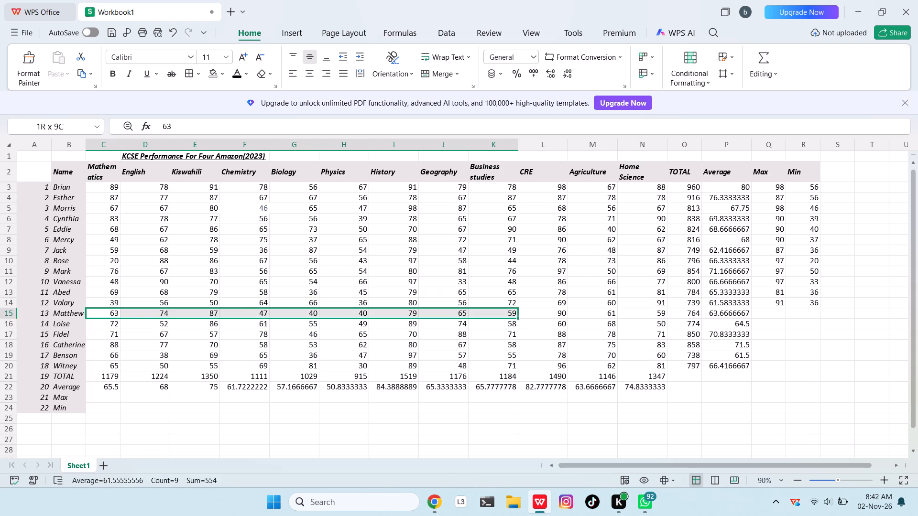
{"action": "left_click_drag", "start_coordinate": [525, 315], "coordinate": [645, 316]}
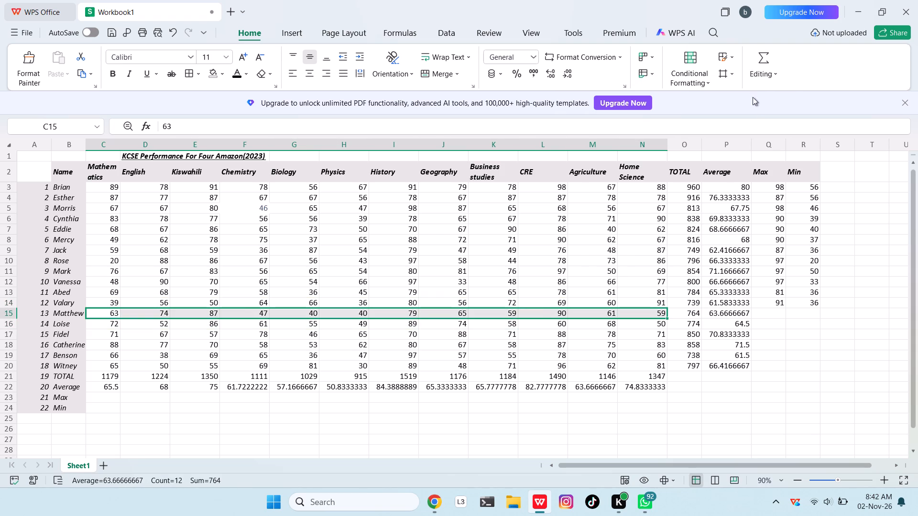
{"action": "left_click", "coordinate": [755, 52]}
{"action": "left_click", "coordinate": [632, 111]}
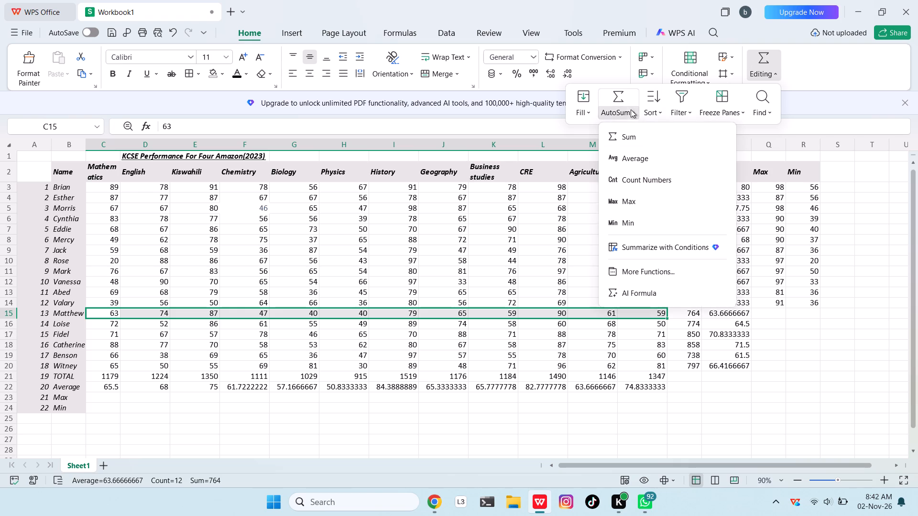
{"action": "left_click", "coordinate": [635, 199]}
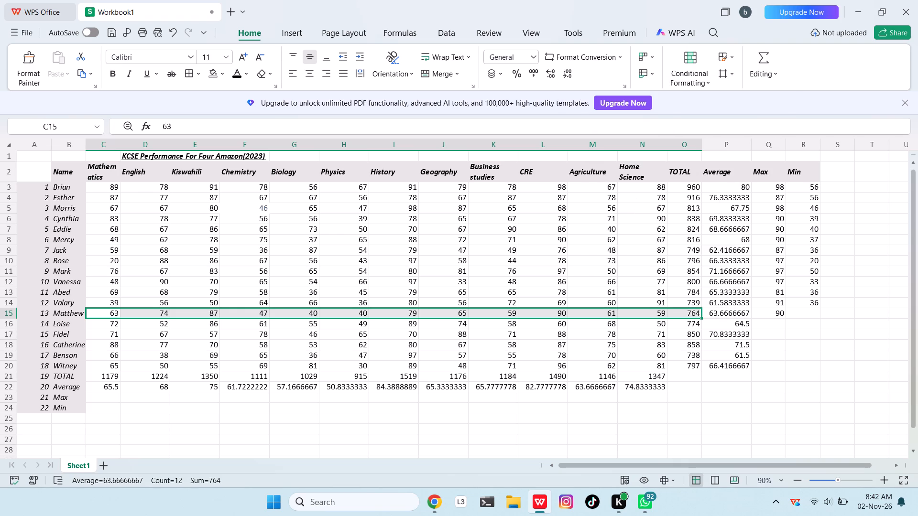
Find the minimum of Matthew's marks C15:N15 with AutoSum's Min function, placing it in the Min column at R15.
{"action": "left_click_drag", "start_coordinate": [95, 313], "coordinate": [342, 327]}
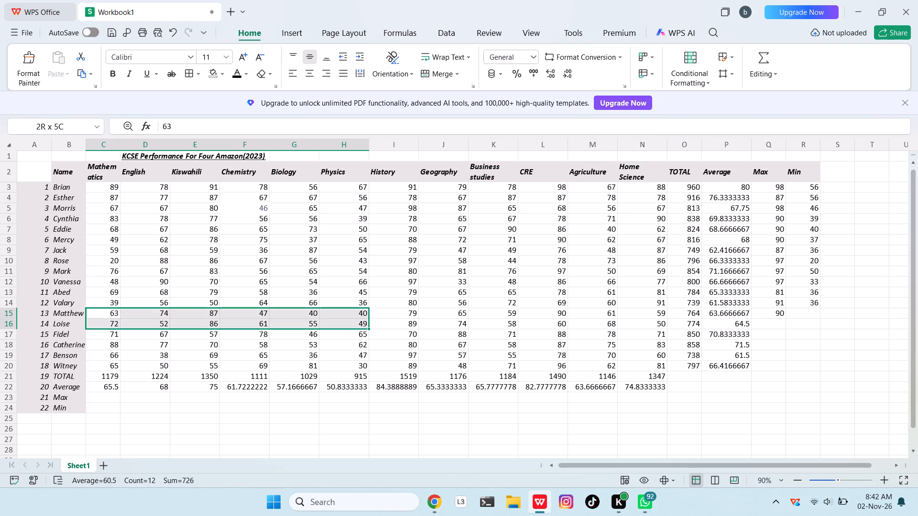
{"action": "left_click_drag", "start_coordinate": [342, 327], "coordinate": [636, 309]}
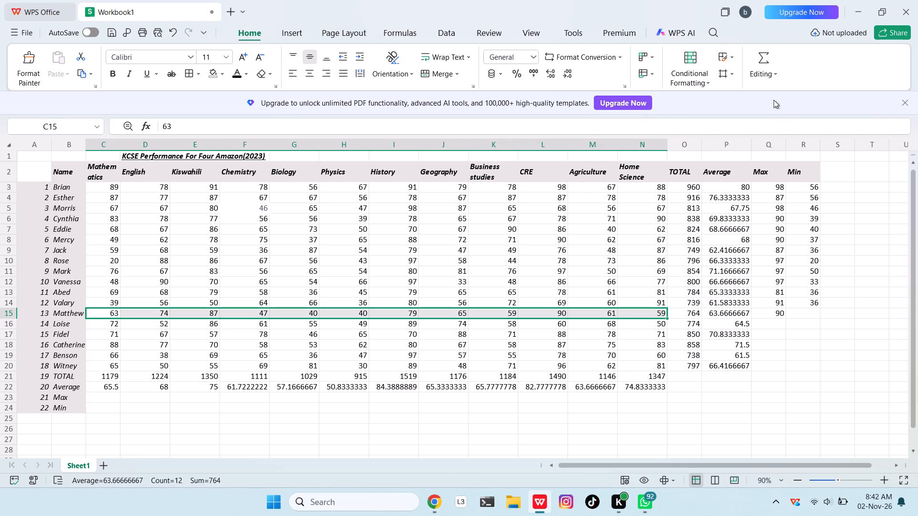
{"action": "left_click", "coordinate": [758, 57]}
{"action": "left_click", "coordinate": [607, 115]}
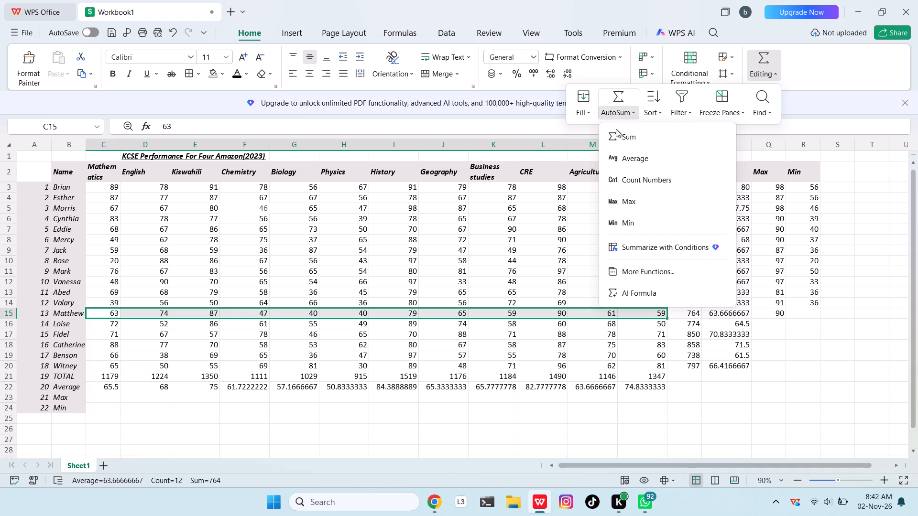
{"action": "left_click", "coordinate": [637, 223]}
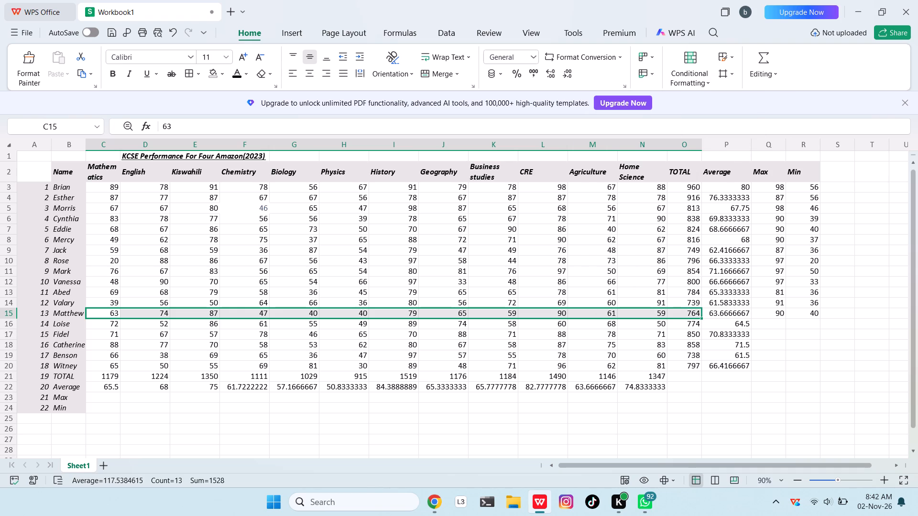
Find the maximum of Loise's marks C16:N16 with AutoSum's Max function, placing it in the Max column at Q16.
{"action": "left_click_drag", "start_coordinate": [103, 326], "coordinate": [639, 326]}
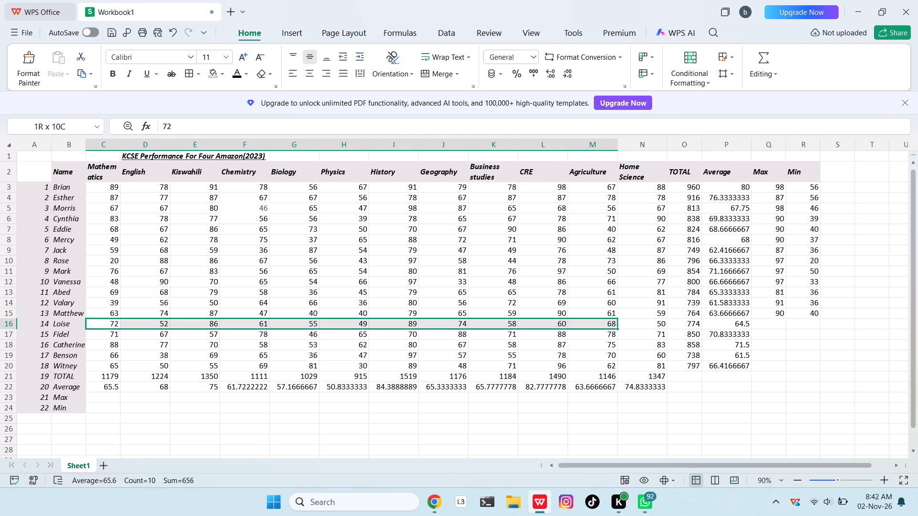
{"action": "left_click_drag", "start_coordinate": [639, 326], "coordinate": [641, 326]}
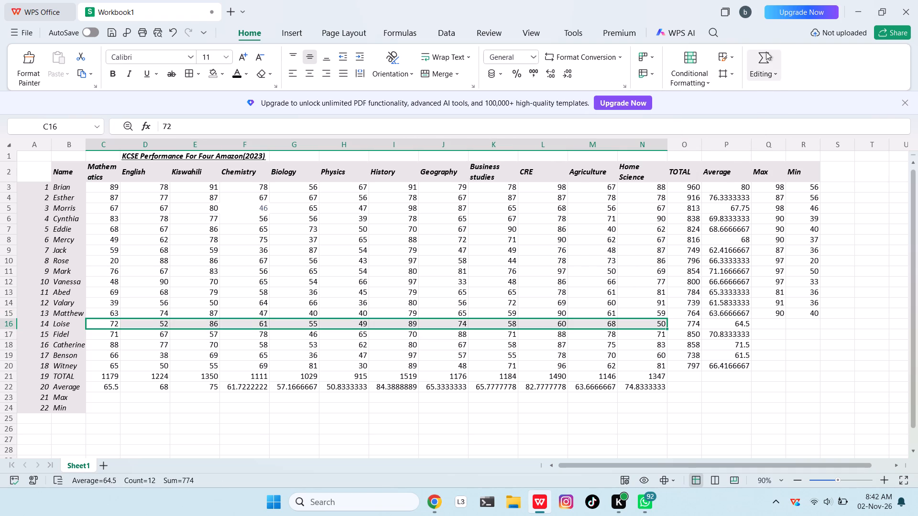
{"action": "left_click", "coordinate": [766, 52]}
{"action": "left_click", "coordinate": [617, 118]}
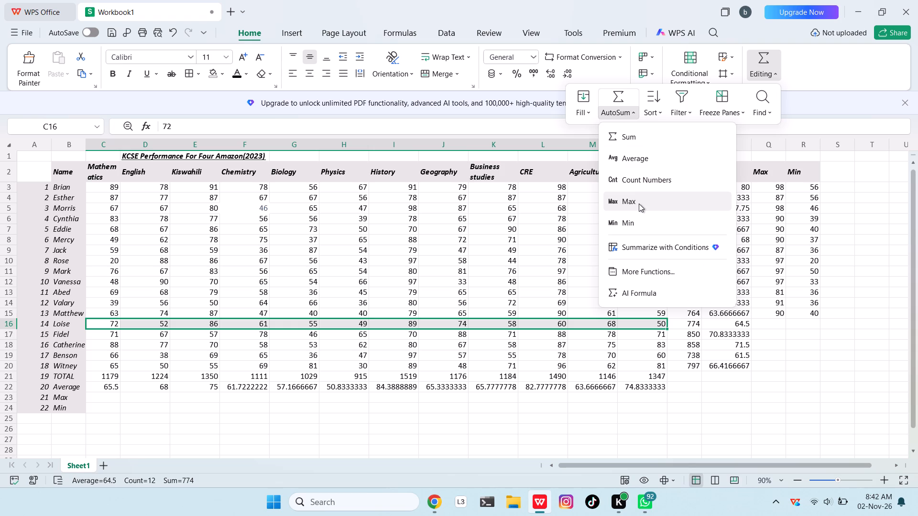
{"action": "left_click", "coordinate": [638, 204]}
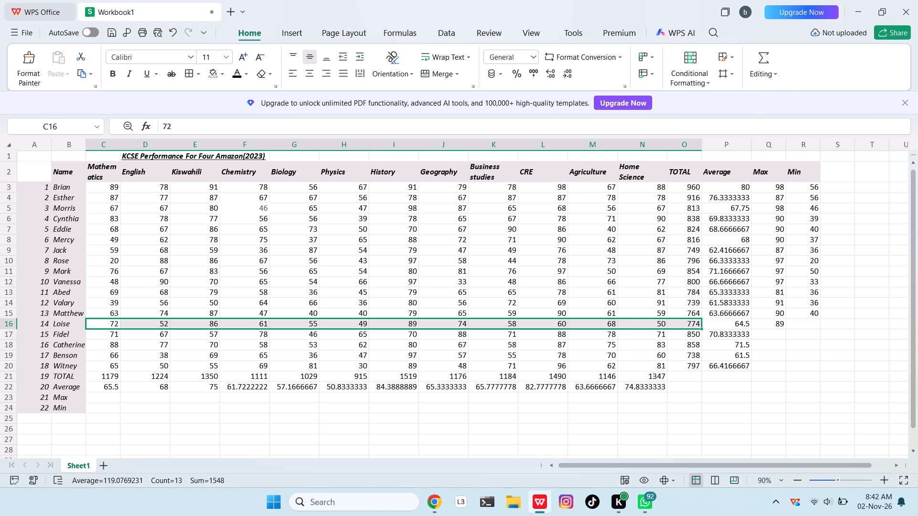
Find the minimum of Loise's marks C16:N16 with AutoSum's Min function, placing it in the Min column at R16.
{"action": "left_click_drag", "start_coordinate": [116, 324], "coordinate": [629, 328]}
{"action": "left_click", "coordinate": [758, 54]}
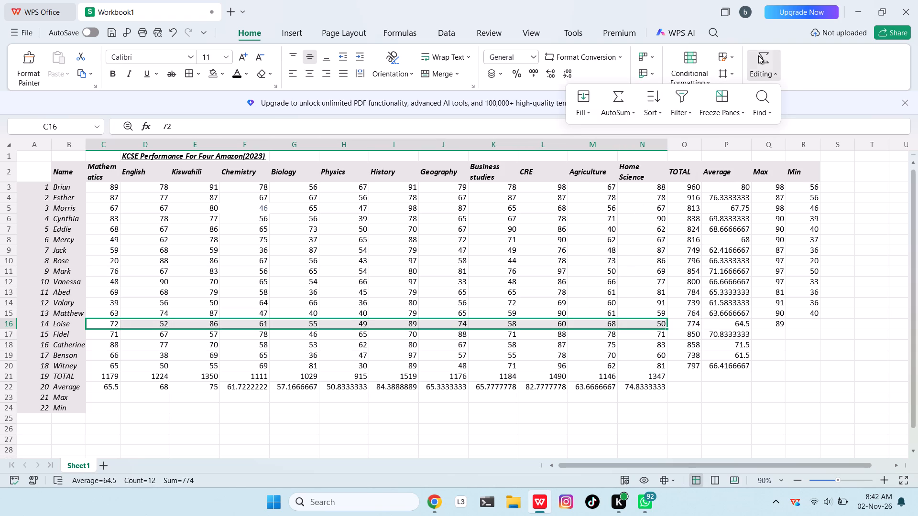
{"action": "left_click", "coordinate": [624, 109]}
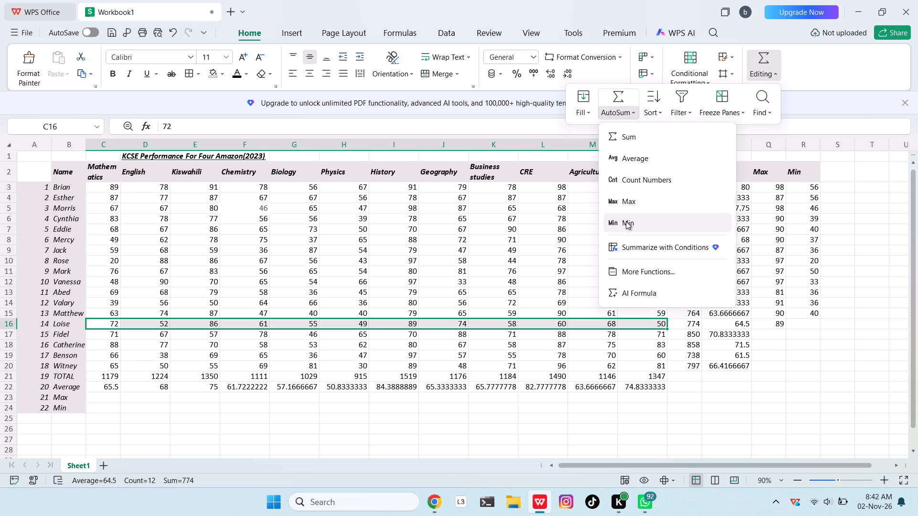
{"action": "left_click", "coordinate": [626, 221]}
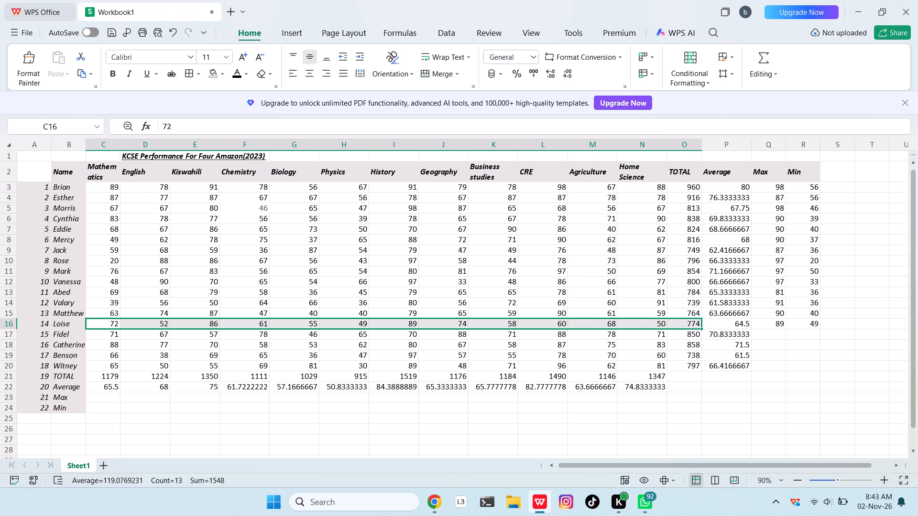
Find the maximum of Fidel's marks C17:N17 with AutoSum's Max function, placing it in the Max column at Q17.
{"action": "left_click_drag", "start_coordinate": [104, 338], "coordinate": [655, 333]}
{"action": "left_click", "coordinate": [759, 51]}
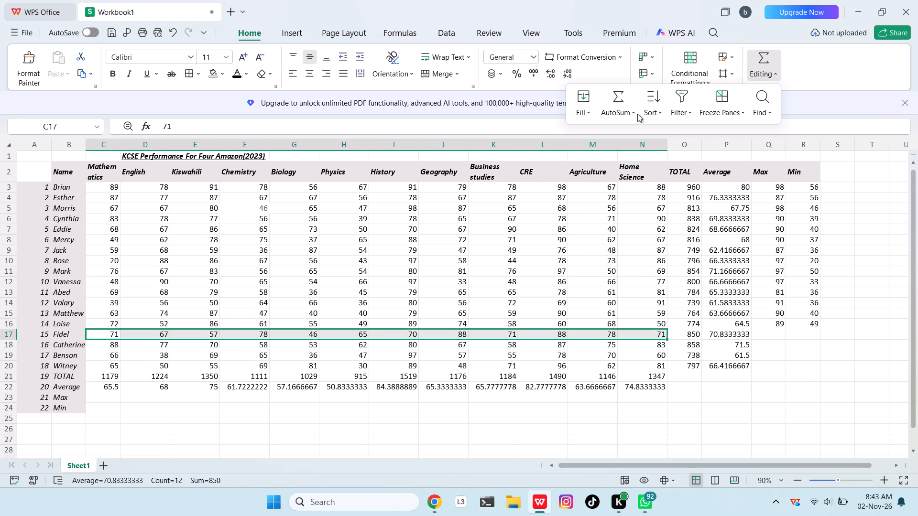
{"action": "left_click", "coordinate": [632, 111]}
{"action": "left_click", "coordinate": [633, 202]}
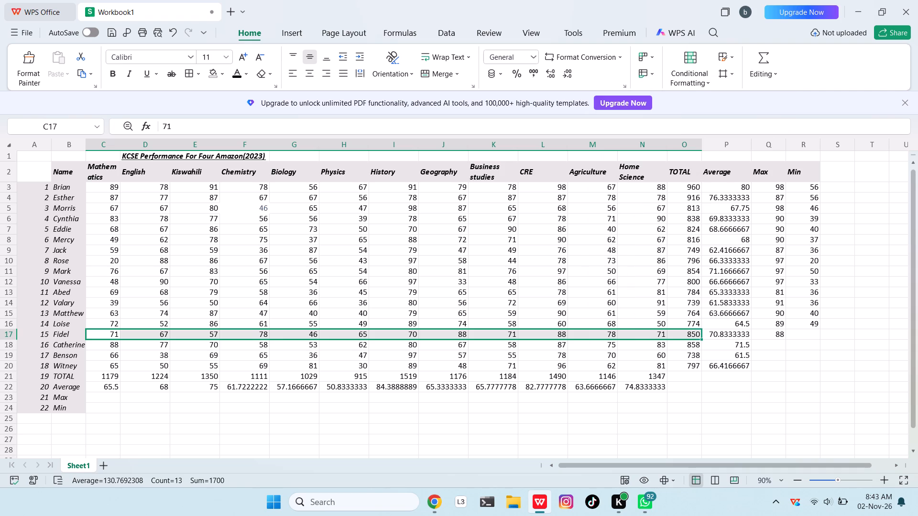
Find the minimum of Fidel's marks C17:N17 with AutoSum's Min function, placing it in the Min column at R17.
{"action": "left_click_drag", "start_coordinate": [93, 334], "coordinate": [590, 327]}
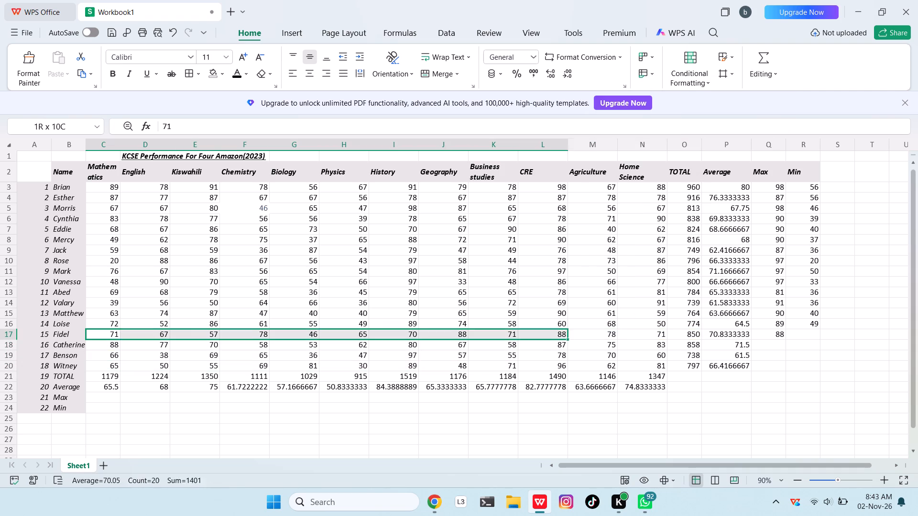
{"action": "left_click_drag", "start_coordinate": [590, 327], "coordinate": [629, 336]}
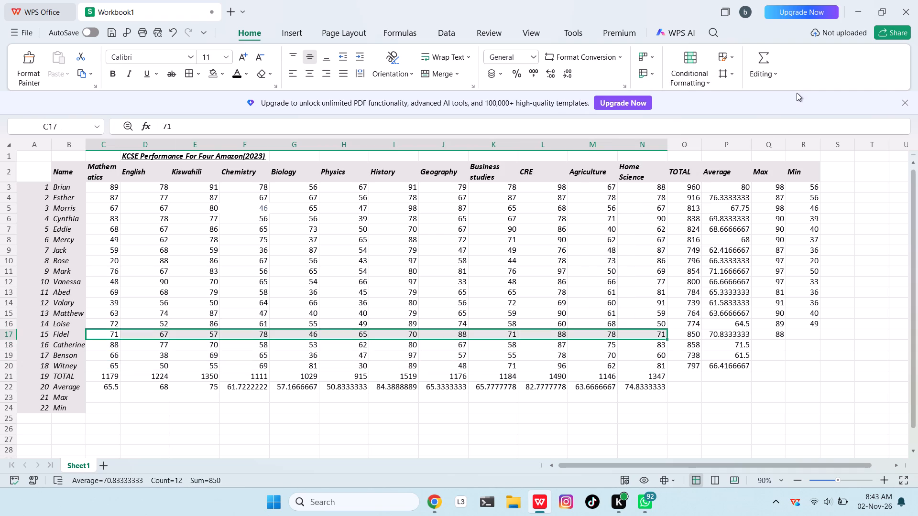
{"action": "left_click", "coordinate": [766, 61]}
{"action": "left_click", "coordinate": [617, 117]}
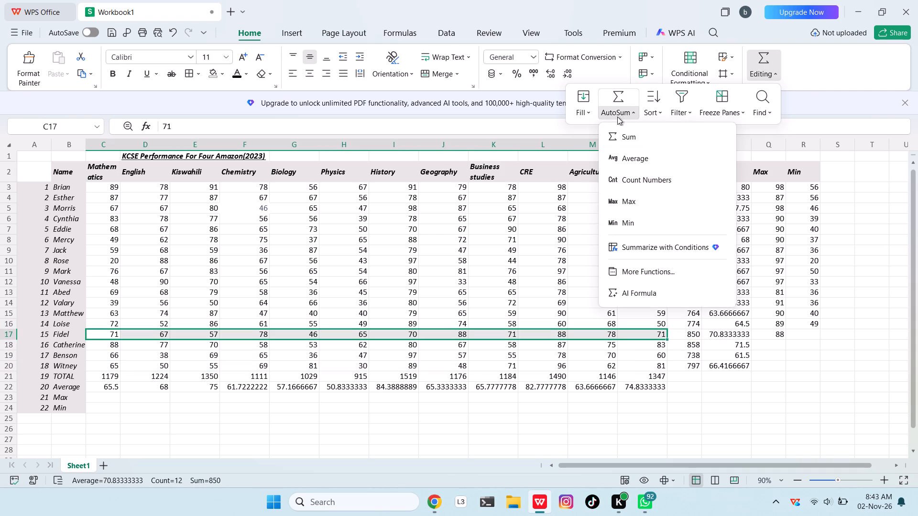
{"action": "left_click", "coordinate": [645, 227]}
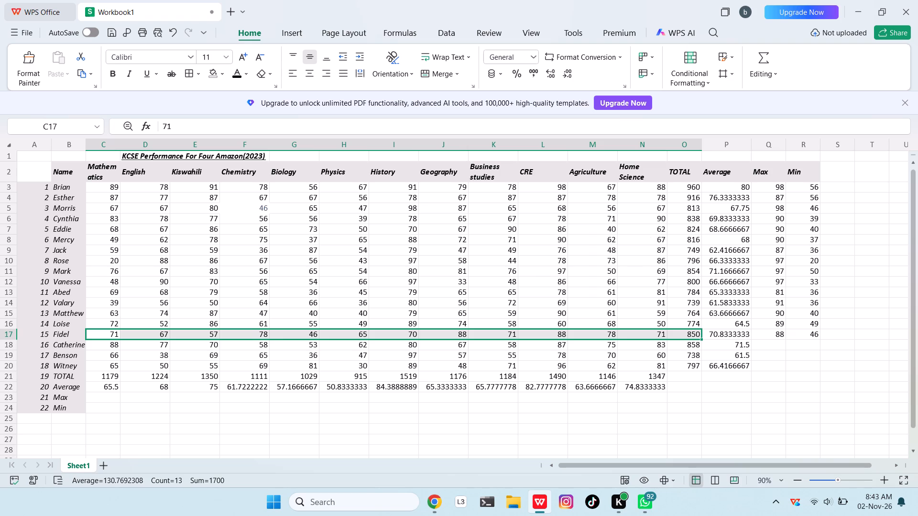
Find the maximum of Catherine's marks C18:N18 with AutoSum's Max function, placing it in the Max column at Q18.
{"action": "left_click_drag", "start_coordinate": [104, 350], "coordinate": [568, 349]}
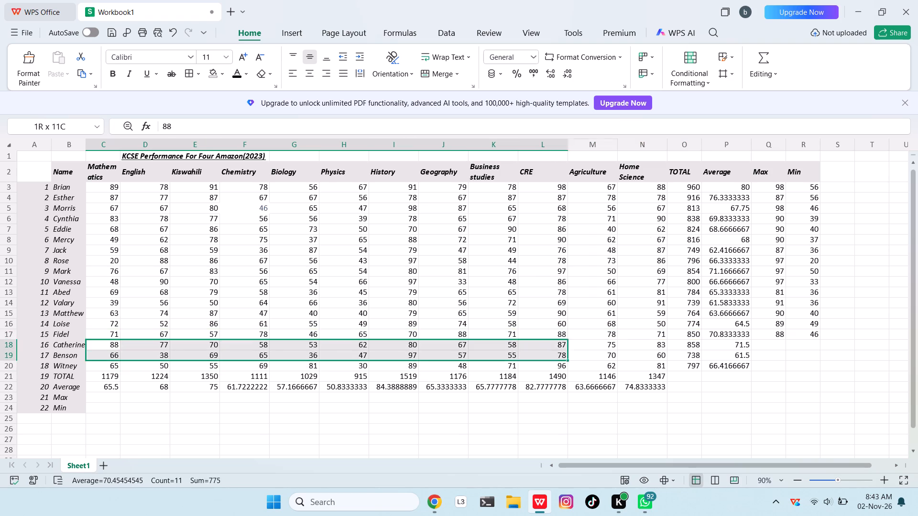
{"action": "left_click_drag", "start_coordinate": [568, 349], "coordinate": [655, 347]}
{"action": "left_click", "coordinate": [757, 68]}
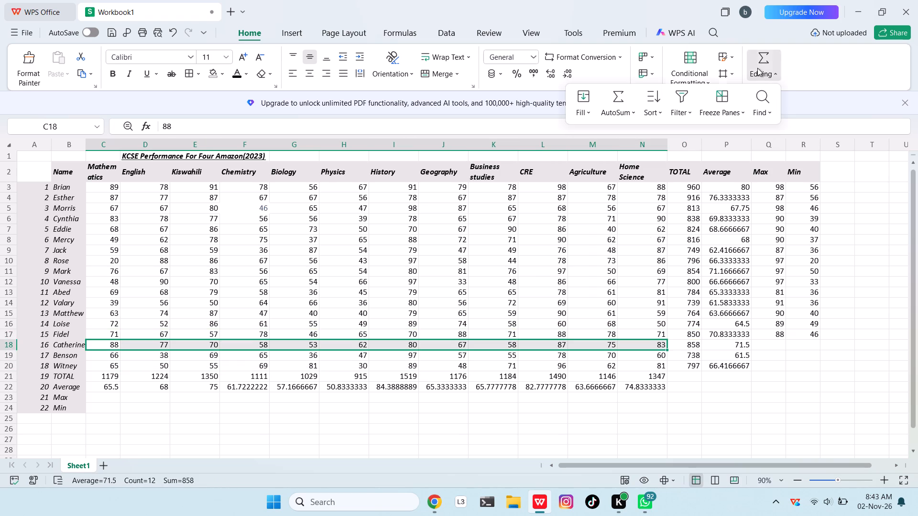
{"action": "left_click", "coordinate": [637, 110]}
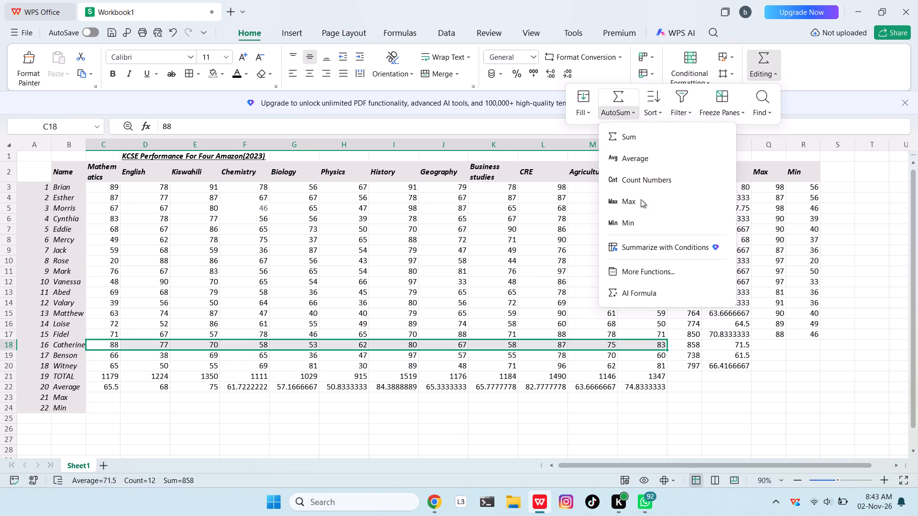
{"action": "left_click", "coordinate": [641, 199]}
Find the minimum of Catherine's marks C18:N18 with AutoSum's Min function, placing it in the Min column at R18.
{"action": "left_click_drag", "start_coordinate": [100, 346], "coordinate": [630, 342]}
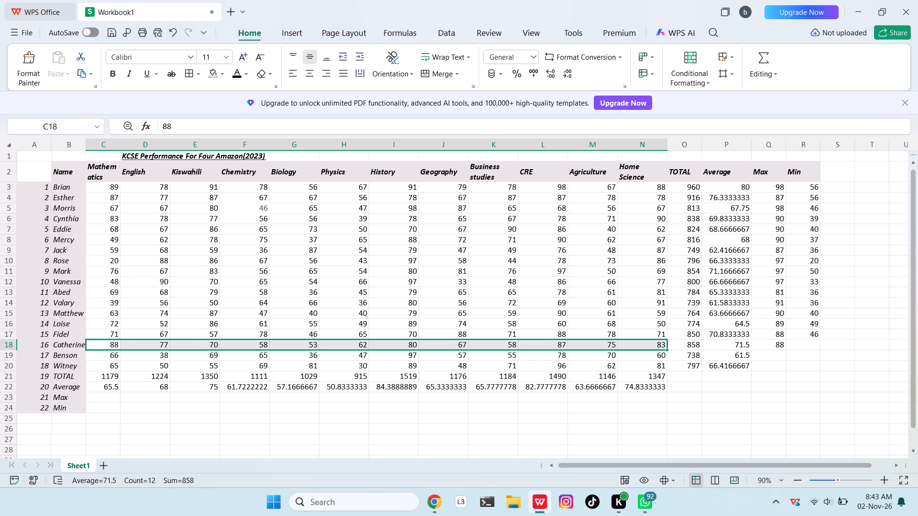
{"action": "left_click", "coordinate": [768, 54]}
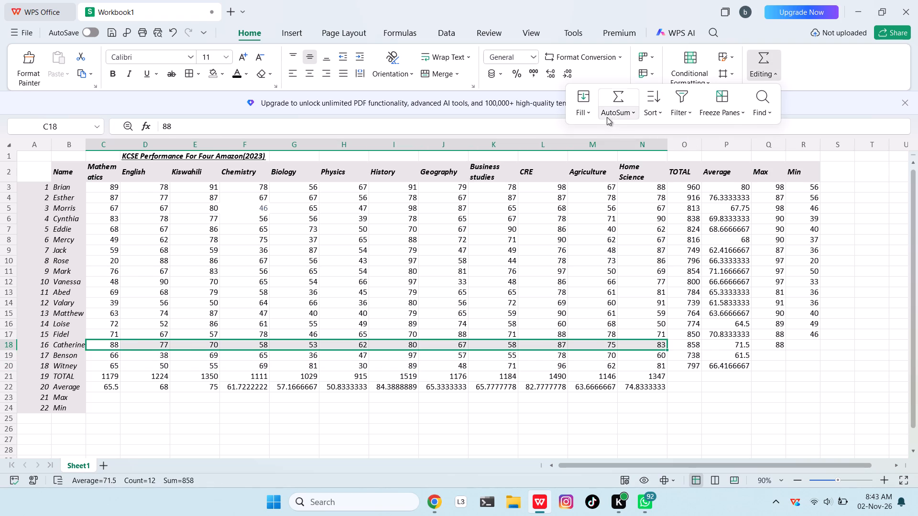
{"action": "left_click", "coordinate": [609, 113]}
{"action": "left_click", "coordinate": [629, 227]}
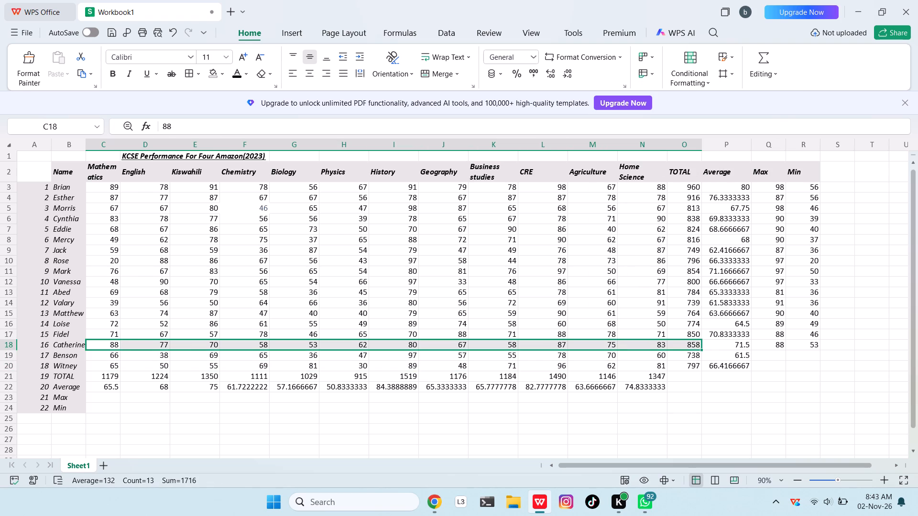
Find the maximum of Benson's marks C19:N19 with AutoSum's Max function, placing it in the Max column at Q19.
{"action": "left_click_drag", "start_coordinate": [98, 355], "coordinate": [338, 366]}
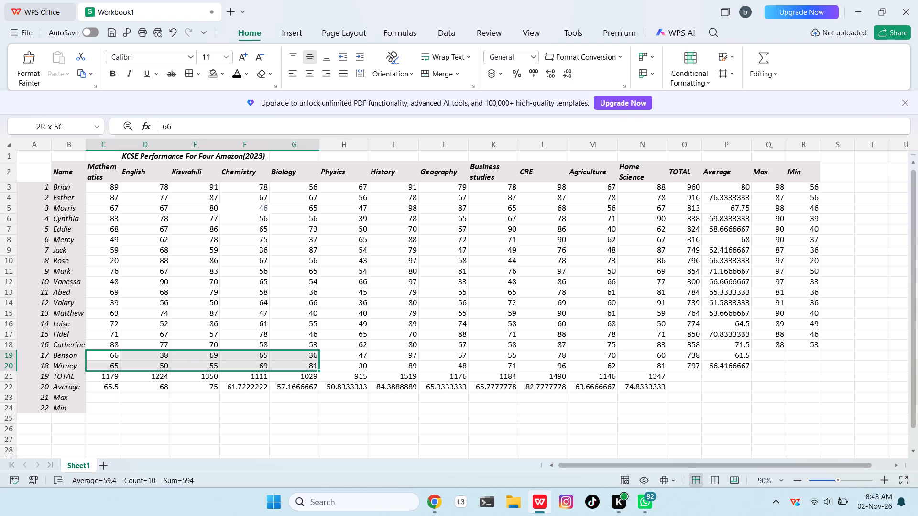
{"action": "left_click_drag", "start_coordinate": [338, 366], "coordinate": [641, 360]}
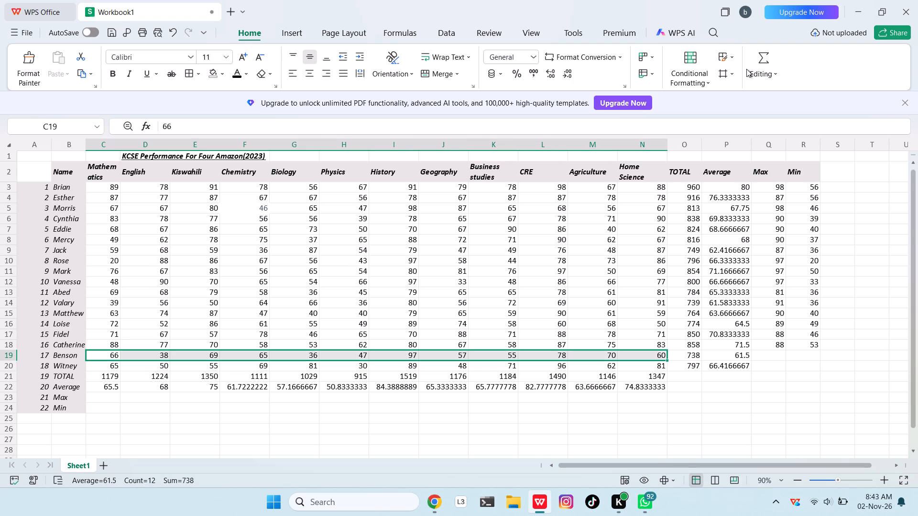
{"action": "left_click", "coordinate": [764, 57]}
{"action": "left_click", "coordinate": [603, 109]}
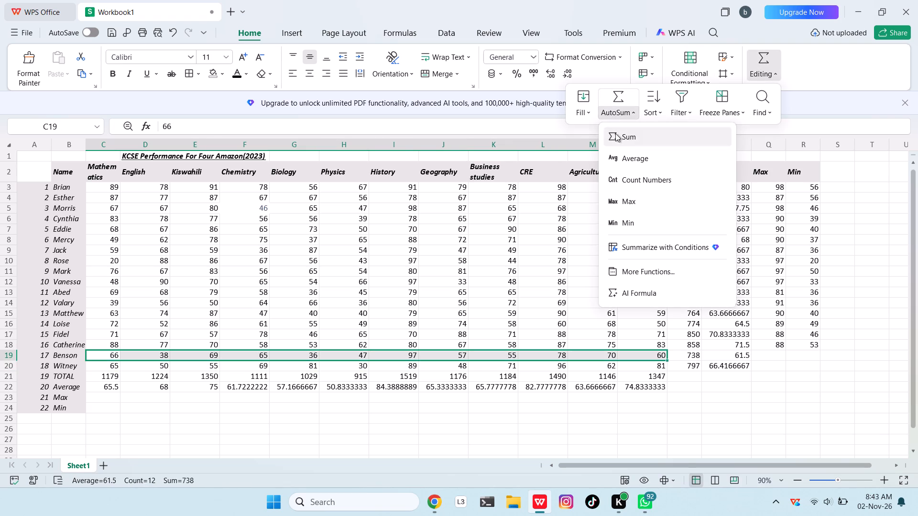
{"action": "left_click", "coordinate": [632, 203]}
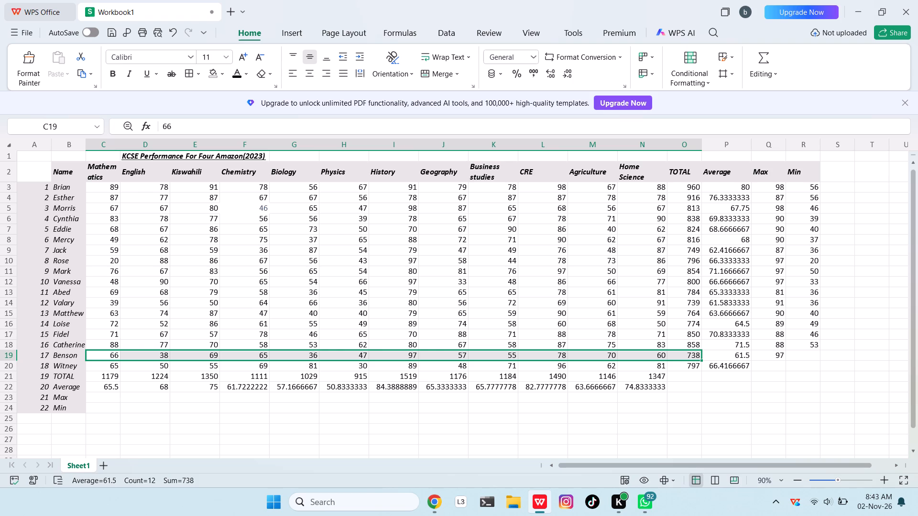
Find the maximum of Witney's marks C20:N20 with AutoSum's Max function, placing it in the Max column at Q20.
{"action": "left_click_drag", "start_coordinate": [100, 365], "coordinate": [600, 364]}
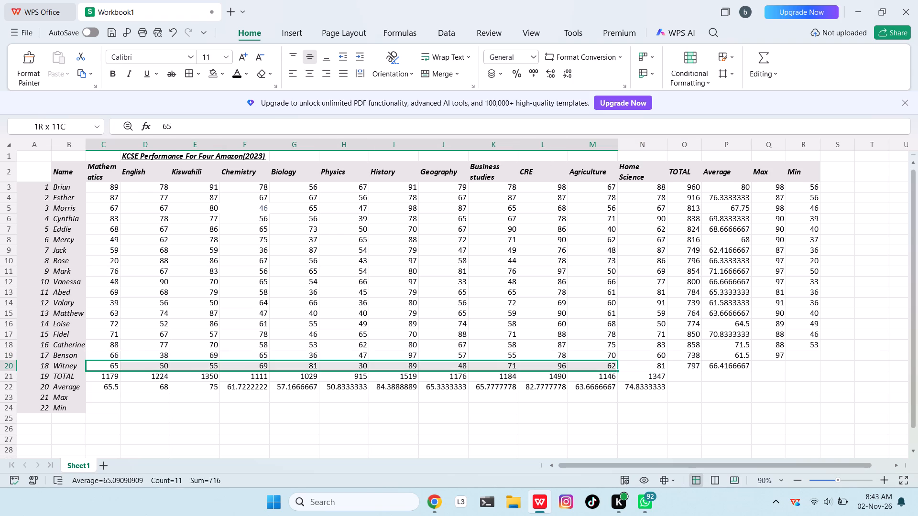
{"action": "left_click_drag", "start_coordinate": [600, 364], "coordinate": [625, 370]}
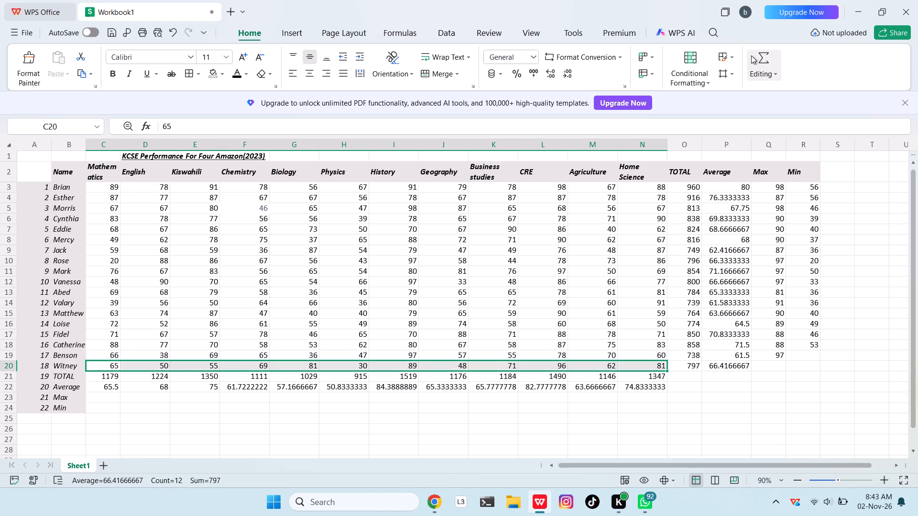
{"action": "left_click", "coordinate": [752, 54]}
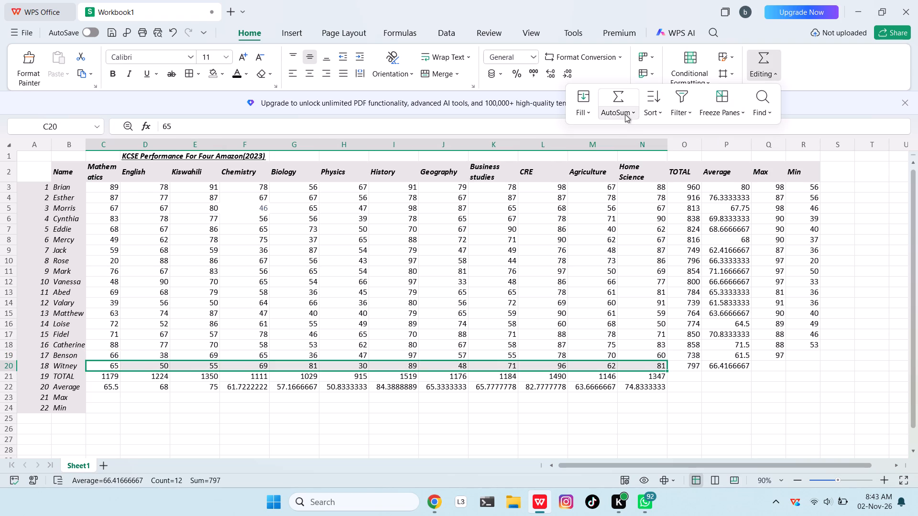
{"action": "left_click", "coordinate": [625, 114]}
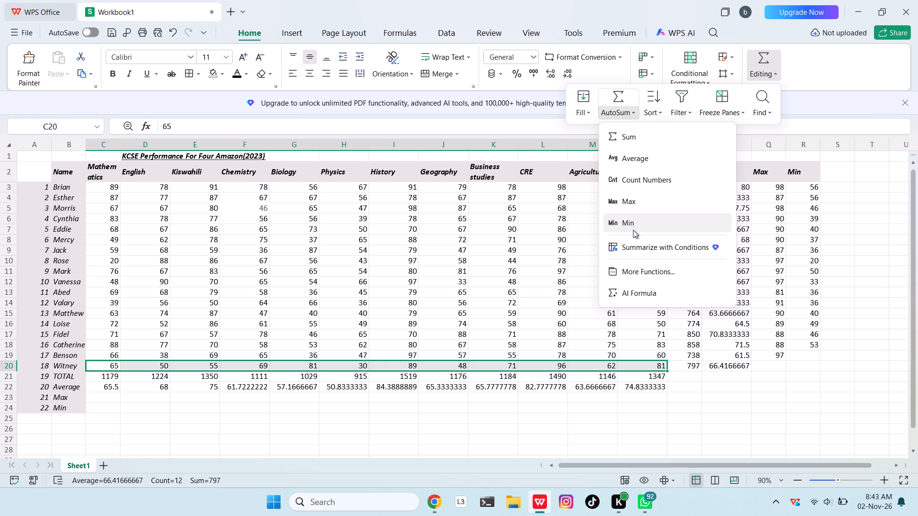
{"action": "left_click", "coordinate": [623, 196]}
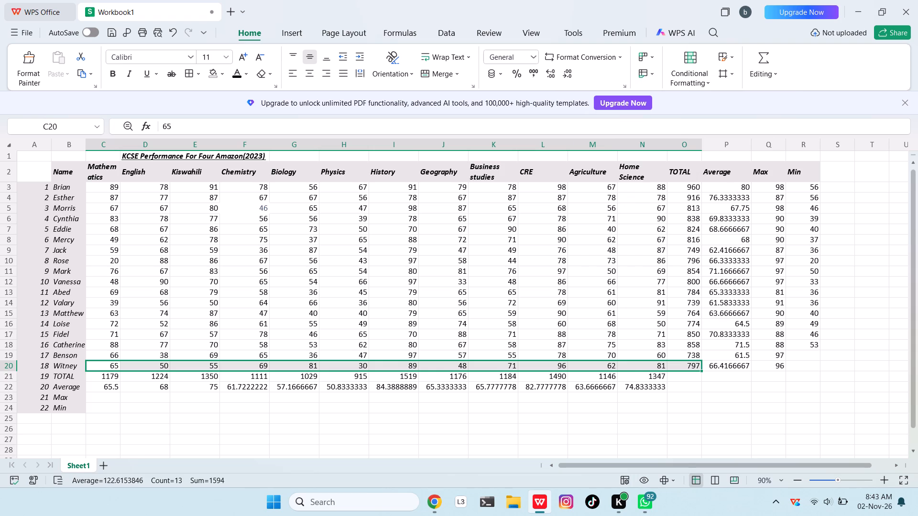
Find the minimum of Benson's marks C19:N19 with AutoSum's Min function, placing it in the Min column at R19.
{"action": "left_click_drag", "start_coordinate": [93, 354], "coordinate": [389, 361]}
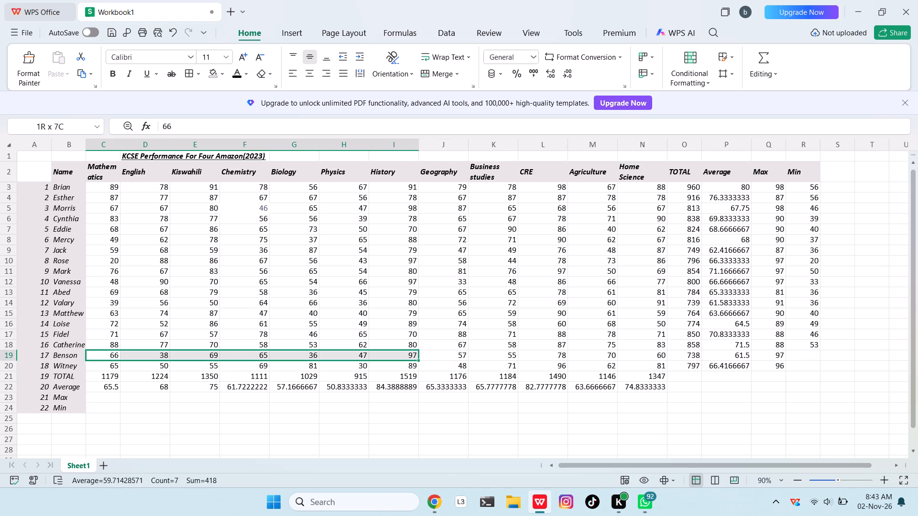
{"action": "left_click_drag", "start_coordinate": [389, 361], "coordinate": [633, 355]}
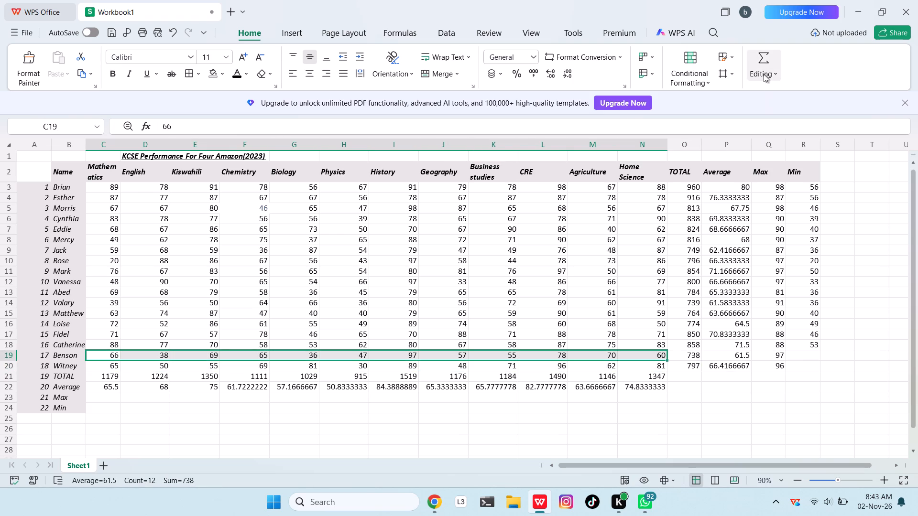
{"action": "left_click", "coordinate": [760, 60]}
{"action": "left_click", "coordinate": [607, 112]}
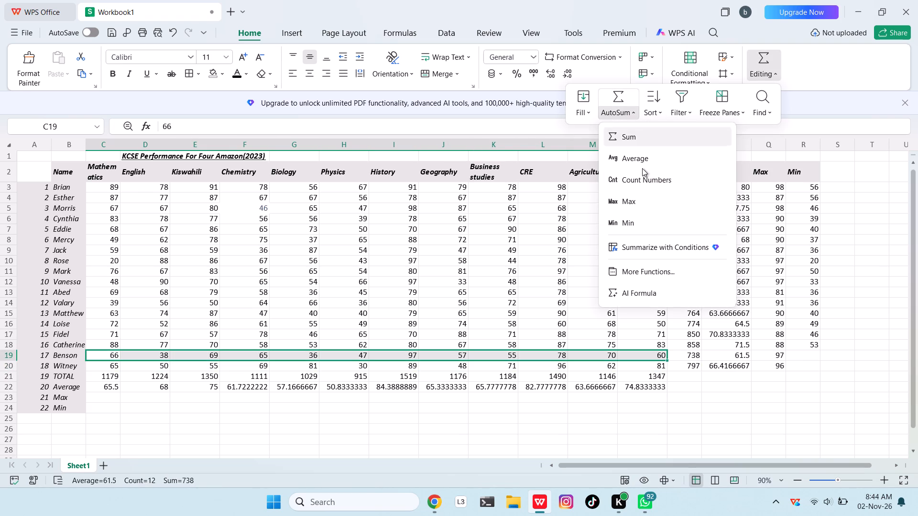
{"action": "left_click", "coordinate": [642, 215]}
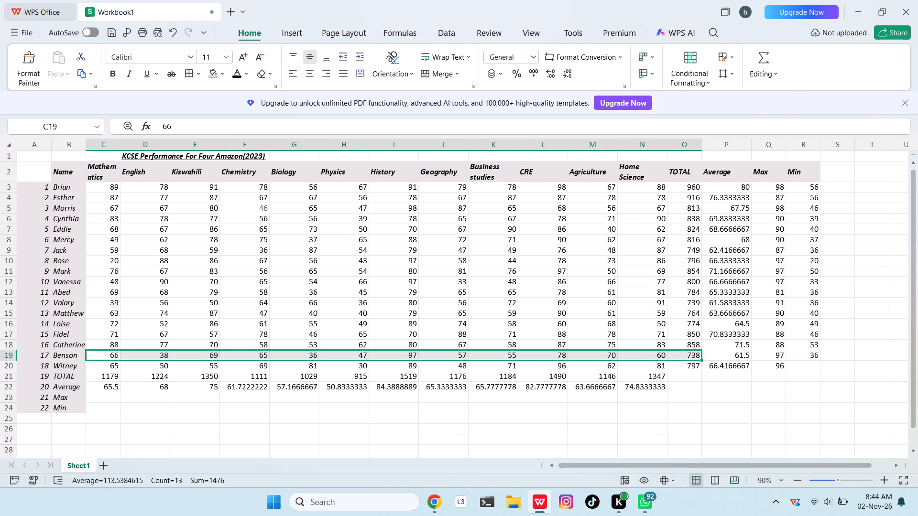
Find the minimum of Witney's marks C20:N20 with AutoSum's Min function, placing it in the Min column at R20.
{"action": "left_click_drag", "start_coordinate": [113, 366], "coordinate": [398, 376]}
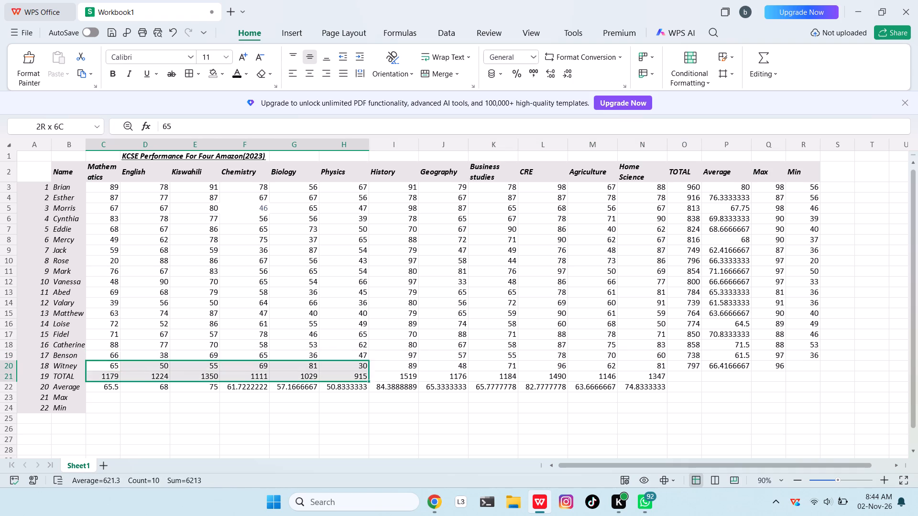
{"action": "left_click_drag", "start_coordinate": [398, 376], "coordinate": [628, 365]}
{"action": "left_click", "coordinate": [754, 53]}
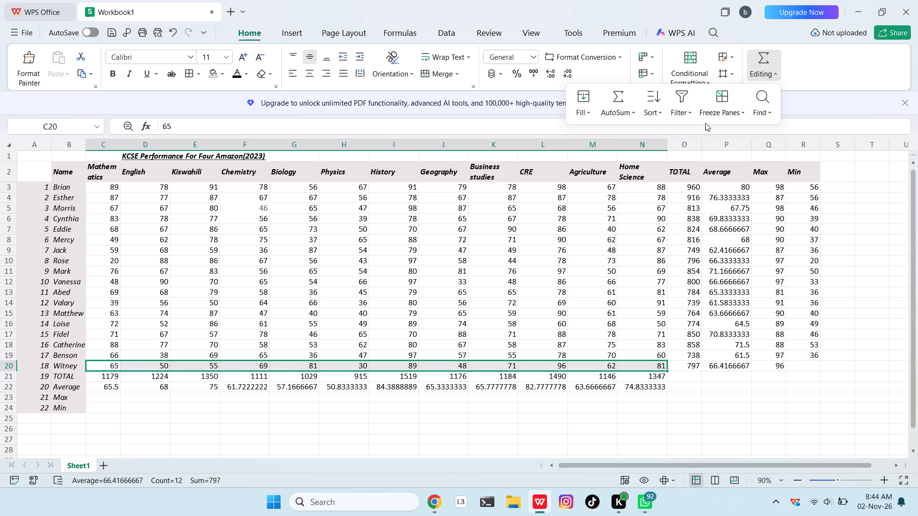
{"action": "left_click", "coordinate": [626, 115]}
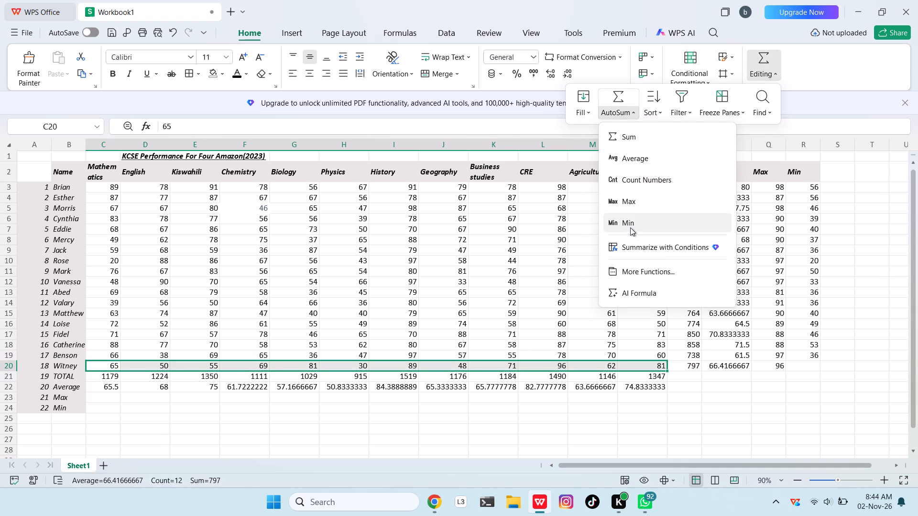
{"action": "left_click", "coordinate": [630, 227]}
{"action": "left_click", "coordinate": [832, 226]}
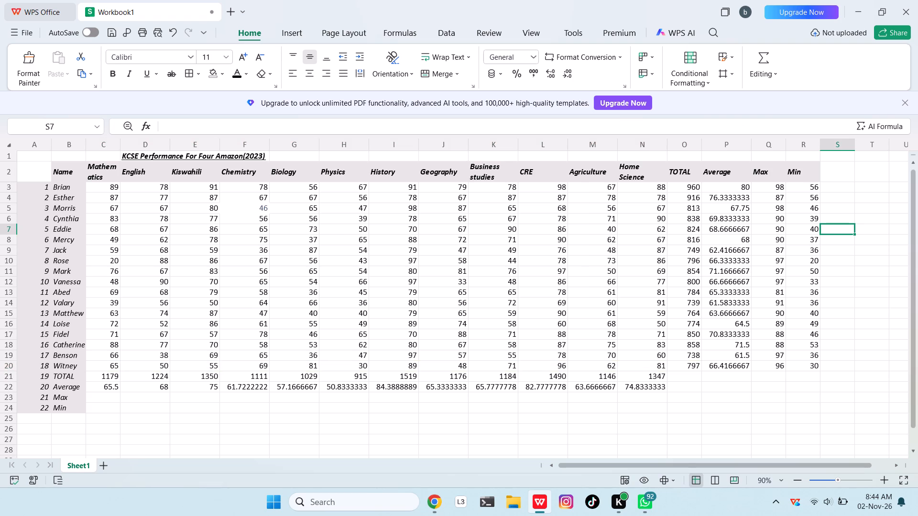
Find the maximum of the Mathematics marks C3:C20 with AutoSum's Max function, placing it in the Max row at C23.
{"action": "left_click_drag", "start_coordinate": [107, 187], "coordinate": [89, 363]}
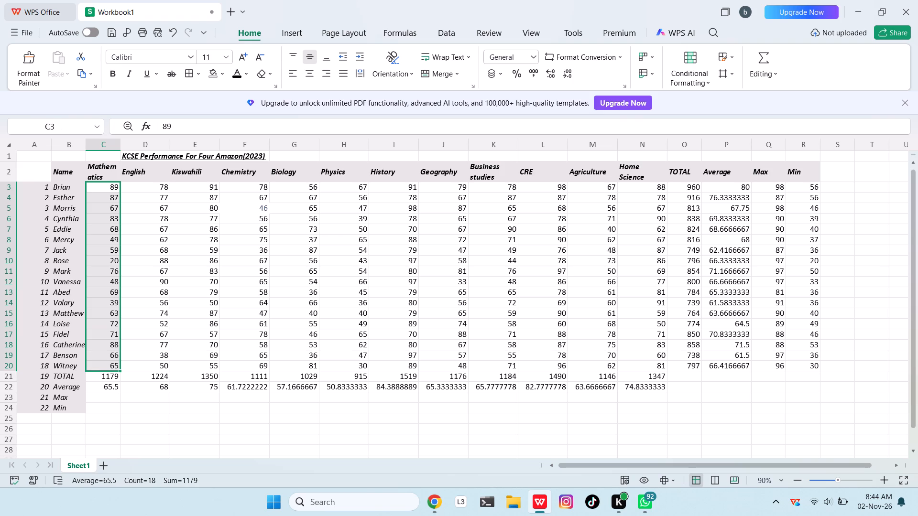
{"action": "left_click", "coordinate": [761, 60]}
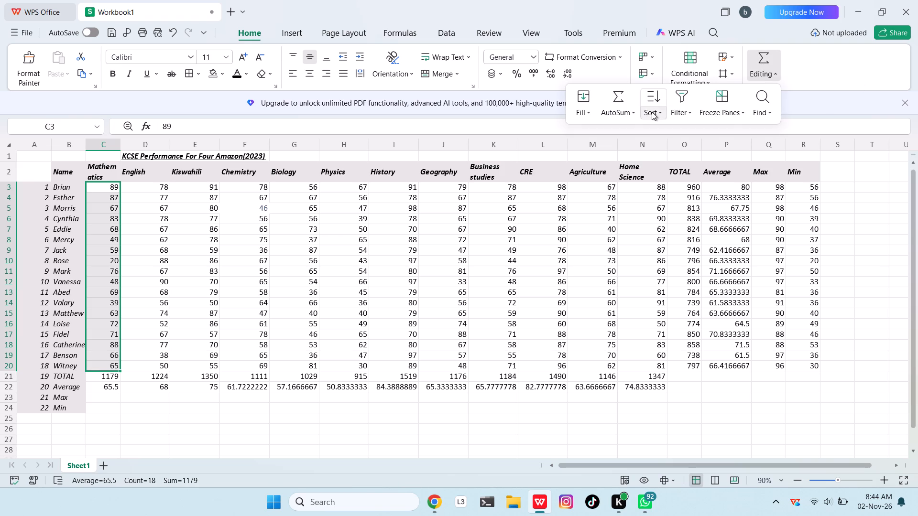
{"action": "left_click", "coordinate": [633, 110]}
{"action": "left_click", "coordinate": [637, 205]}
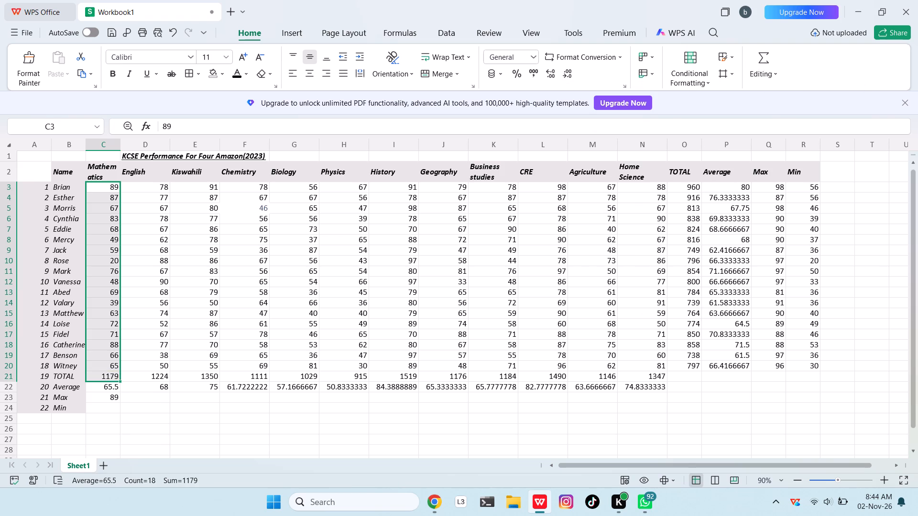
{"action": "left_click", "coordinate": [151, 208]}
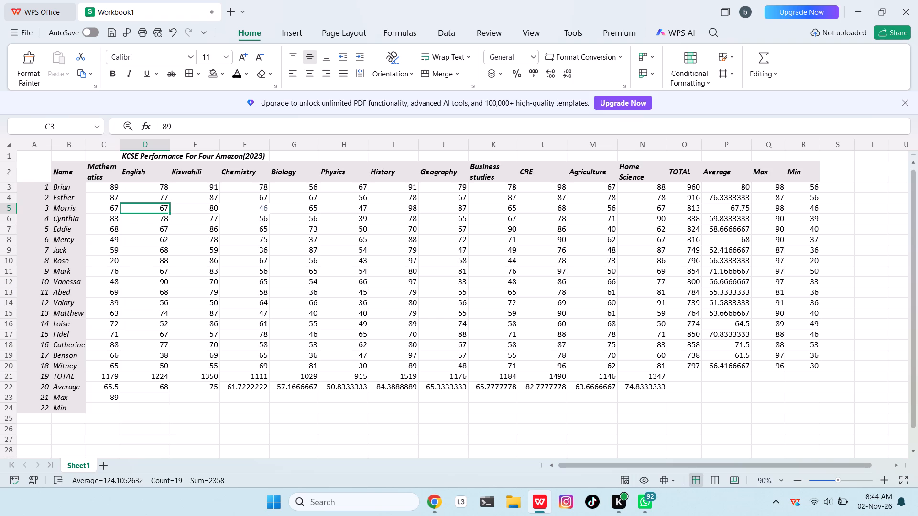
Find the minimum of the Mathematics marks C3:C20 with AutoSum's Min function, placing it in the Min row at C24.
{"action": "left_click_drag", "start_coordinate": [106, 184], "coordinate": [110, 259]}
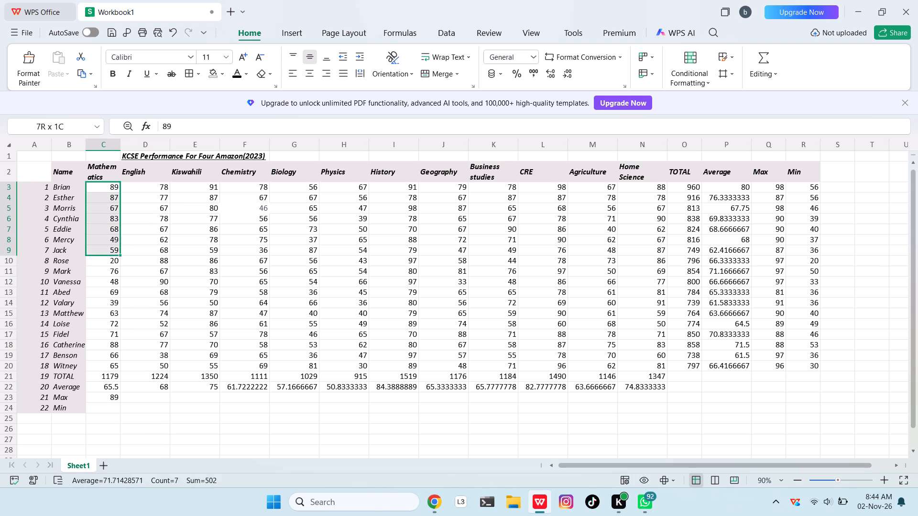
{"action": "left_click_drag", "start_coordinate": [110, 259], "coordinate": [101, 362]}
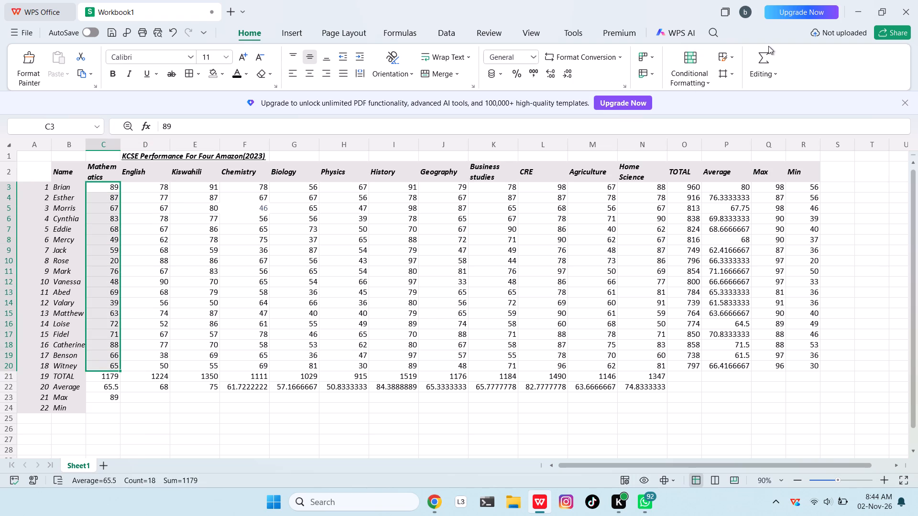
{"action": "left_click", "coordinate": [752, 64]}
{"action": "left_click", "coordinate": [619, 117]}
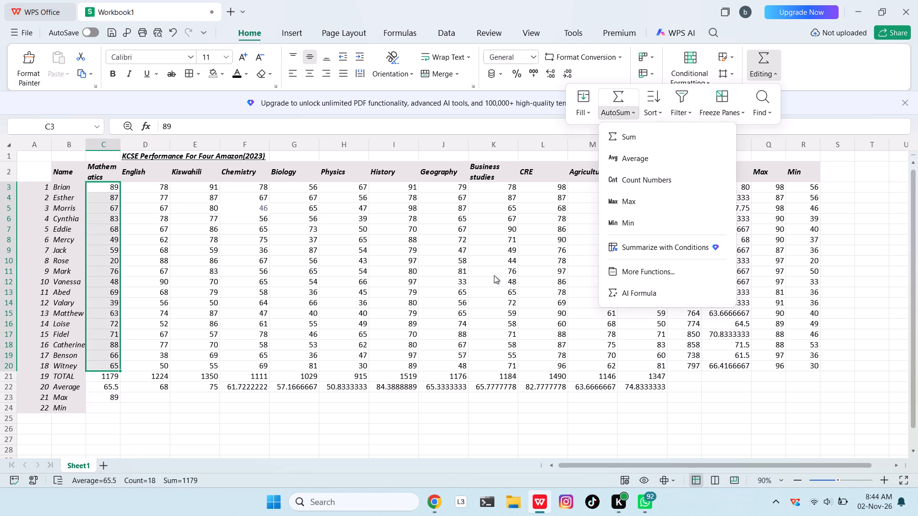
{"action": "left_click", "coordinate": [620, 225]}
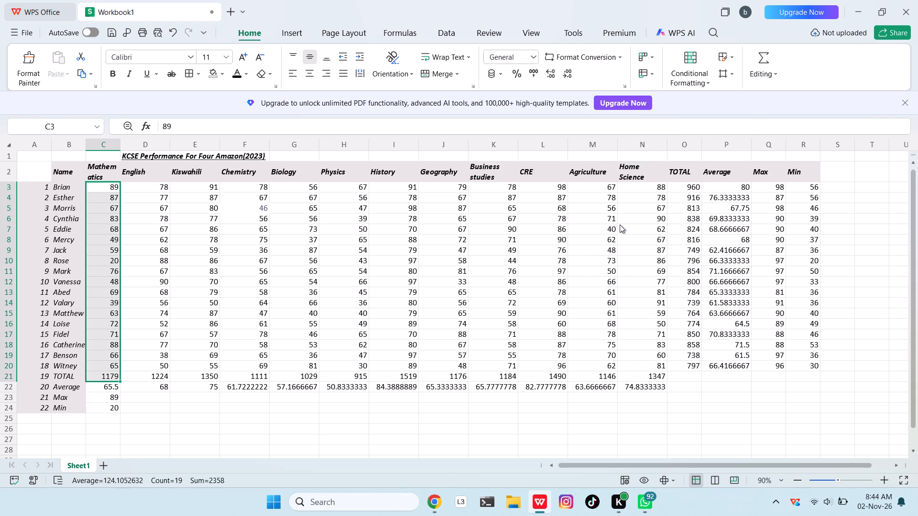
Find the maximum of the English marks D3:D20 with AutoSum's Max function, placing it in the Max row at D23.
{"action": "left_click_drag", "start_coordinate": [162, 185], "coordinate": [163, 233]}
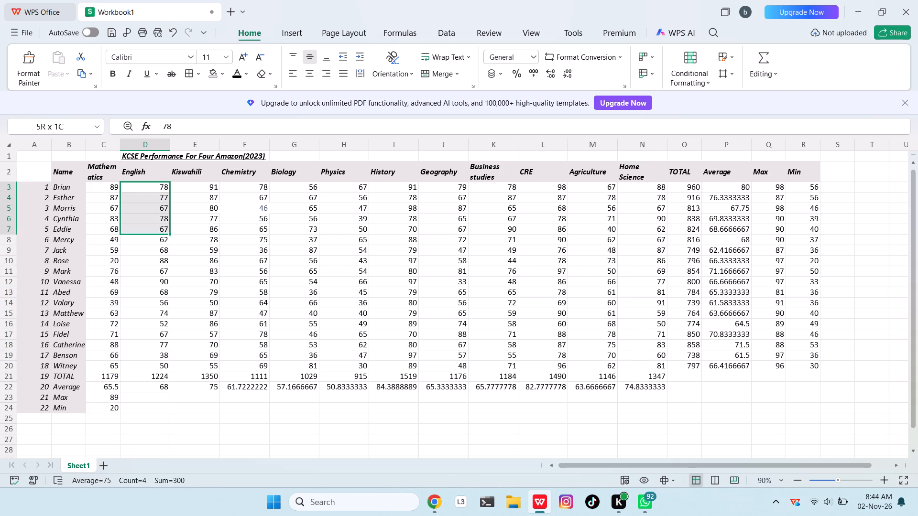
{"action": "left_click_drag", "start_coordinate": [163, 233], "coordinate": [163, 364]}
{"action": "left_click", "coordinate": [765, 54]}
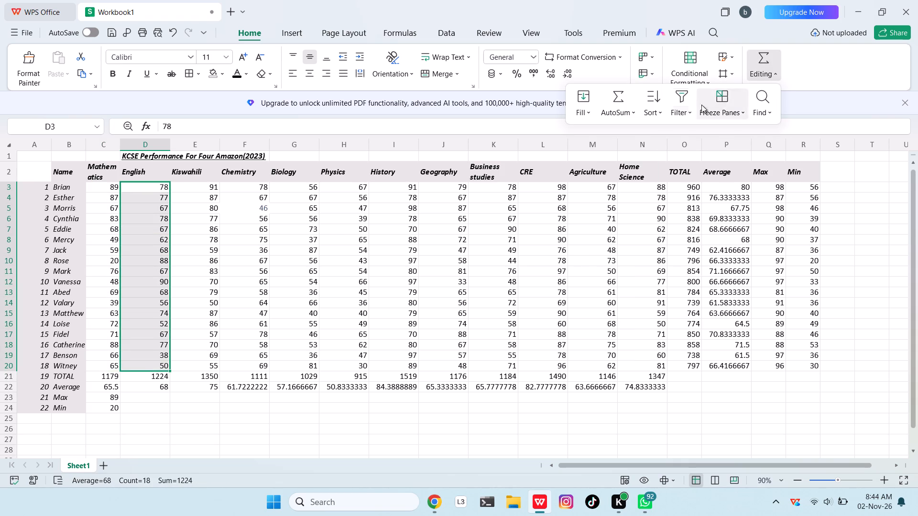
{"action": "left_click", "coordinate": [623, 113]}
{"action": "left_click", "coordinate": [635, 196]}
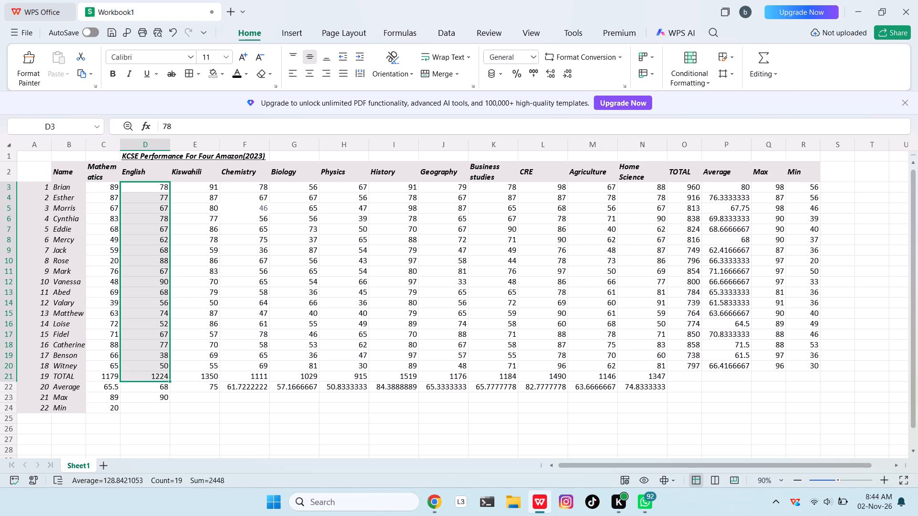
{"action": "left_click", "coordinate": [181, 189]}
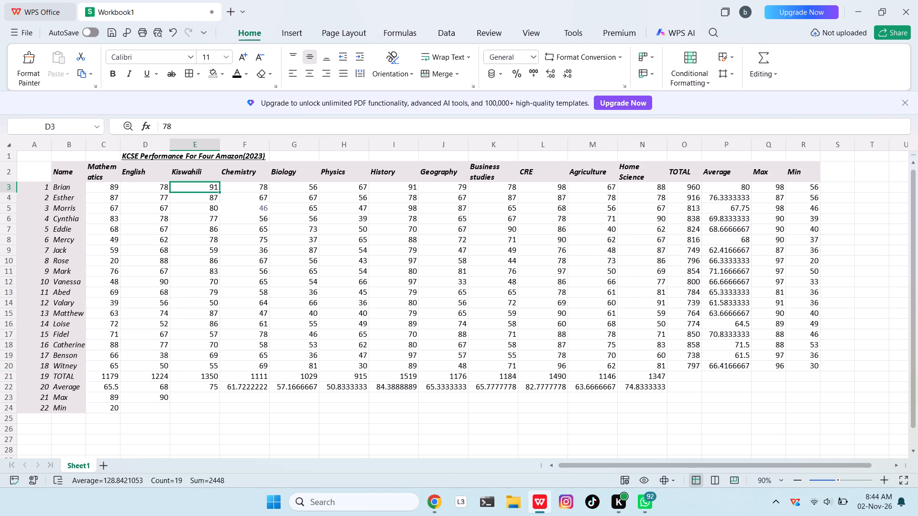
Find the minimum of the English marks D3:D20 with AutoSum's Min function, placing it in the Min row at D24.
{"action": "left_click_drag", "start_coordinate": [160, 185], "coordinate": [135, 369]}
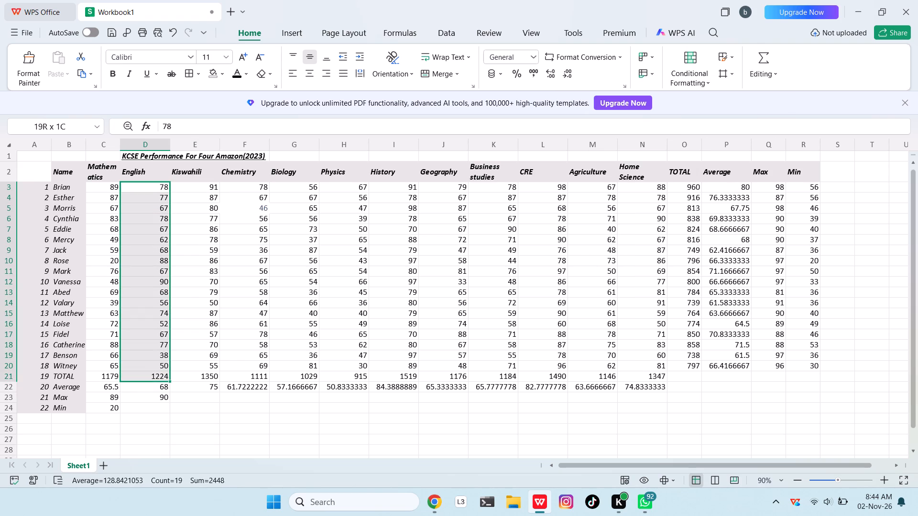
{"action": "left_click_drag", "start_coordinate": [135, 369], "coordinate": [137, 369]}
{"action": "left_click", "coordinate": [768, 59]}
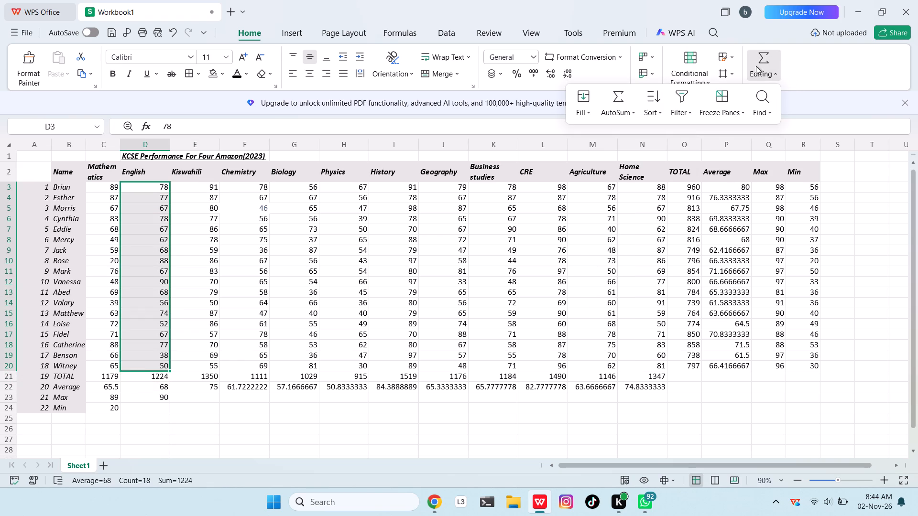
{"action": "left_click", "coordinate": [626, 114]}
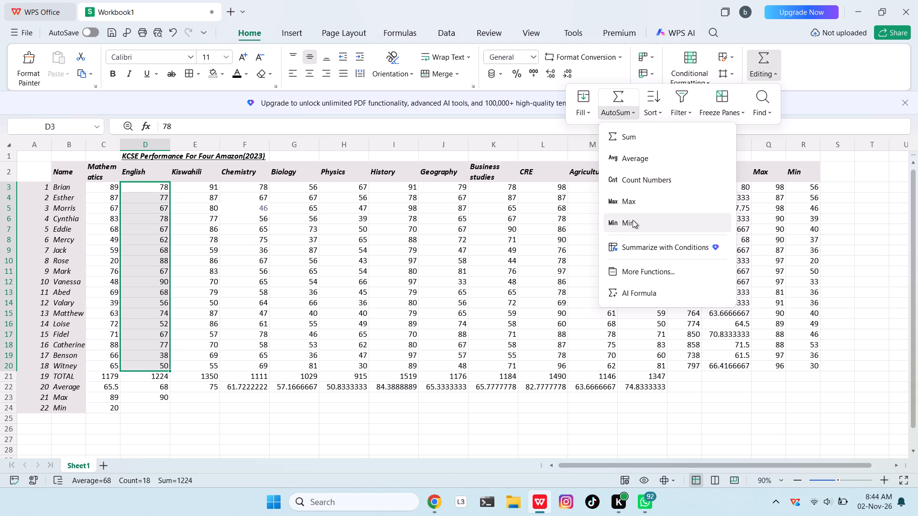
{"action": "left_click", "coordinate": [630, 225]}
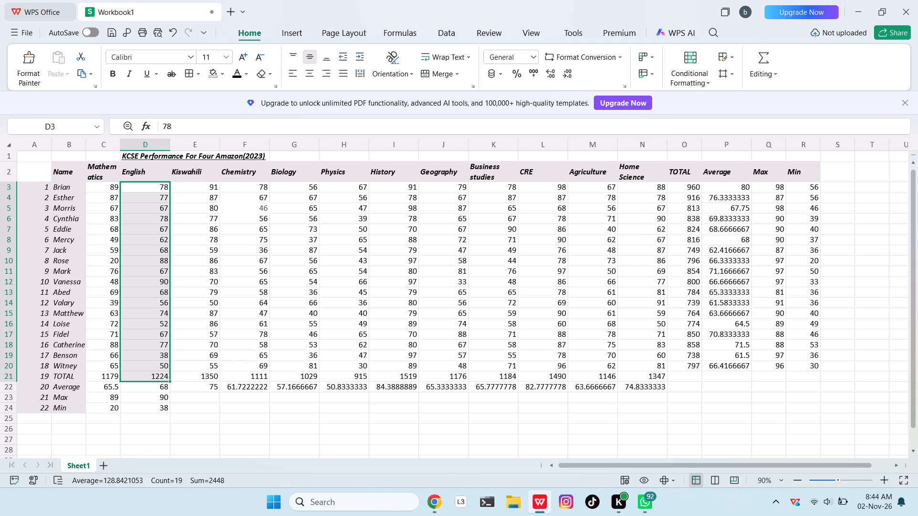
Find the maximum of the Kiswahili marks E3:E20 with AutoSum's Max function, placing it in the Max row at E23.
{"action": "left_click_drag", "start_coordinate": [205, 184], "coordinate": [200, 358]}
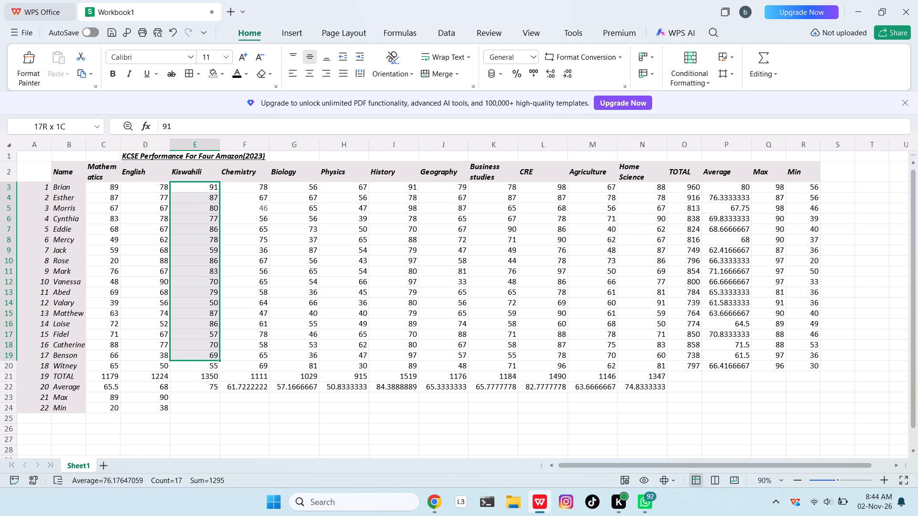
{"action": "left_click_drag", "start_coordinate": [200, 358], "coordinate": [201, 363]}
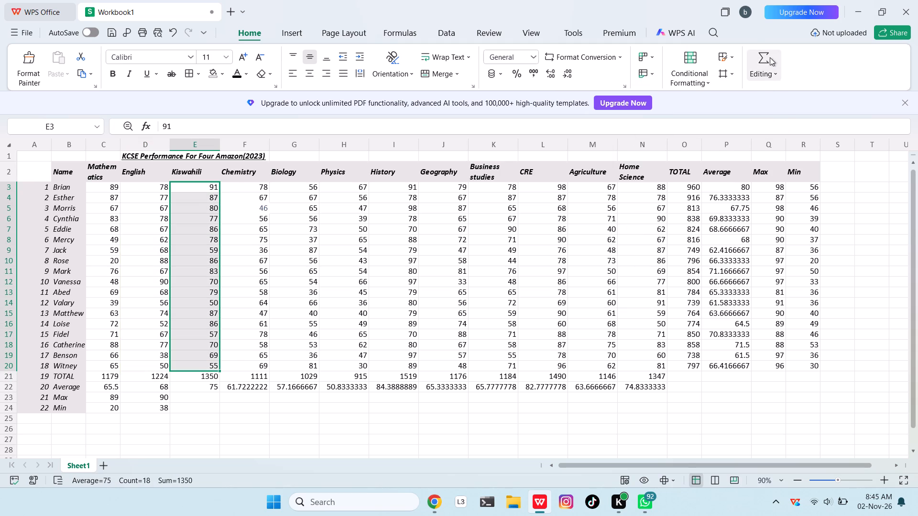
{"action": "left_click", "coordinate": [770, 51]}
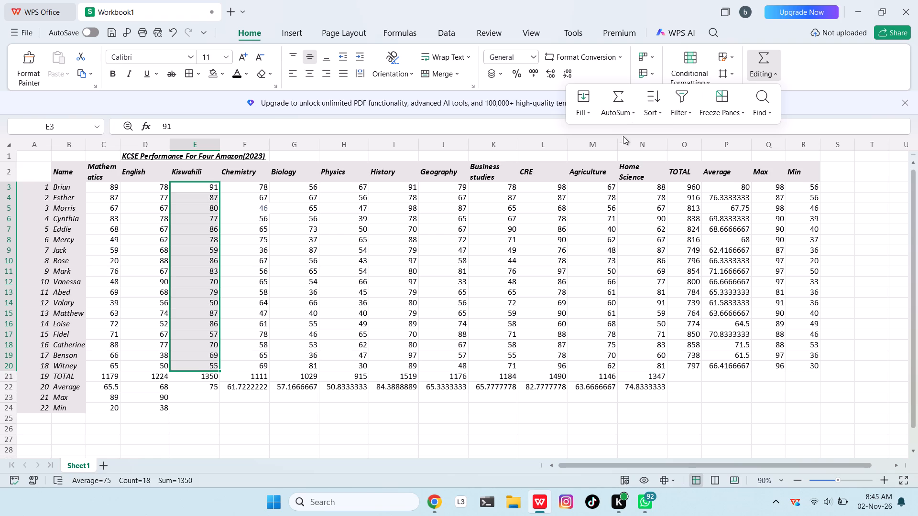
{"action": "left_click", "coordinate": [628, 117]}
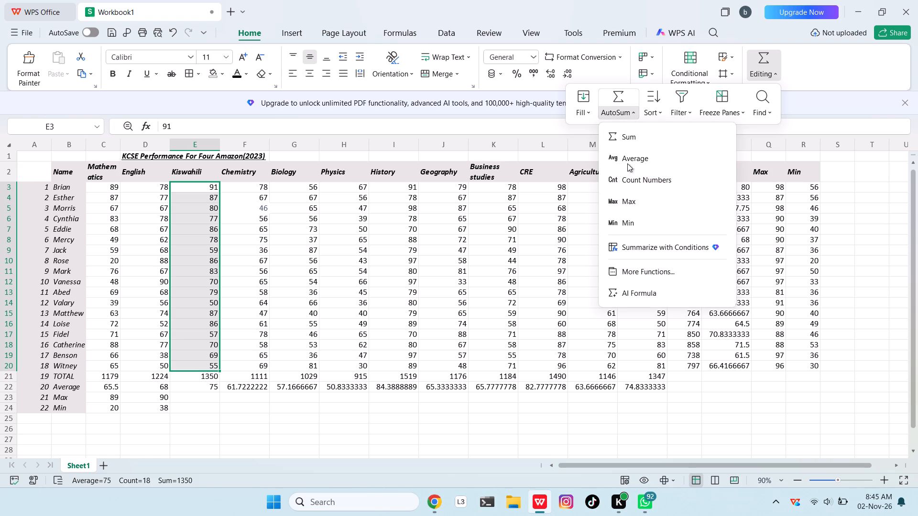
{"action": "left_click", "coordinate": [634, 197]}
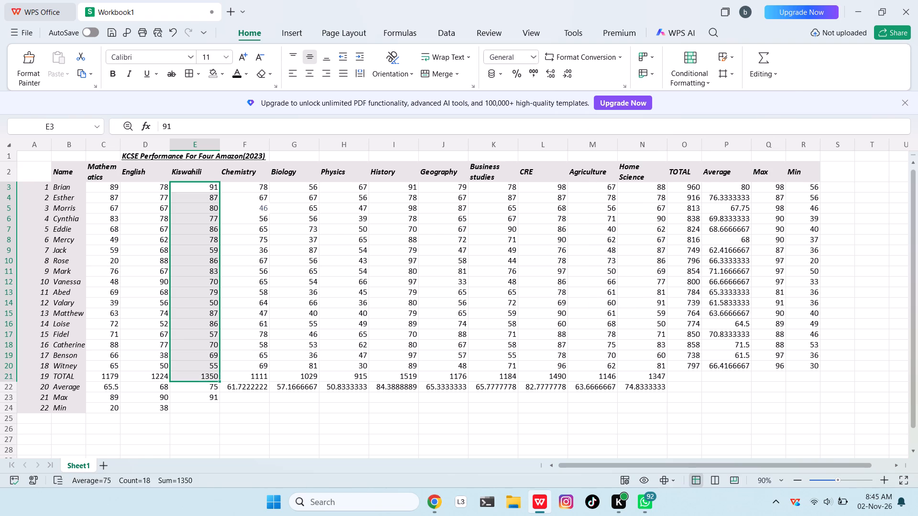
{"action": "left_click", "coordinate": [252, 191]}
Find the minimum of the Kiswahili marks E3:E20 with AutoSum's Min function, placing it in the Min row at E24.
{"action": "left_click_drag", "start_coordinate": [186, 184], "coordinate": [194, 203]}
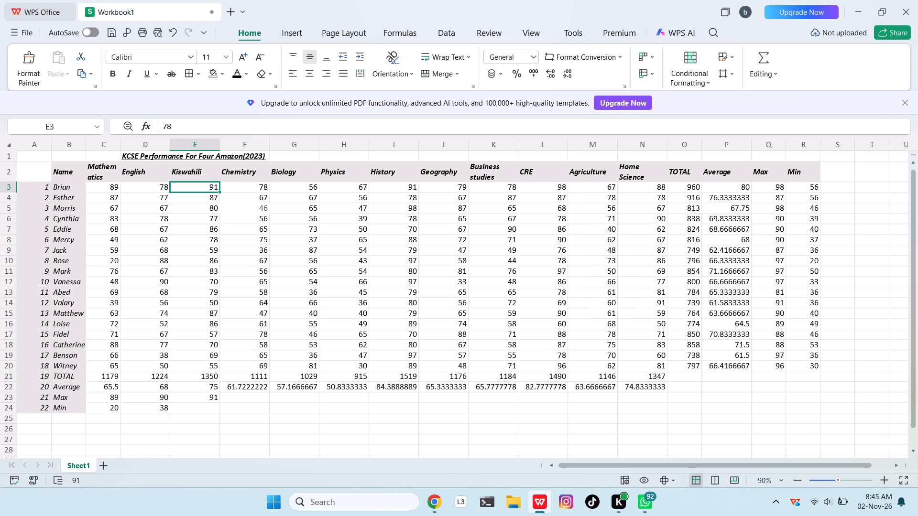
{"action": "left_click_drag", "start_coordinate": [194, 203], "coordinate": [203, 363]}
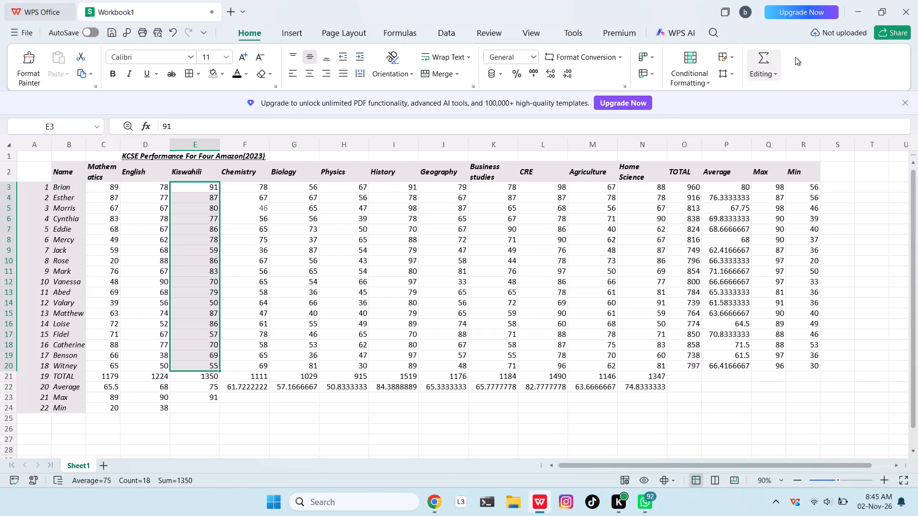
{"action": "left_click", "coordinate": [772, 57]}
{"action": "left_click", "coordinate": [632, 113]}
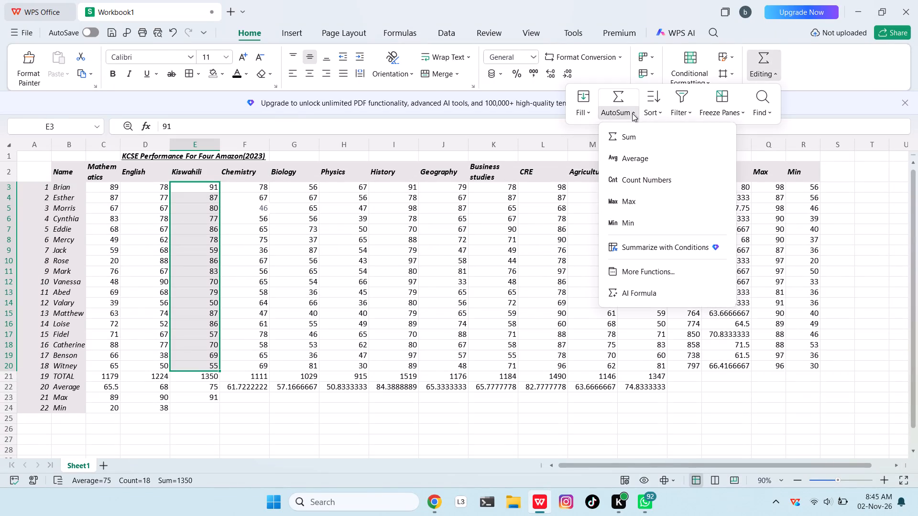
{"action": "left_click", "coordinate": [629, 218]}
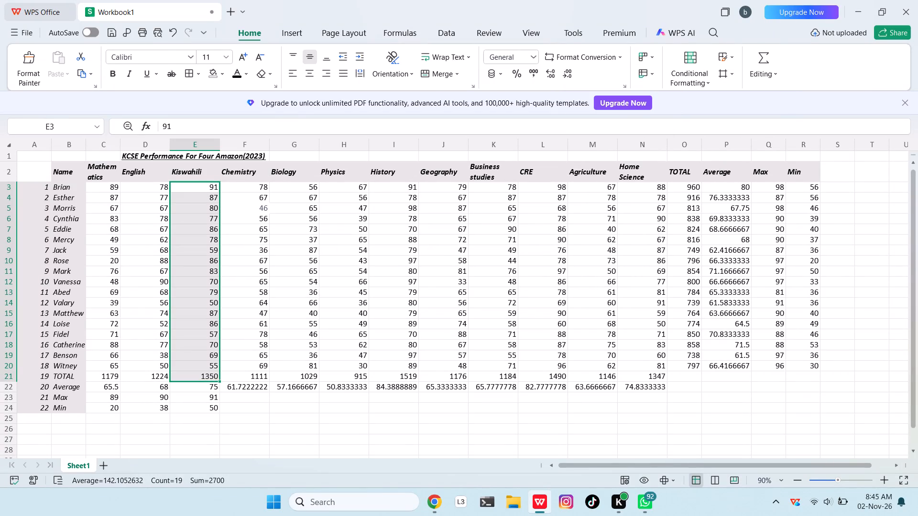
Find the maximum of the Chemistry marks F3:F20 with AutoSum's Max function, placing it in the Max row at F23.
{"action": "left_click_drag", "start_coordinate": [252, 186], "coordinate": [258, 252]}
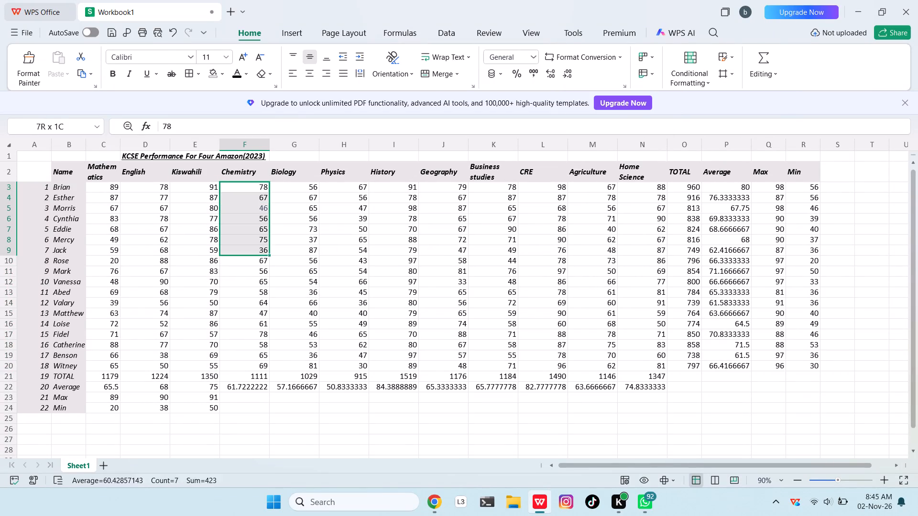
{"action": "left_click_drag", "start_coordinate": [258, 252], "coordinate": [252, 364]}
{"action": "left_click", "coordinate": [752, 56]}
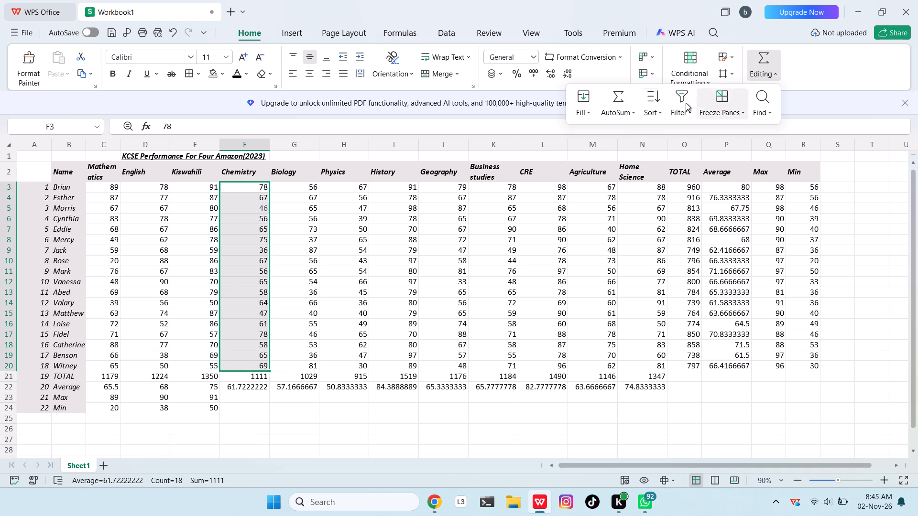
{"action": "left_click", "coordinate": [619, 114]}
{"action": "left_click", "coordinate": [618, 203]}
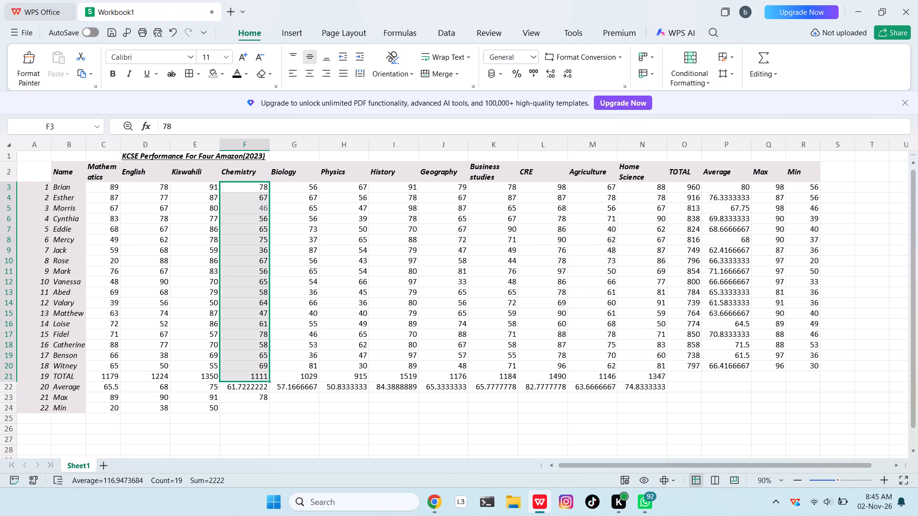
Find the minimum of the Chemistry marks F3:F20 with AutoSum's Min function, placing it in the Min row at F24.
{"action": "left_click", "coordinate": [285, 184]}
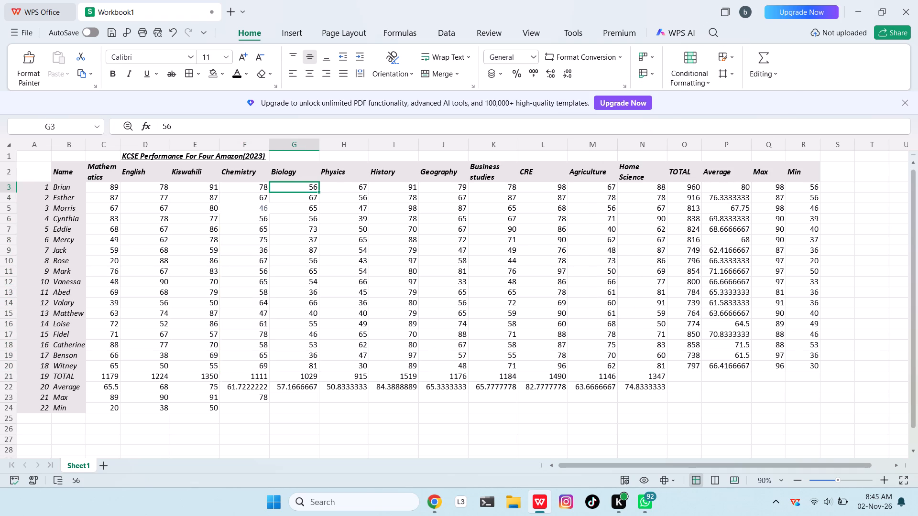
{"action": "left_click_drag", "start_coordinate": [257, 185], "coordinate": [231, 365]}
{"action": "left_click", "coordinate": [768, 59]}
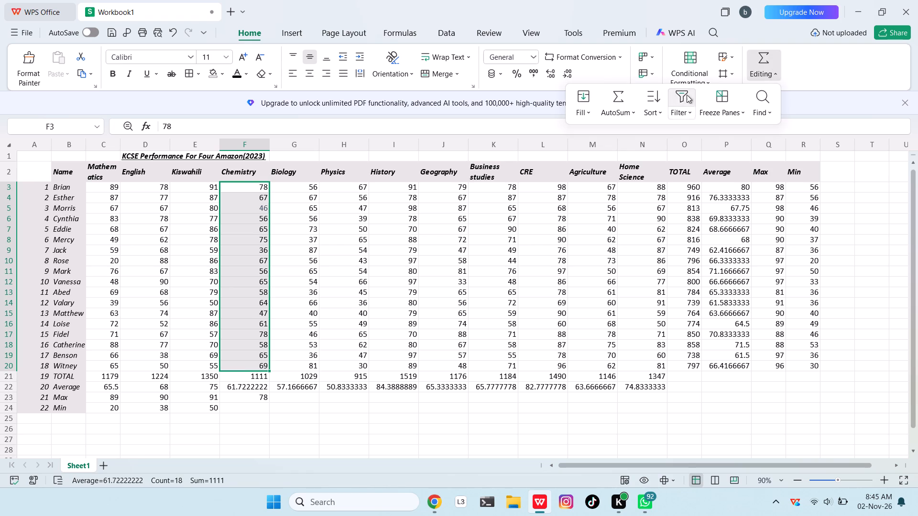
{"action": "left_click", "coordinate": [627, 112]}
{"action": "left_click", "coordinate": [620, 224]}
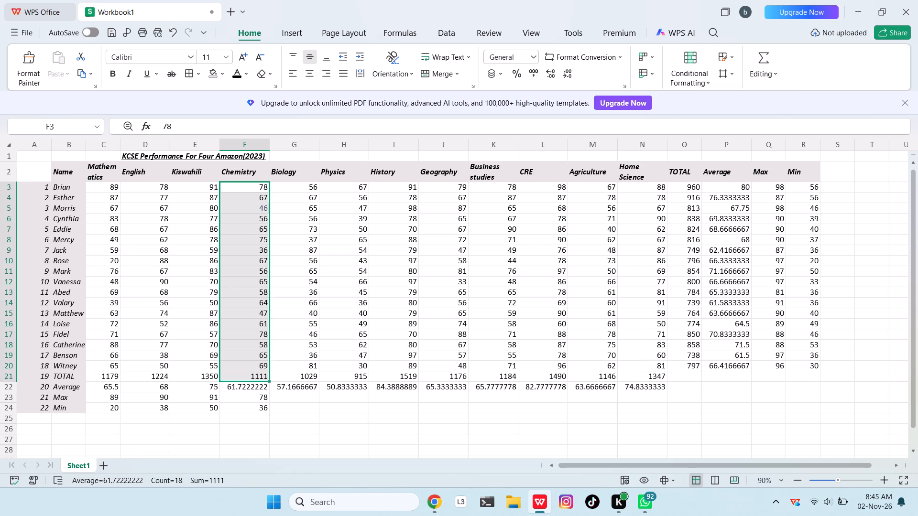
Find the maximum of the Biology marks G3:G20 with AutoSum's Max function, placing it in the Max row at G23.
{"action": "left_click_drag", "start_coordinate": [303, 185], "coordinate": [306, 345]}
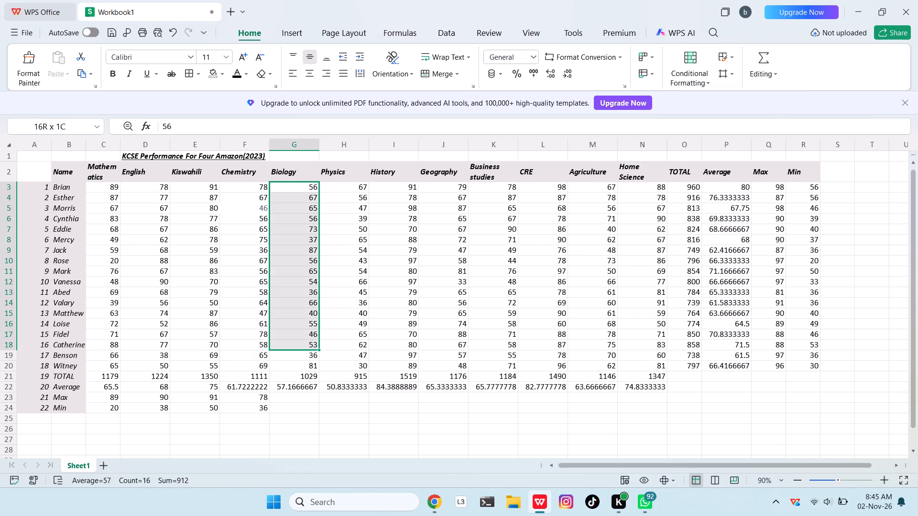
{"action": "left_click_drag", "start_coordinate": [306, 345], "coordinate": [305, 364]}
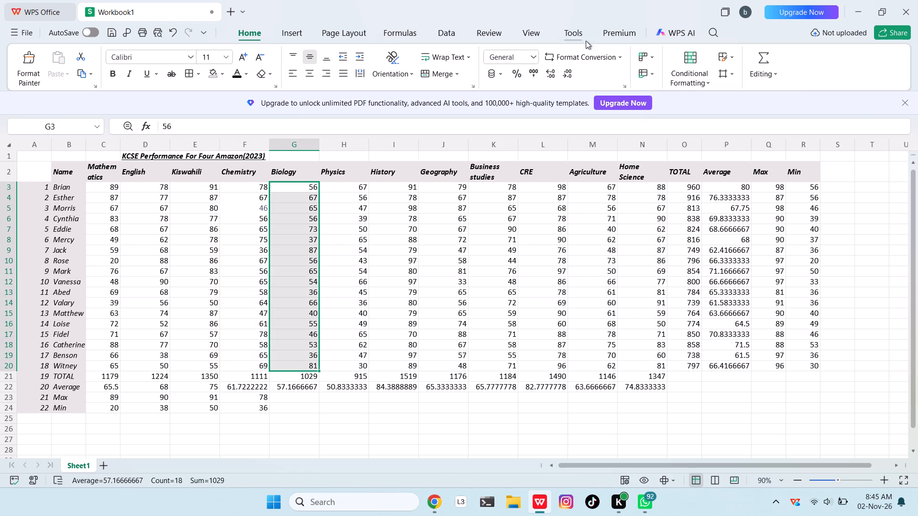
{"action": "left_click", "coordinate": [760, 55]}
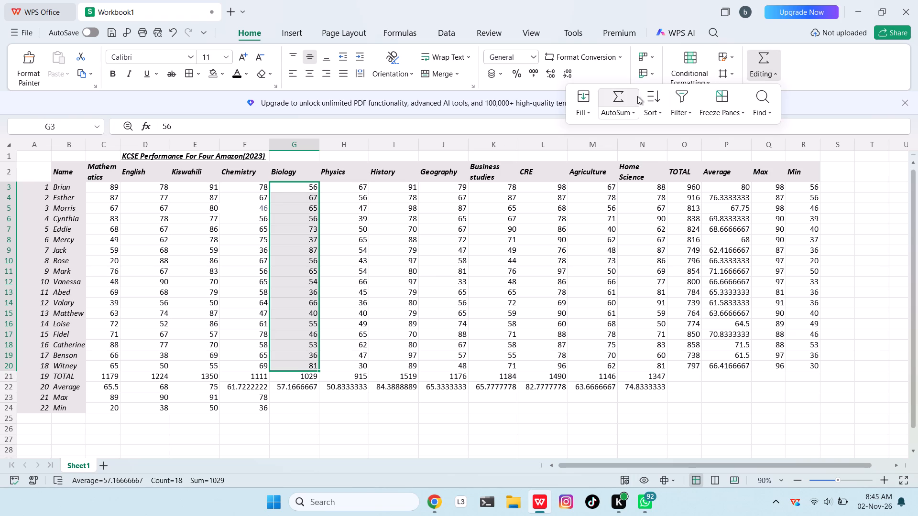
{"action": "left_click", "coordinate": [633, 108]}
{"action": "left_click", "coordinate": [638, 197]}
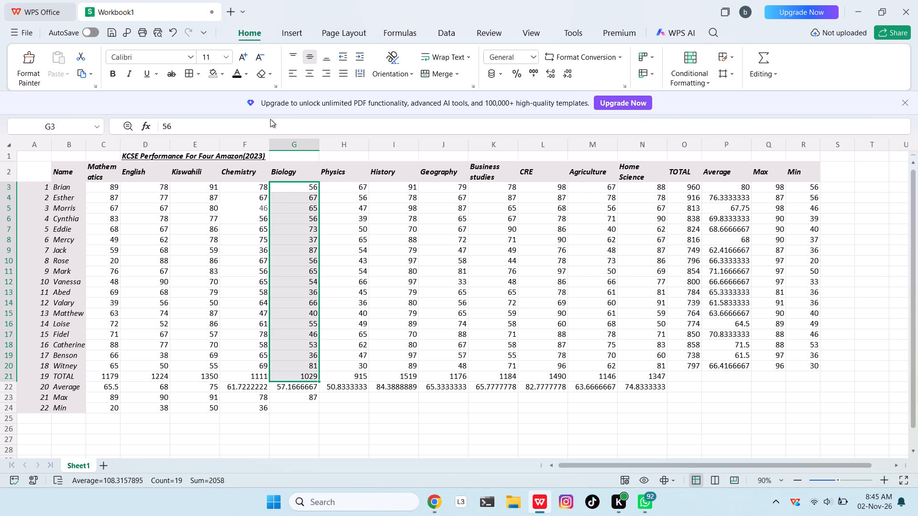
Find the minimum of the Biology marks G3:G20 with AutoSum's Min function, placing it in the Min row at G24.
{"action": "left_click", "coordinate": [326, 199]}
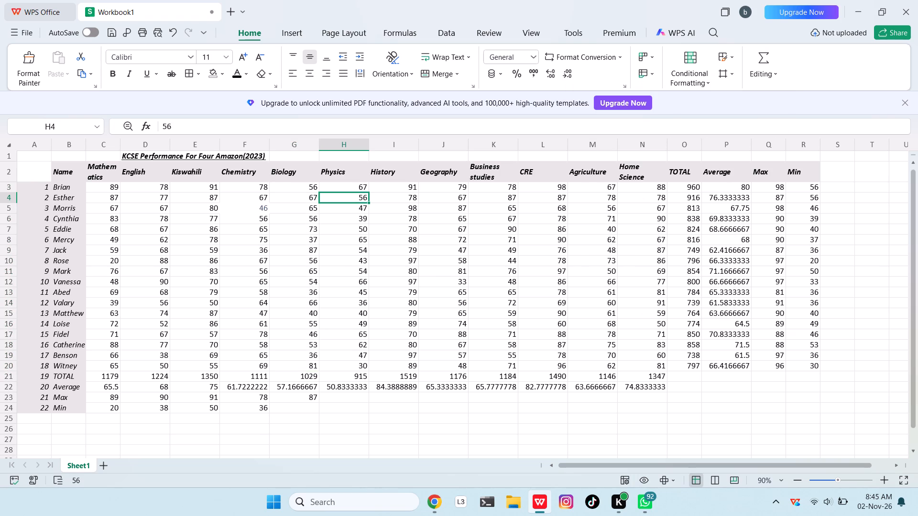
{"action": "left_click_drag", "start_coordinate": [292, 183], "coordinate": [310, 333]}
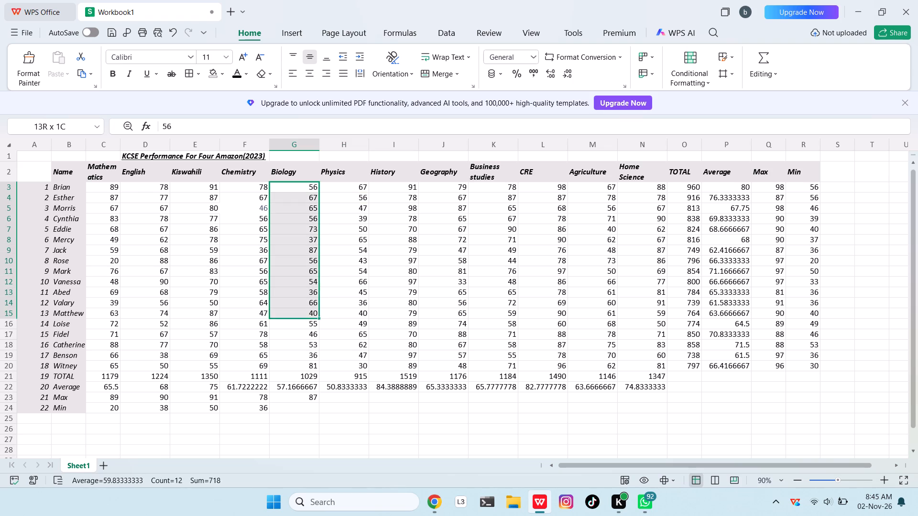
{"action": "left_click_drag", "start_coordinate": [310, 333], "coordinate": [313, 361]}
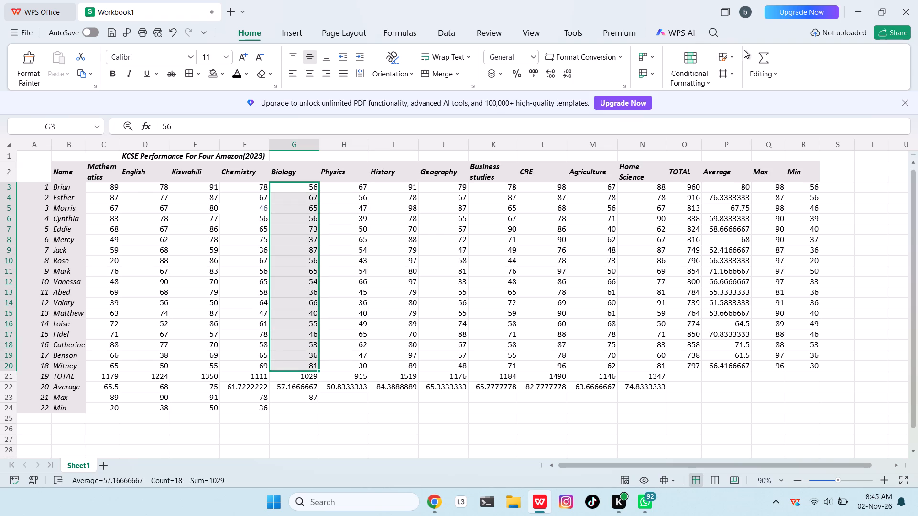
{"action": "left_click", "coordinate": [764, 53]}
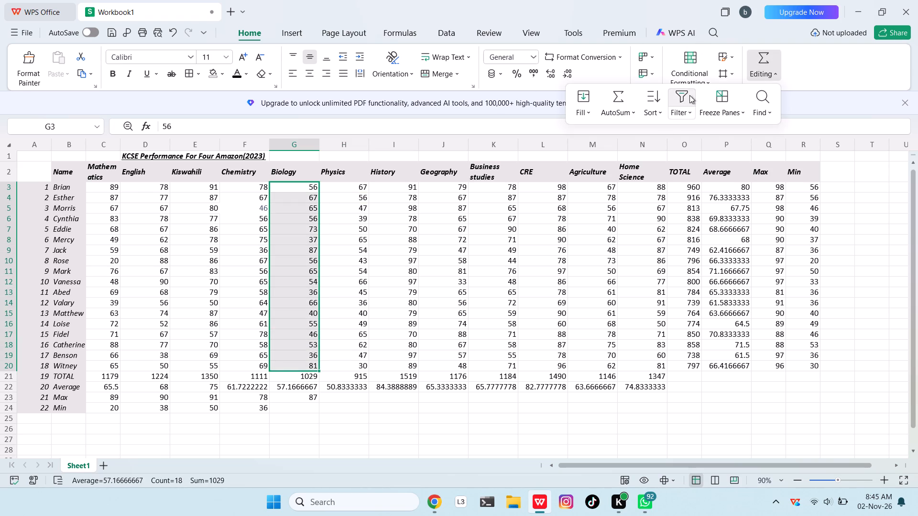
{"action": "left_click", "coordinate": [623, 116]}
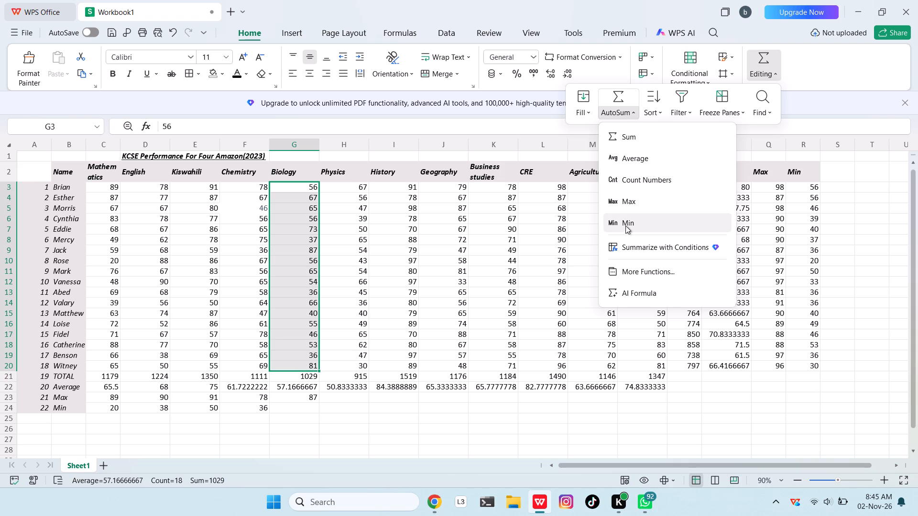
{"action": "left_click", "coordinate": [625, 224]}
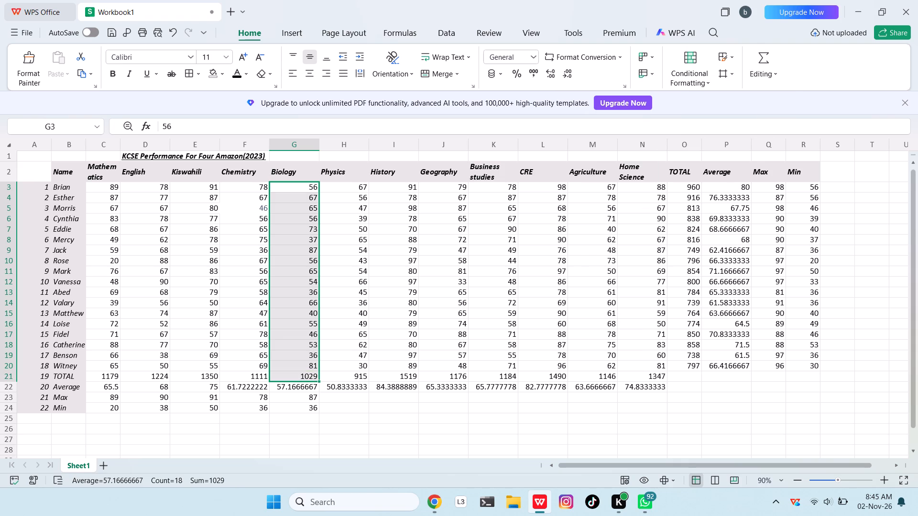
Find the maximum of the Physics marks H3:H20 with AutoSum's Max function, placing it in the Max row at H23.
{"action": "left_click_drag", "start_coordinate": [350, 187], "coordinate": [368, 367]}
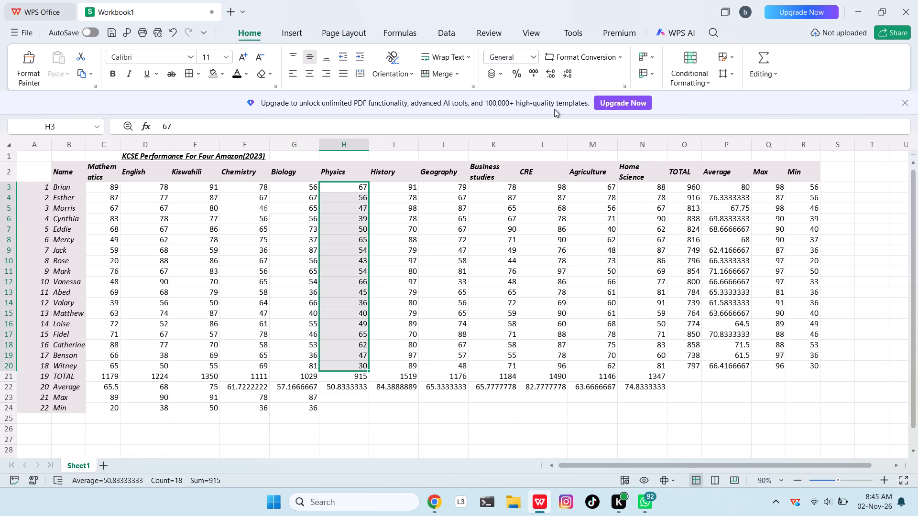
{"action": "left_click", "coordinate": [755, 52]}
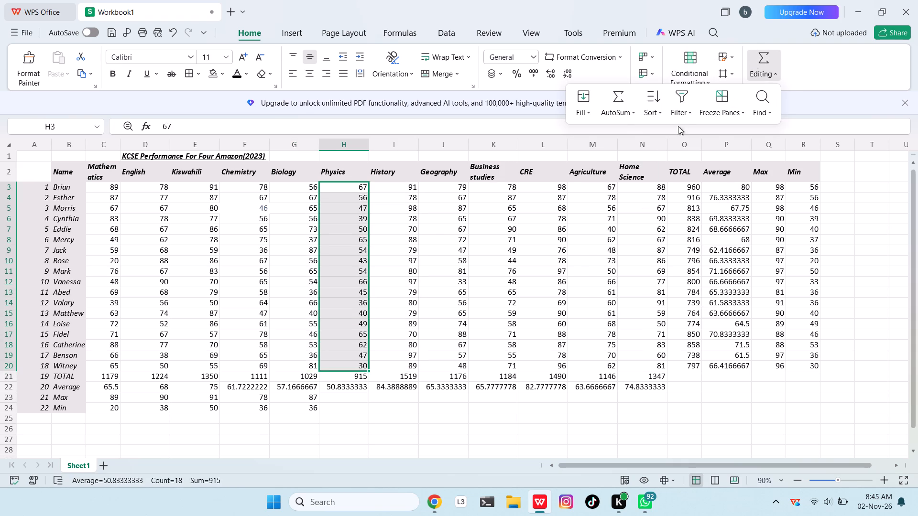
{"action": "left_click", "coordinate": [618, 114]}
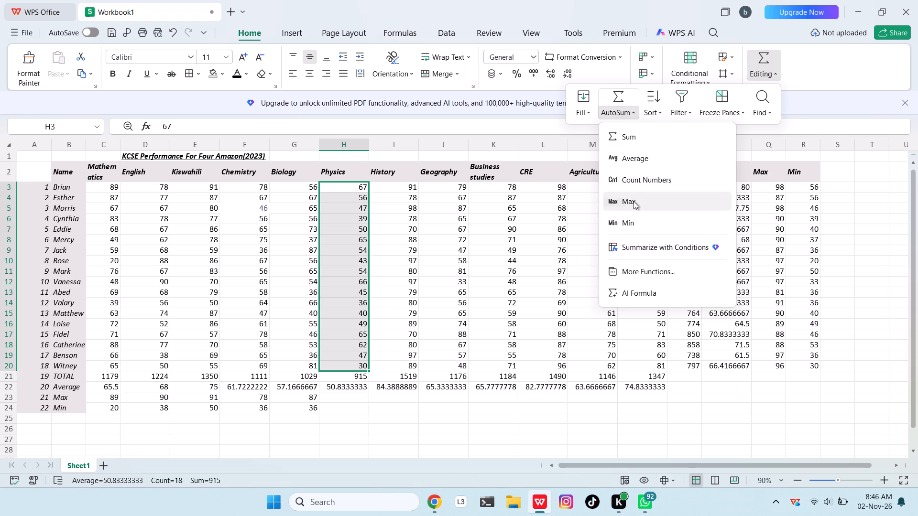
{"action": "left_click", "coordinate": [634, 201]}
Find the minimum of the Physics marks H3:H20 with AutoSum's Min function, placing it in the Min row at H24.
{"action": "left_click", "coordinate": [380, 193]}
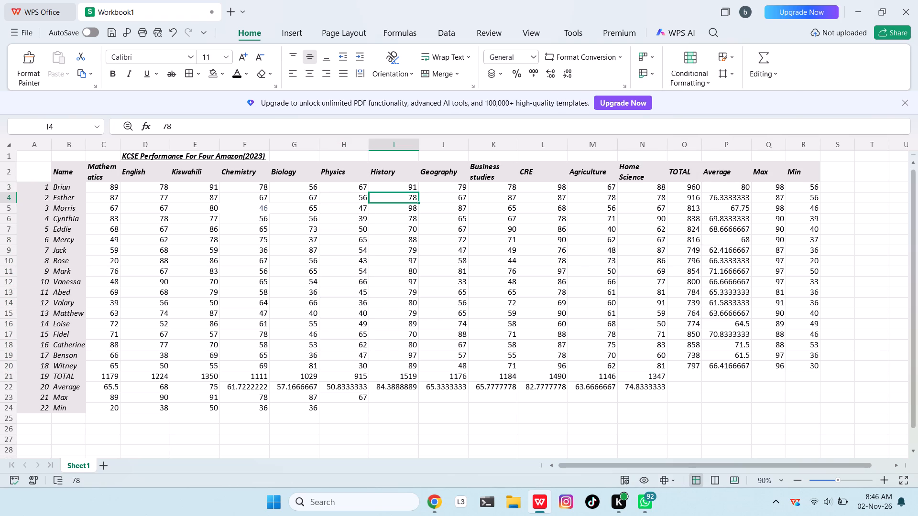
{"action": "left_click_drag", "start_coordinate": [362, 184], "coordinate": [359, 365]}
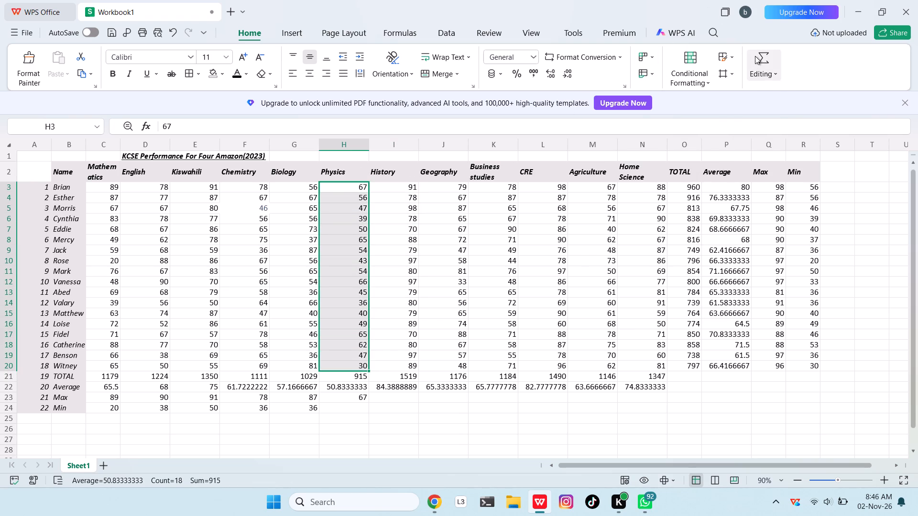
{"action": "left_click", "coordinate": [755, 56]}
{"action": "left_click", "coordinate": [619, 118]}
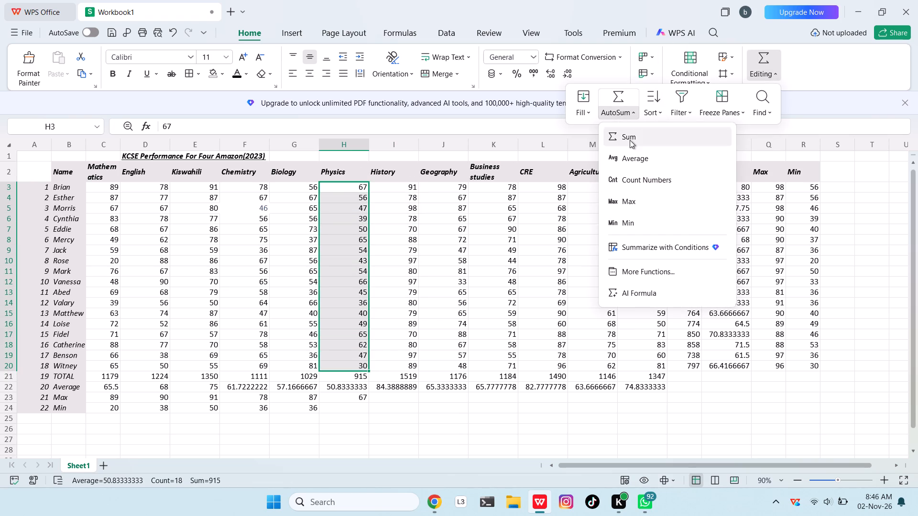
{"action": "left_click", "coordinate": [641, 216]}
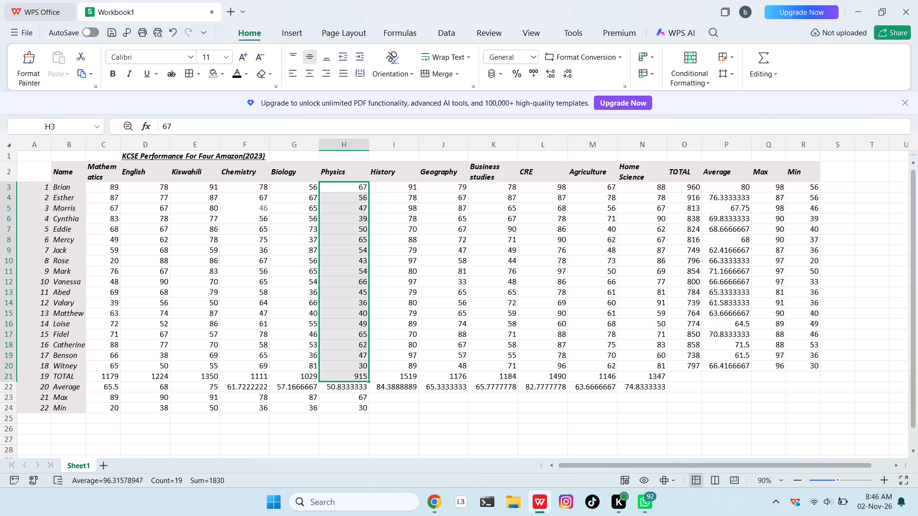
Find the maximum of the History marks I3:I20 with AutoSum's Max function, placing it in the Max row at I23.
{"action": "left_click_drag", "start_coordinate": [404, 185], "coordinate": [414, 362]}
{"action": "left_click", "coordinate": [759, 54]}
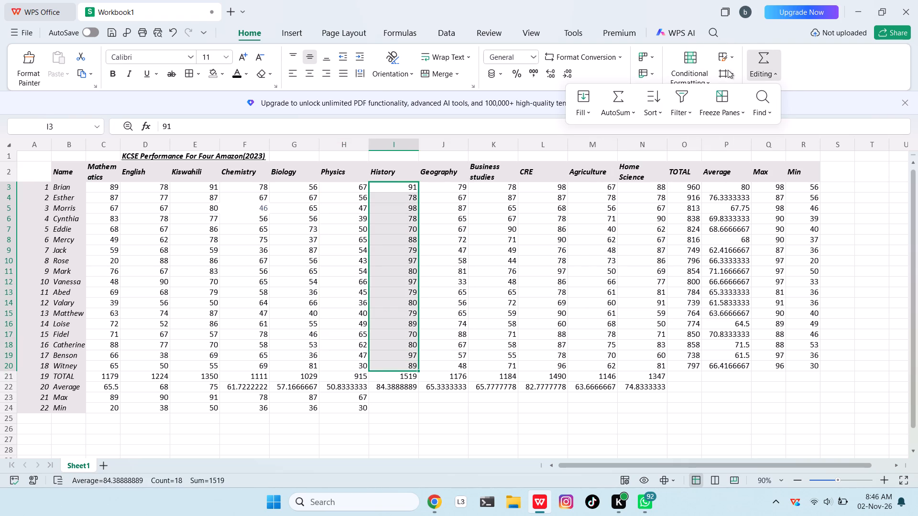
{"action": "left_click", "coordinate": [630, 113]}
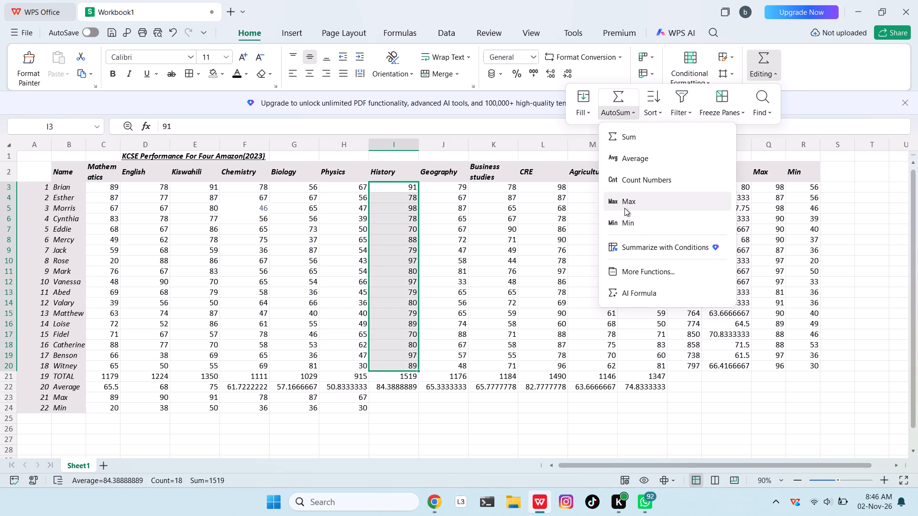
{"action": "left_click", "coordinate": [624, 208]}
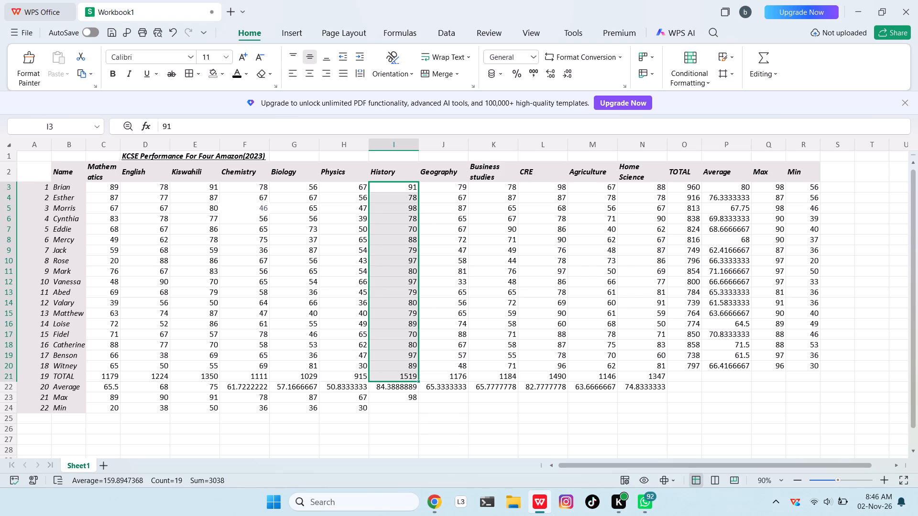
Find the minimum of the History marks I3:I20 with AutoSum's Min function, placing it in the Min row at I24.
{"action": "left_click", "coordinate": [440, 189]}
{"action": "left_click_drag", "start_coordinate": [411, 183], "coordinate": [445, 322]}
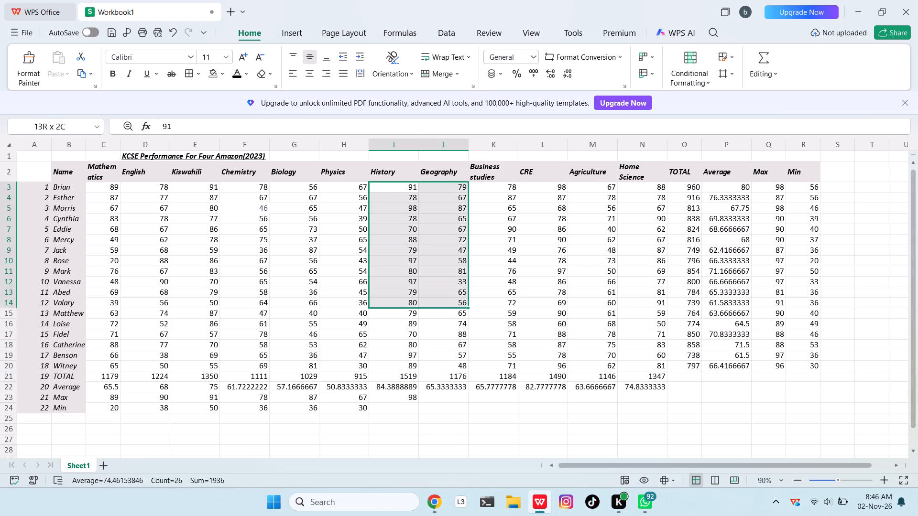
{"action": "left_click_drag", "start_coordinate": [445, 322], "coordinate": [416, 361]}
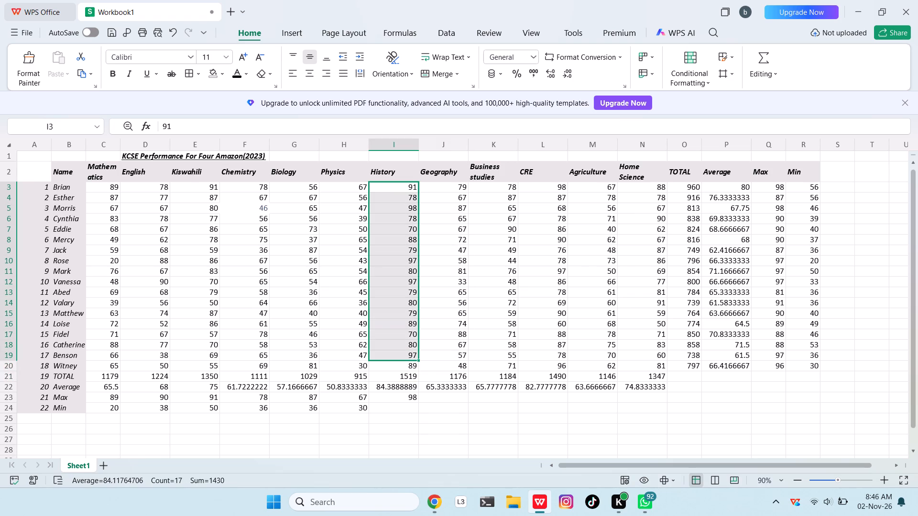
{"action": "left_click", "coordinate": [443, 307]}
{"action": "left_click_drag", "start_coordinate": [380, 190], "coordinate": [399, 420]}
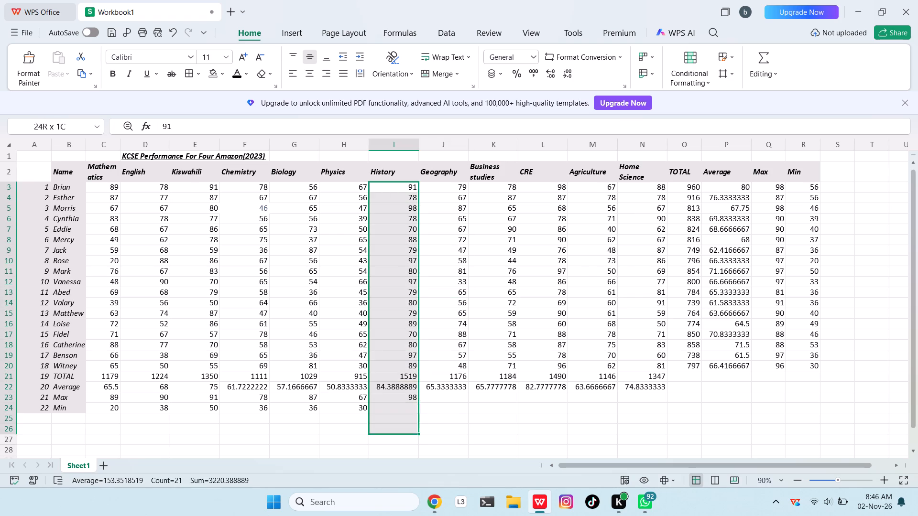
{"action": "left_click_drag", "start_coordinate": [399, 420], "coordinate": [405, 370]}
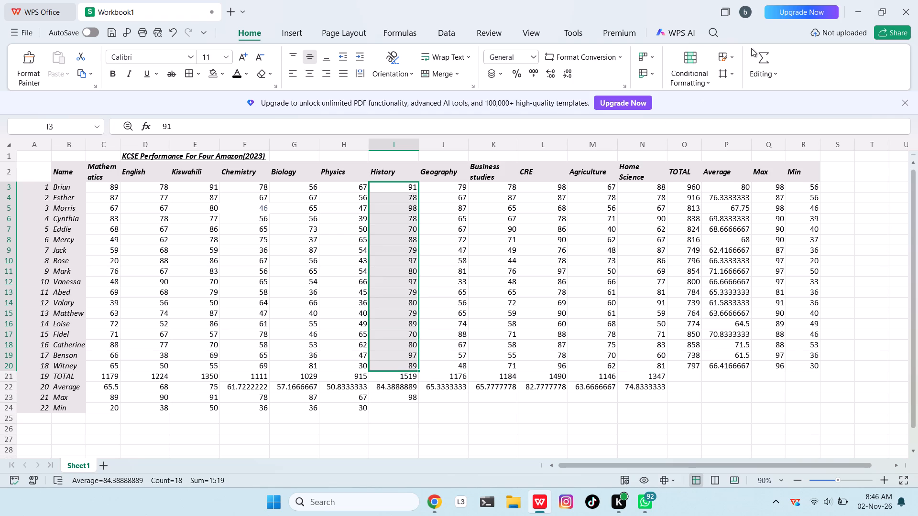
{"action": "left_click", "coordinate": [753, 50]}
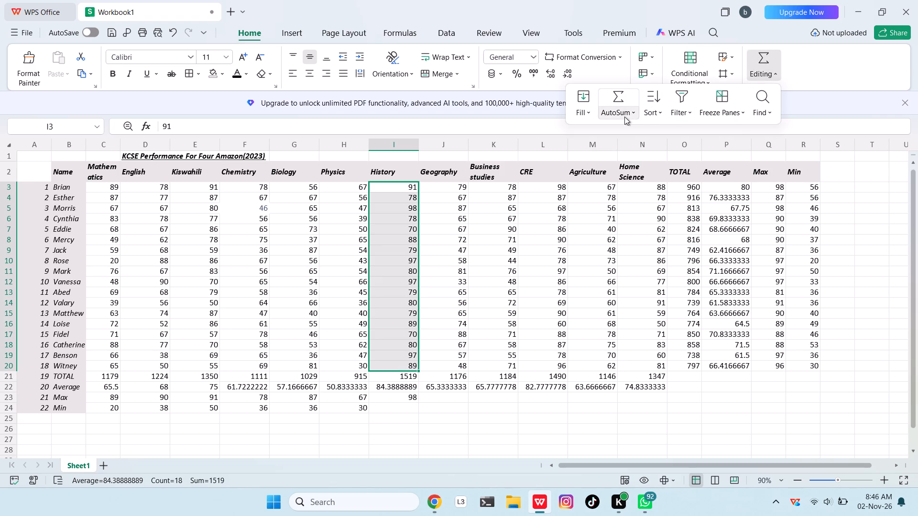
{"action": "left_click", "coordinate": [624, 117]}
{"action": "left_click", "coordinate": [634, 225]}
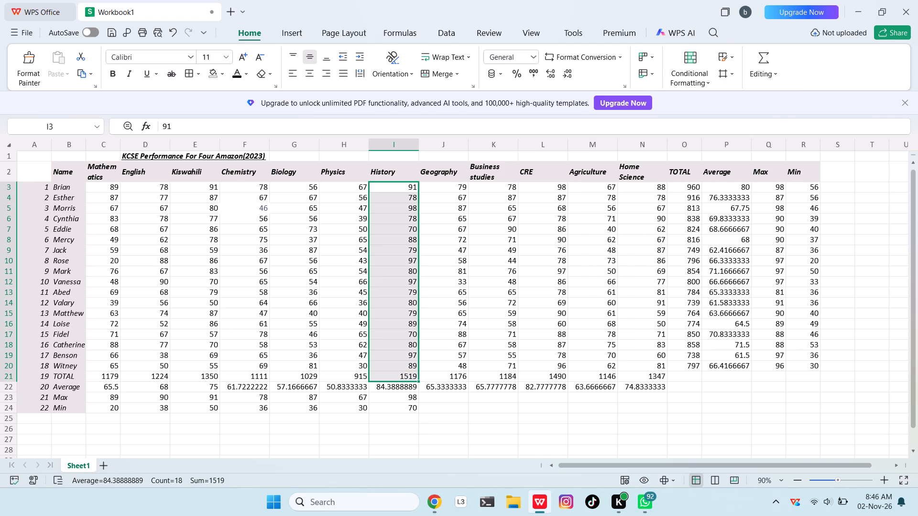
Find the maximum of the Geography marks J3:J20 with AutoSum's Max function, placing it in the Max row at J23.
{"action": "left_click_drag", "start_coordinate": [451, 182], "coordinate": [463, 328]}
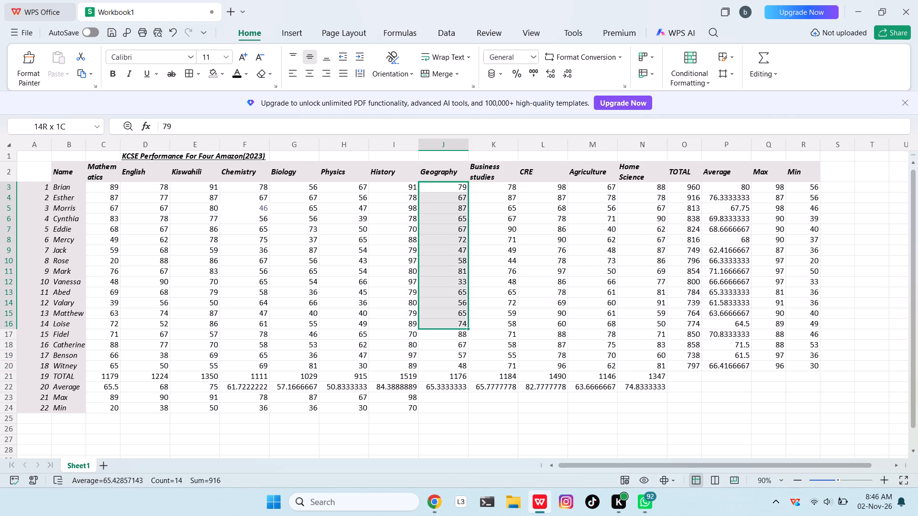
{"action": "left_click_drag", "start_coordinate": [463, 328], "coordinate": [459, 363]}
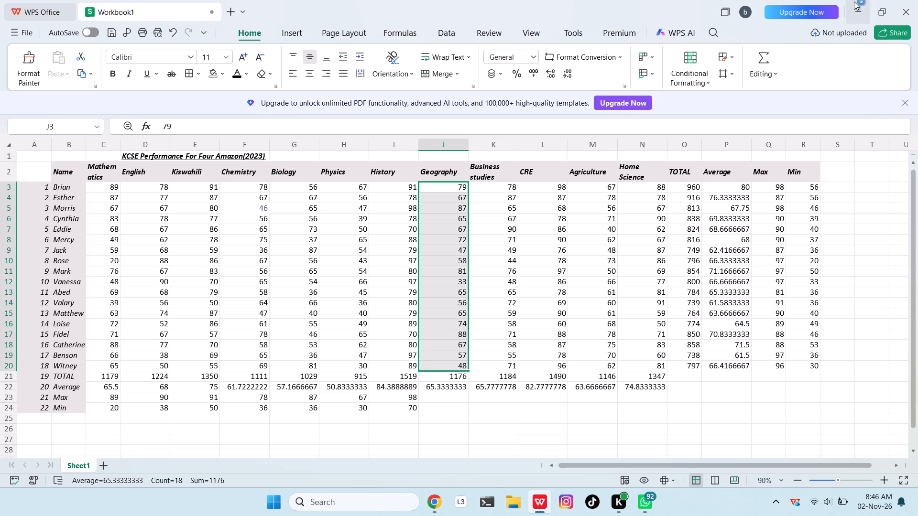
{"action": "left_click", "coordinate": [759, 52]}
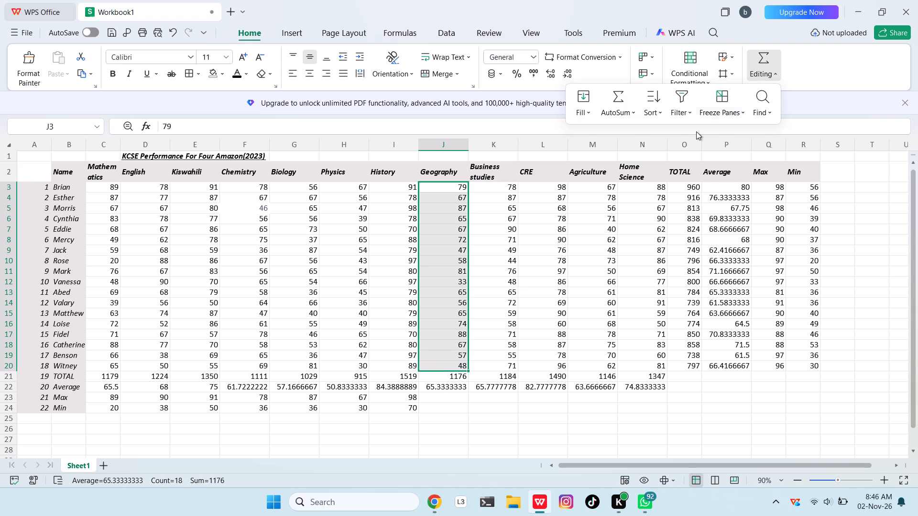
{"action": "left_click", "coordinate": [626, 117]}
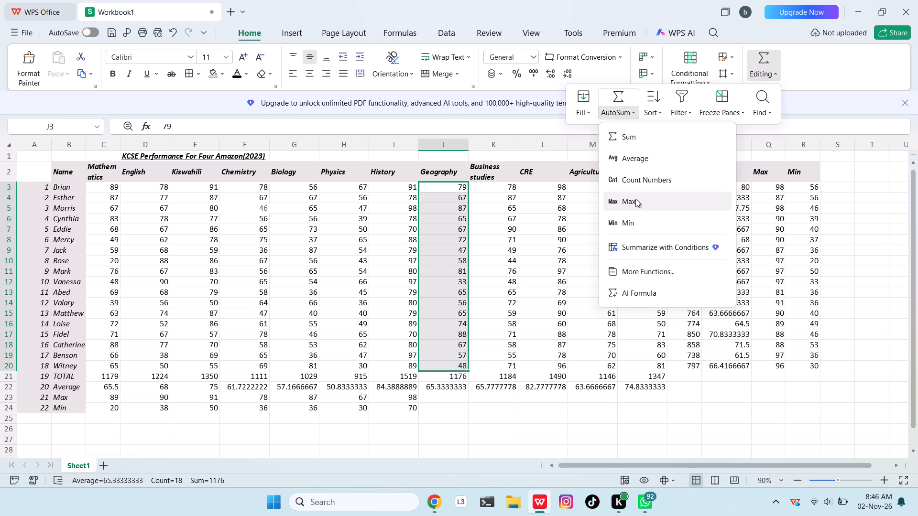
{"action": "left_click", "coordinate": [635, 197]}
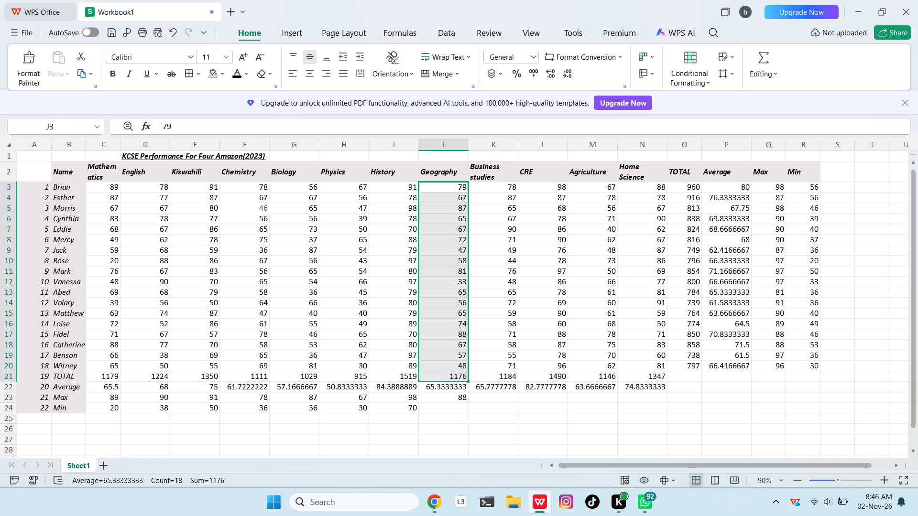
Find the minimum of the Geography marks J3:J20 with AutoSum's Min function, placing it in the Min row at J24.
{"action": "left_click", "coordinate": [525, 173]}
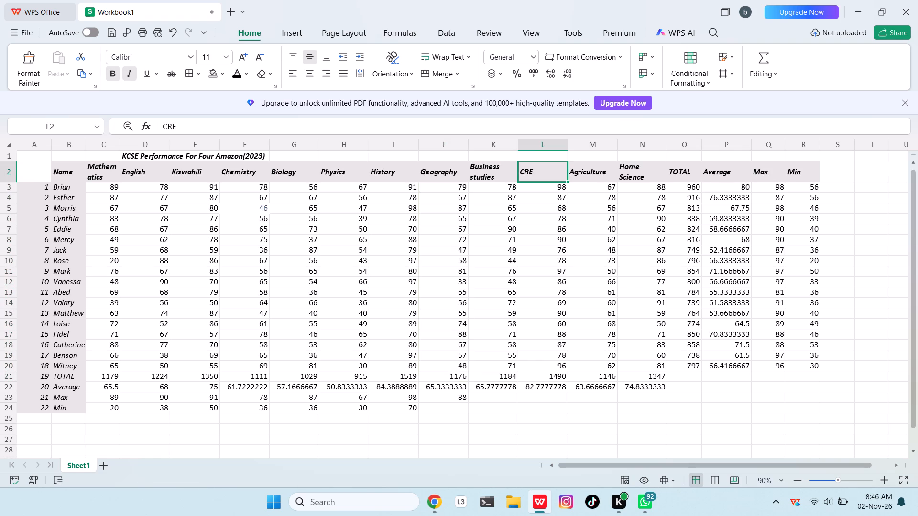
{"action": "left_click_drag", "start_coordinate": [449, 183], "coordinate": [454, 351]}
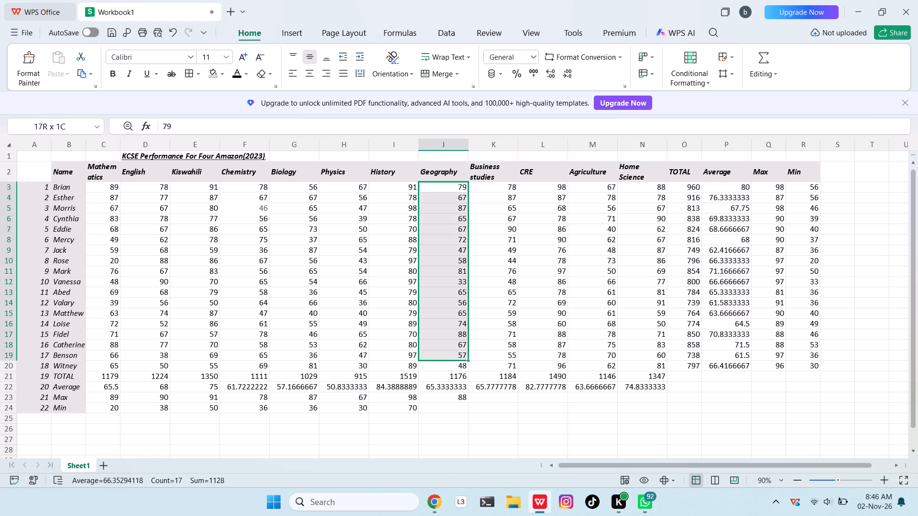
{"action": "left_click_drag", "start_coordinate": [454, 351], "coordinate": [460, 361]}
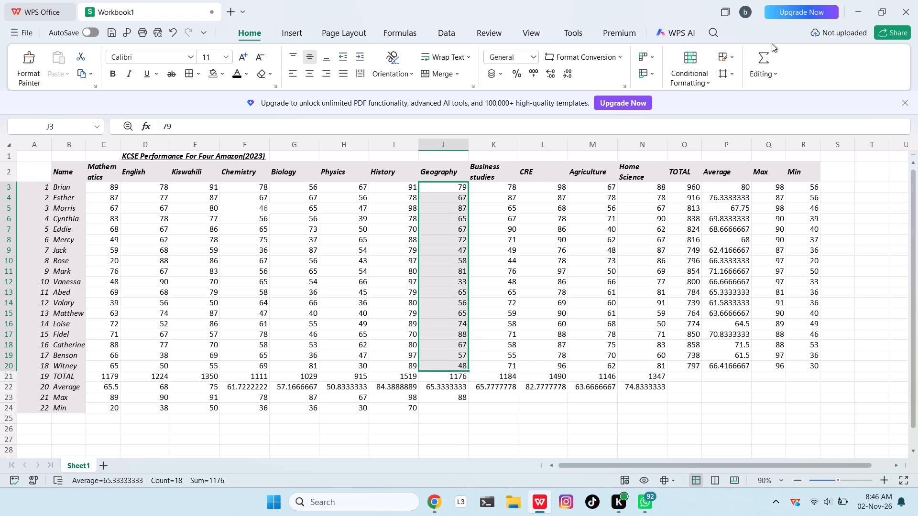
{"action": "left_click", "coordinate": [756, 53]}
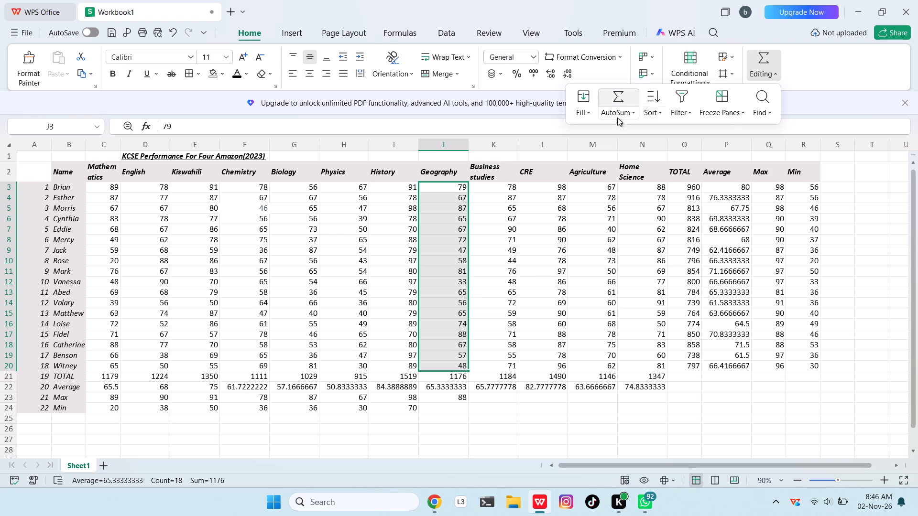
{"action": "left_click", "coordinate": [617, 118]}
{"action": "left_click", "coordinate": [640, 219]}
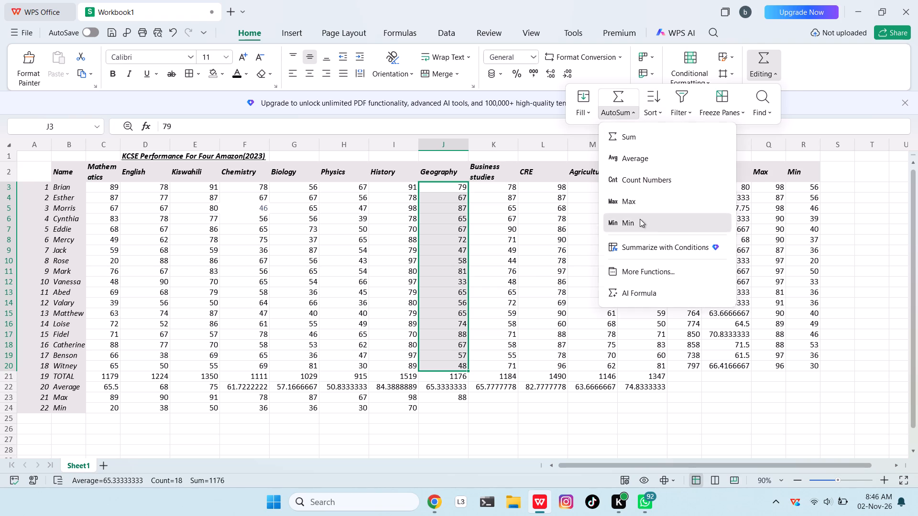
Find the maximum of the Business studies marks K3:K20 with AutoSum's Max function, placing it in the Max row at K23.
{"action": "left_click_drag", "start_coordinate": [507, 186], "coordinate": [501, 282]}
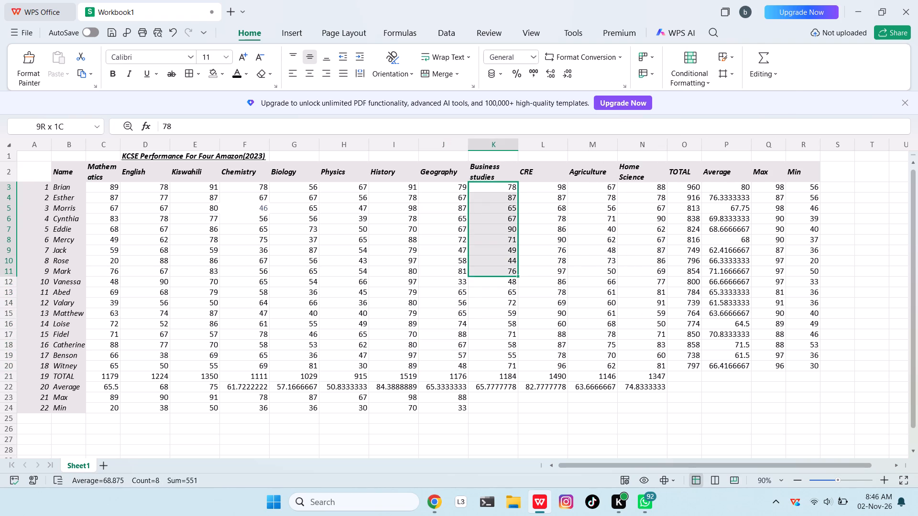
{"action": "left_click_drag", "start_coordinate": [501, 282], "coordinate": [494, 374]}
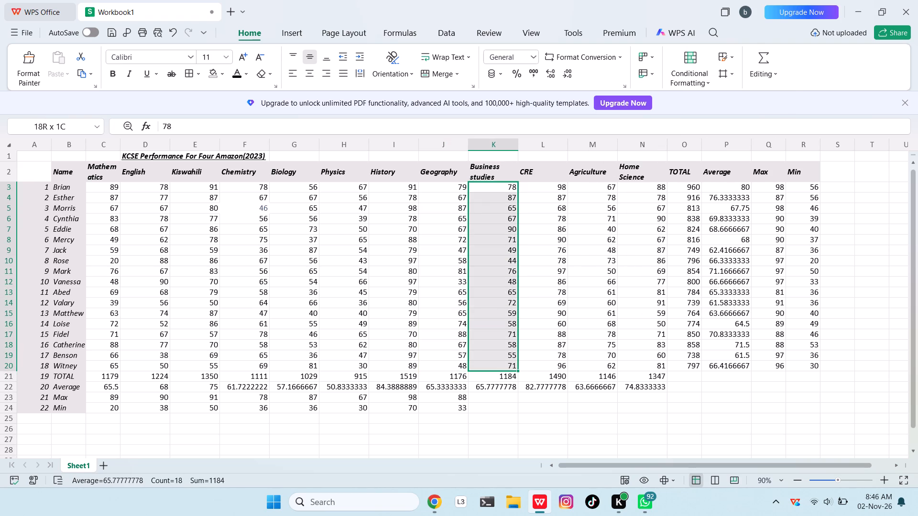
{"action": "left_click_drag", "start_coordinate": [494, 374], "coordinate": [493, 374]}
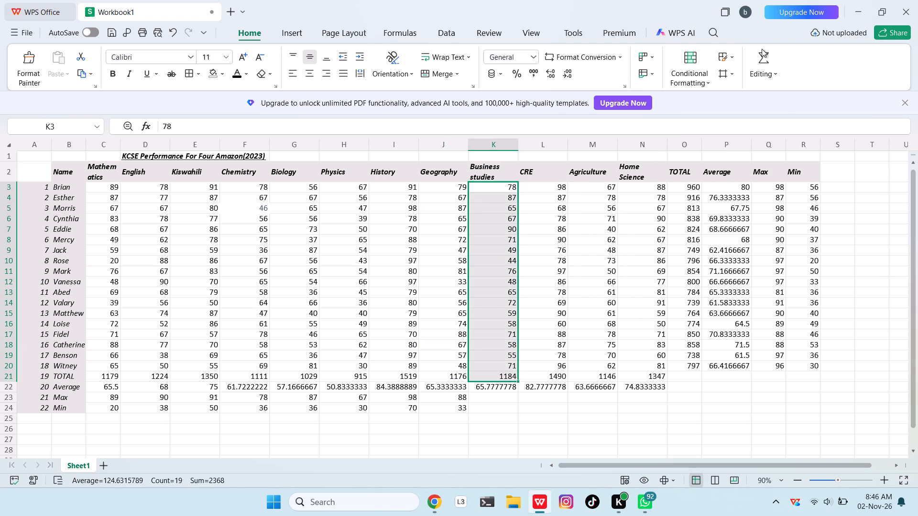
{"action": "left_click", "coordinate": [526, 291]}
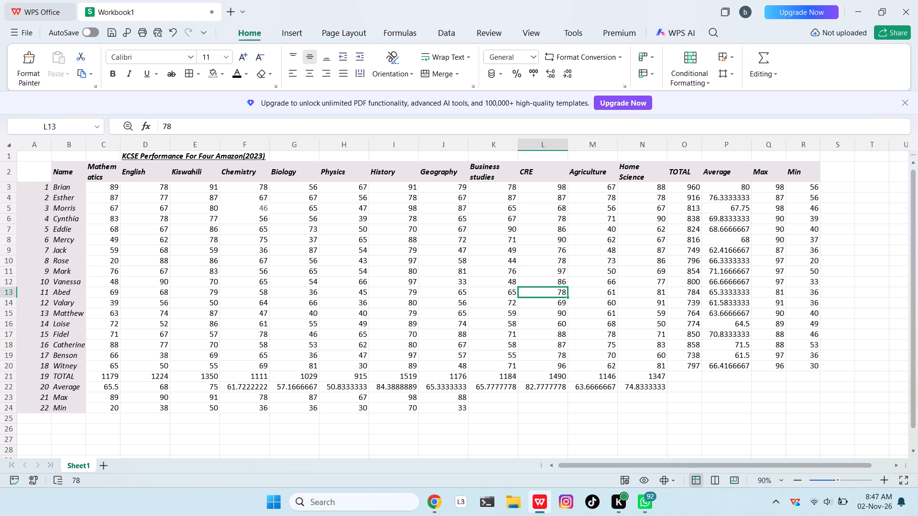
{"action": "left_click_drag", "start_coordinate": [491, 193], "coordinate": [491, 189]}
{"action": "left_click", "coordinate": [491, 189]}
{"action": "left_click_drag", "start_coordinate": [492, 189], "coordinate": [500, 263]}
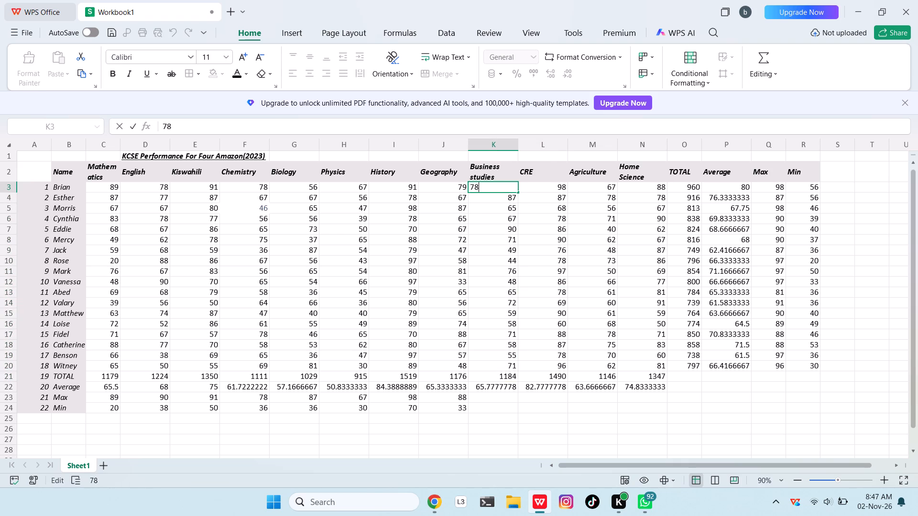
{"action": "left_click", "coordinate": [487, 242]}
{"action": "left_click_drag", "start_coordinate": [499, 185], "coordinate": [513, 363]}
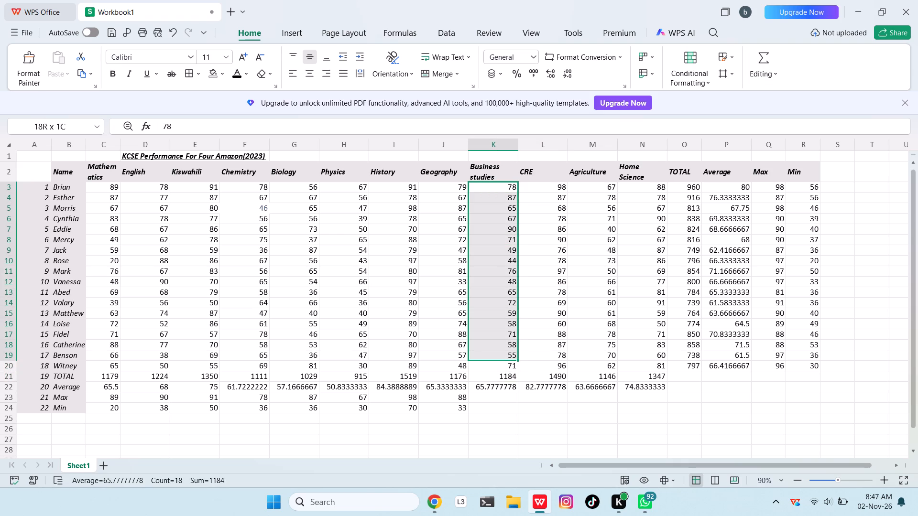
{"action": "left_click_drag", "start_coordinate": [513, 363], "coordinate": [510, 362]}
{"action": "left_click", "coordinate": [749, 58]}
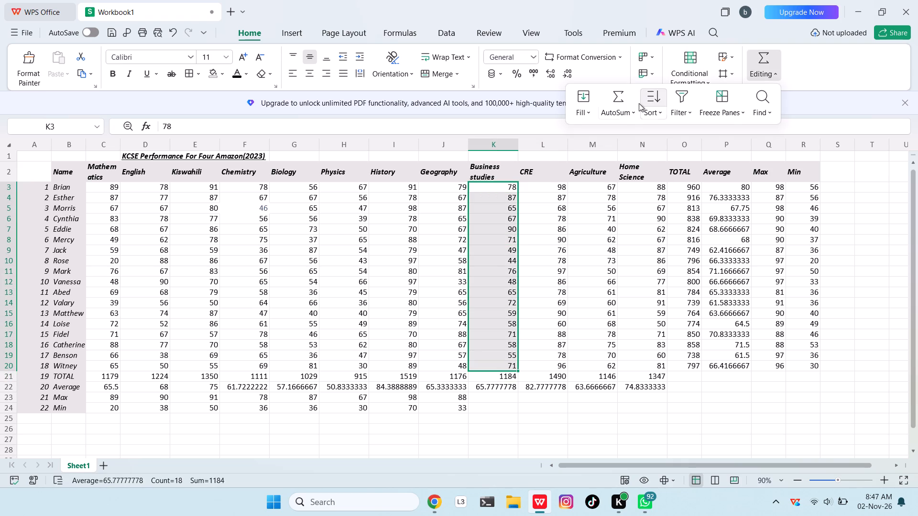
{"action": "left_click", "coordinate": [620, 115]}
{"action": "left_click", "coordinate": [626, 202]}
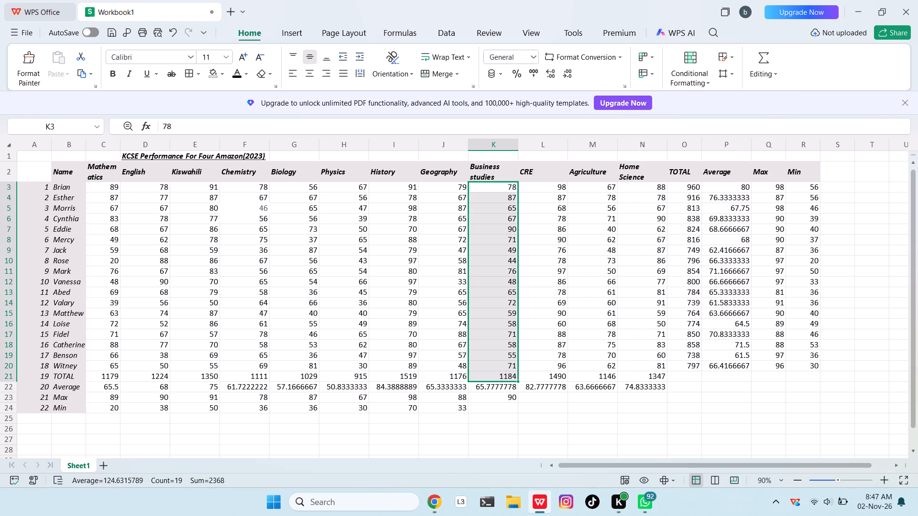
Find the minimum of the Business studies marks K3:K20 with AutoSum's Min function, placing it in the Min row at K24.
{"action": "left_click", "coordinate": [550, 245]}
{"action": "left_click_drag", "start_coordinate": [506, 188], "coordinate": [489, 380]}
{"action": "left_click_drag", "start_coordinate": [489, 380], "coordinate": [492, 367]}
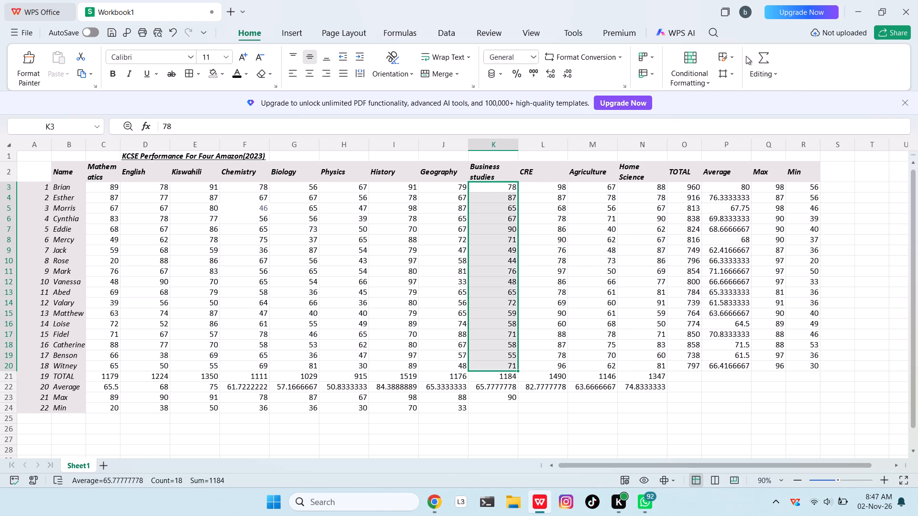
{"action": "left_click", "coordinate": [748, 56]}
{"action": "left_click", "coordinate": [633, 115]}
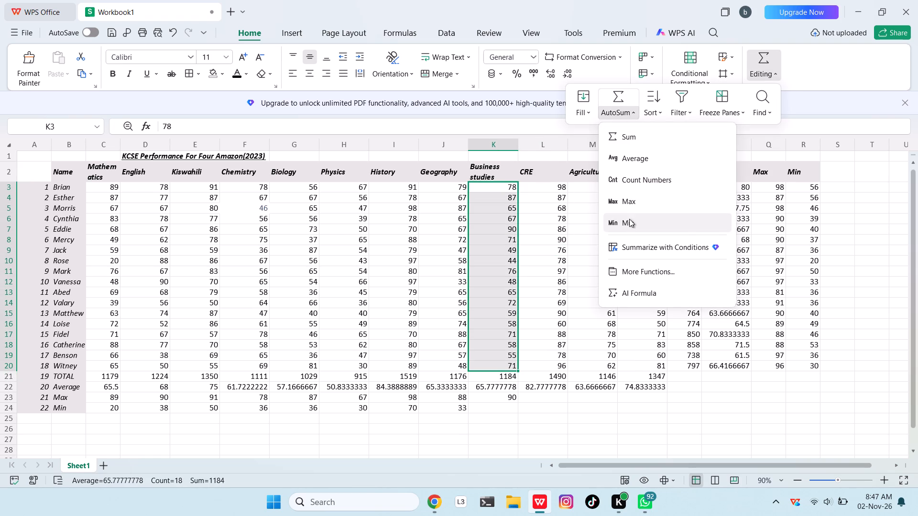
{"action": "left_click", "coordinate": [629, 218]}
Find the maximum of the CRE marks L3:L20 with AutoSum's Max function, placing it in the Max row at L23.
{"action": "left_click_drag", "start_coordinate": [549, 187], "coordinate": [557, 314]}
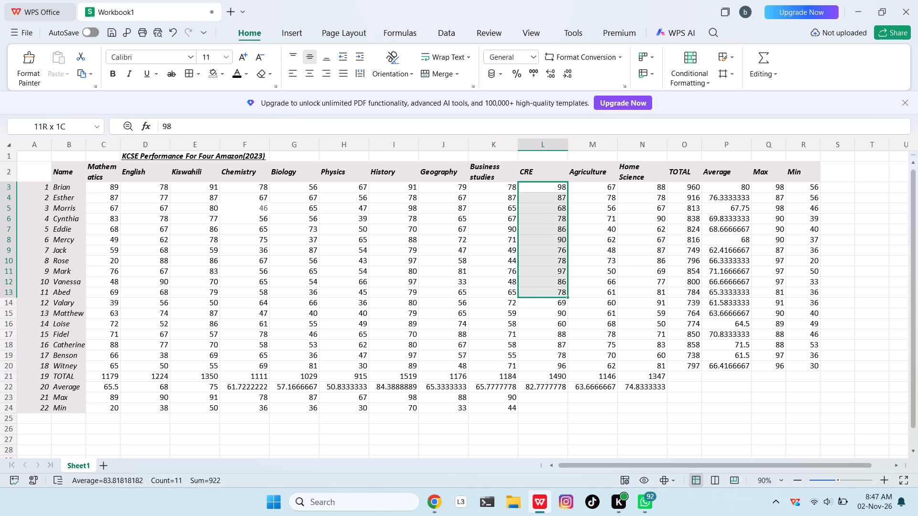
{"action": "left_click_drag", "start_coordinate": [557, 314], "coordinate": [557, 363]}
{"action": "left_click", "coordinate": [761, 57]}
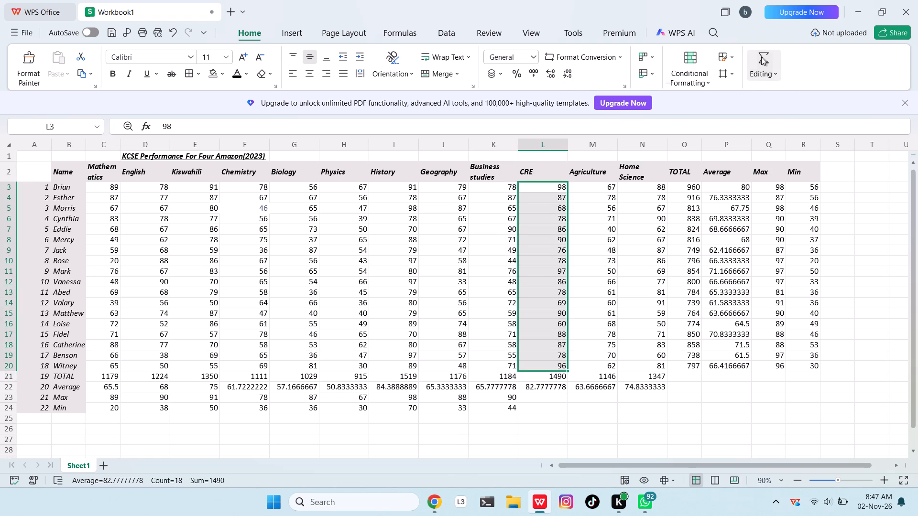
{"action": "left_click", "coordinate": [629, 116]}
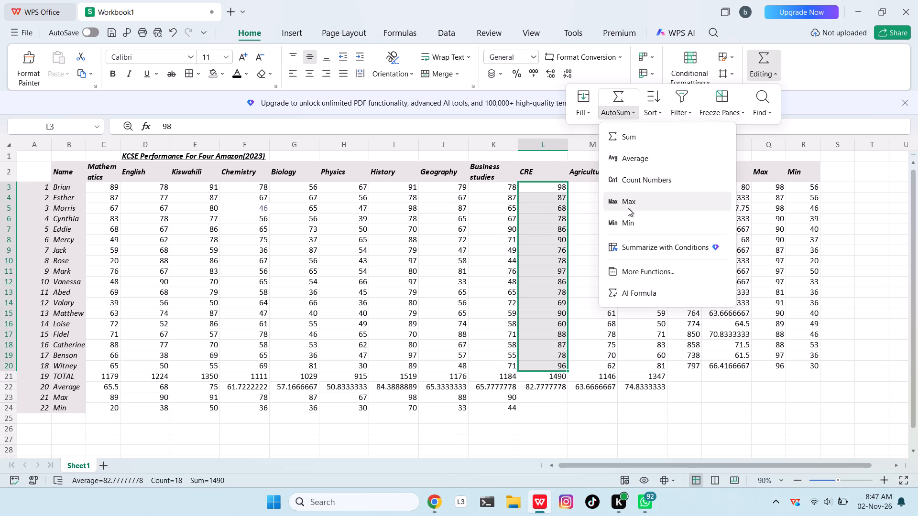
{"action": "left_click", "coordinate": [625, 206]}
Find the minimum of the CRE marks L3:L20 with AutoSum's Min function, placing it in the Min row at L24.
{"action": "left_click", "coordinate": [587, 190]}
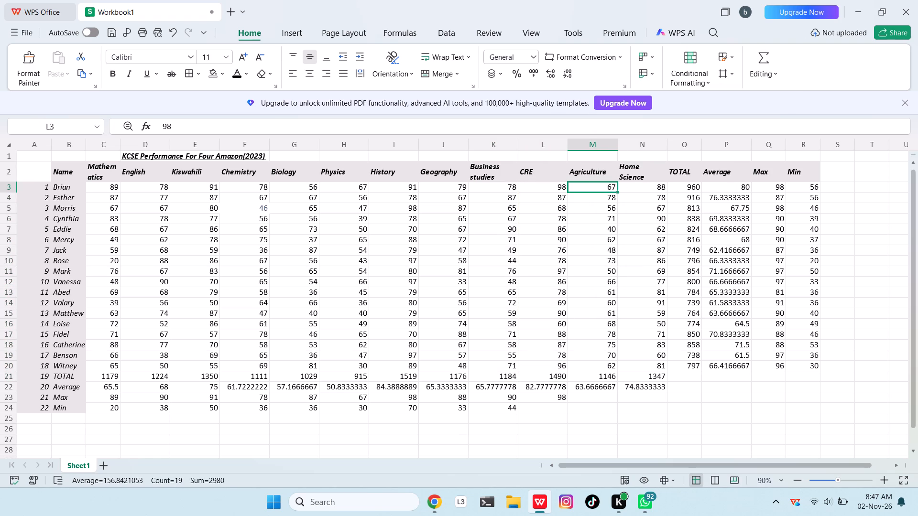
{"action": "left_click_drag", "start_coordinate": [533, 188], "coordinate": [526, 362]}
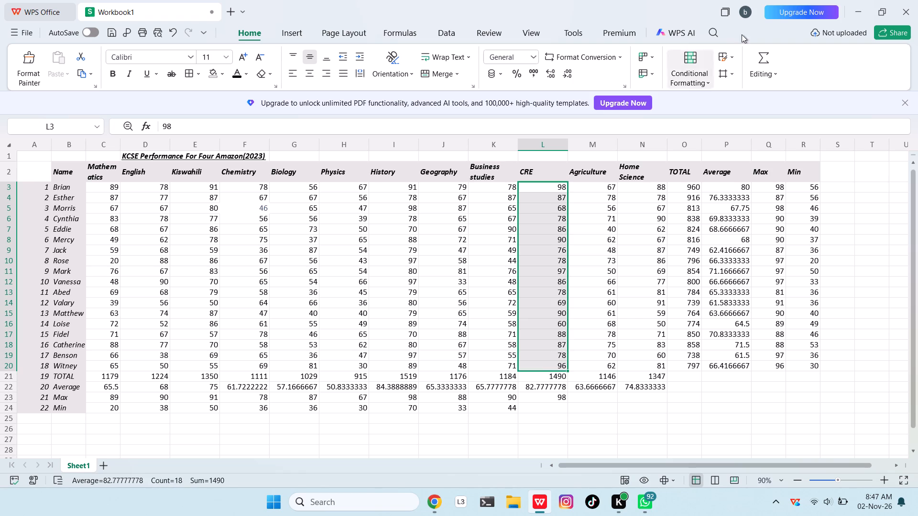
{"action": "left_click", "coordinate": [765, 54]}
{"action": "left_click", "coordinate": [621, 112]}
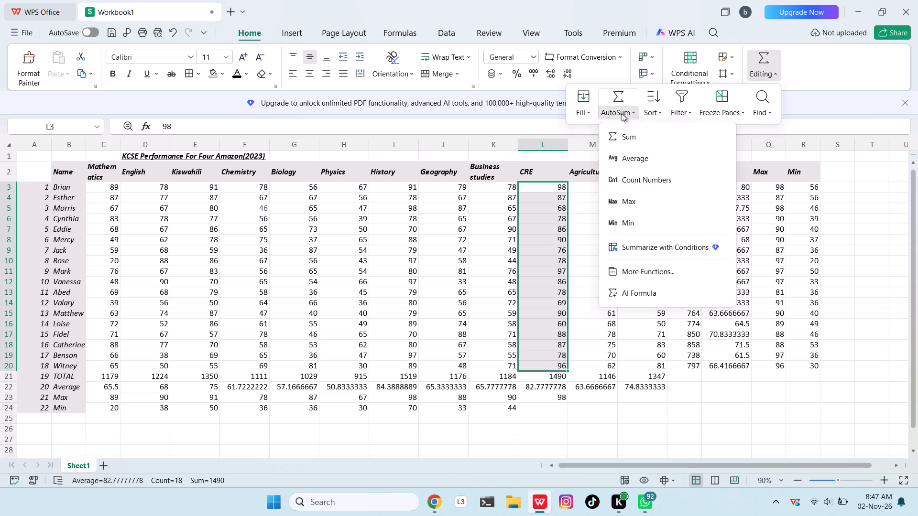
{"action": "left_click", "coordinate": [634, 218]}
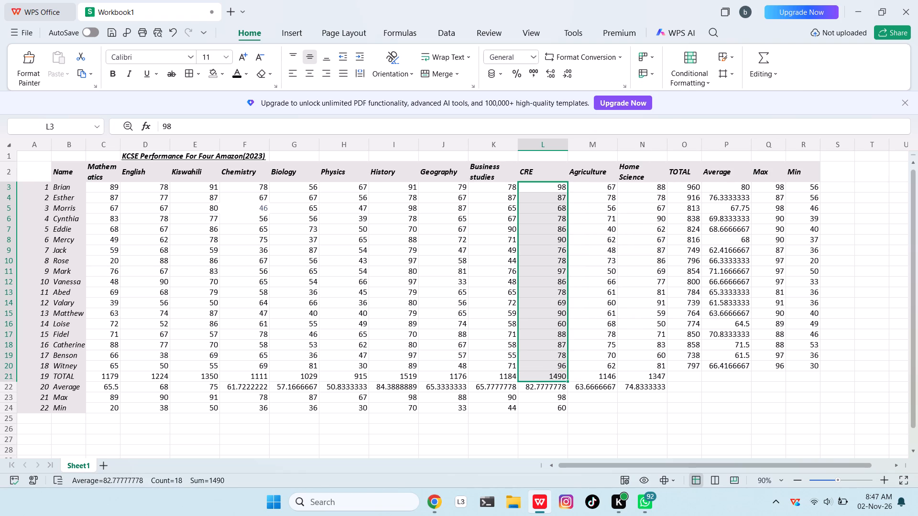
Find the maximum of the Agriculture marks M3:M20 with AutoSum's Max function, placing it in the Max row at M23.
{"action": "left_click_drag", "start_coordinate": [604, 183], "coordinate": [596, 366]}
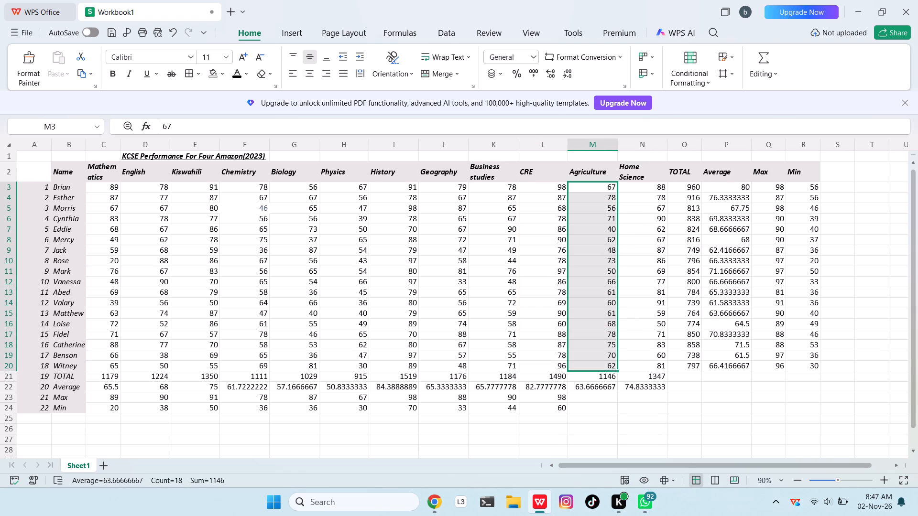
{"action": "left_click", "coordinate": [754, 54]}
{"action": "left_click", "coordinate": [626, 115]}
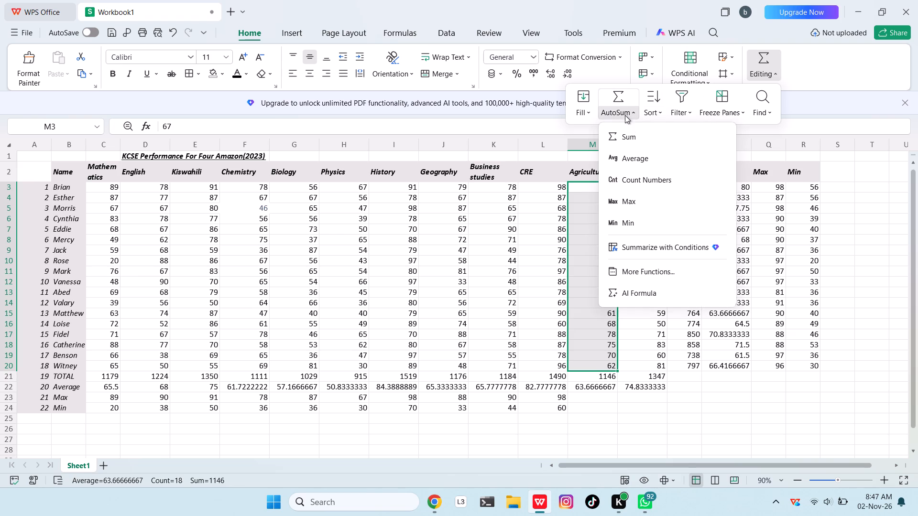
{"action": "left_click", "coordinate": [638, 193]}
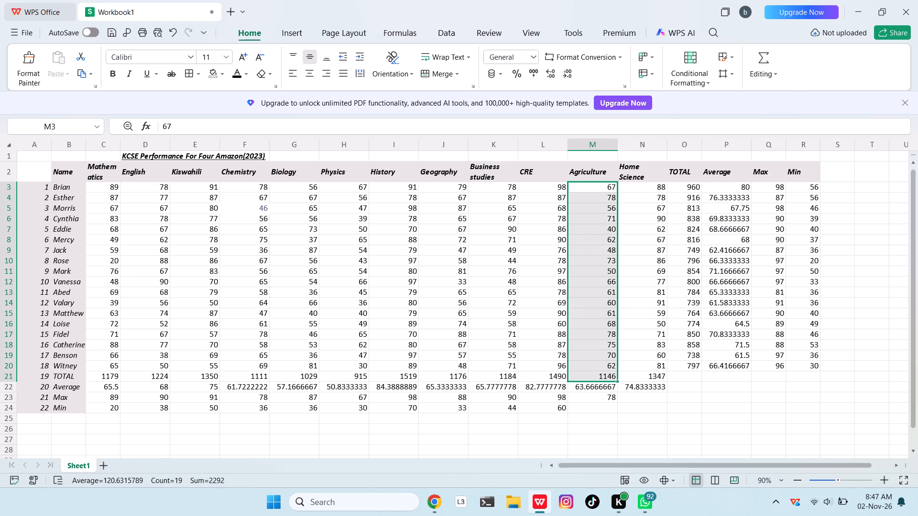
Find the minimum of the Agriculture marks M3:M19 with AutoSum's Min function, placing it in the Min row at M24.
{"action": "left_click", "coordinate": [652, 191]}
{"action": "left_click_drag", "start_coordinate": [596, 189], "coordinate": [607, 353]}
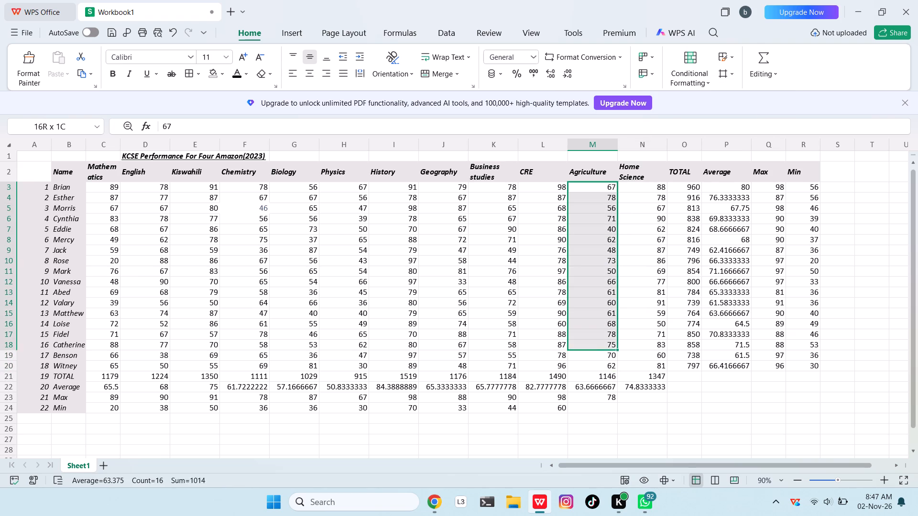
{"action": "left_click_drag", "start_coordinate": [607, 353], "coordinate": [601, 356]}
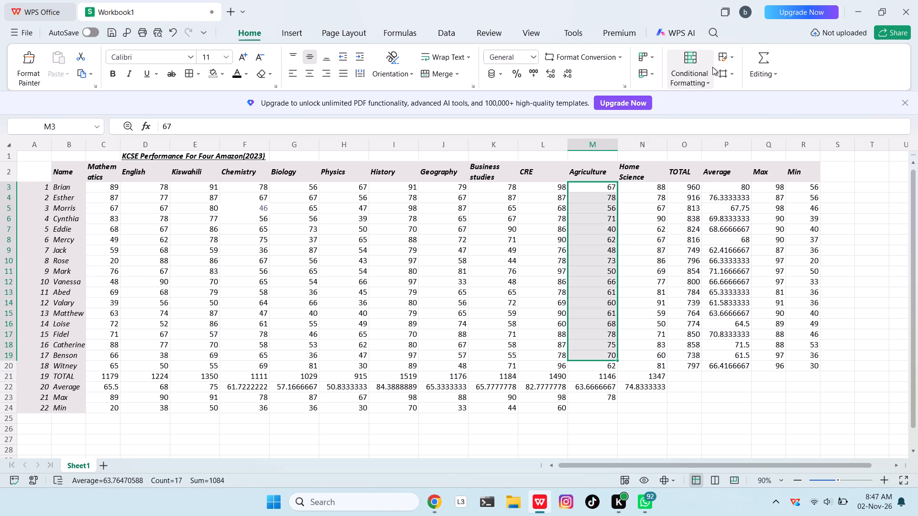
{"action": "left_click", "coordinate": [763, 54]}
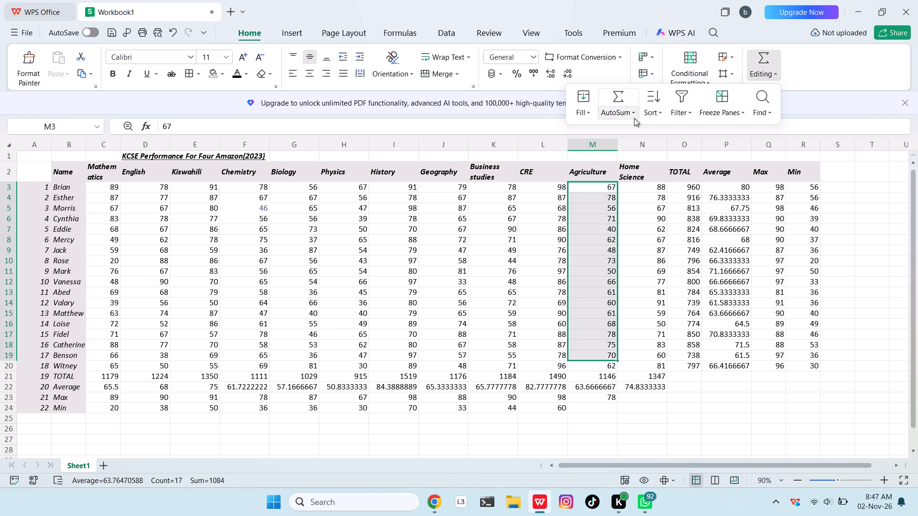
{"action": "left_click", "coordinate": [632, 117]}
{"action": "left_click", "coordinate": [641, 225]}
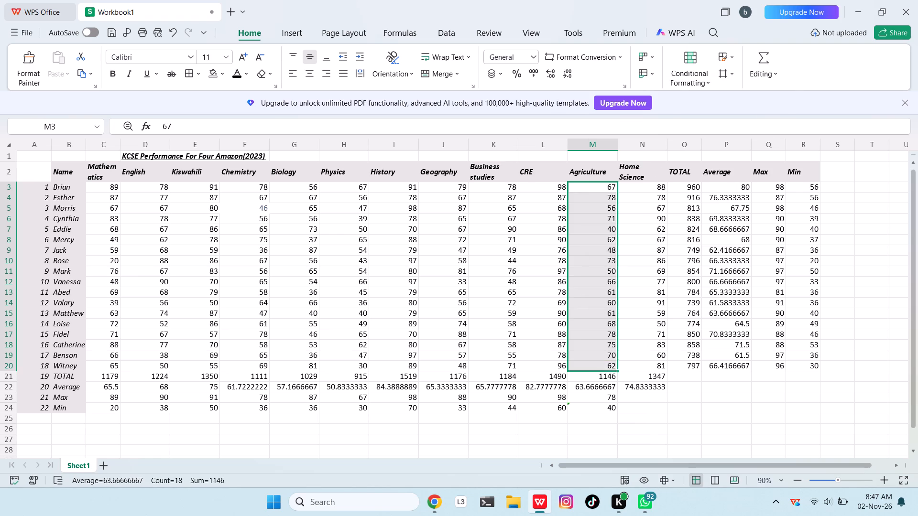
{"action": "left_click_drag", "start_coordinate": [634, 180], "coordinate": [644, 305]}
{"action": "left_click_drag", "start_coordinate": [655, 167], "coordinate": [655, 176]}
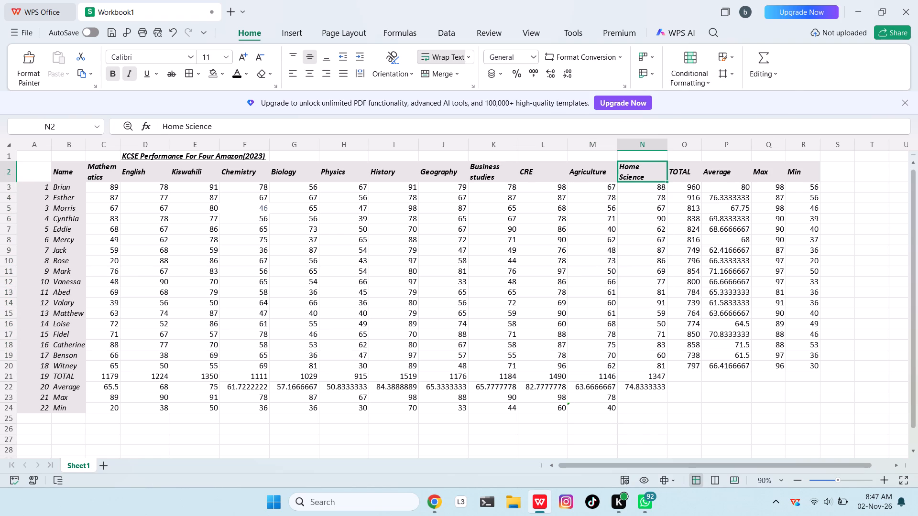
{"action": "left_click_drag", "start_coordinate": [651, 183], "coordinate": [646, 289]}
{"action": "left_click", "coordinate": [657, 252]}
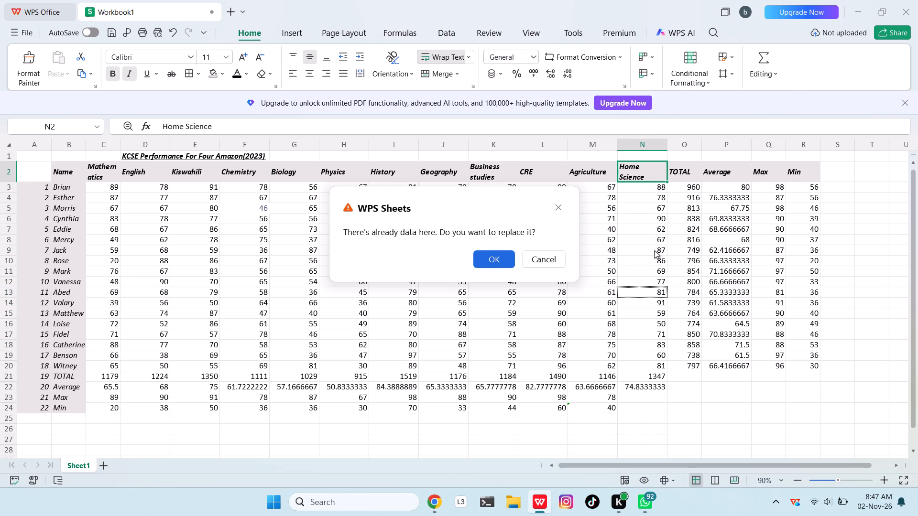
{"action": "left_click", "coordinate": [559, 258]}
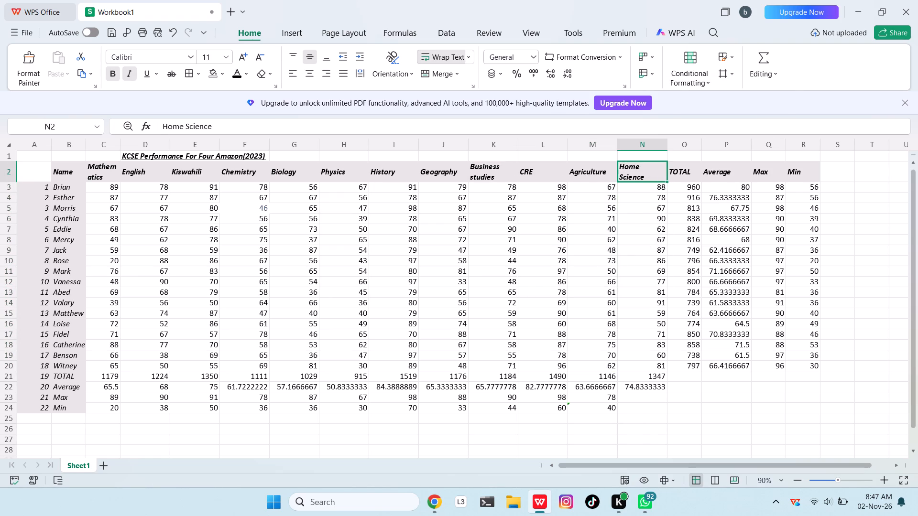
Find the maximum of the Home Science marks N3:N20 with AutoSum's Max function, placing it in the Max row at N23.
{"action": "left_click_drag", "start_coordinate": [633, 184], "coordinate": [640, 314]}
{"action": "right_click_drag", "start_coordinate": [640, 283], "coordinate": [640, 314]}
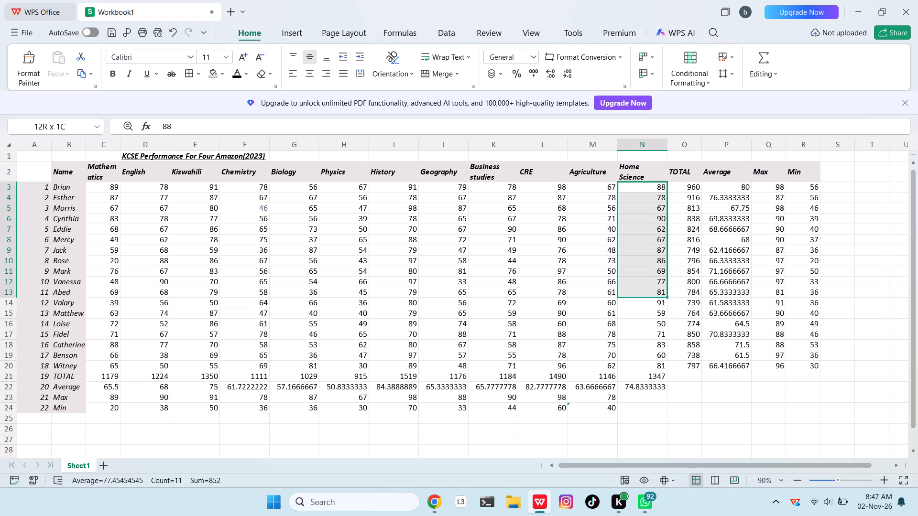
{"action": "right_click_drag", "start_coordinate": [640, 314], "coordinate": [640, 327]}
{"action": "left_click_drag", "start_coordinate": [640, 314], "coordinate": [639, 359]}
{"action": "left_click", "coordinate": [635, 359]}
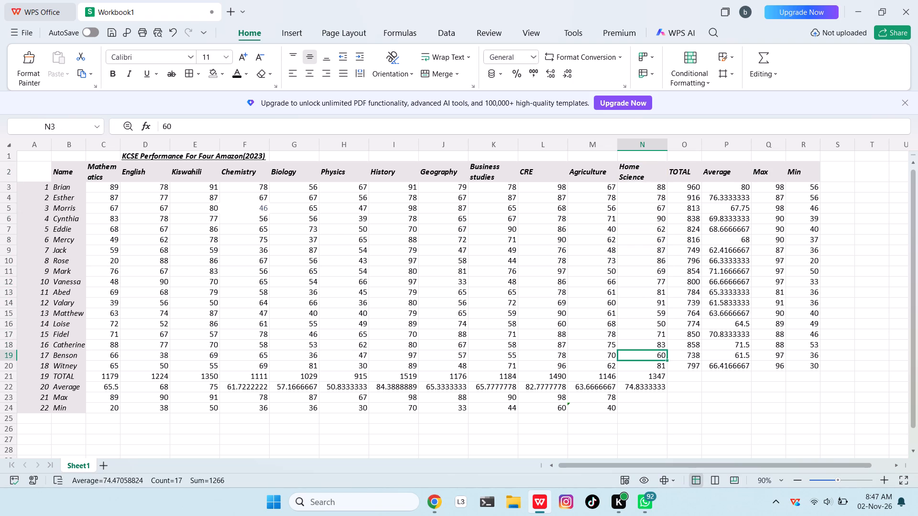
{"action": "left_click_drag", "start_coordinate": [641, 186], "coordinate": [656, 367]}
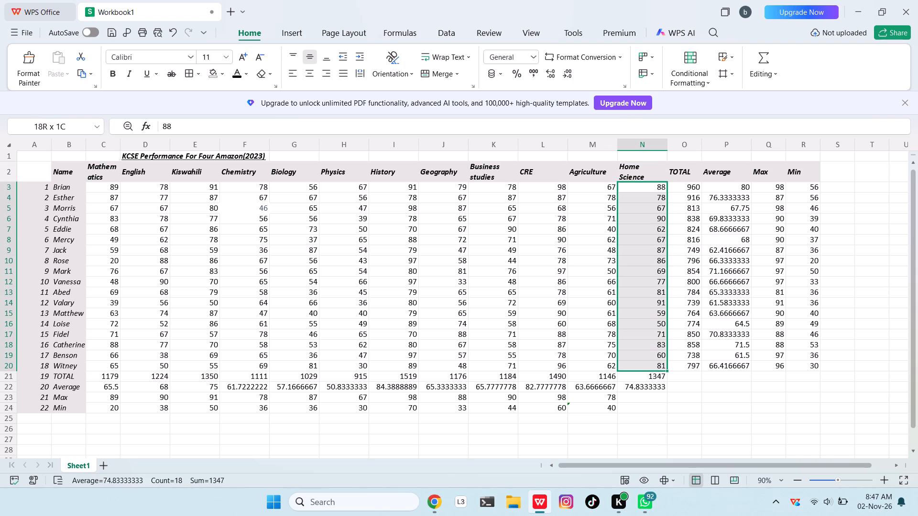
{"action": "left_click_drag", "start_coordinate": [656, 367], "coordinate": [654, 368]}
{"action": "left_click", "coordinate": [769, 65]}
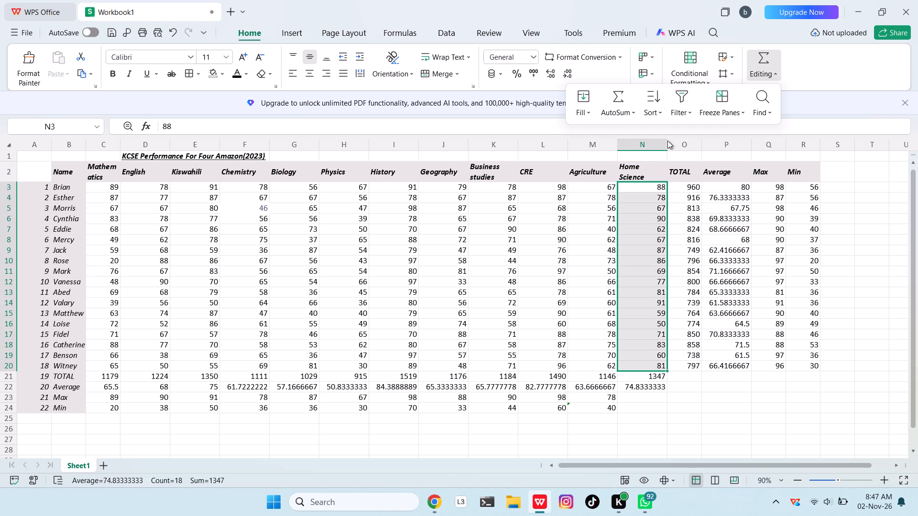
{"action": "left_click", "coordinate": [624, 109]}
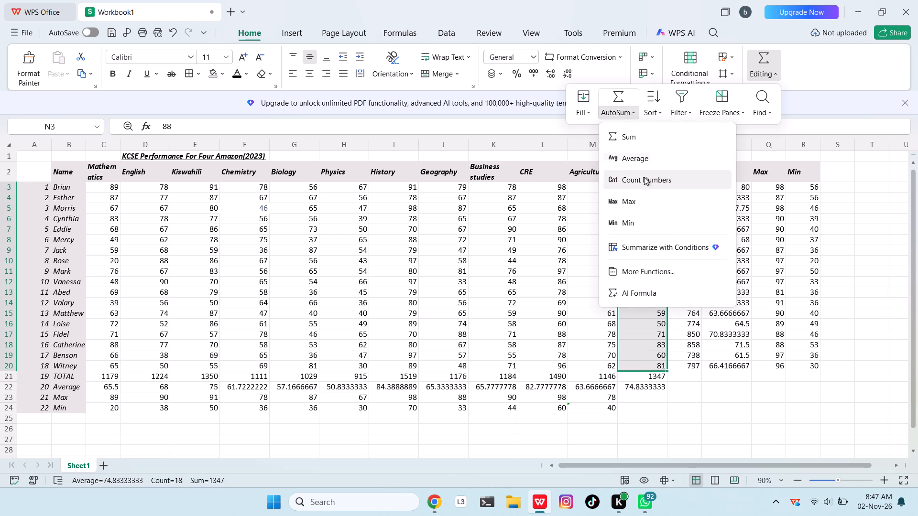
{"action": "left_click", "coordinate": [643, 201]}
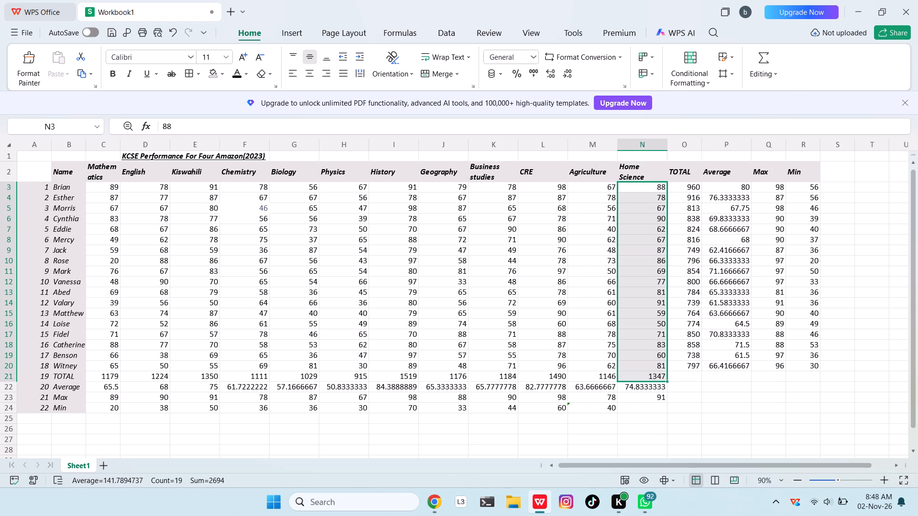
Find the minimum of the Home Science marks N4:N20 with AutoSum's Min function, placing it in the Min row at N24.
{"action": "left_click", "coordinate": [732, 227]}
{"action": "left_click_drag", "start_coordinate": [635, 185], "coordinate": [619, 385]}
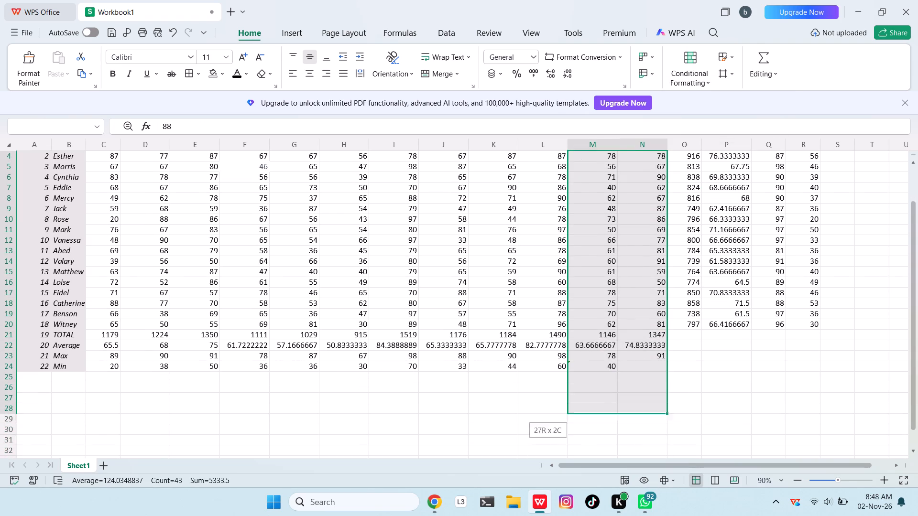
{"action": "left_click_drag", "start_coordinate": [619, 385], "coordinate": [648, 332]}
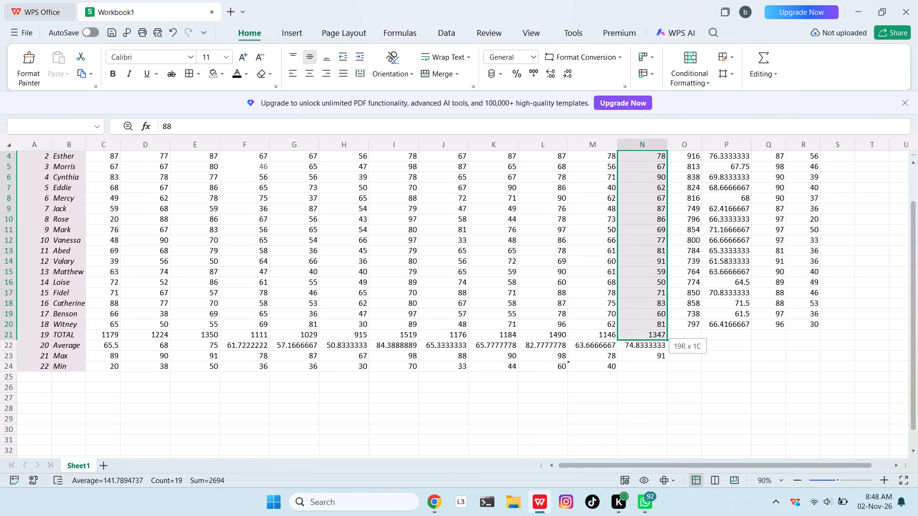
{"action": "left_click_drag", "start_coordinate": [648, 332], "coordinate": [649, 333]}
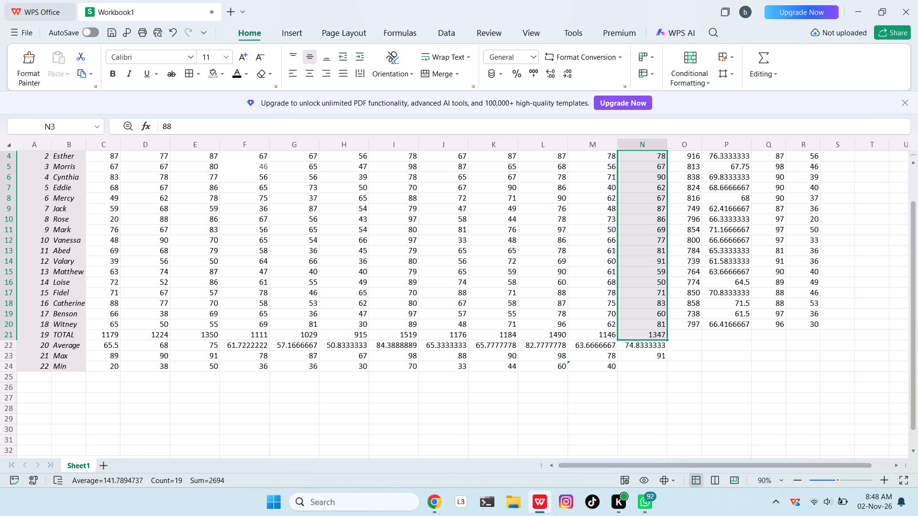
{"action": "left_click", "coordinate": [667, 270]}
{"action": "left_click", "coordinate": [677, 213]}
{"action": "left_click_drag", "start_coordinate": [630, 159], "coordinate": [668, 347]}
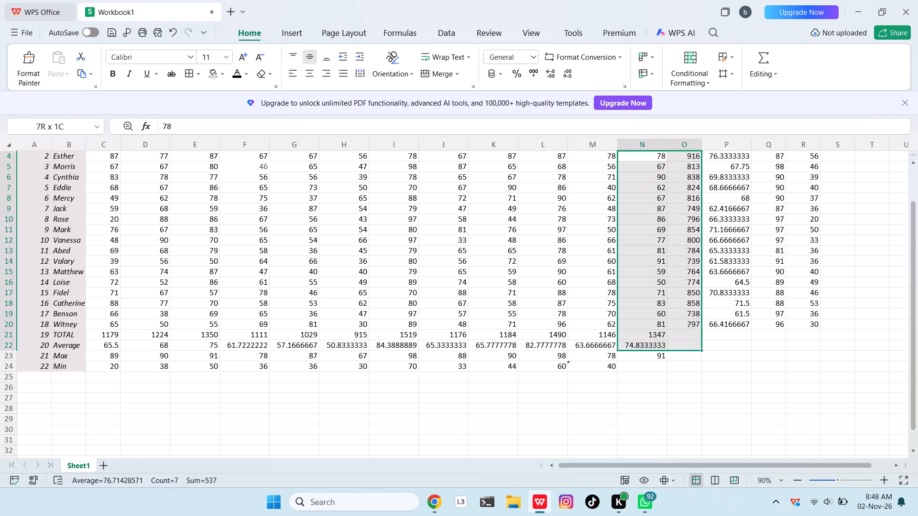
{"action": "left_click_drag", "start_coordinate": [668, 347], "coordinate": [655, 328]}
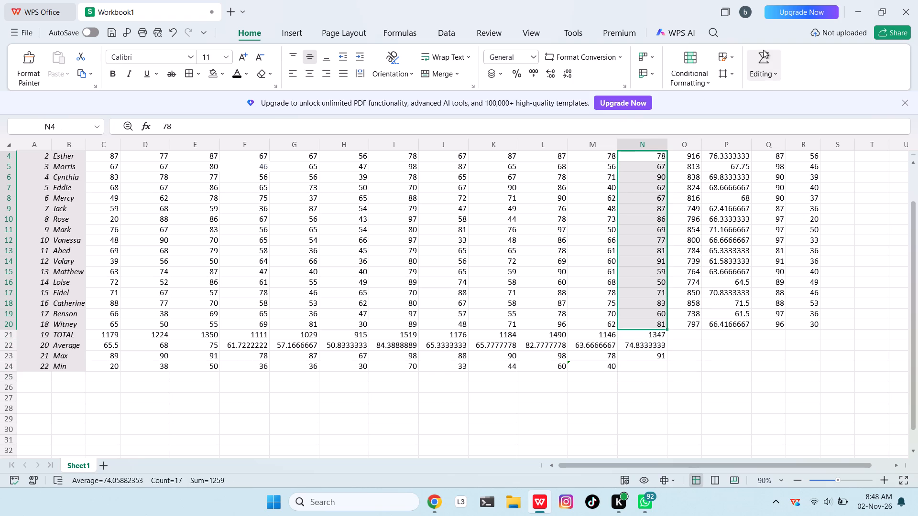
{"action": "left_click", "coordinate": [763, 50]}
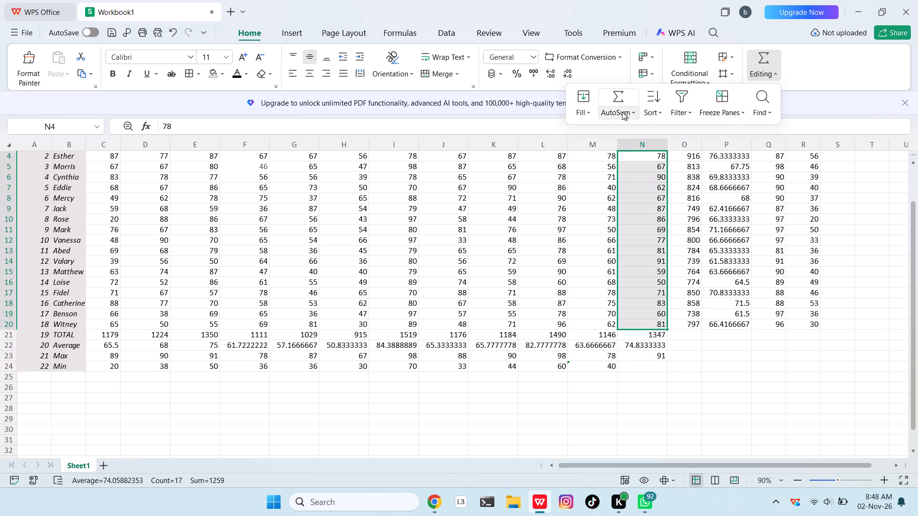
{"action": "left_click", "coordinate": [622, 112]}
{"action": "left_click", "coordinate": [650, 227]}
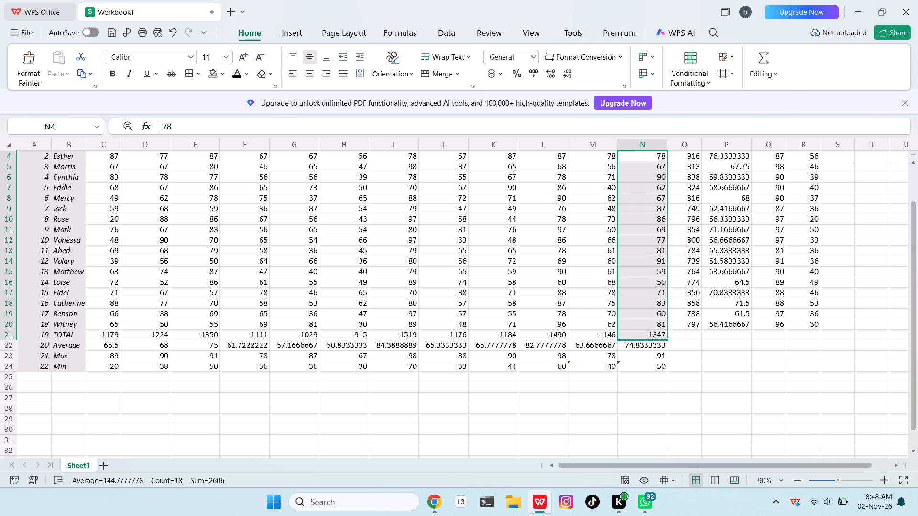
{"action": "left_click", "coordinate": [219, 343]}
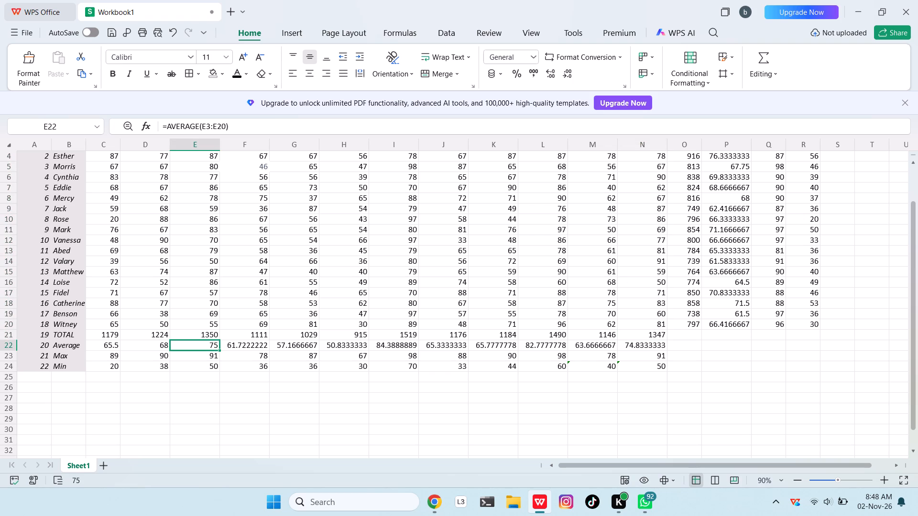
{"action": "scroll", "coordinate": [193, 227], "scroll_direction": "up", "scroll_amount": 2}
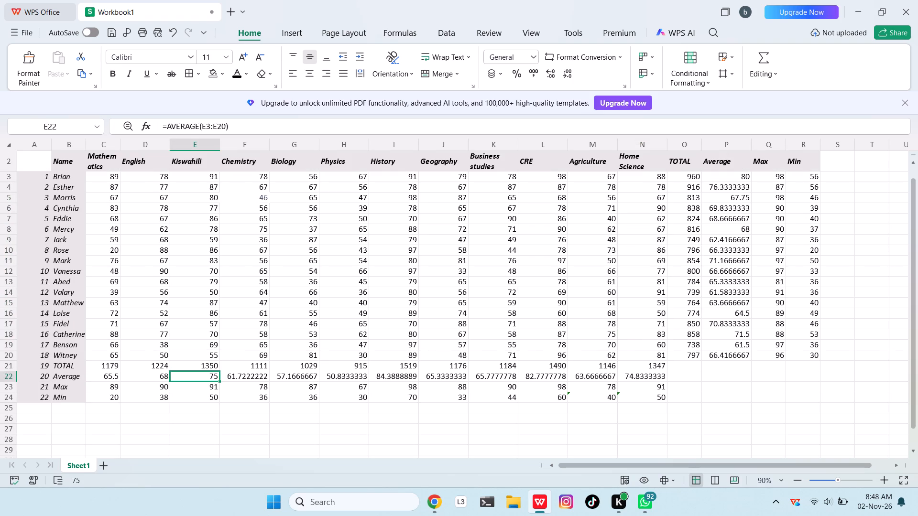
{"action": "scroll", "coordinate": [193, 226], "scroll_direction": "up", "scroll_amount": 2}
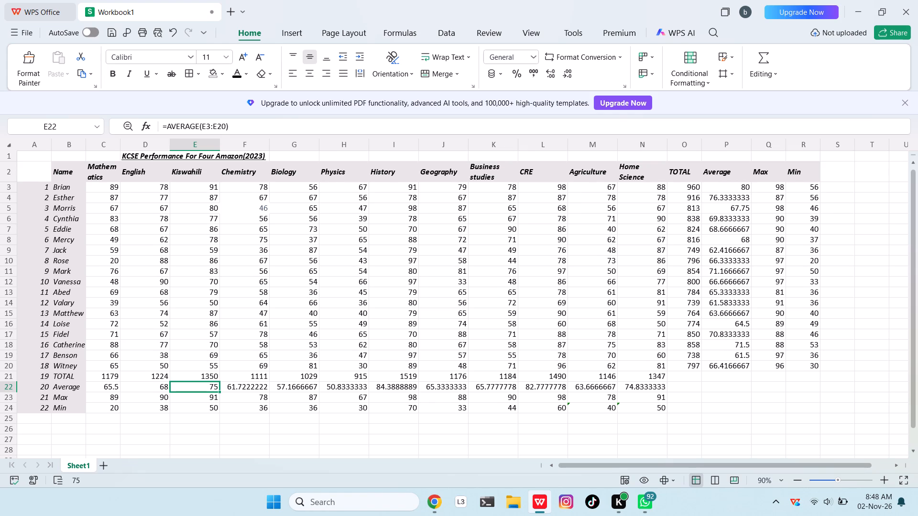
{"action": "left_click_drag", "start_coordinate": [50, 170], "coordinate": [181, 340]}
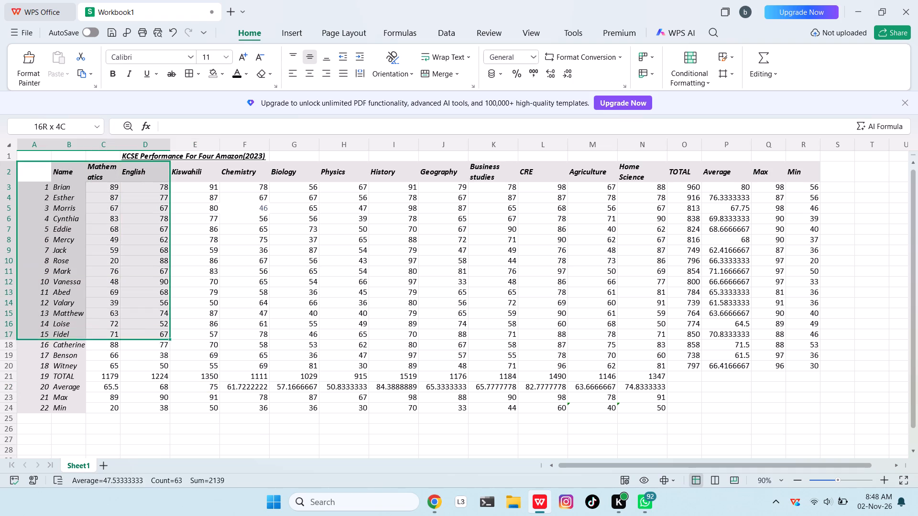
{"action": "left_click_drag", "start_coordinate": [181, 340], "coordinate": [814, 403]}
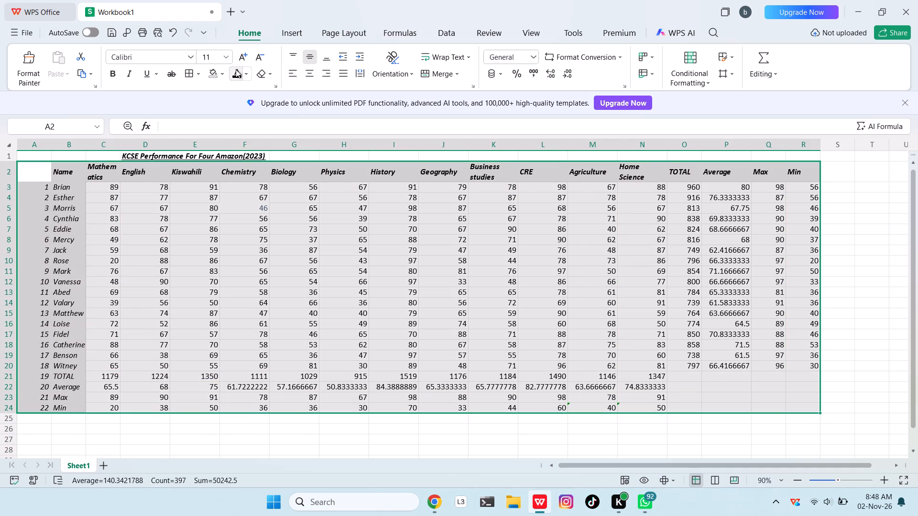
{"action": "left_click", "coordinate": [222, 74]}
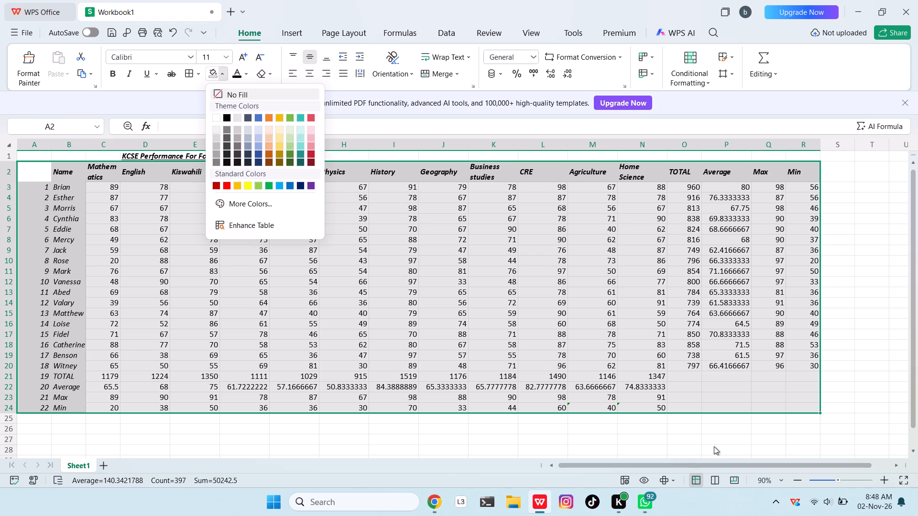
Turn off the Windows night light and return to the worksheet.
{"action": "left_click", "coordinate": [812, 504]}
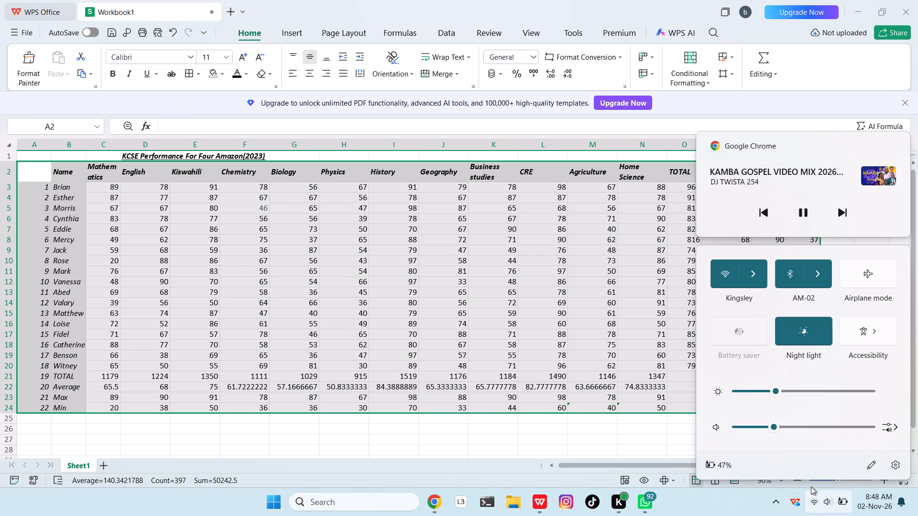
{"action": "left_click", "coordinate": [812, 331]}
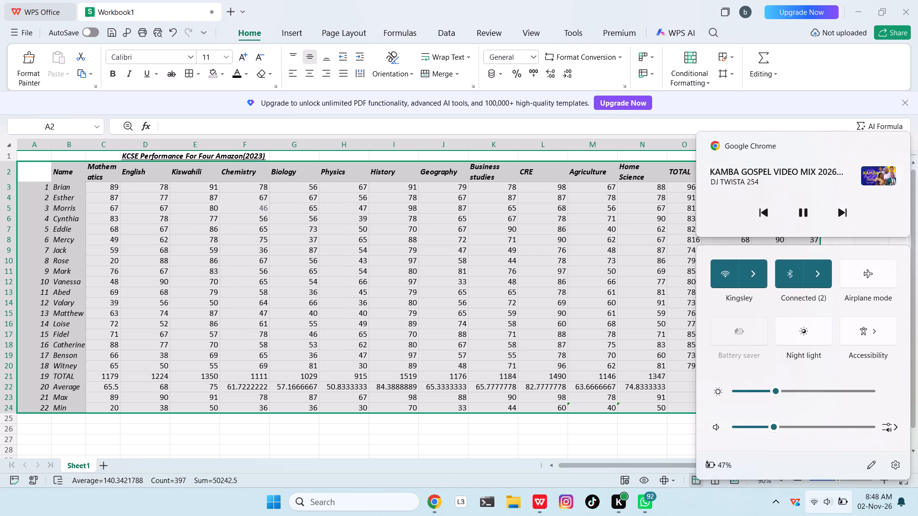
{"action": "left_click", "coordinate": [415, 341]}
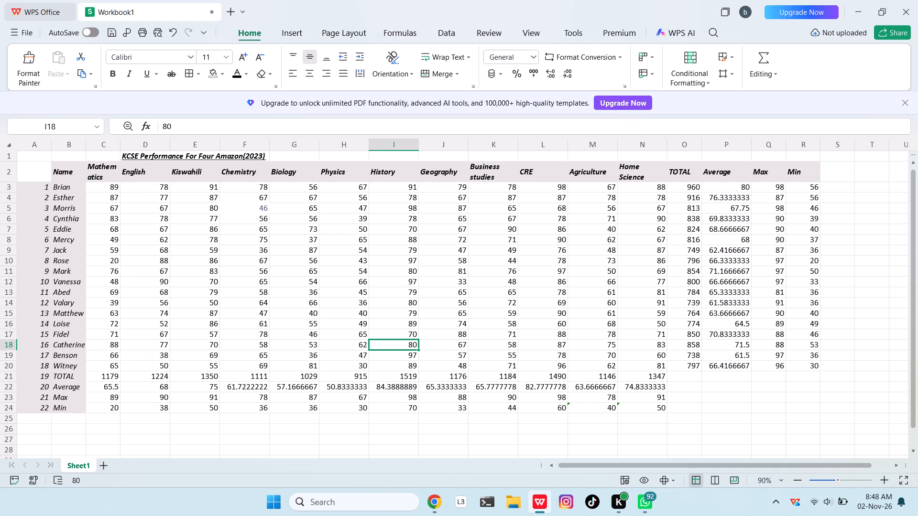
With the table A2:R24 selected, use Draw Border to add lines beneath Biology cells G9, G10 and G11 and along G9's left edge.
{"action": "left_click_drag", "start_coordinate": [40, 174], "coordinate": [473, 368]}
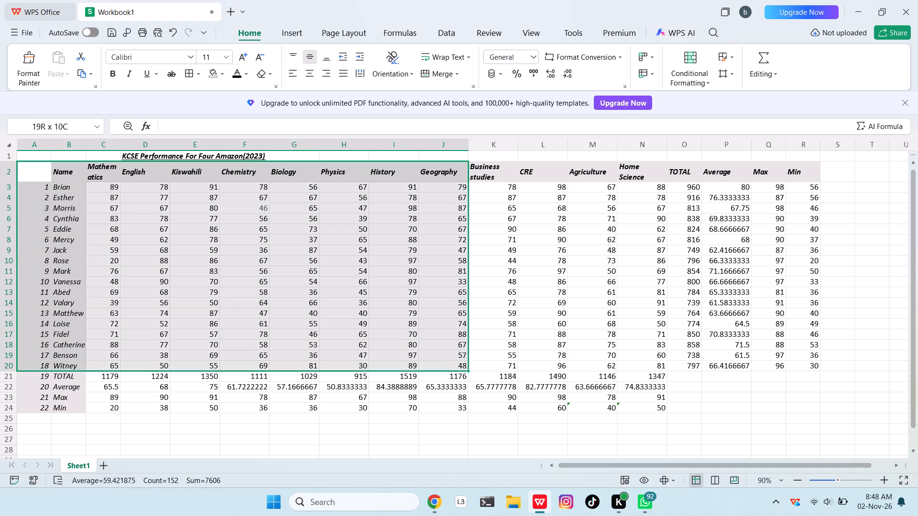
{"action": "left_click_drag", "start_coordinate": [473, 368], "coordinate": [787, 408]}
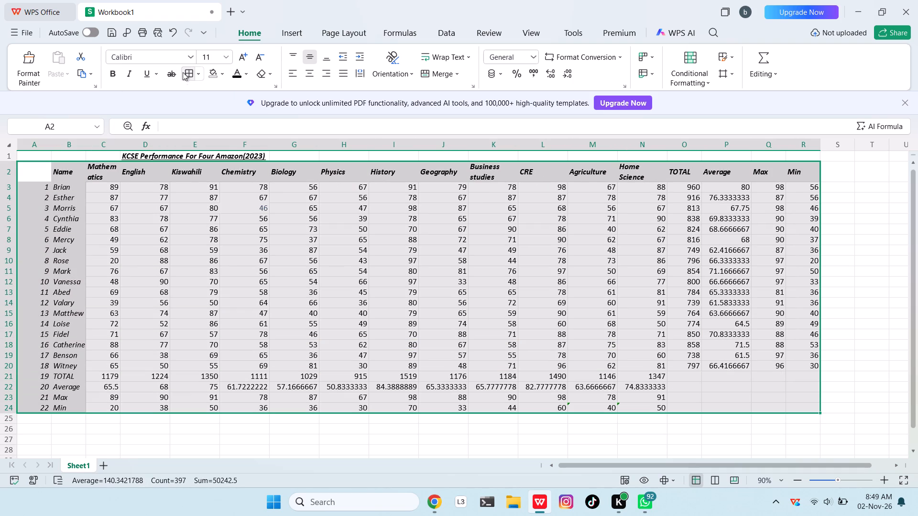
{"action": "left_click", "coordinate": [222, 72]}
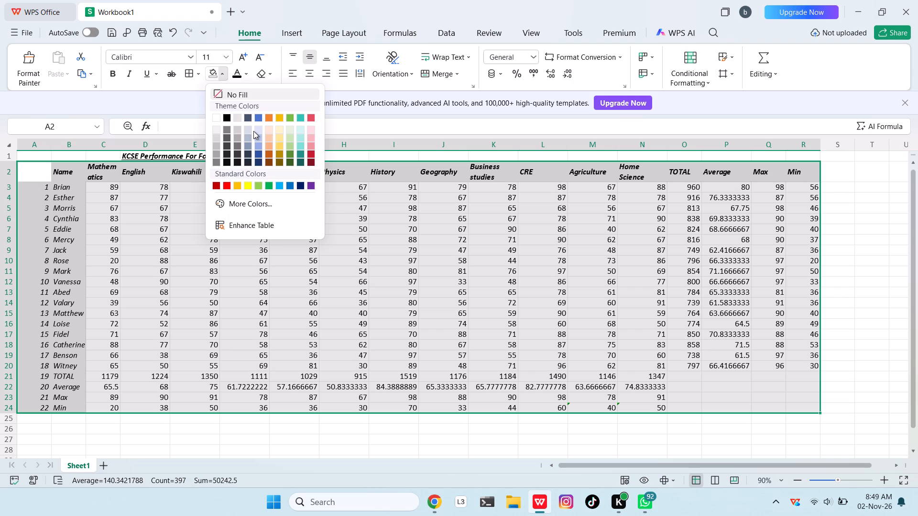
{"action": "left_click", "coordinate": [197, 74]}
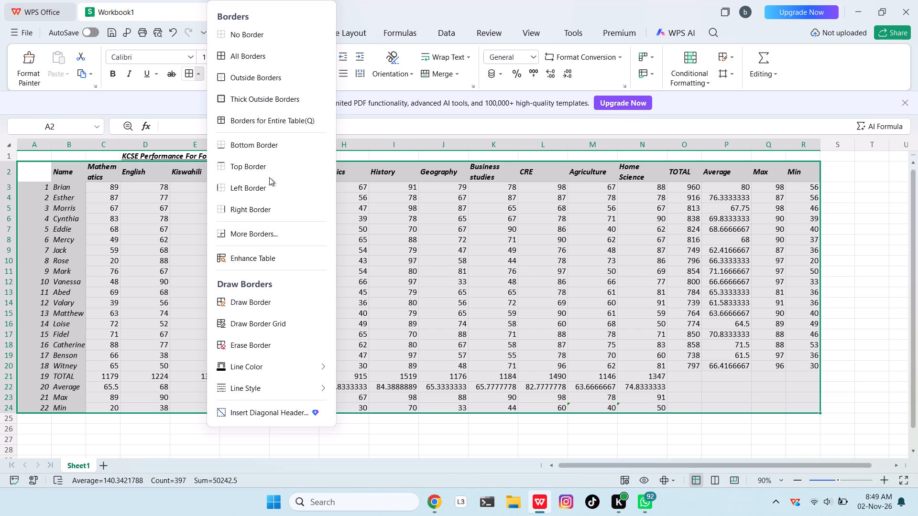
{"action": "left_click", "coordinate": [277, 295]}
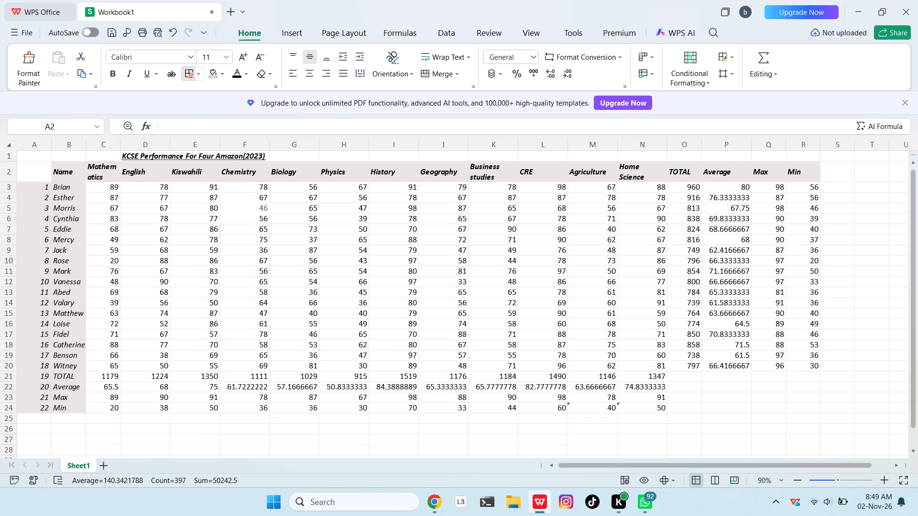
{"action": "left_click_drag", "start_coordinate": [288, 276], "coordinate": [302, 273]}
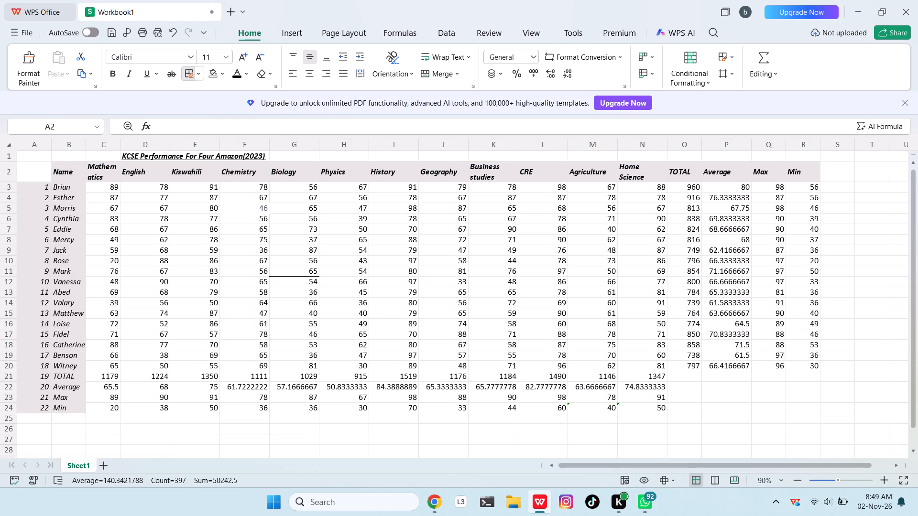
{"action": "left_click", "coordinate": [297, 267]}
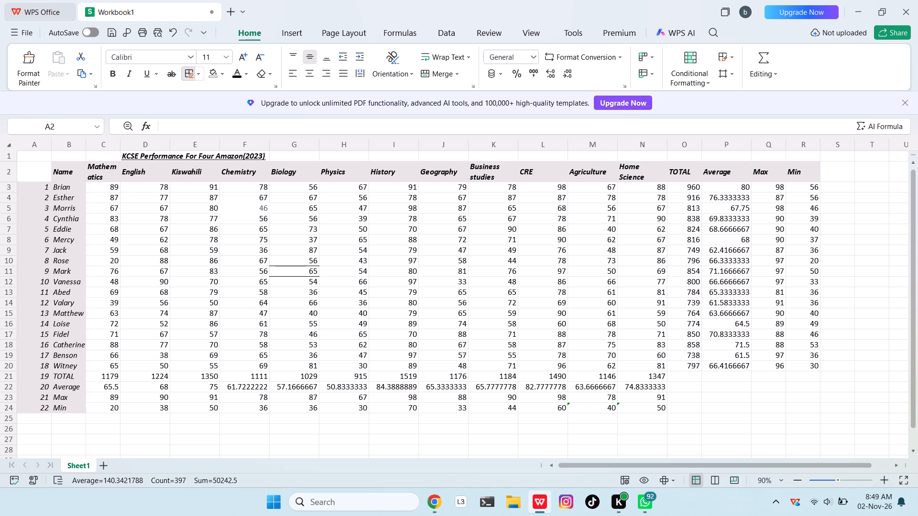
{"action": "left_click", "coordinate": [290, 255]}
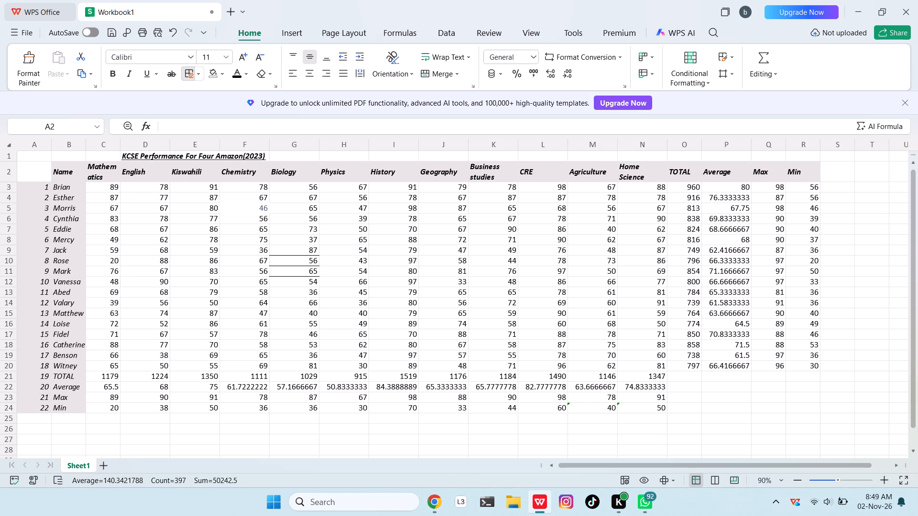
{"action": "left_click", "coordinate": [270, 248]}
Draw border lines along the right edge of A1 and the right, top and bottom edges of A2.
{"action": "left_click", "coordinate": [44, 161]}
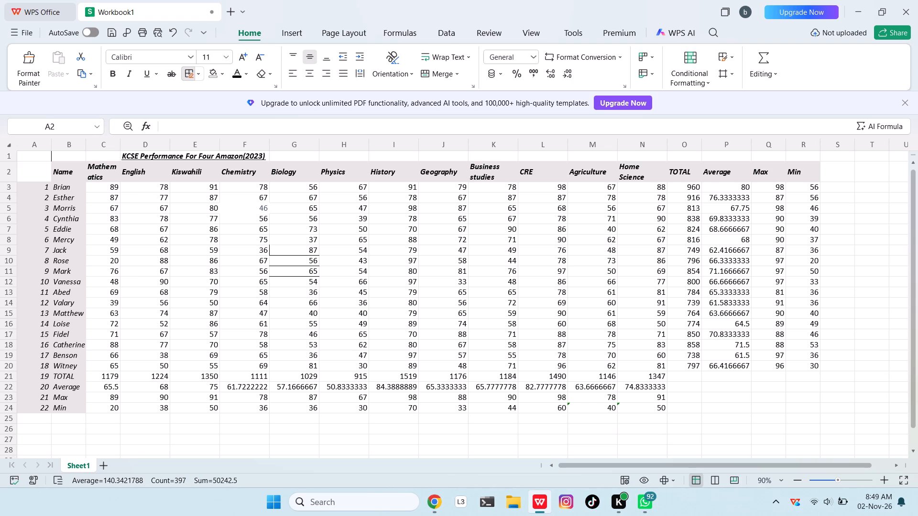
{"action": "left_click", "coordinate": [45, 161]}
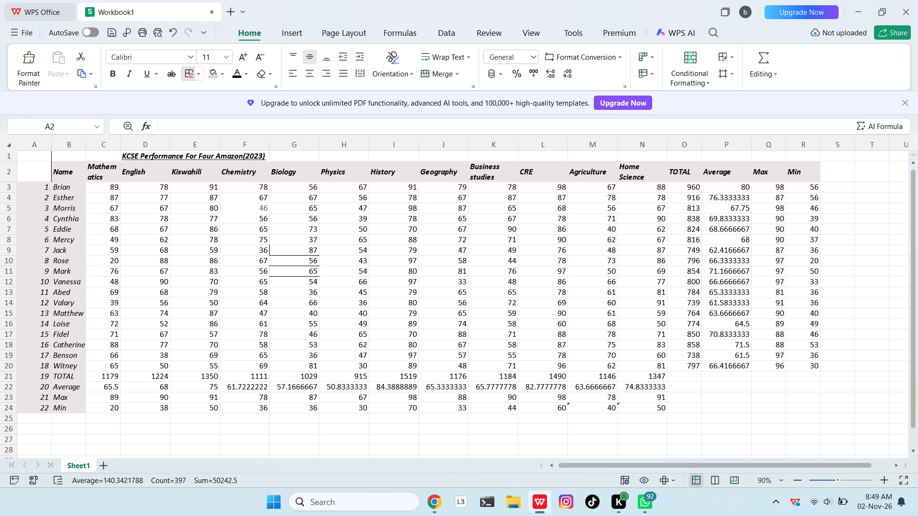
{"action": "left_click", "coordinate": [42, 161]}
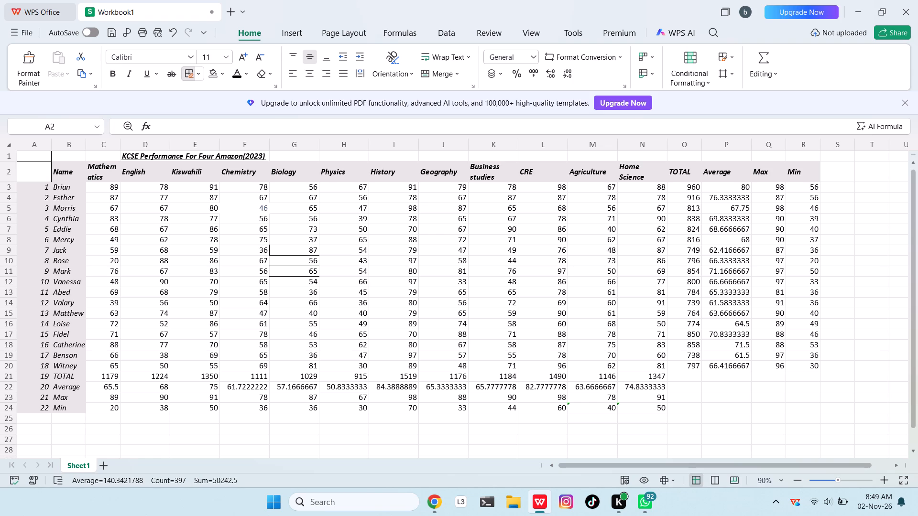
{"action": "left_click", "coordinate": [33, 181]}
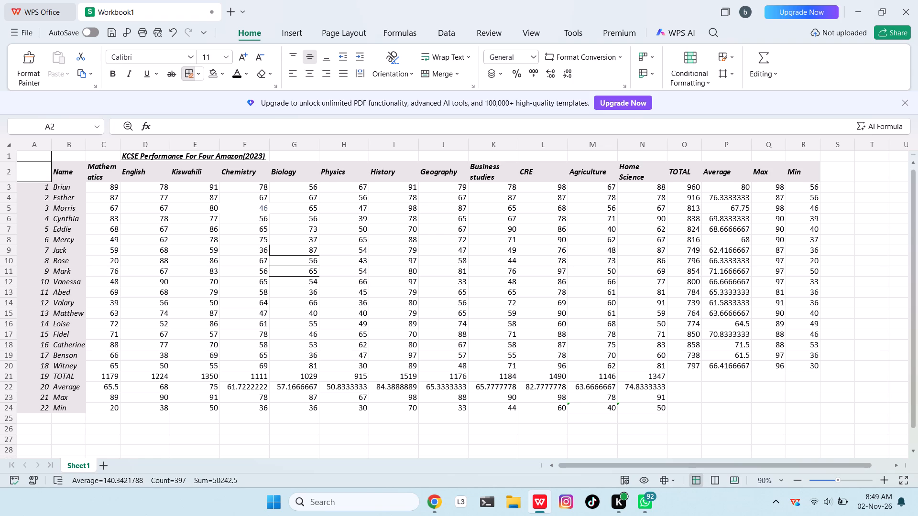
Draw a bottom border line under each of the row numbers 1 to 11 in cells A3:A13.
{"action": "left_click", "coordinate": [34, 189]}
{"action": "left_click", "coordinate": [31, 202]}
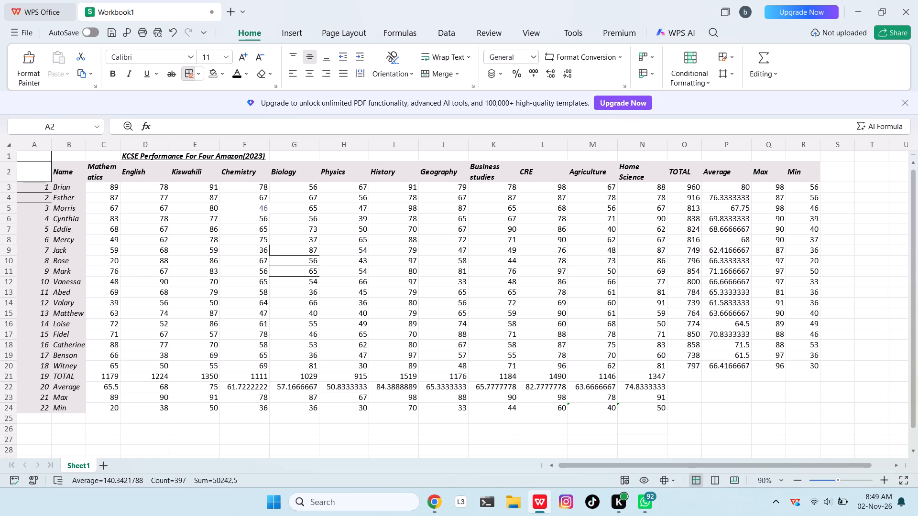
{"action": "left_click", "coordinate": [33, 212]}
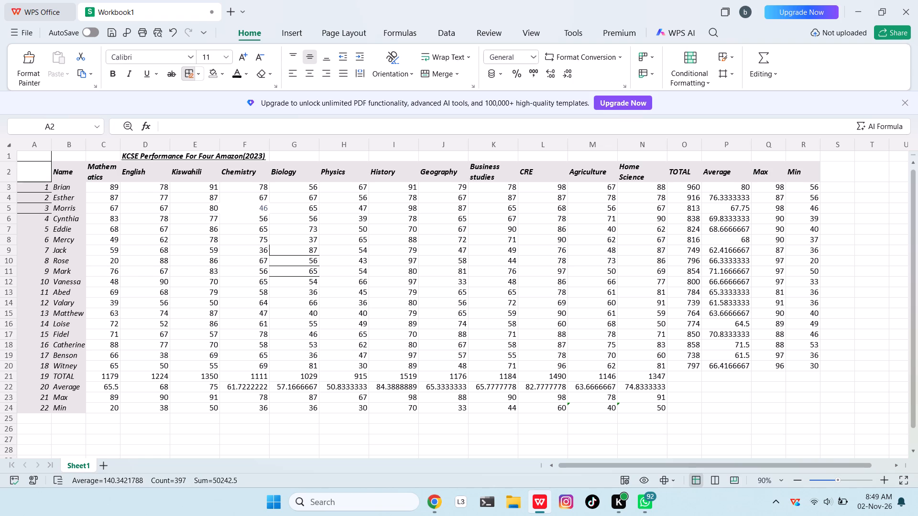
{"action": "left_click", "coordinate": [29, 225]}
{"action": "left_click", "coordinate": [27, 234]}
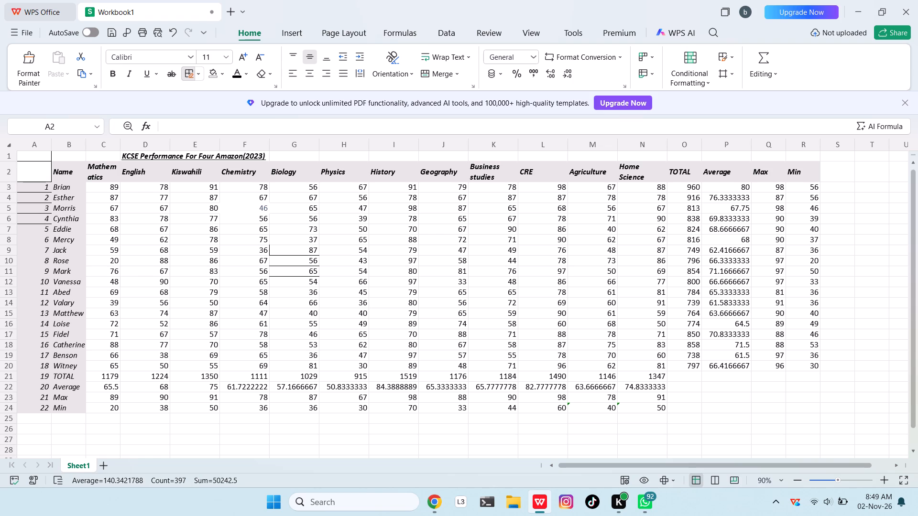
{"action": "left_click", "coordinate": [28, 243]}
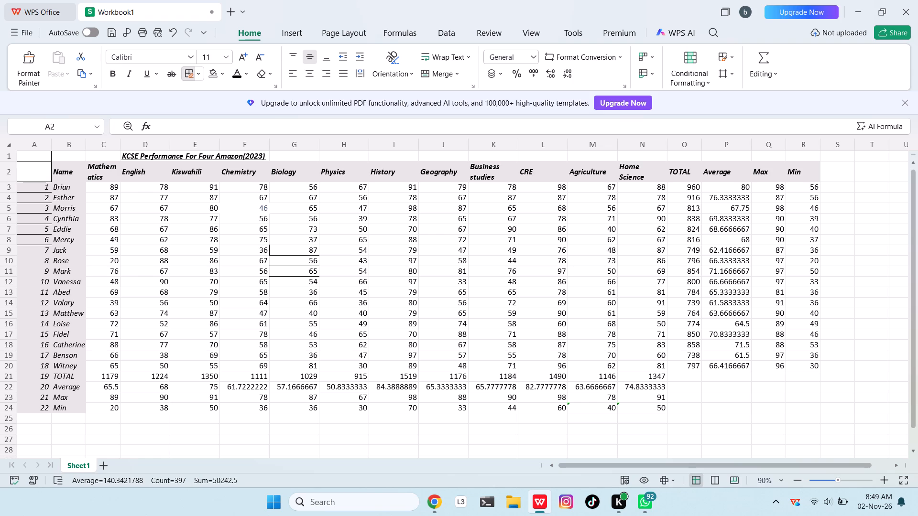
{"action": "left_click", "coordinate": [28, 258]}
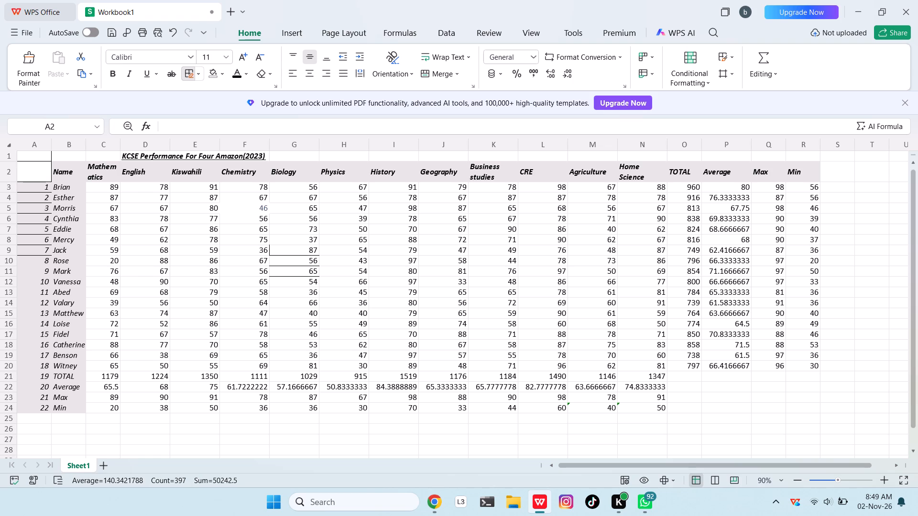
{"action": "left_click", "coordinate": [28, 265]}
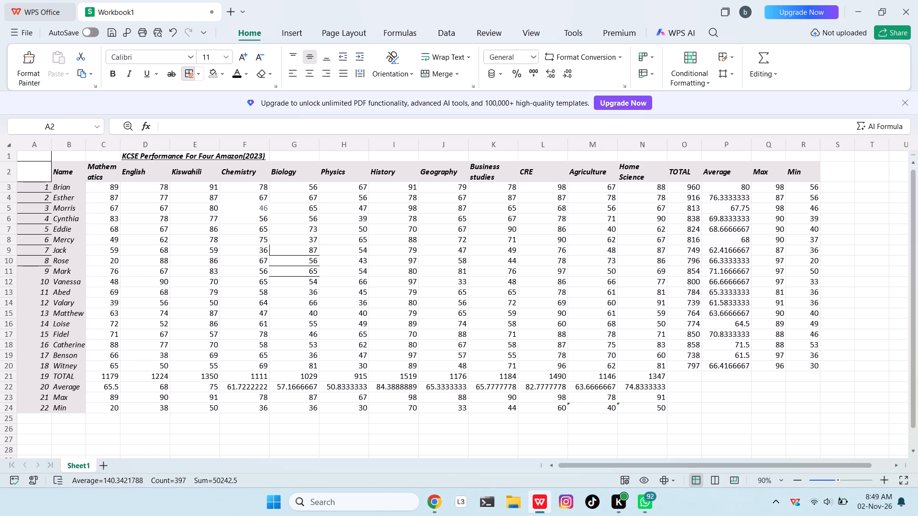
{"action": "left_click", "coordinate": [29, 275]}
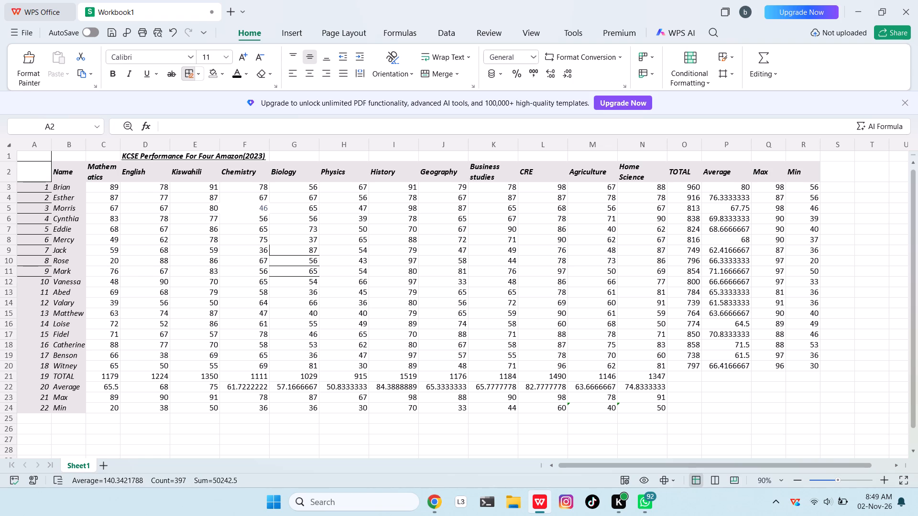
{"action": "left_click", "coordinate": [32, 286]}
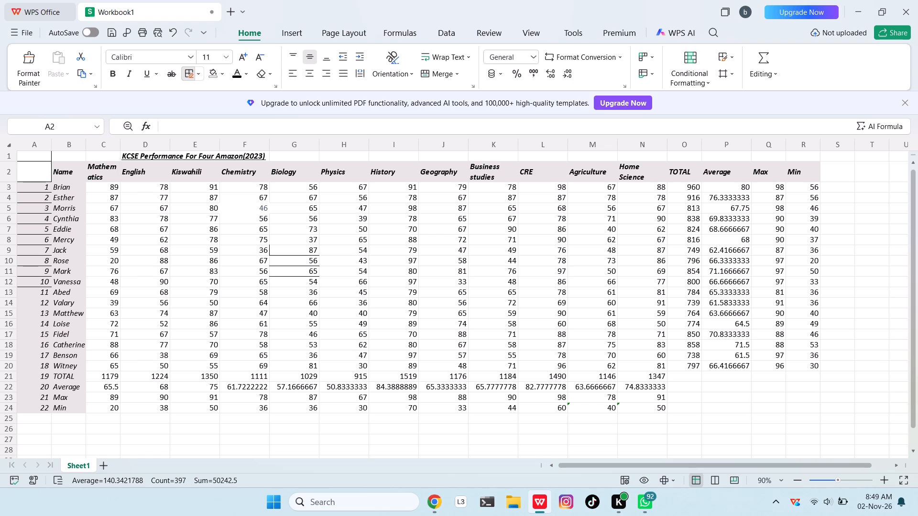
{"action": "left_click", "coordinate": [38, 300]}
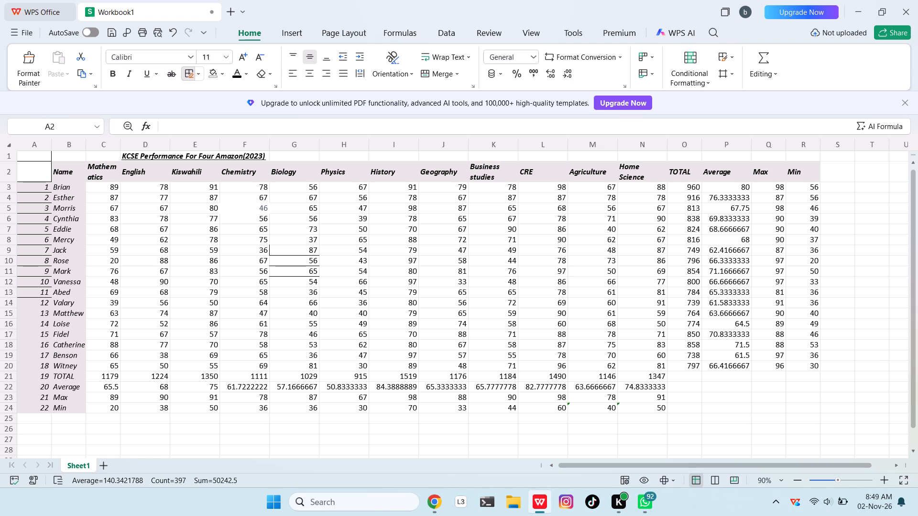
Draw bottom border lines under the row numbers from 12 onward in column A, working down from A14 toward the Min row.
{"action": "left_click", "coordinate": [34, 307]}
{"action": "left_click", "coordinate": [32, 318]}
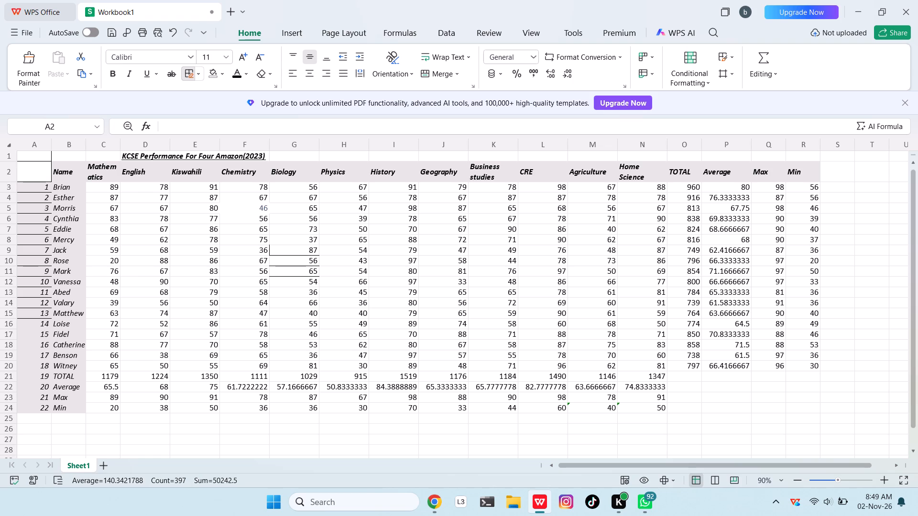
{"action": "left_click", "coordinate": [30, 329]}
{"action": "left_click", "coordinate": [23, 341]}
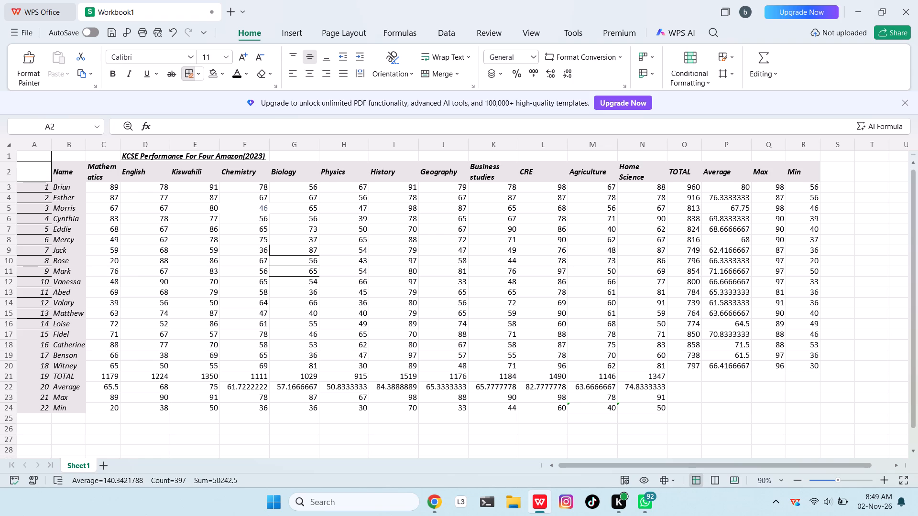
{"action": "left_click", "coordinate": [25, 336]}
{"action": "left_click", "coordinate": [26, 336]}
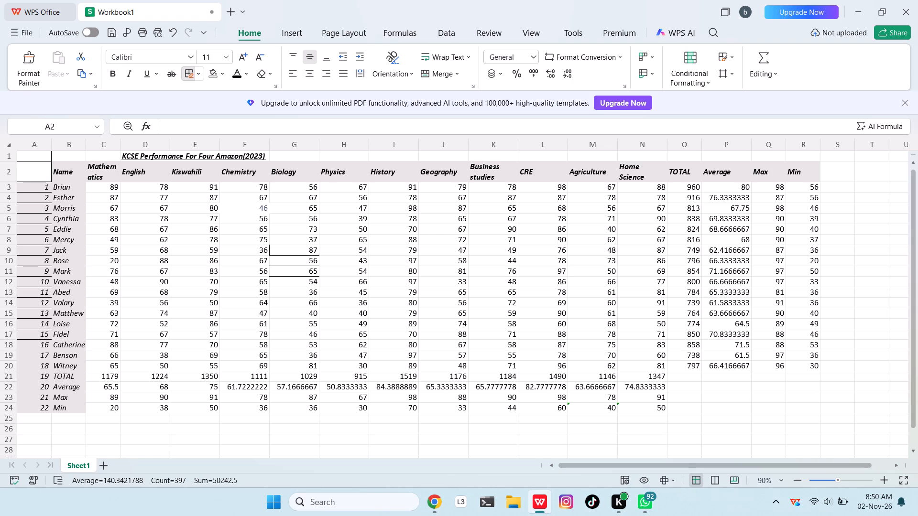
{"action": "left_click", "coordinate": [29, 347]}
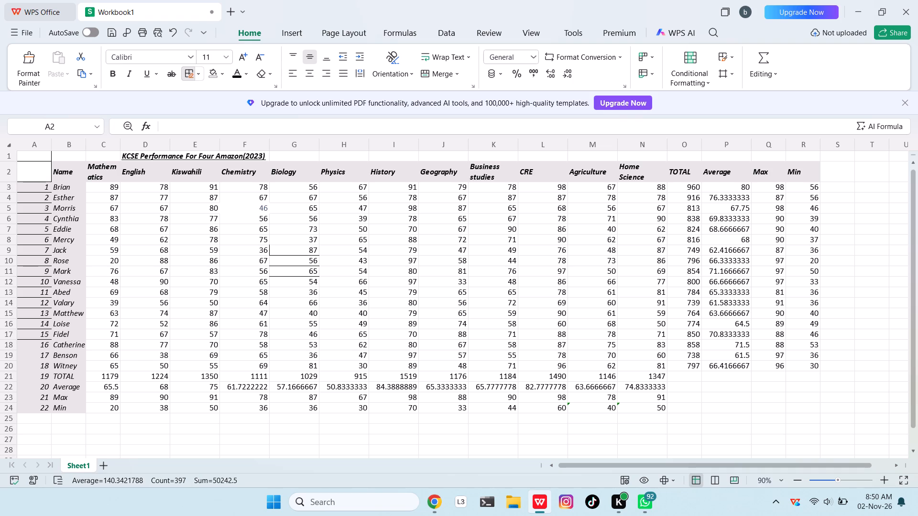
{"action": "left_click", "coordinate": [29, 356]}
{"action": "left_click", "coordinate": [33, 360]}
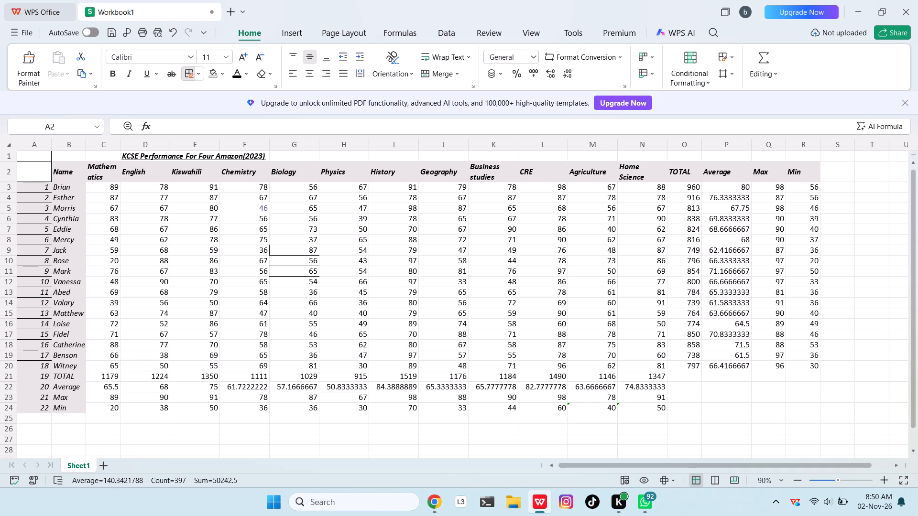
{"action": "left_click", "coordinate": [30, 368]}
{"action": "left_click", "coordinate": [33, 381]}
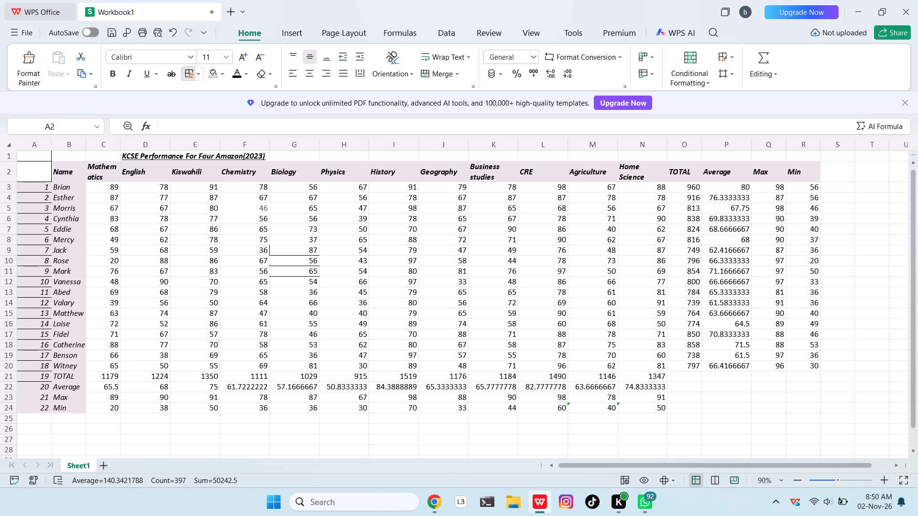
{"action": "left_click", "coordinate": [33, 390]}
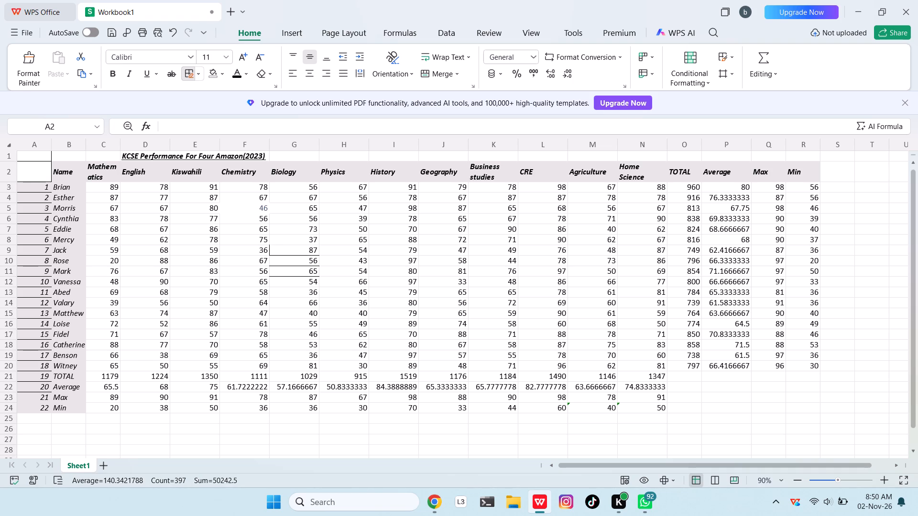
{"action": "left_click", "coordinate": [28, 401]}
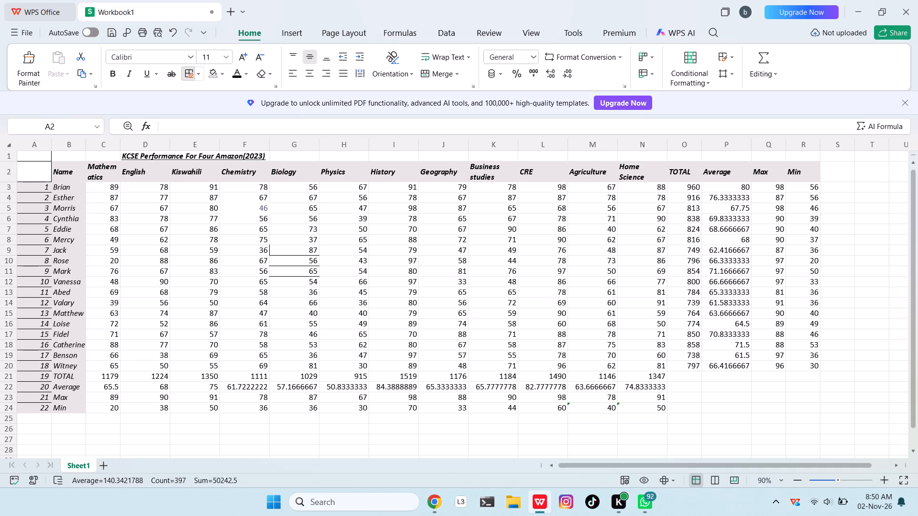
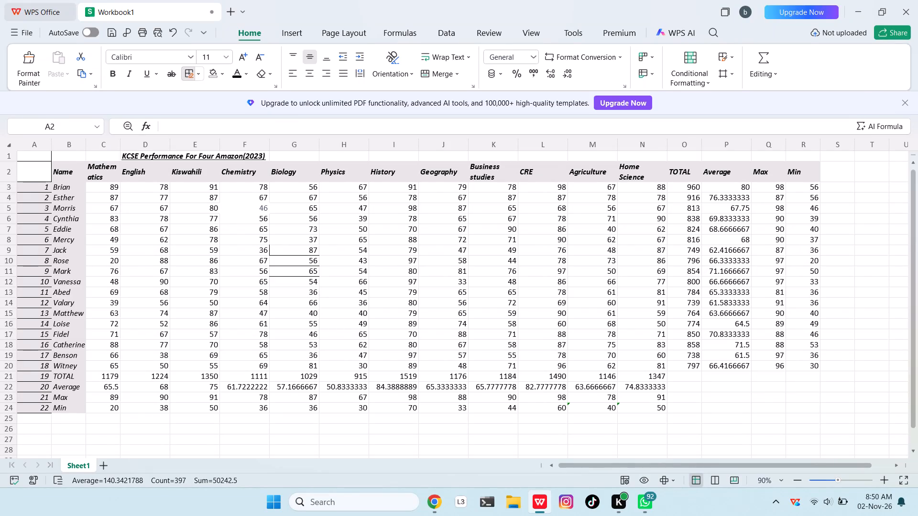
Draw a vertical border between the numbering column A and the Name column, from row 3 down to row 24.
{"action": "left_click", "coordinate": [53, 187]}
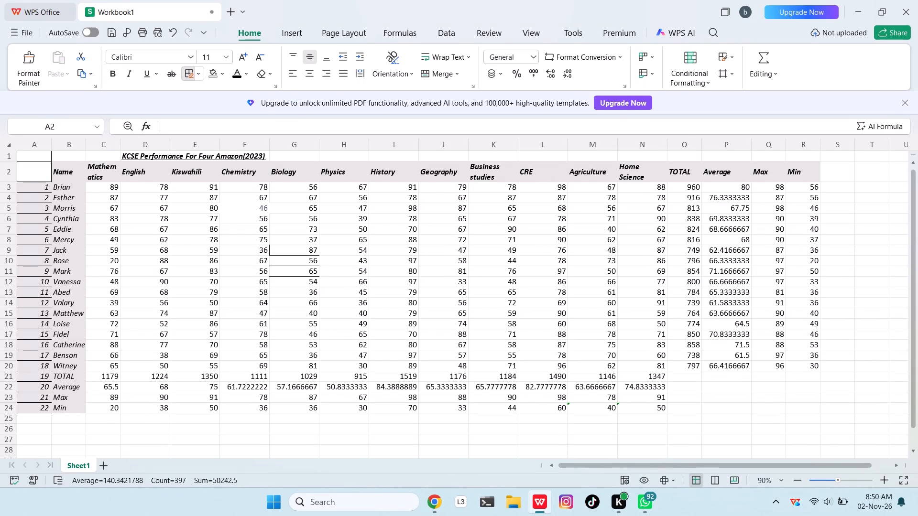
{"action": "left_click", "coordinate": [53, 197]}
{"action": "left_click", "coordinate": [50, 209]}
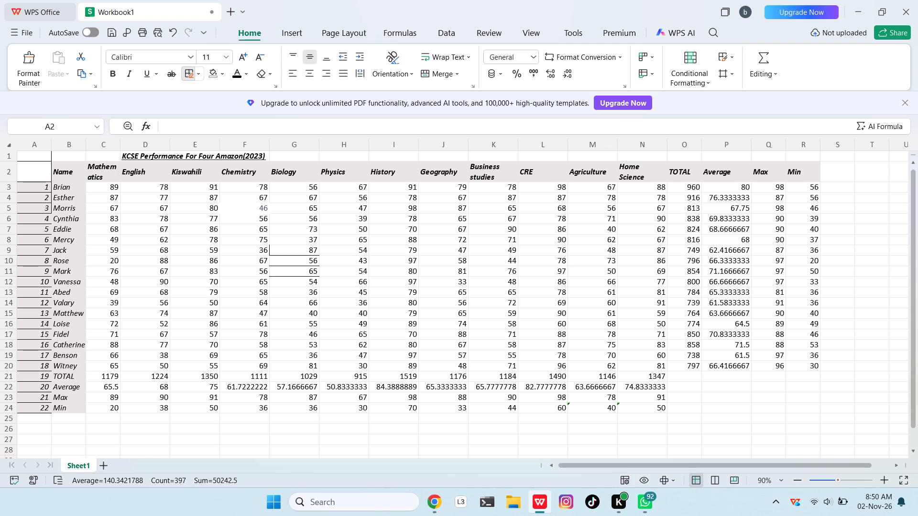
{"action": "left_click", "coordinate": [52, 223]}
{"action": "left_click", "coordinate": [56, 232]}
{"action": "left_click", "coordinate": [66, 239]}
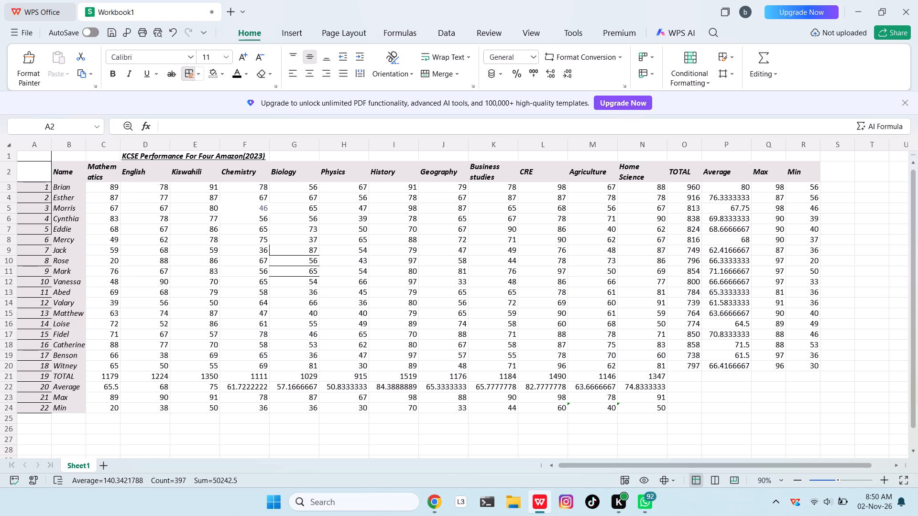
{"action": "left_click", "coordinate": [53, 241]}
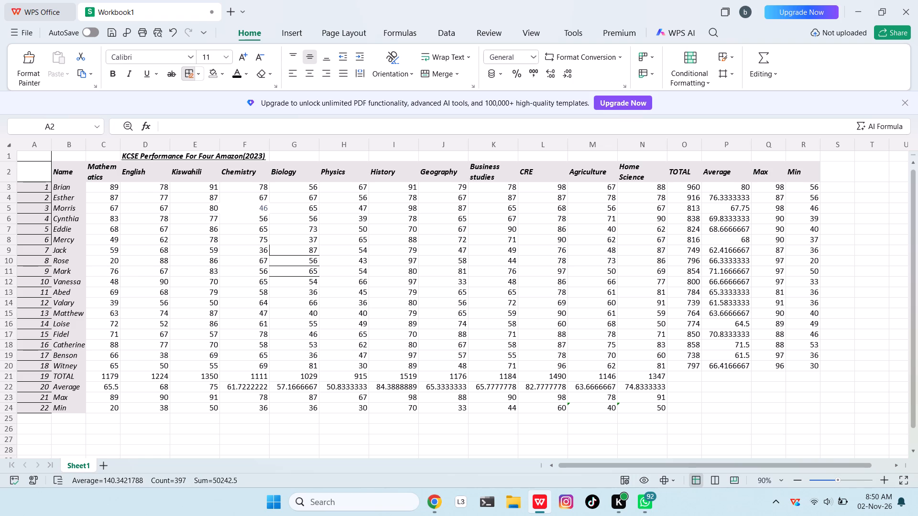
{"action": "left_click", "coordinate": [53, 252]}
{"action": "left_click", "coordinate": [53, 264]}
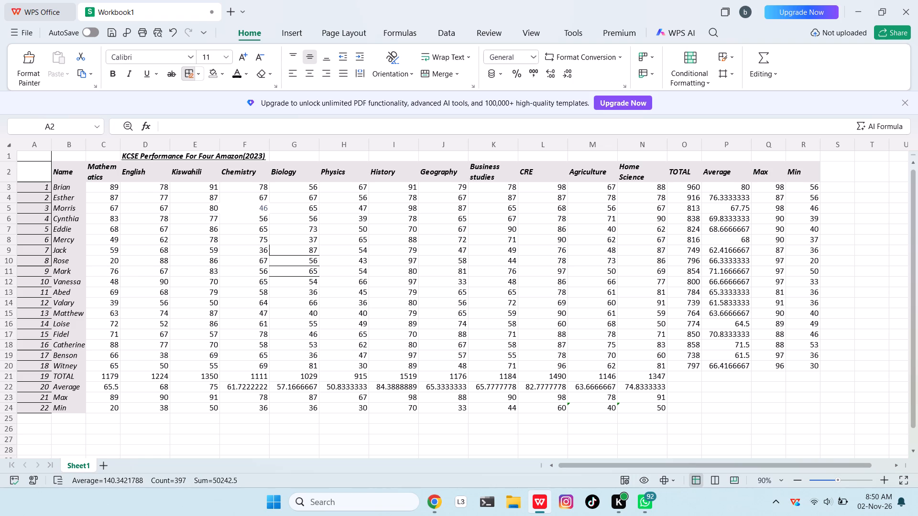
{"action": "left_click", "coordinate": [54, 265]}
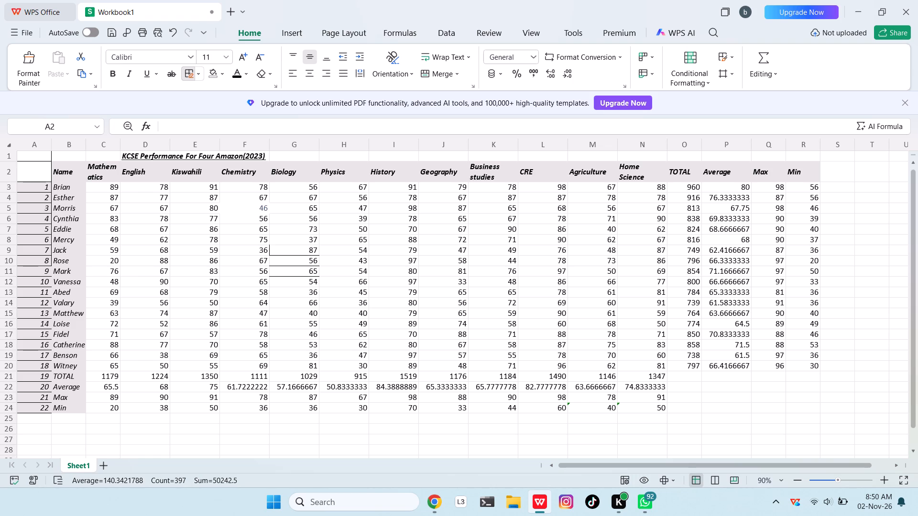
{"action": "left_click", "coordinate": [55, 270]}
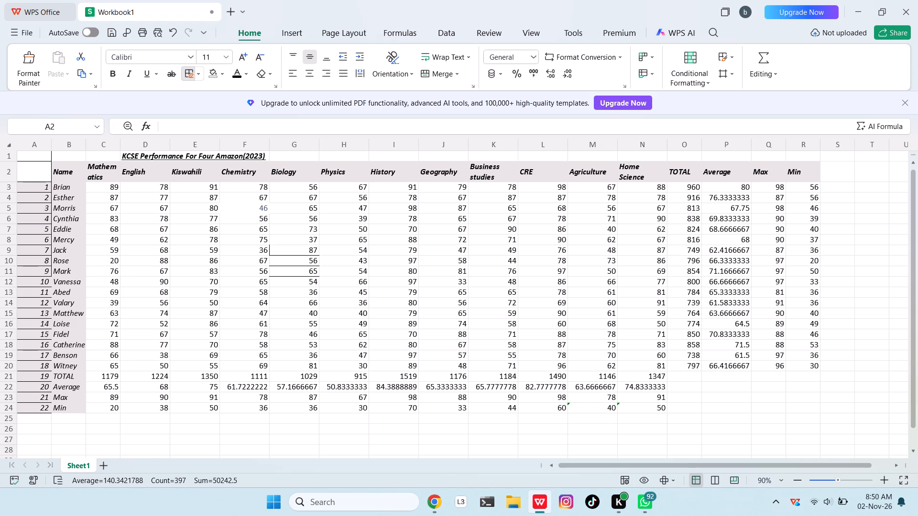
{"action": "left_click", "coordinate": [53, 278]}
{"action": "left_click", "coordinate": [53, 290]}
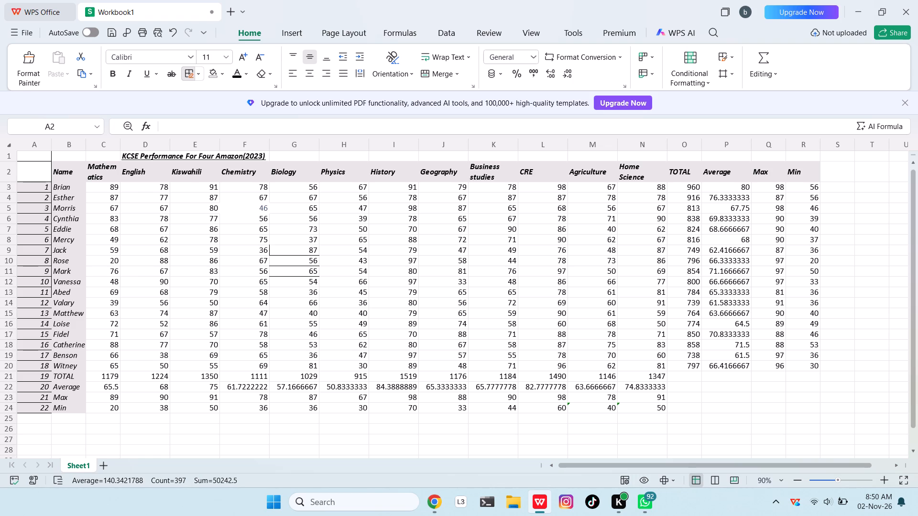
{"action": "left_click", "coordinate": [51, 307]}
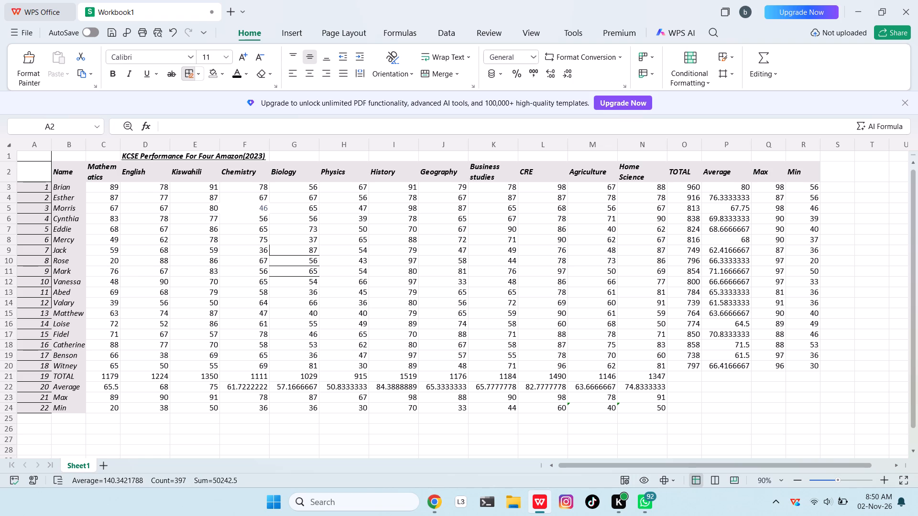
{"action": "left_click", "coordinate": [53, 310]}
{"action": "left_click", "coordinate": [51, 322]}
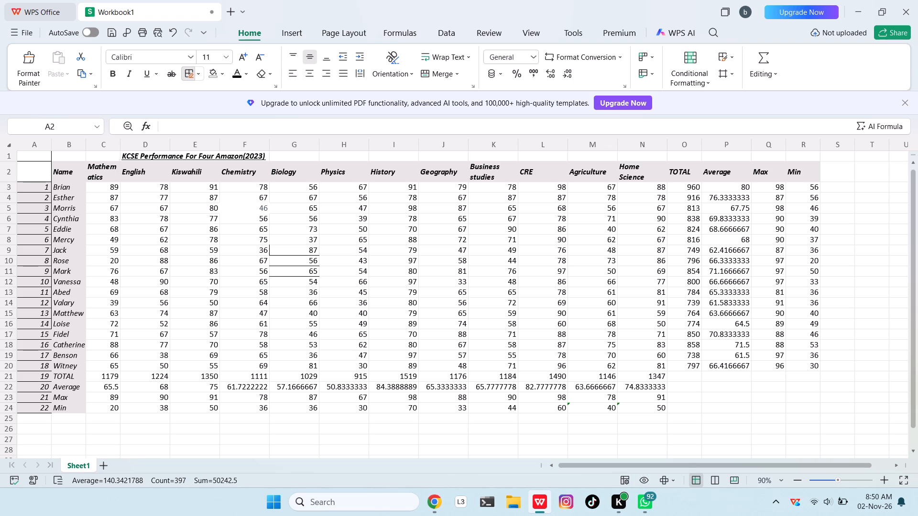
{"action": "left_click", "coordinate": [53, 334]}
{"action": "left_click", "coordinate": [49, 344]}
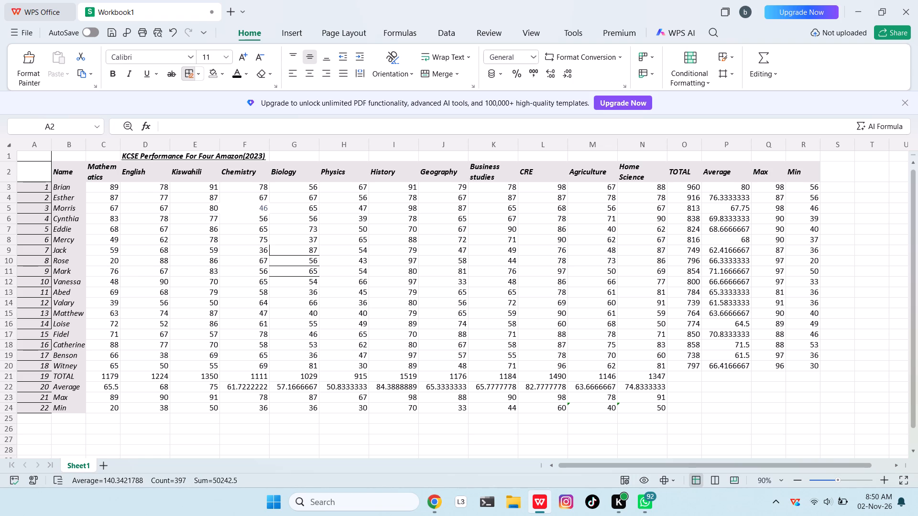
{"action": "left_click", "coordinate": [49, 336]}
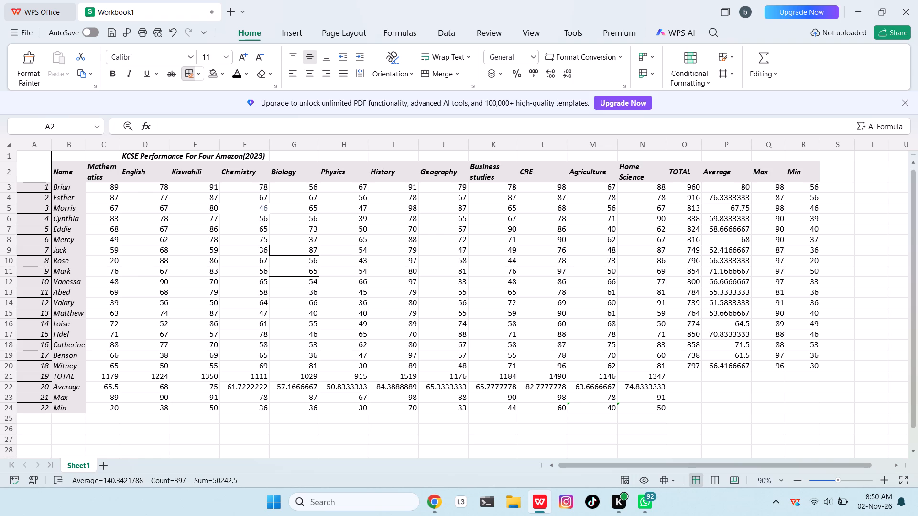
{"action": "left_click", "coordinate": [51, 351]}
{"action": "left_click", "coordinate": [53, 362]}
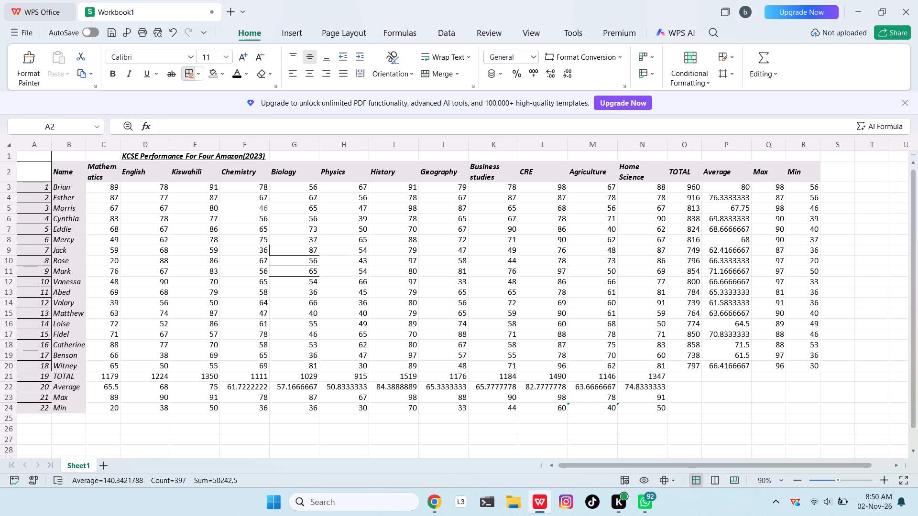
{"action": "left_click", "coordinate": [52, 372]}
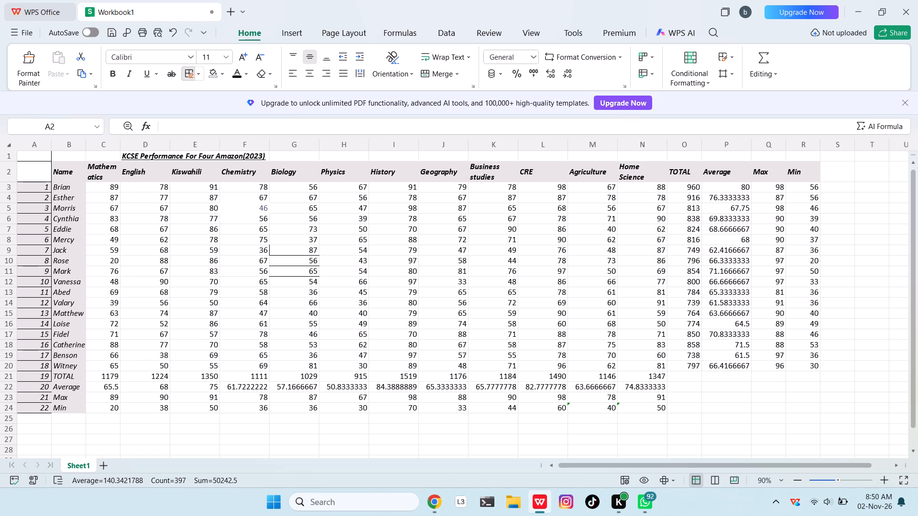
{"action": "left_click", "coordinate": [52, 384]}
{"action": "left_click", "coordinate": [51, 395]}
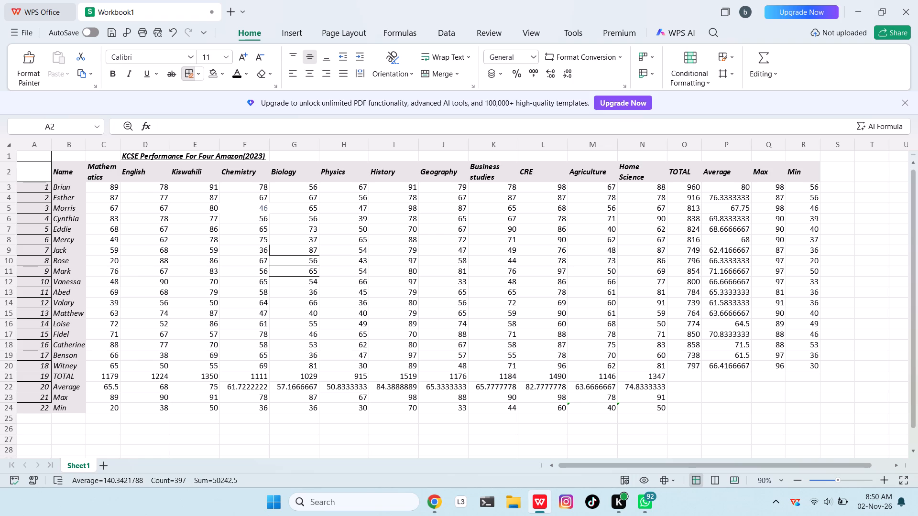
{"action": "left_click", "coordinate": [49, 404]}
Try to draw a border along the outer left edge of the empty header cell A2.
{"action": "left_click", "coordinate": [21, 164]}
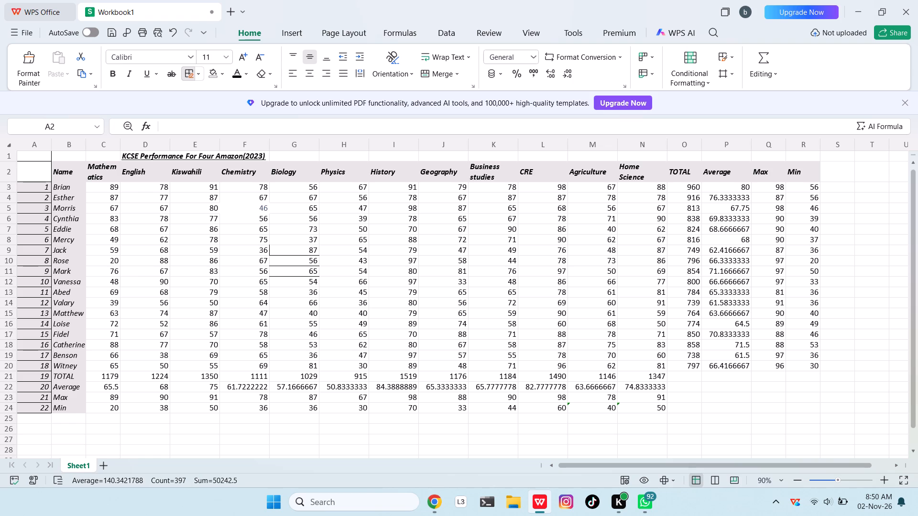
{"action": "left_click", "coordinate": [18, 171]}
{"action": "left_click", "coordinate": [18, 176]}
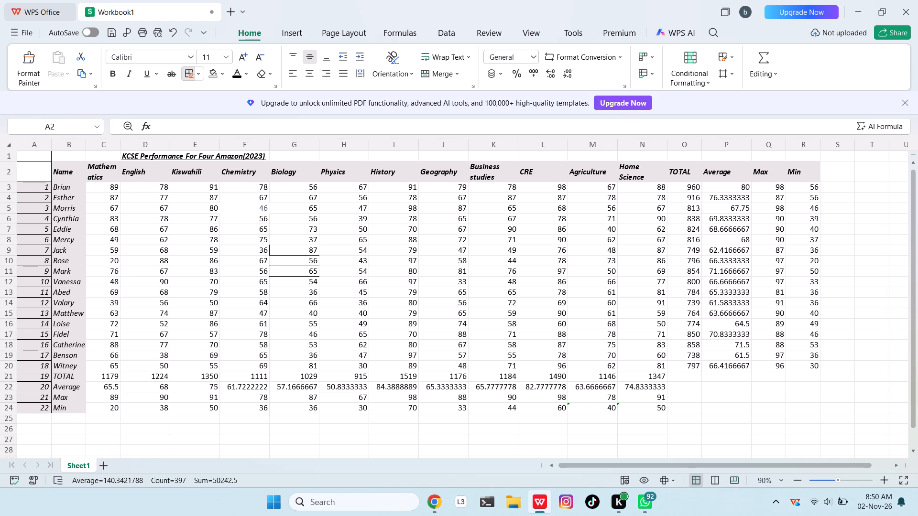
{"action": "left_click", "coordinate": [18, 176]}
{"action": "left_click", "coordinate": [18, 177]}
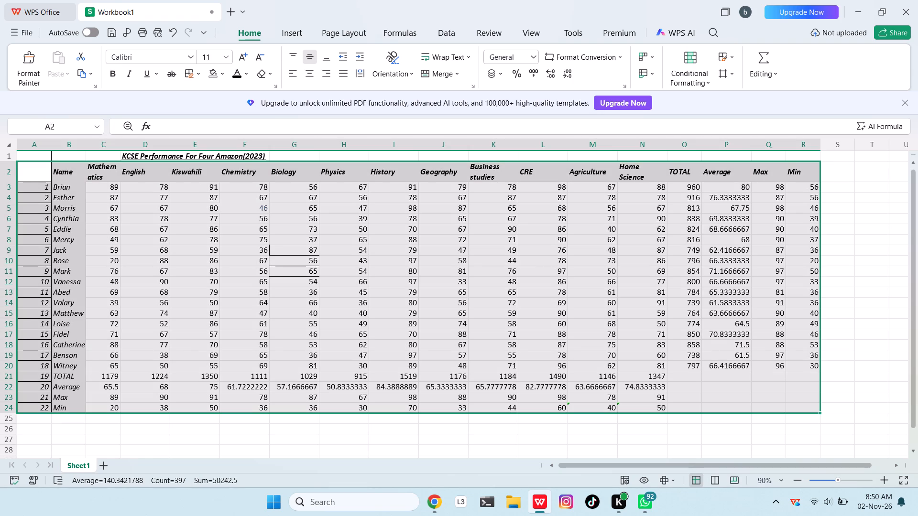
Select the empty header cell A2, turn Draw Border on again and draw along the cell's left edge.
{"action": "left_click", "coordinate": [30, 173]}
{"action": "left_click", "coordinate": [29, 195]}
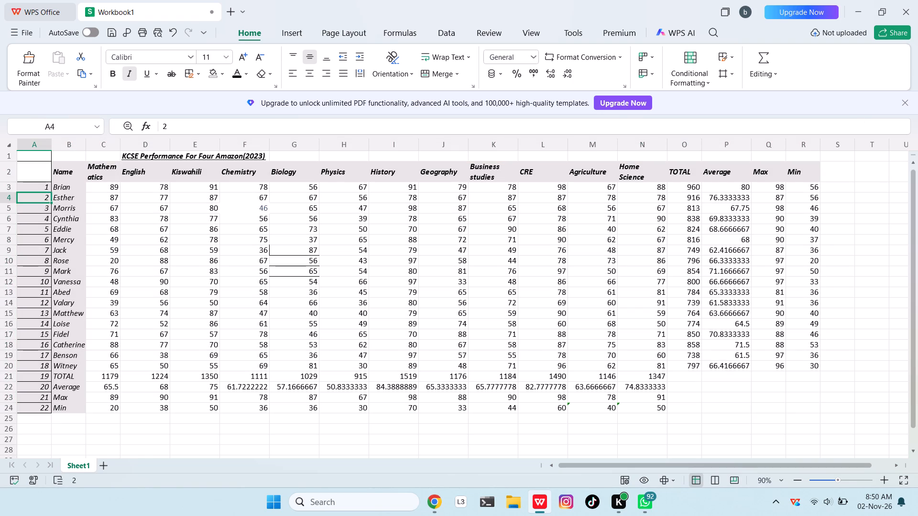
{"action": "left_click", "coordinate": [24, 165]}
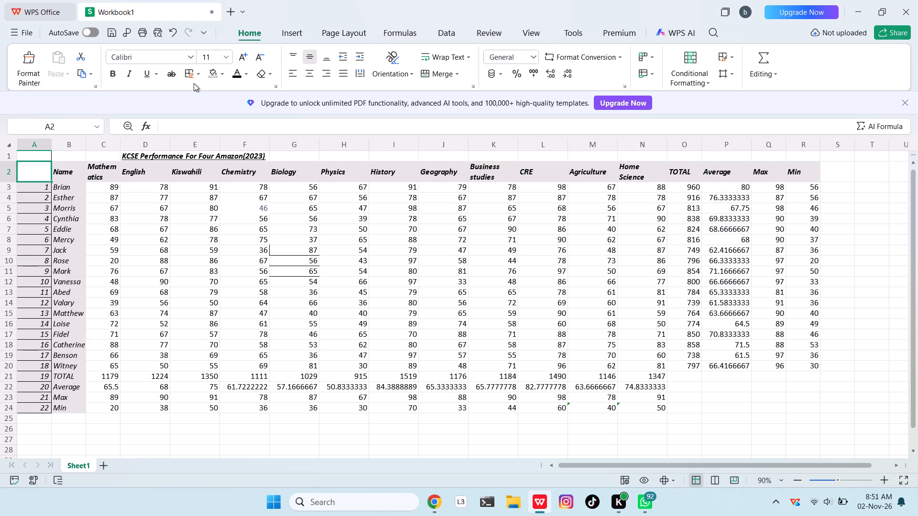
{"action": "left_click", "coordinate": [198, 73]}
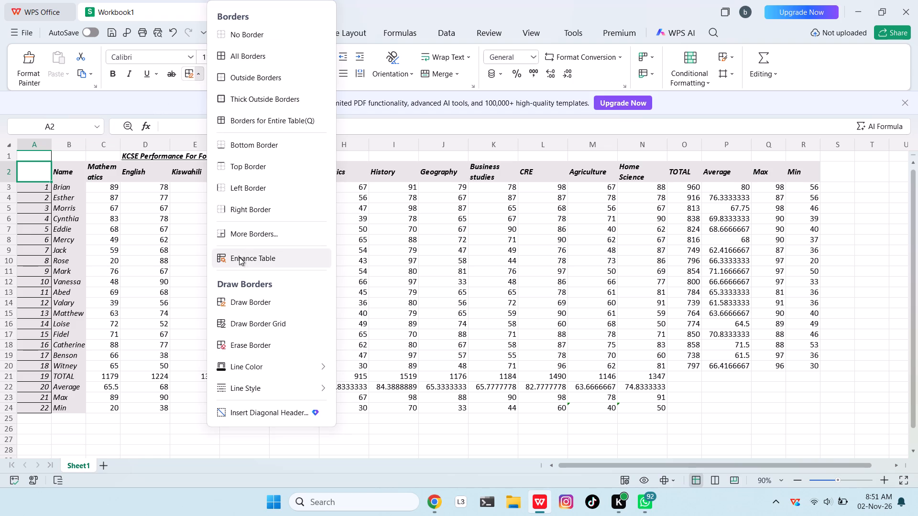
{"action": "left_click", "coordinate": [233, 302]}
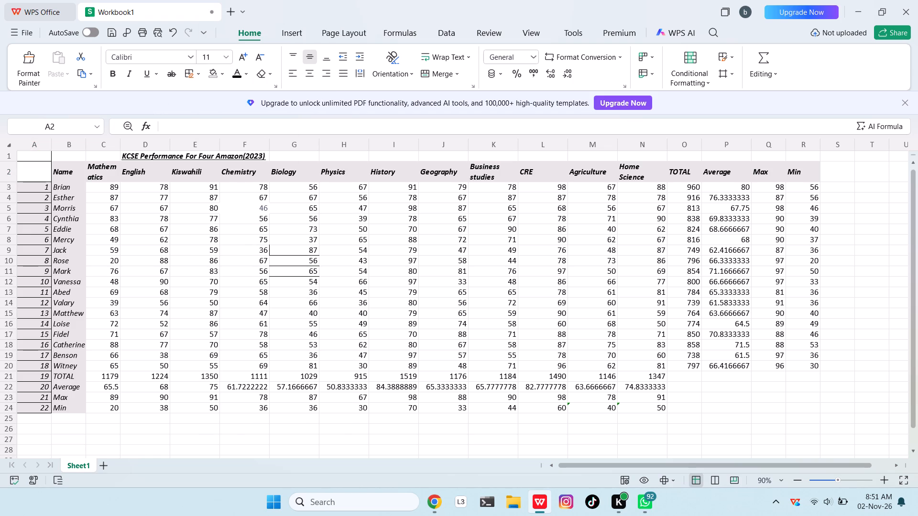
{"action": "left_click", "coordinate": [19, 165]}
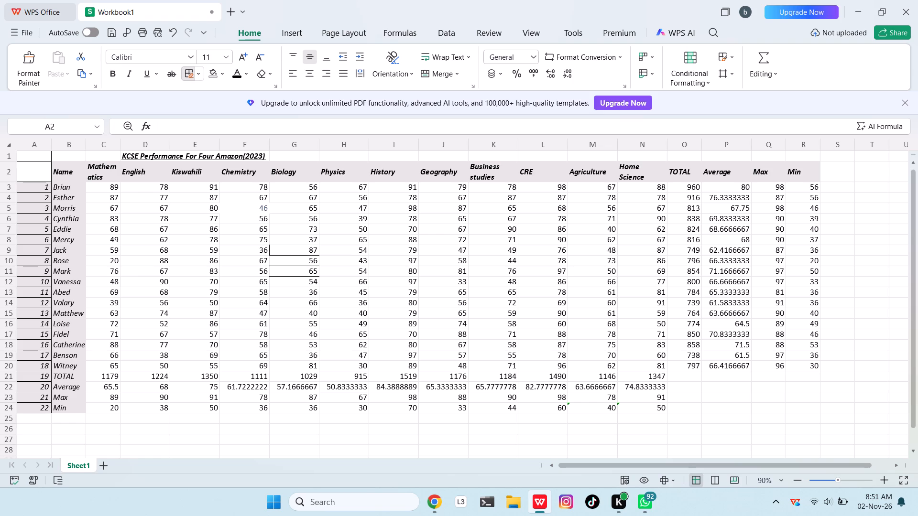
Draw a border along the top edge of header row 2, from the Name cell across to the Geography cell.
{"action": "left_click", "coordinate": [71, 161]}
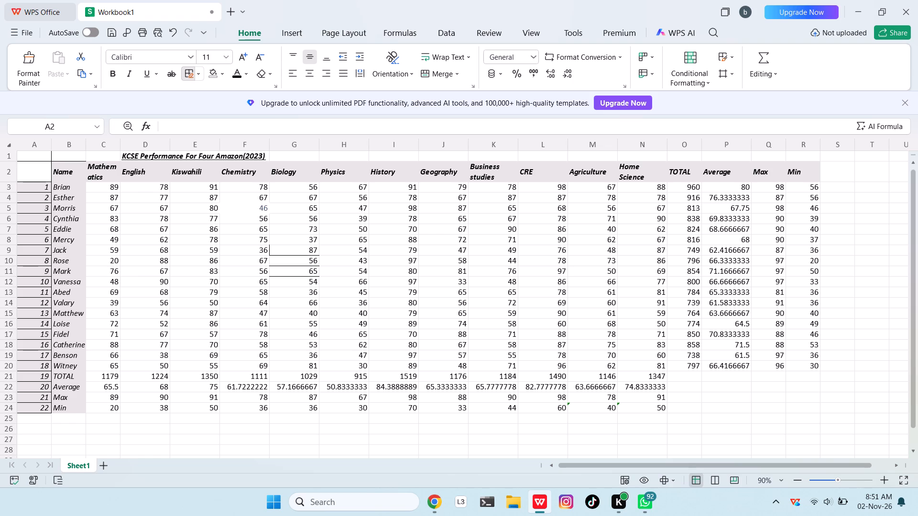
{"action": "left_click", "coordinate": [100, 160]}
{"action": "left_click", "coordinate": [126, 160]}
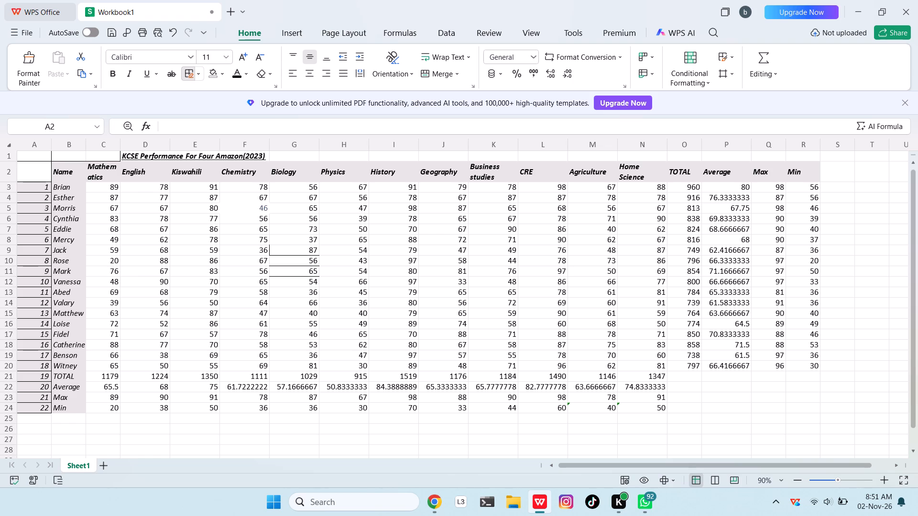
{"action": "left_click", "coordinate": [122, 157]}
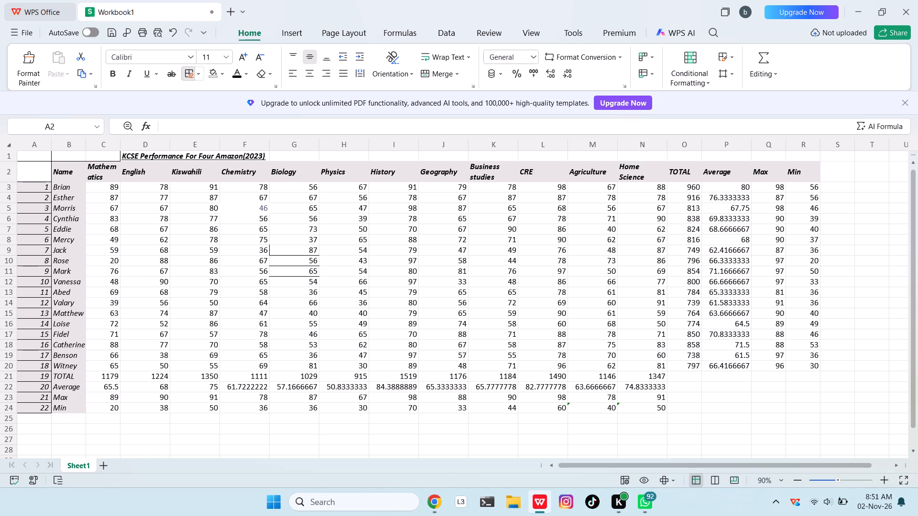
{"action": "left_click", "coordinate": [123, 161]}
{"action": "left_click", "coordinate": [126, 161]}
{"action": "left_click", "coordinate": [273, 161]}
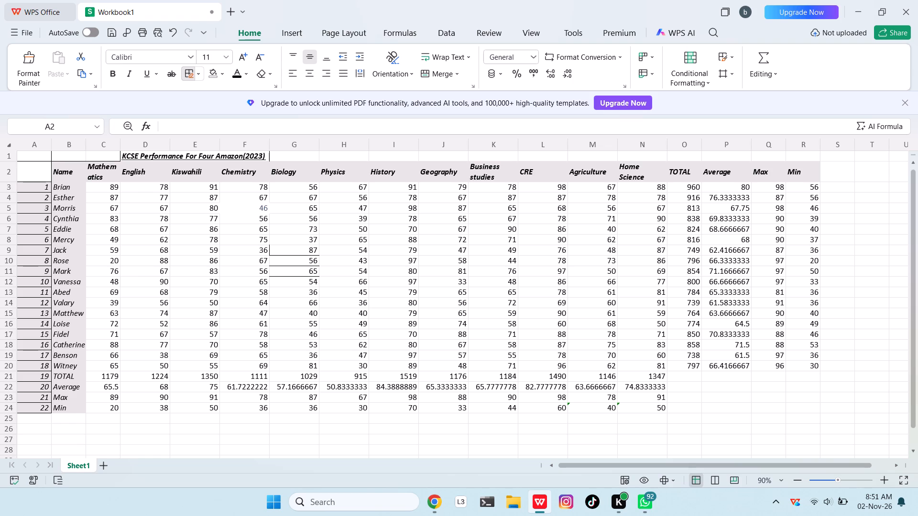
{"action": "left_click", "coordinate": [276, 161]}
{"action": "left_click", "coordinate": [276, 161]}
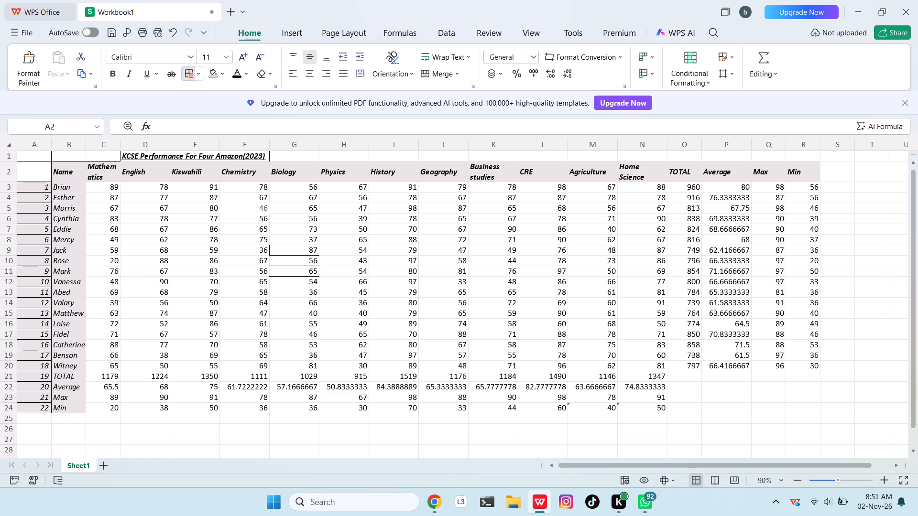
{"action": "left_click", "coordinate": [277, 161]}
{"action": "left_click", "coordinate": [278, 161]}
{"action": "left_click", "coordinate": [332, 161]}
{"action": "left_click", "coordinate": [385, 161]}
{"action": "left_click", "coordinate": [452, 160]}
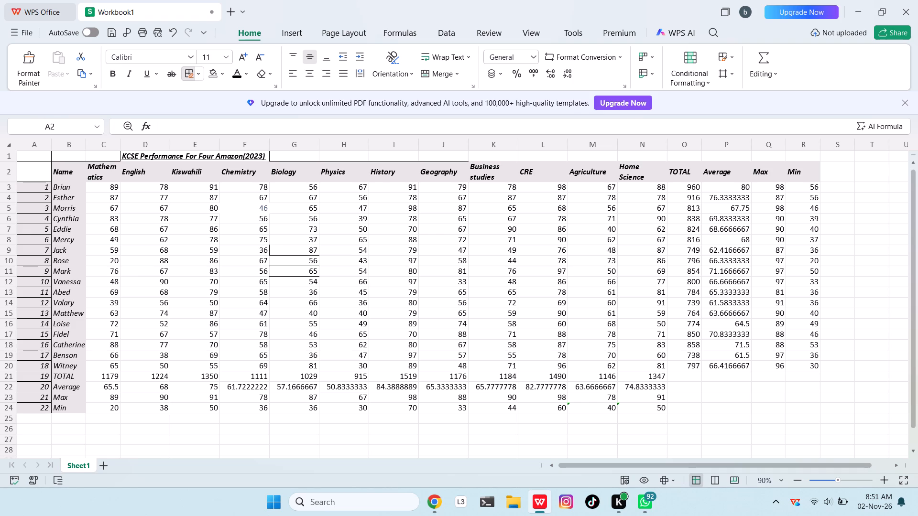
Continue the top border of header row 2 from the Business studies cell across to the Min cell in column R.
{"action": "left_click", "coordinate": [473, 162]}
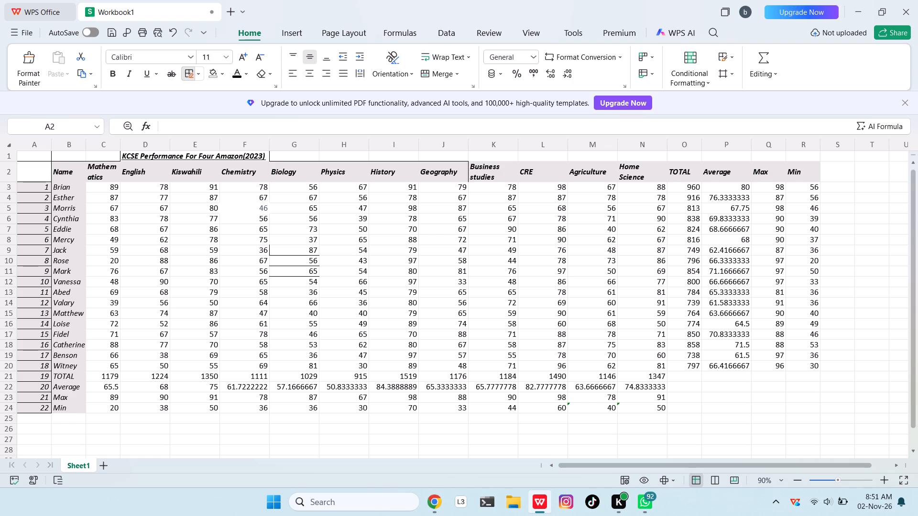
{"action": "left_click", "coordinate": [489, 160]}
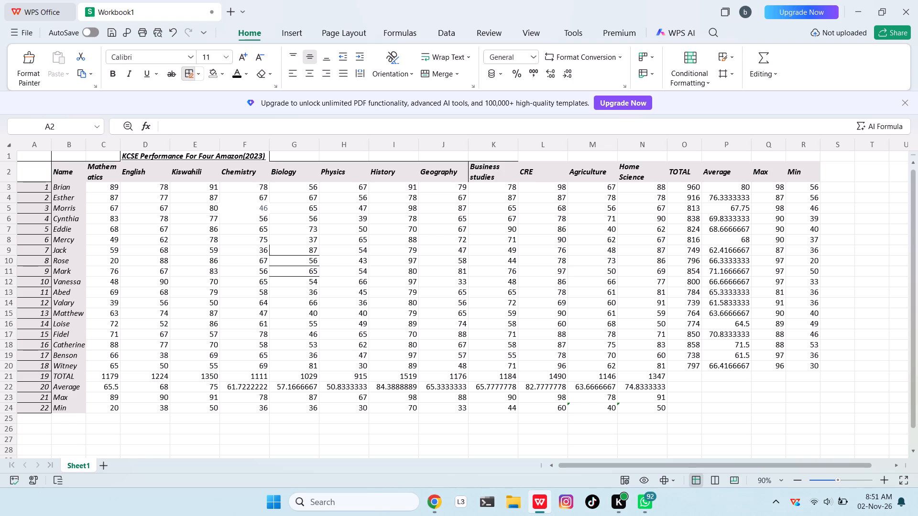
{"action": "left_click", "coordinate": [530, 161]}
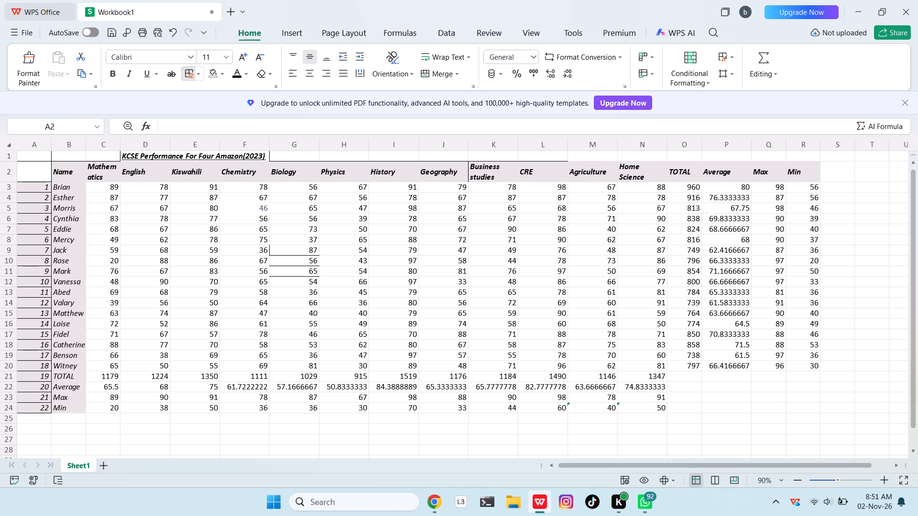
{"action": "left_click", "coordinate": [571, 161]}
{"action": "left_click", "coordinate": [574, 161]}
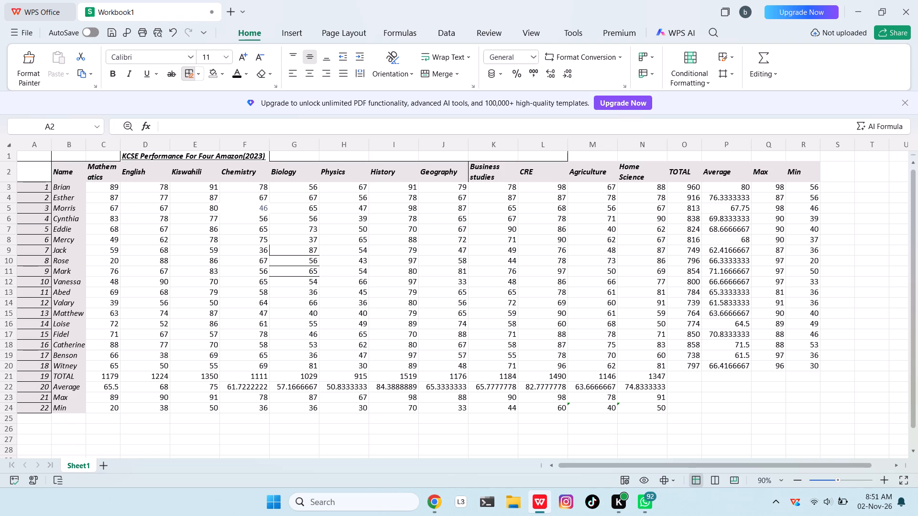
{"action": "left_click", "coordinate": [576, 162]}
{"action": "left_click", "coordinate": [590, 161]}
{"action": "left_click", "coordinate": [631, 160]}
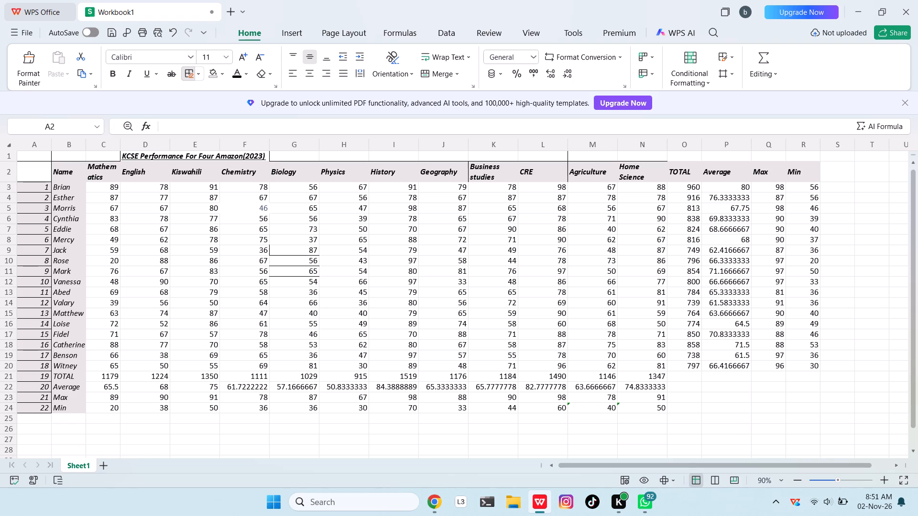
{"action": "left_click", "coordinate": [683, 160]}
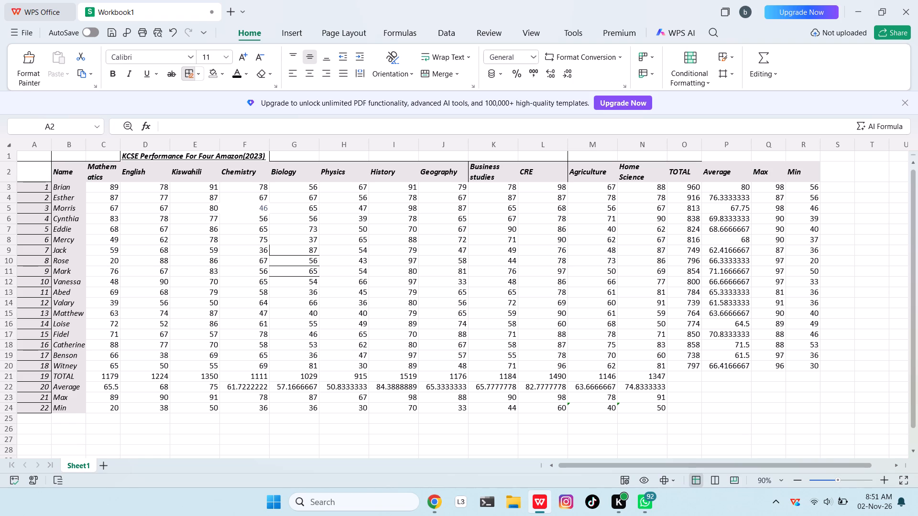
{"action": "left_click", "coordinate": [720, 161]}
{"action": "left_click", "coordinate": [772, 161]}
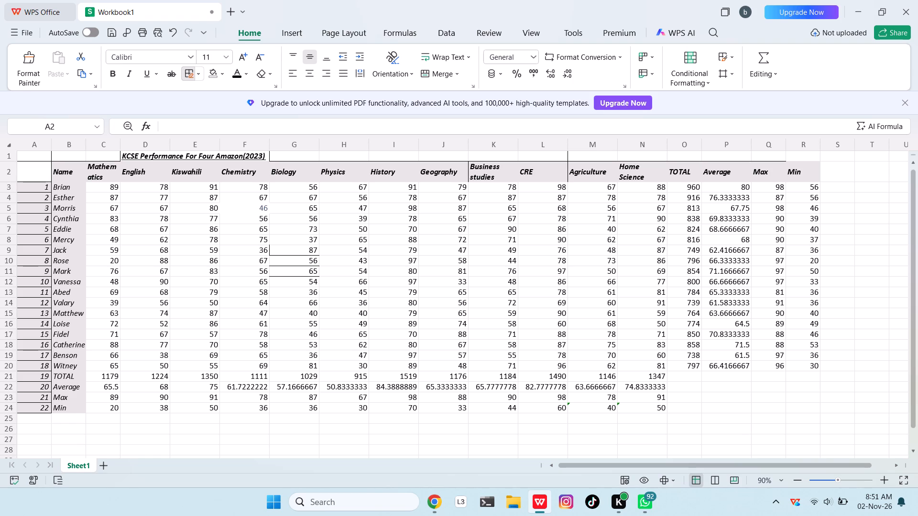
{"action": "left_click", "coordinate": [796, 161]}
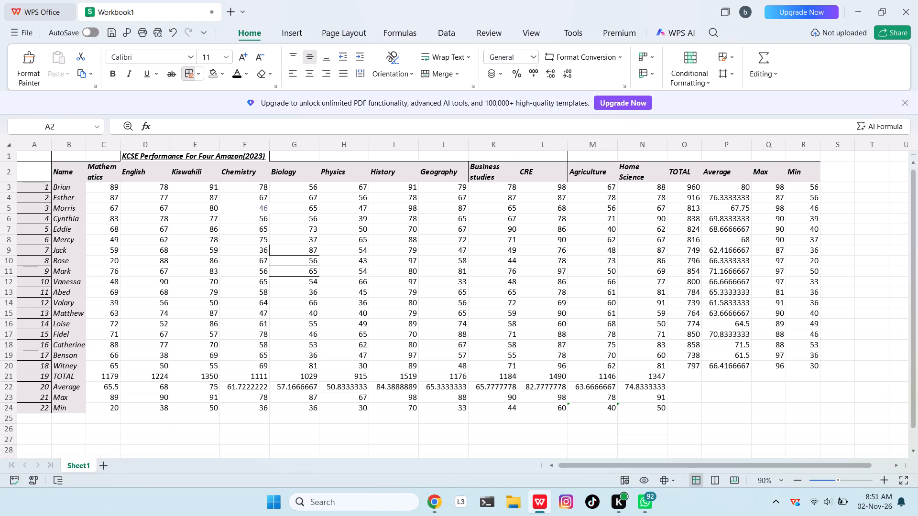
Draw a vertical border along the outer right edge of the Min column R, from header row 2 down to row 20.
{"action": "left_click", "coordinate": [822, 171]}
{"action": "left_click", "coordinate": [821, 188]}
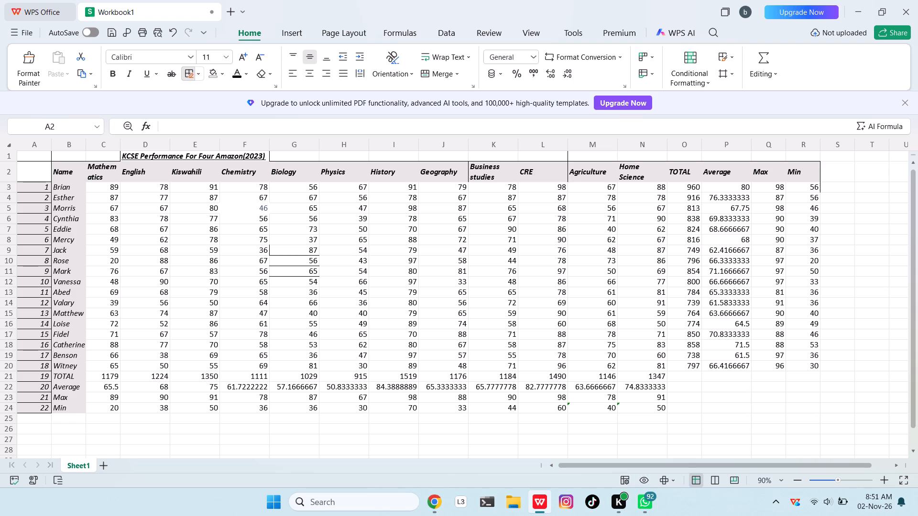
{"action": "left_click", "coordinate": [819, 197]}
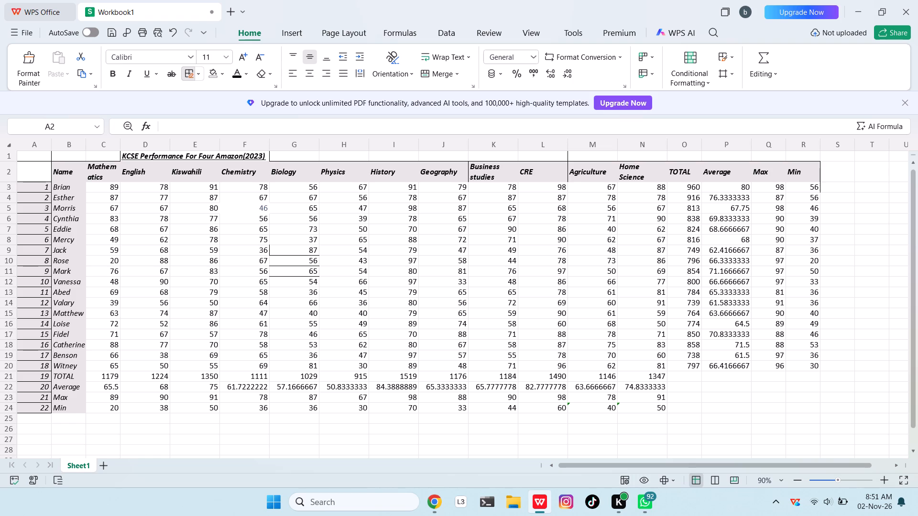
{"action": "left_click", "coordinate": [822, 208]}
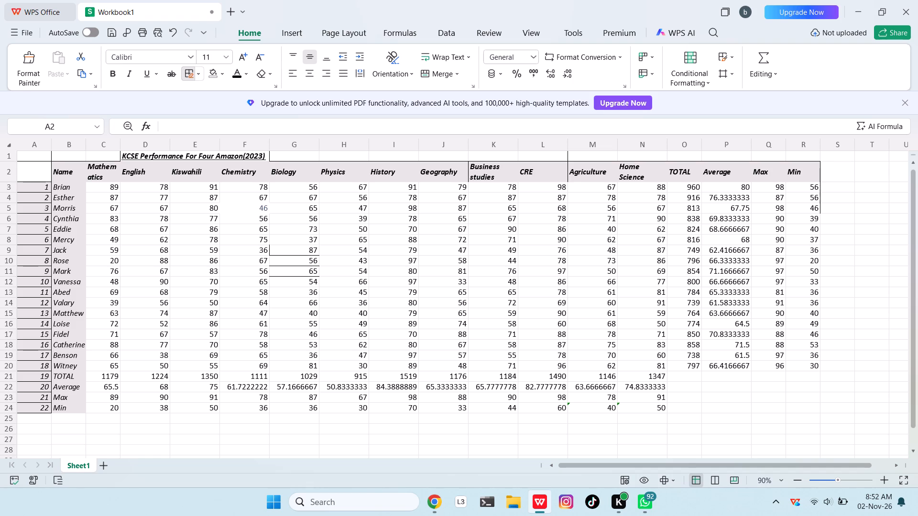
{"action": "left_click", "coordinate": [821, 218]}
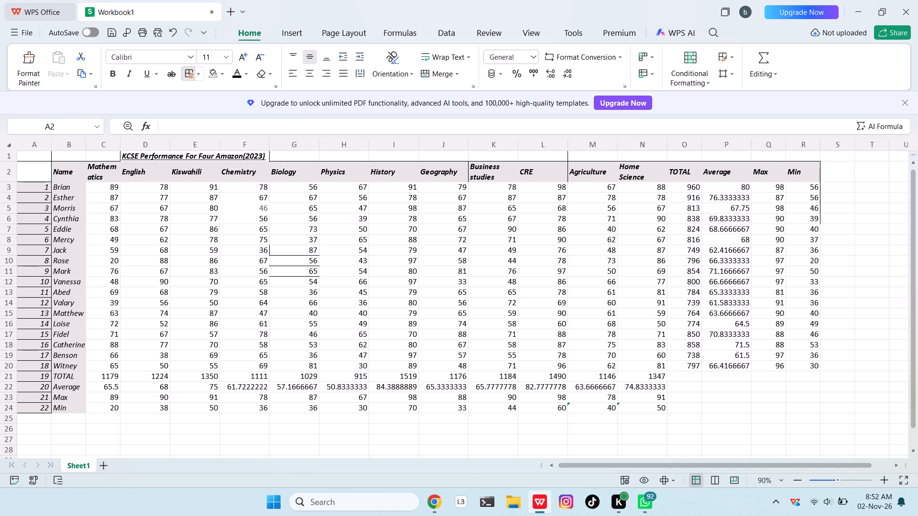
{"action": "left_click", "coordinate": [821, 229]}
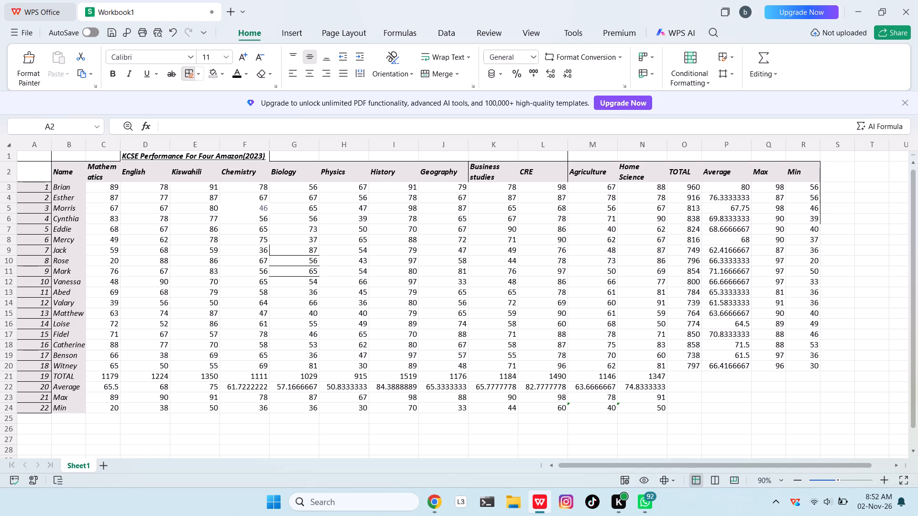
{"action": "left_click", "coordinate": [821, 237]}
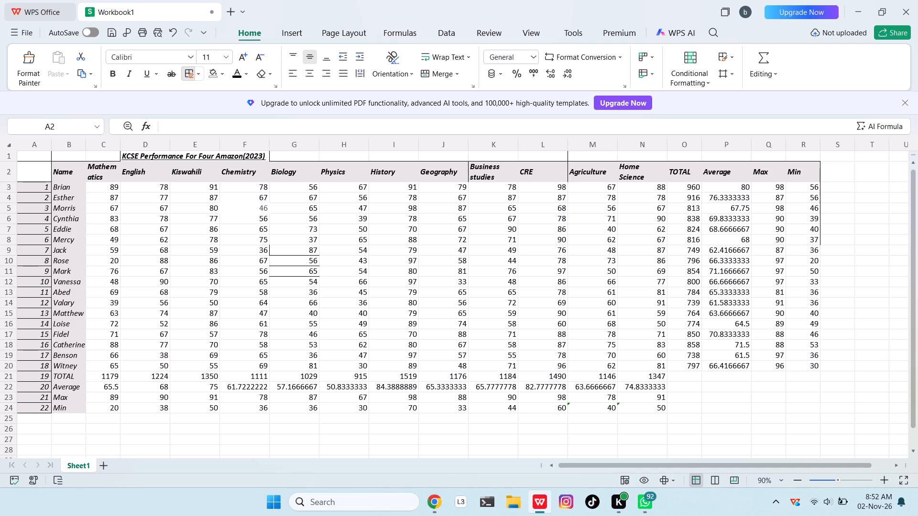
{"action": "left_click", "coordinate": [821, 251]}
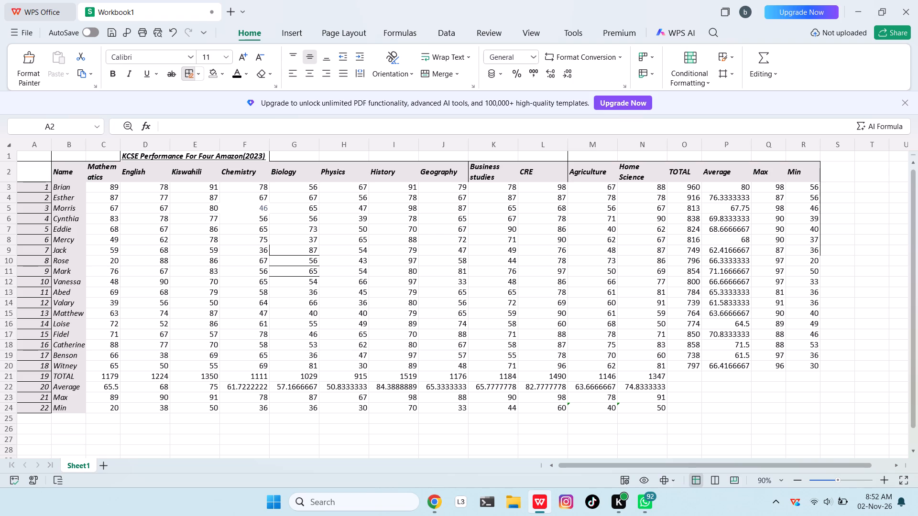
{"action": "left_click", "coordinate": [819, 260]}
{"action": "left_click", "coordinate": [821, 274]}
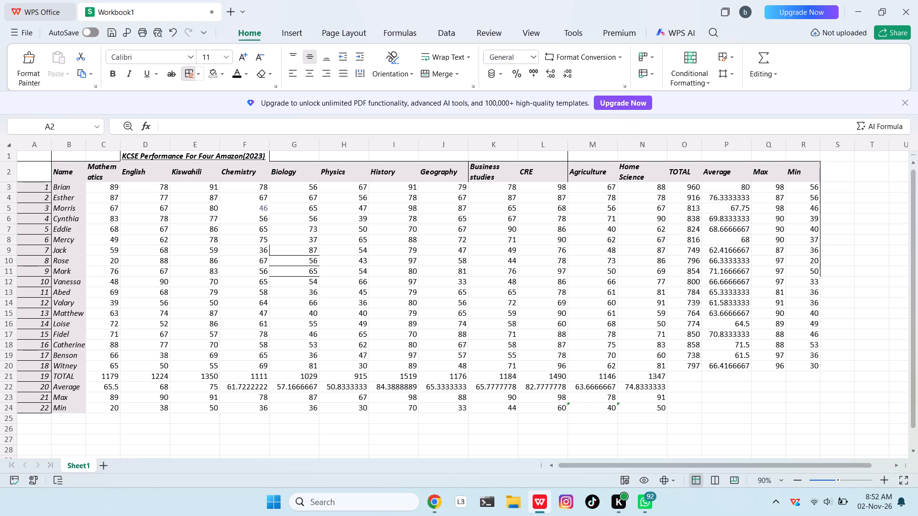
{"action": "left_click", "coordinate": [821, 283]}
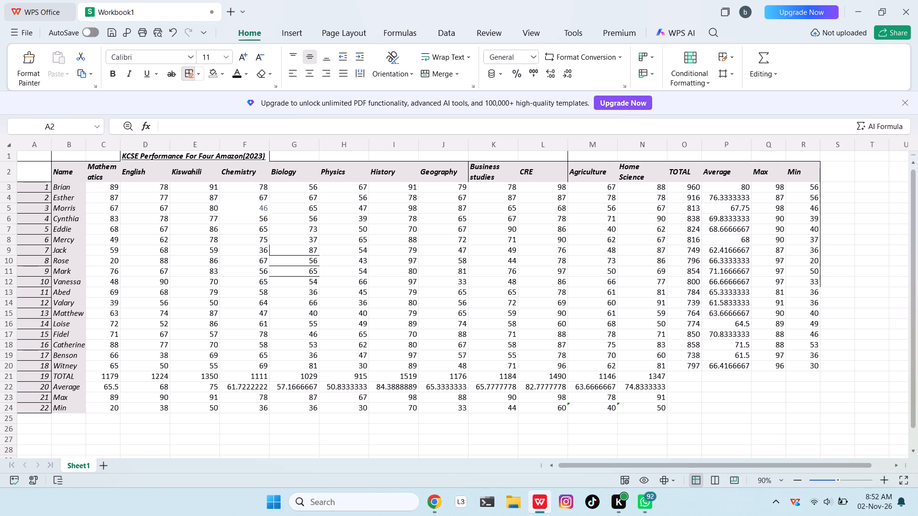
{"action": "left_click", "coordinate": [820, 293]}
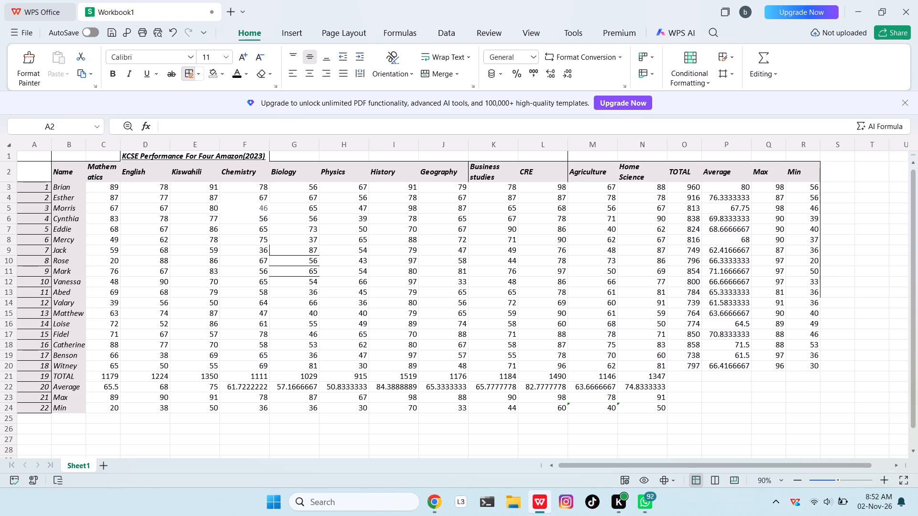
{"action": "left_click", "coordinate": [823, 301]}
{"action": "left_click", "coordinate": [819, 313]}
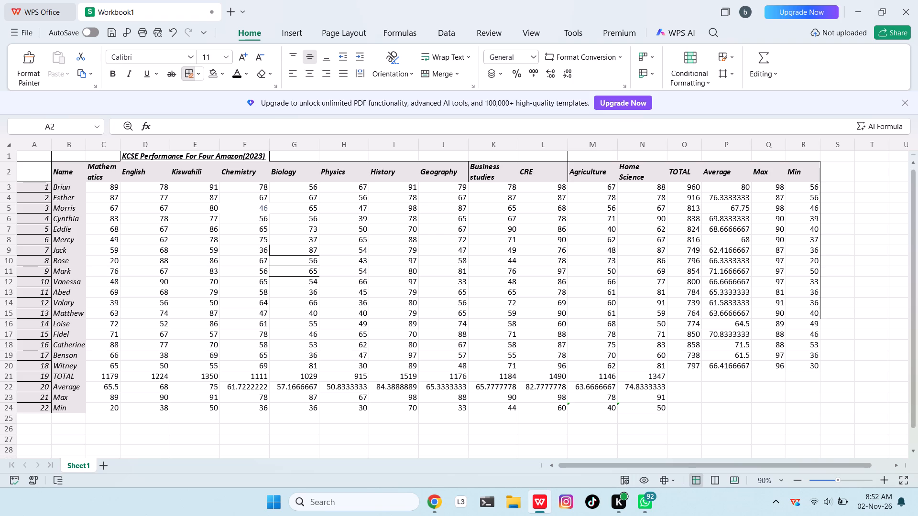
{"action": "left_click", "coordinate": [818, 324]}
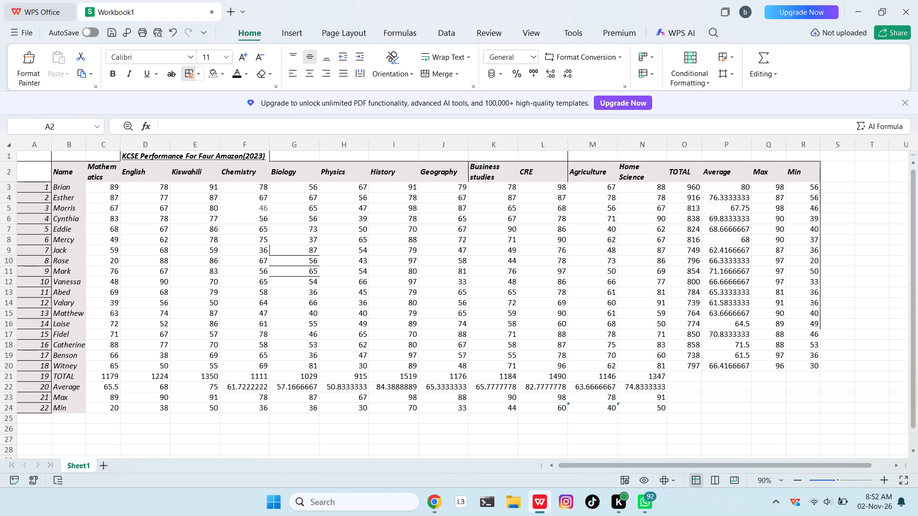
{"action": "left_click", "coordinate": [819, 333]}
{"action": "left_click", "coordinate": [818, 345]}
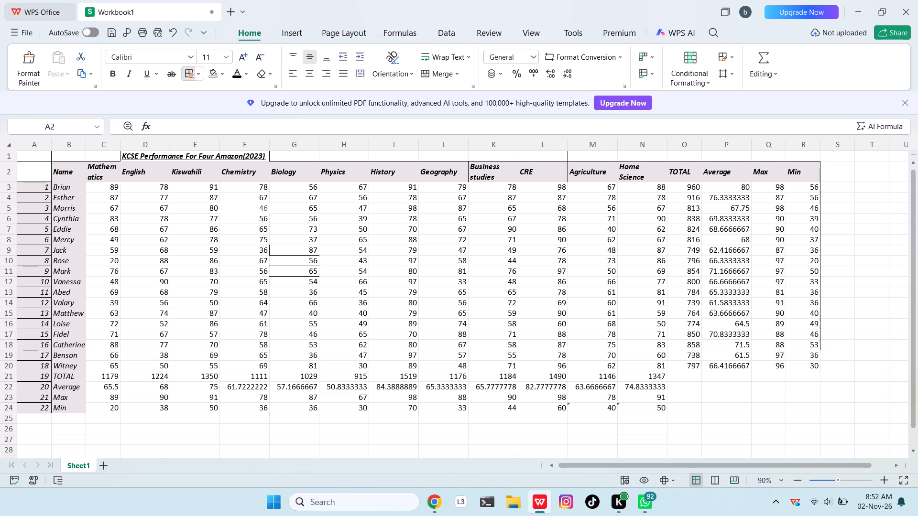
{"action": "left_click", "coordinate": [820, 356]}
{"action": "left_click", "coordinate": [818, 366]}
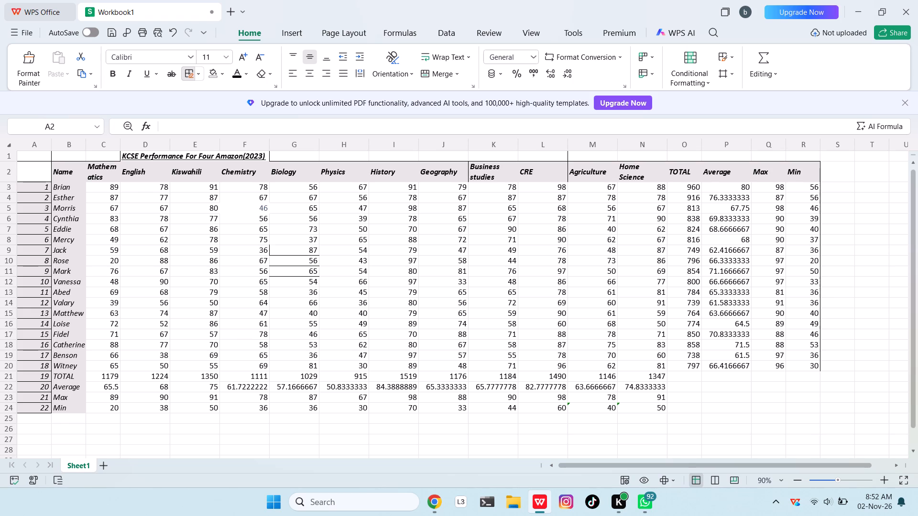
Extend the vertical border along the outer edge of the Min column R from row 21 down to row 24.
{"action": "left_click", "coordinate": [822, 376]}
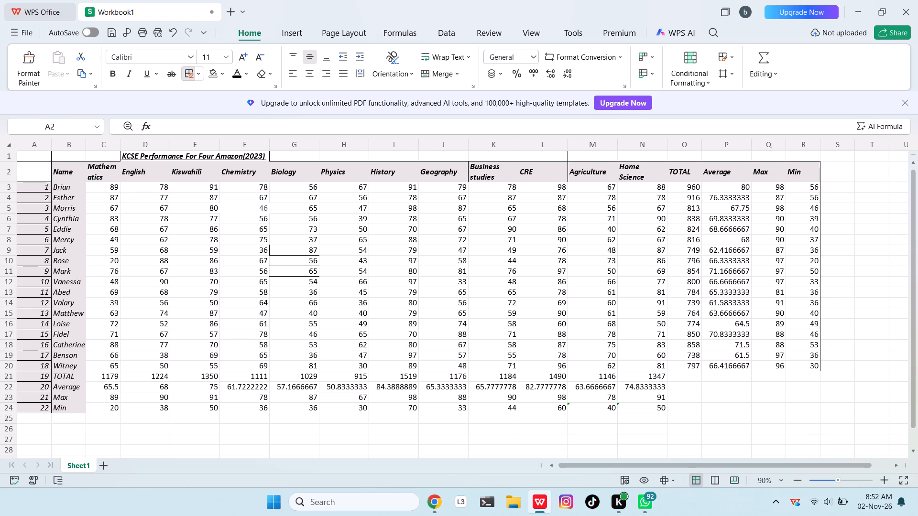
{"action": "left_click", "coordinate": [822, 376]}
{"action": "left_click", "coordinate": [820, 376]}
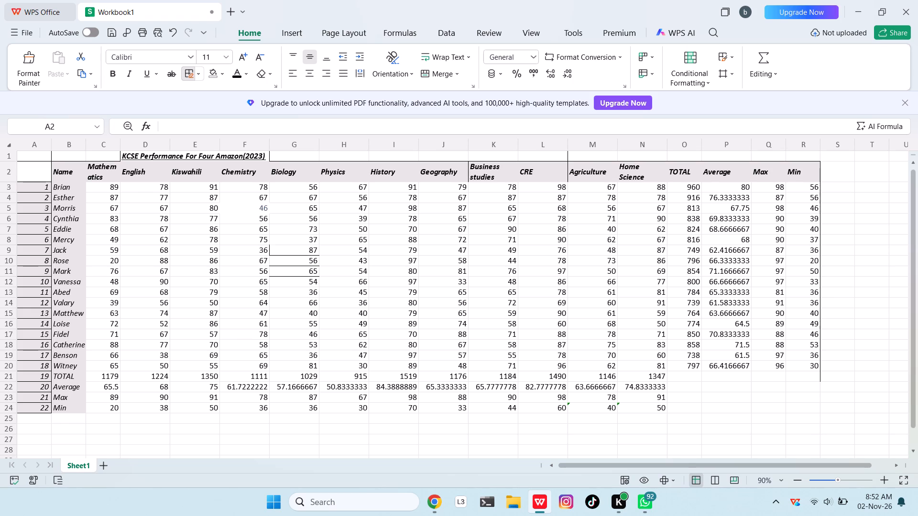
{"action": "left_click", "coordinate": [820, 386]}
{"action": "left_click", "coordinate": [822, 399]}
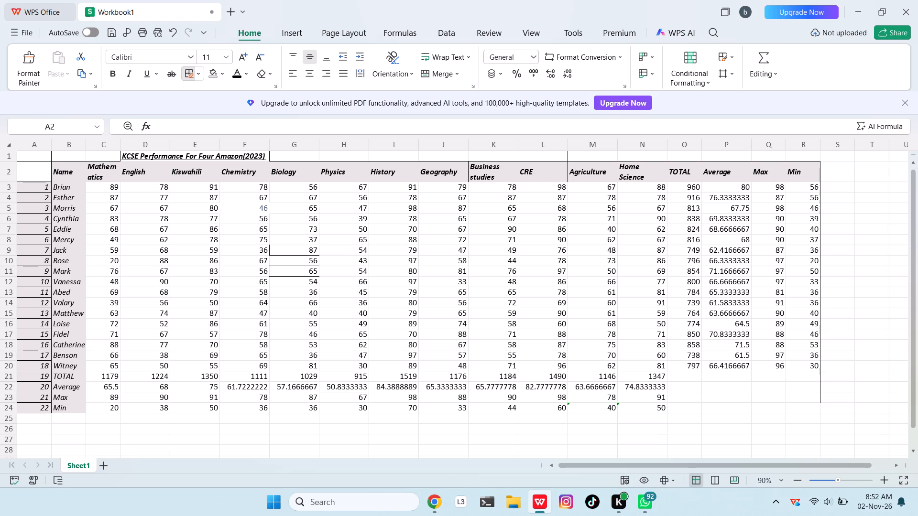
{"action": "left_click", "coordinate": [820, 407]}
Use Erase Border to remove the stray vertical borders in title row 1, after columns L, F and C.
{"action": "left_click", "coordinate": [199, 73]}
{"action": "left_click", "coordinate": [289, 349]}
{"action": "left_click", "coordinate": [570, 155]}
{"action": "left_click", "coordinate": [269, 156]}
{"action": "left_click", "coordinate": [122, 156]}
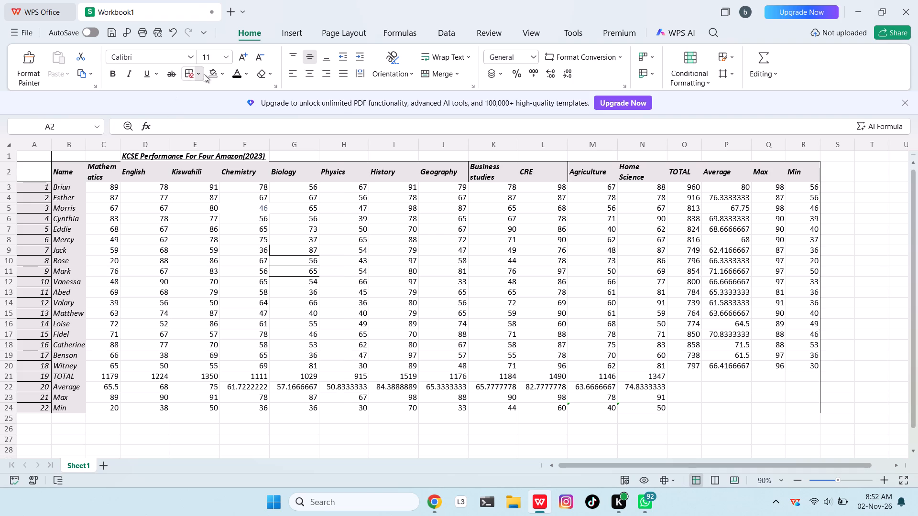
Switch from erasing back to Draw Border mode.
{"action": "left_click", "coordinate": [204, 74]}
{"action": "left_click", "coordinate": [263, 297]}
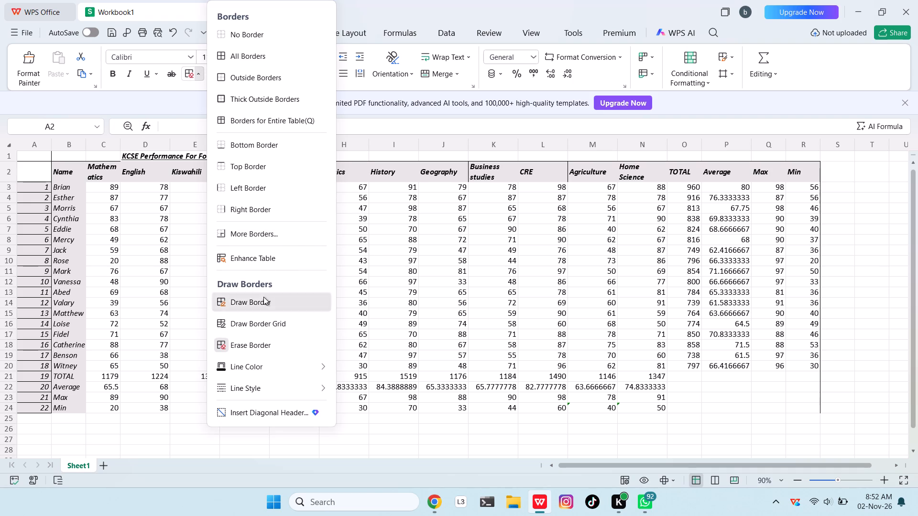
Lower the computer's screen brightness slightly in the system quick settings and return to the spreadsheet.
{"action": "left_click", "coordinate": [817, 509]}
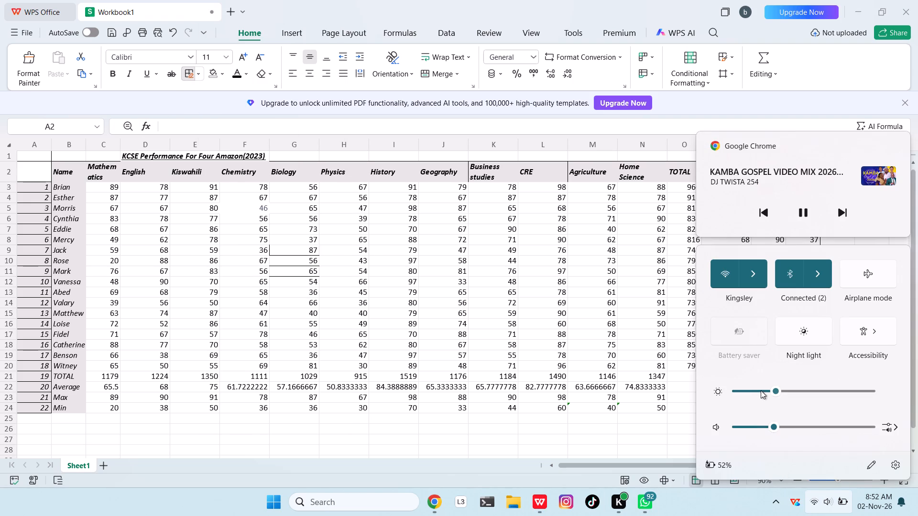
{"action": "left_click", "coordinate": [761, 390]}
{"action": "left_click", "coordinate": [358, 314]}
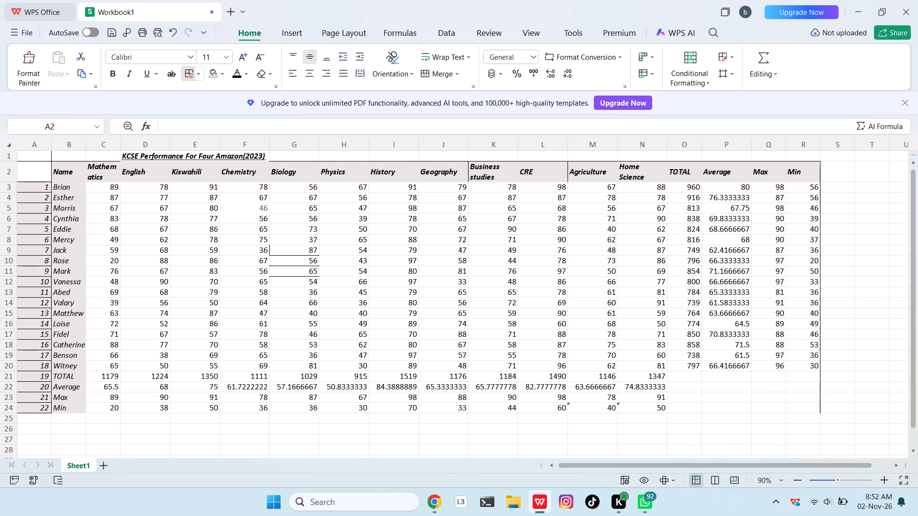
Draw a border along the bottom edge of cell H9, Jack's Physics mark.
{"action": "left_click", "coordinate": [331, 259]}
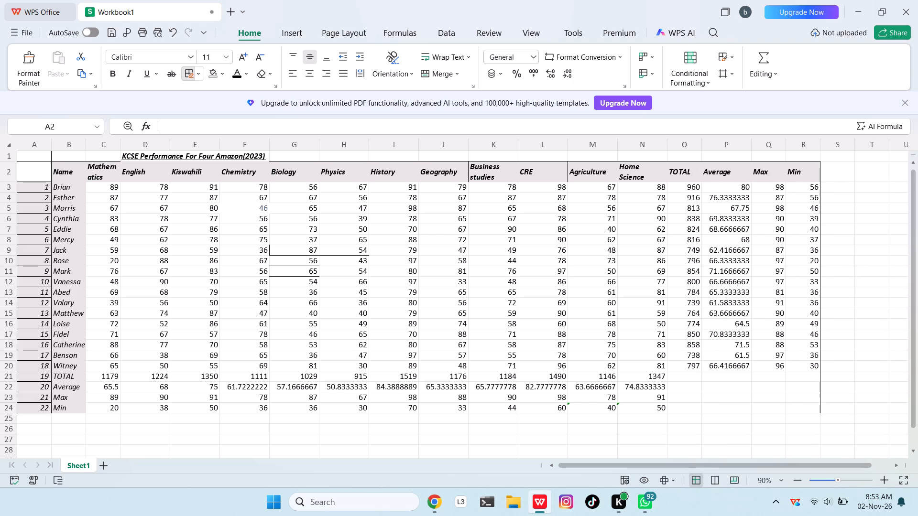
Draw the border between the title and the header row above the Kiswahili, Chemistry and English cells.
{"action": "left_click", "coordinate": [185, 161]}
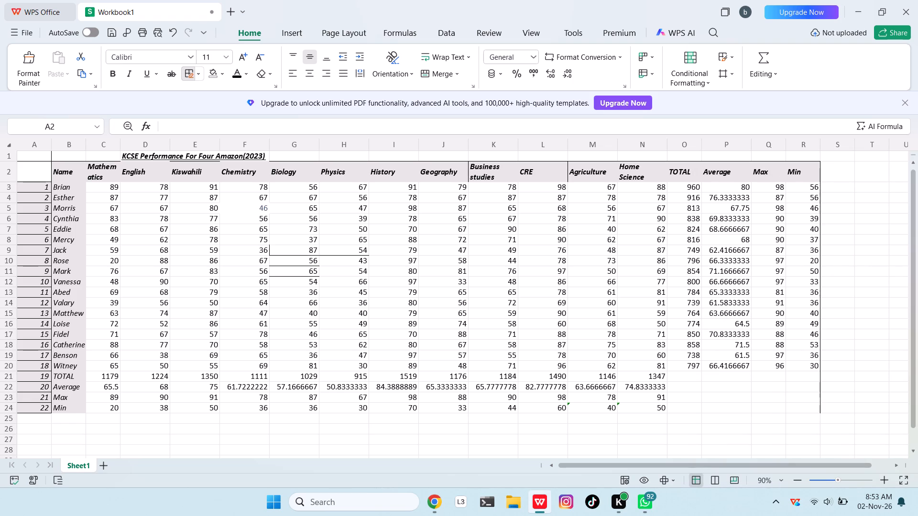
{"action": "left_click", "coordinate": [250, 161]}
{"action": "left_click", "coordinate": [138, 160]}
Draw vertical borders on the left edges of the row 2 headers Min, Max, Average, TOTAL, Home Science and CRE.
{"action": "left_click", "coordinate": [786, 165]}
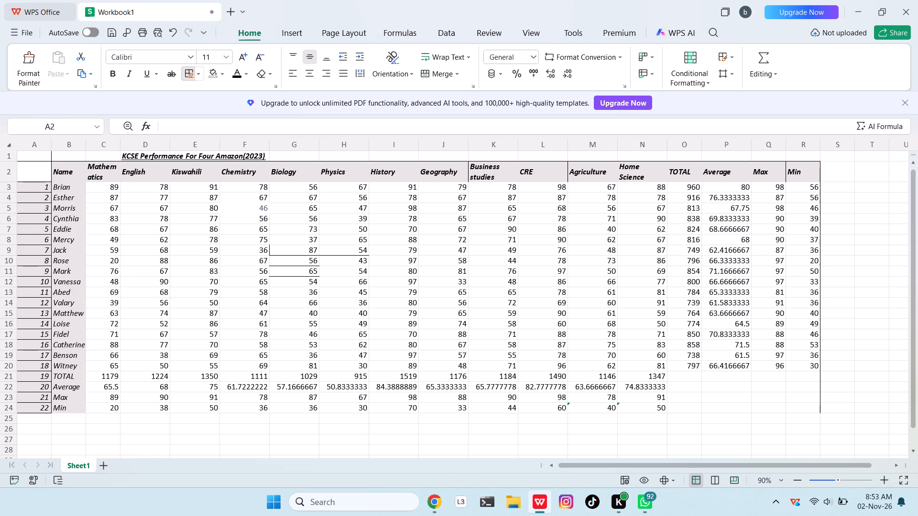
{"action": "left_click", "coordinate": [750, 166]}
{"action": "left_click", "coordinate": [703, 163]}
{"action": "left_click", "coordinate": [667, 170]}
{"action": "left_click", "coordinate": [616, 172]}
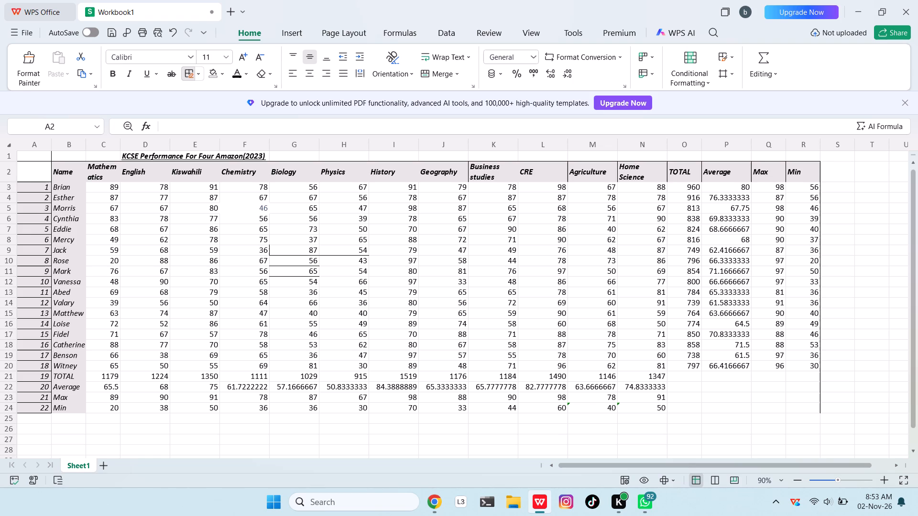
{"action": "left_click", "coordinate": [520, 173]}
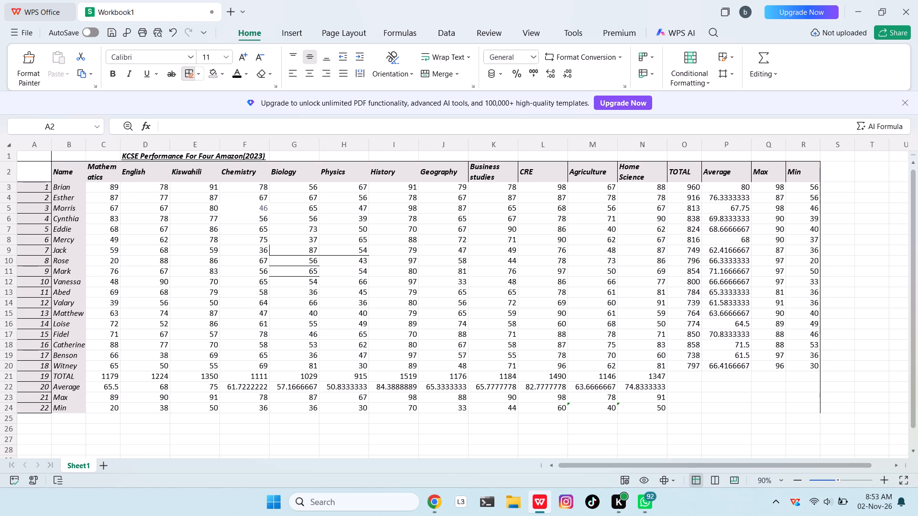
Draw vertical borders on the left edges of the remaining row 2 subject headers, from Geography back to Mathematics.
{"action": "left_click", "coordinate": [419, 175]}
{"action": "left_click", "coordinate": [369, 172]}
{"action": "left_click", "coordinate": [321, 168]}
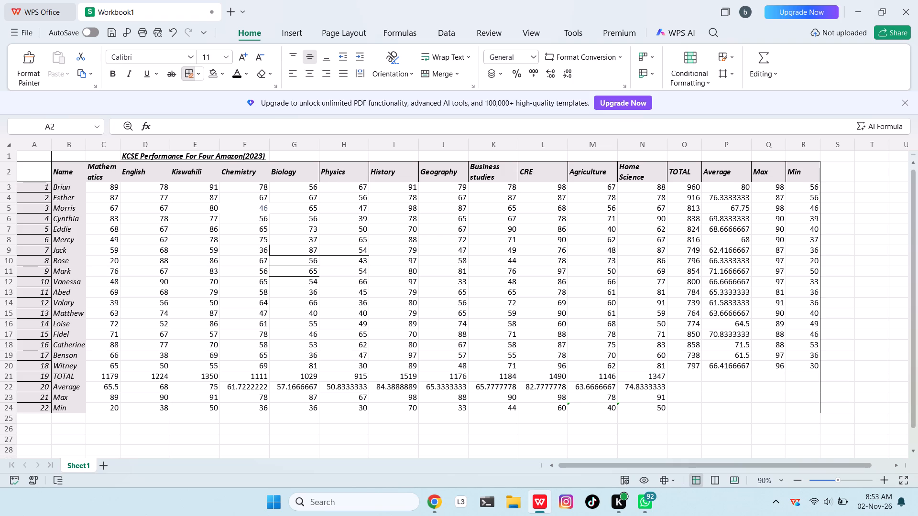
{"action": "left_click", "coordinate": [270, 172]}
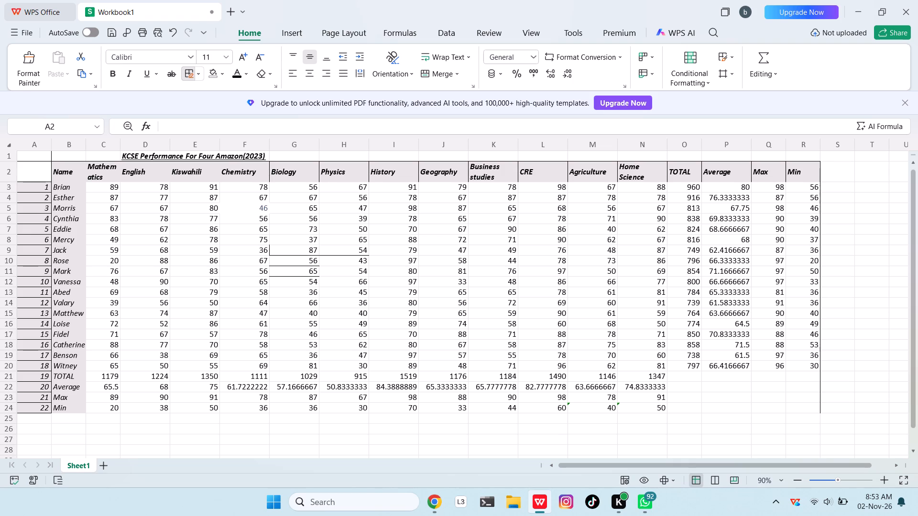
{"action": "left_click", "coordinate": [221, 170]}
{"action": "left_click", "coordinate": [172, 171]}
{"action": "left_click", "coordinate": [117, 171]}
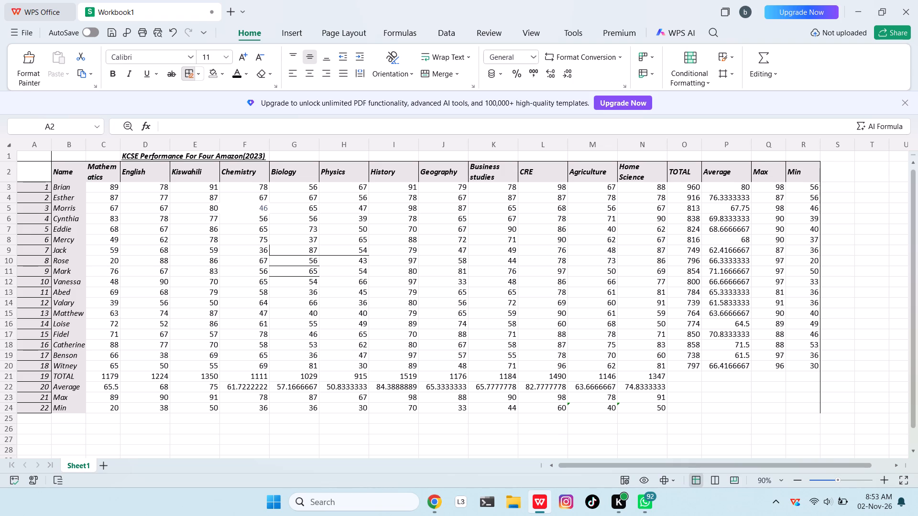
{"action": "left_click", "coordinate": [81, 169]}
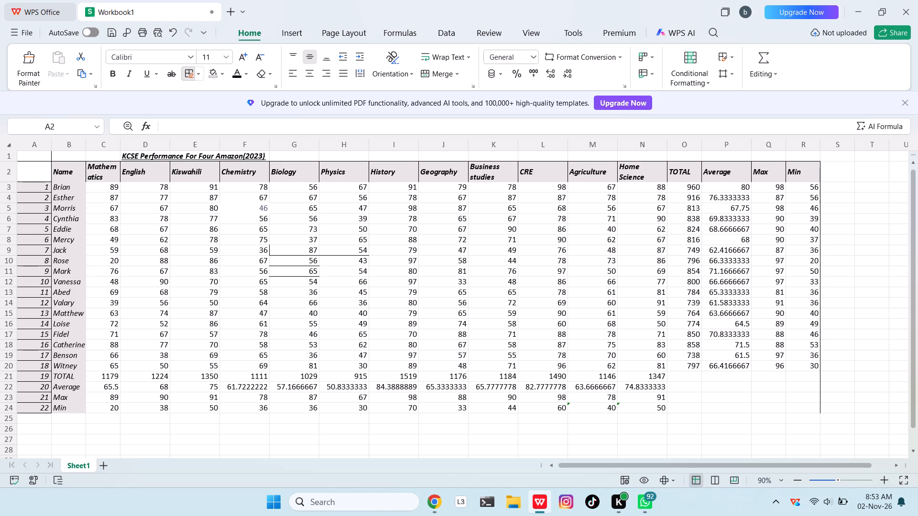
Draw the vertical border between the Name and Mathematics columns from Brian's row 3 down to Abed's row 13.
{"action": "left_click", "coordinate": [87, 188]}
{"action": "left_click", "coordinate": [84, 200]}
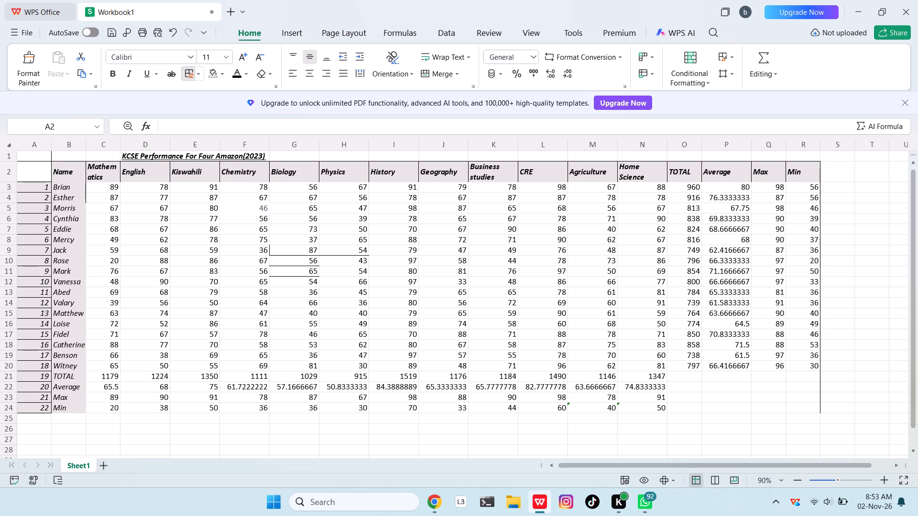
{"action": "left_click", "coordinate": [85, 206]}
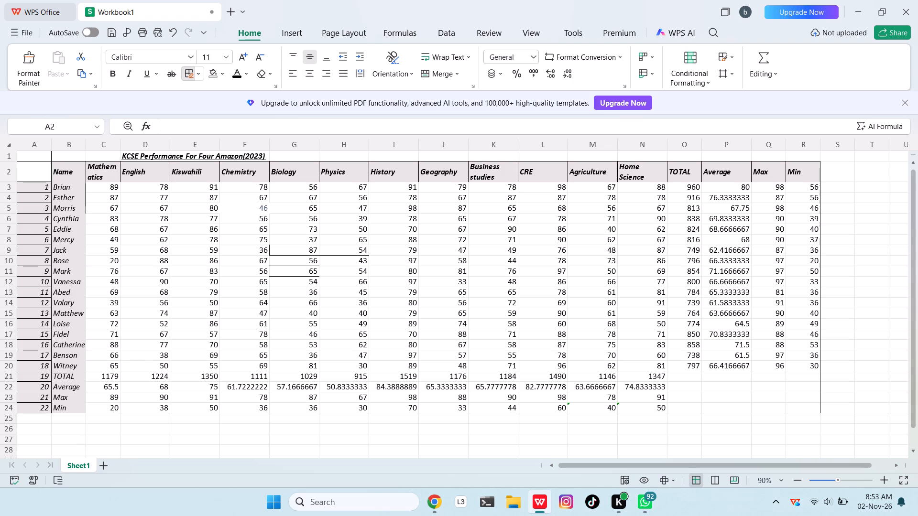
{"action": "left_click", "coordinate": [89, 220]}
{"action": "left_click", "coordinate": [85, 228]}
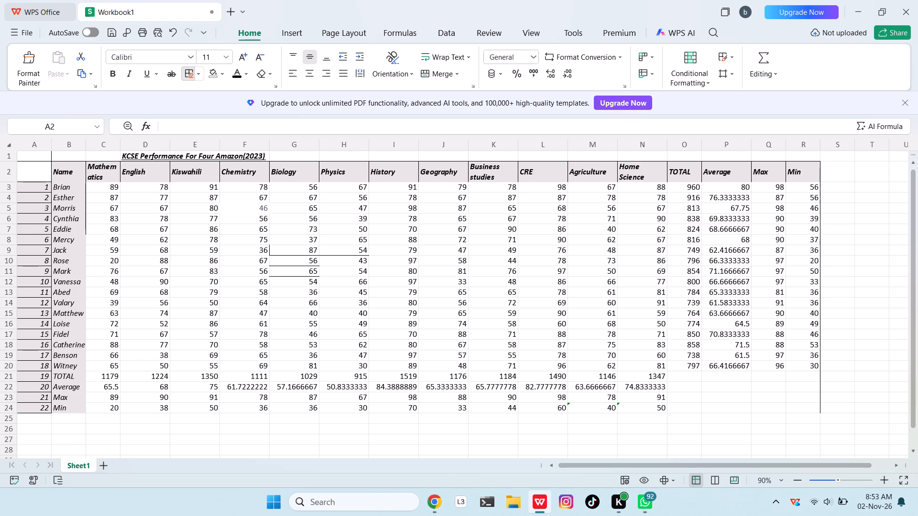
{"action": "left_click", "coordinate": [85, 244]}
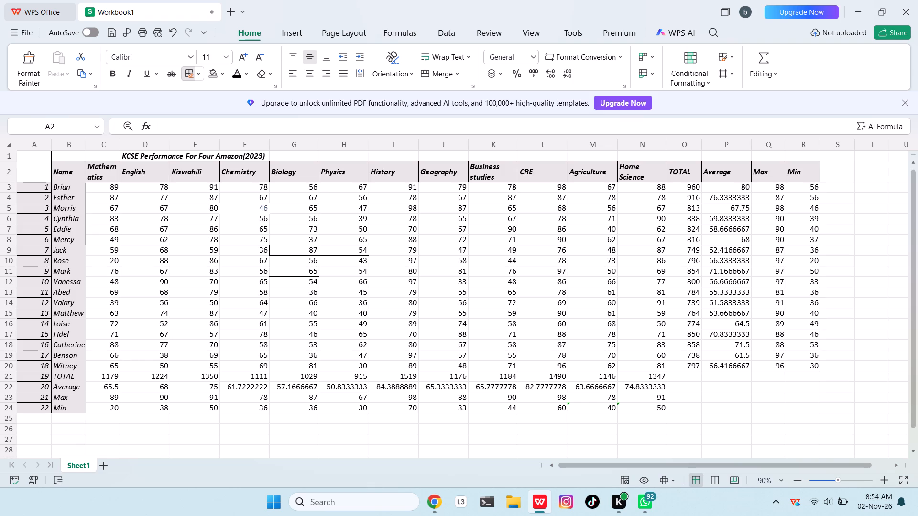
{"action": "left_click", "coordinate": [87, 248]}
{"action": "left_click", "coordinate": [84, 266]}
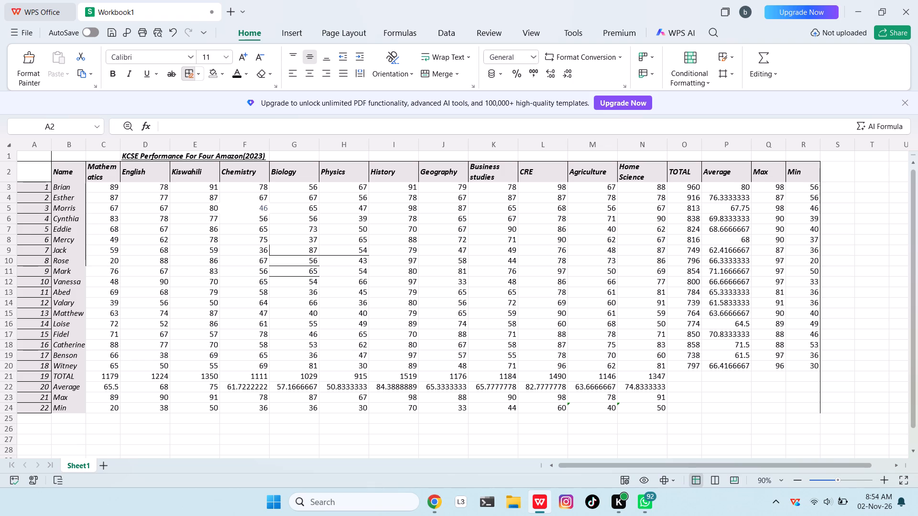
{"action": "left_click", "coordinate": [86, 273]}
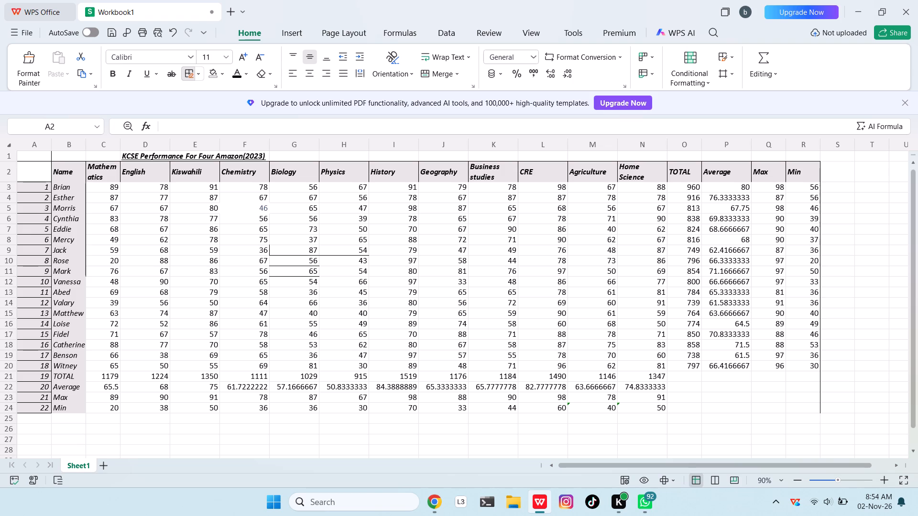
{"action": "left_click", "coordinate": [86, 279]}
{"action": "left_click", "coordinate": [86, 290]}
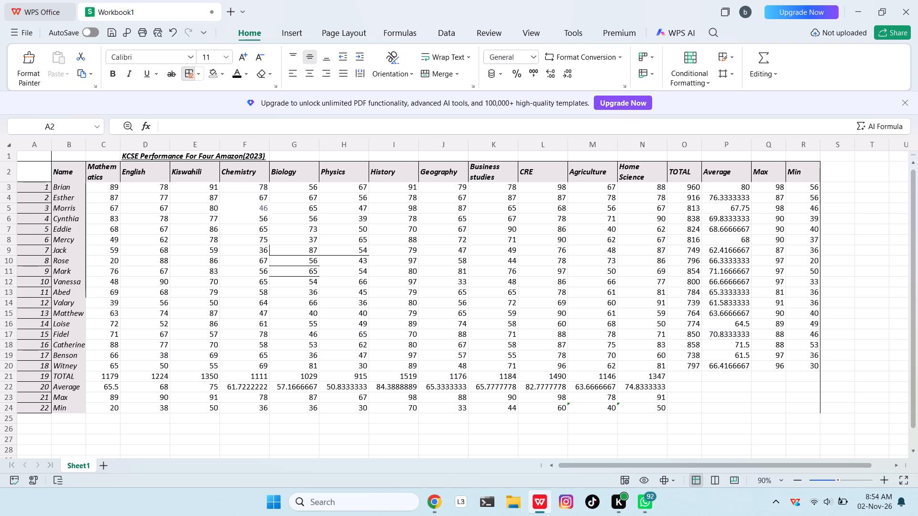
Extend the vertical border between the Name and Mathematics columns from Valary's row 14 down to the Min row 24.
{"action": "left_click", "coordinate": [87, 304]}
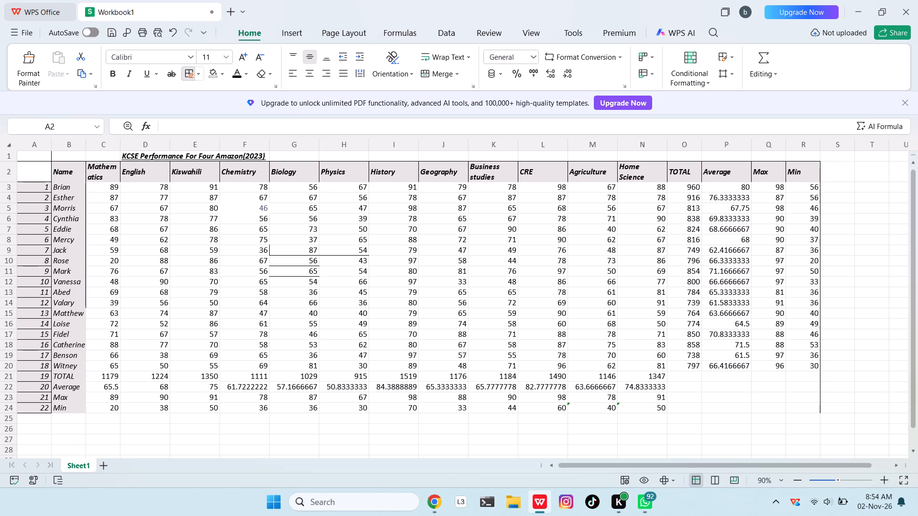
{"action": "left_click", "coordinate": [87, 312]}
{"action": "left_click", "coordinate": [86, 324]}
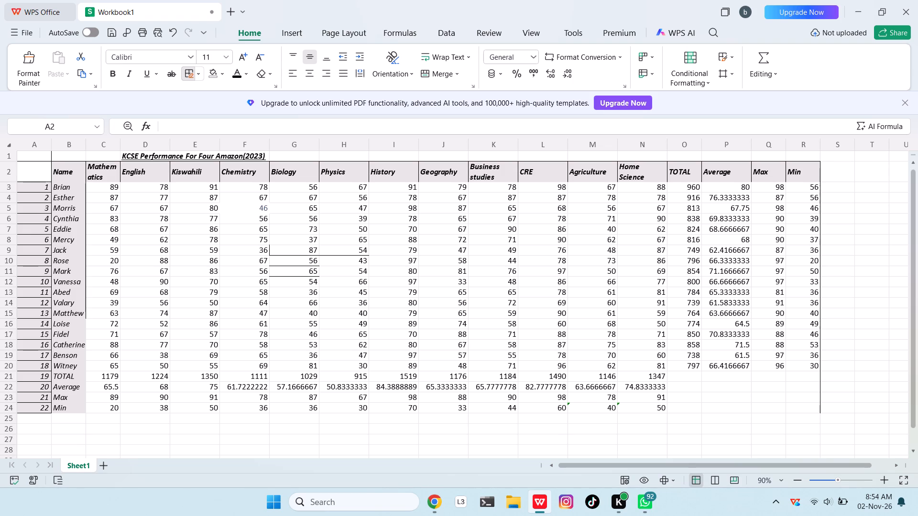
{"action": "left_click", "coordinate": [87, 336]}
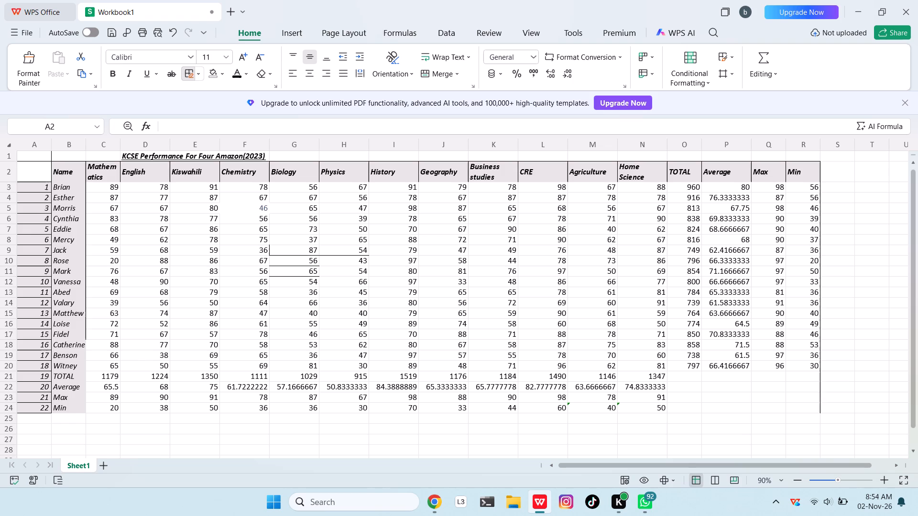
{"action": "left_click", "coordinate": [86, 347]}
{"action": "left_click", "coordinate": [87, 358]}
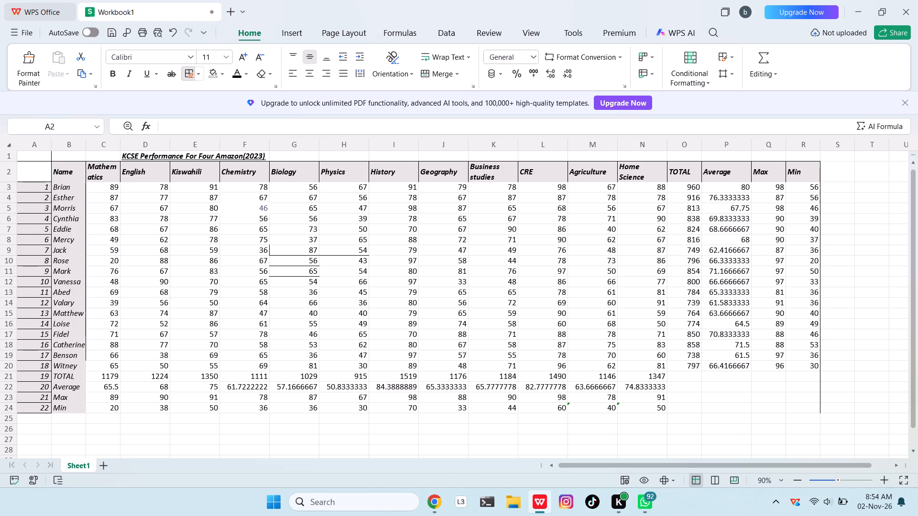
{"action": "left_click", "coordinate": [86, 366]}
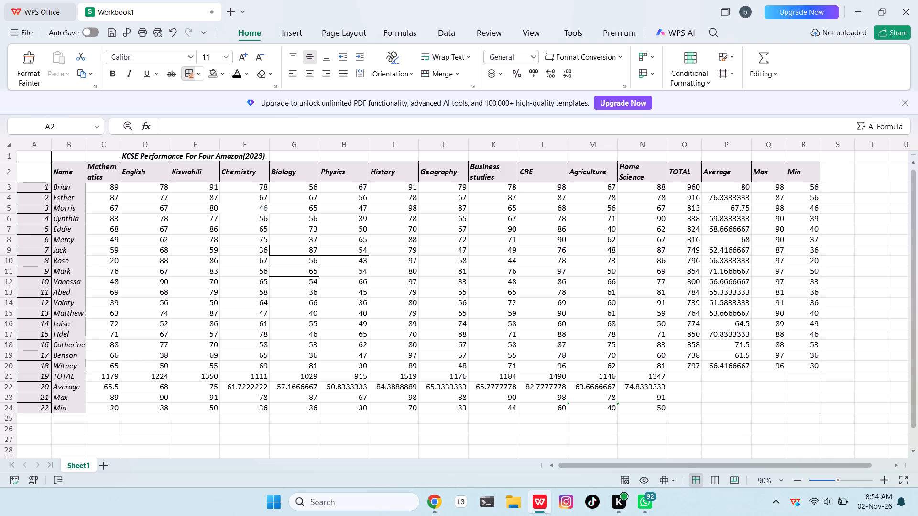
{"action": "left_click", "coordinate": [86, 381]}
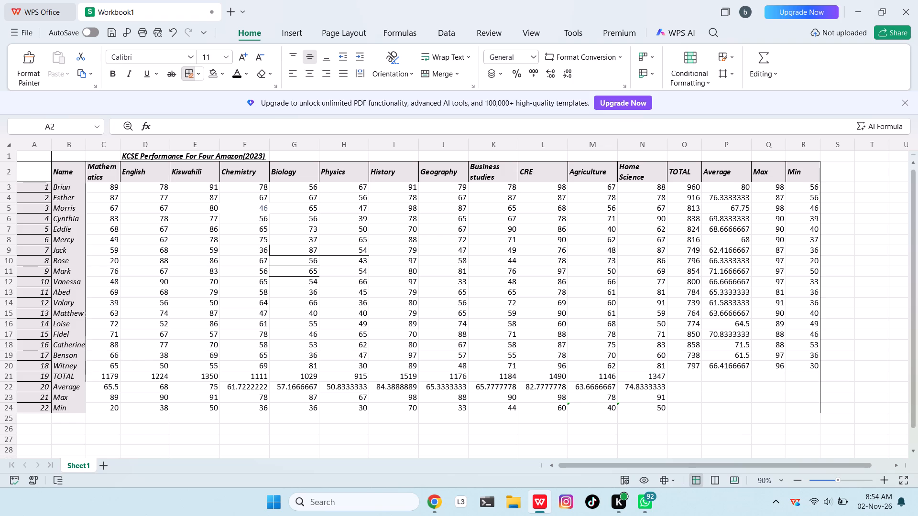
{"action": "left_click", "coordinate": [86, 384]}
{"action": "left_click", "coordinate": [86, 401]}
{"action": "left_click", "coordinate": [87, 409]}
Draw scattered borders among the marks, including boxes around Geography cells J10:J11 and J7:J8 and edges at D18 and H14.
{"action": "left_click", "coordinate": [169, 344]}
{"action": "left_click", "coordinate": [448, 265]}
{"action": "left_click", "coordinate": [369, 302]}
{"action": "left_click", "coordinate": [338, 294]}
{"action": "left_click_drag", "start_coordinate": [434, 231], "coordinate": [453, 229]}
{"action": "left_click_drag", "start_coordinate": [451, 232], "coordinate": [438, 244]}
{"action": "left_click_drag", "start_coordinate": [391, 250], "coordinate": [387, 256]}
{"action": "left_click", "coordinate": [328, 258]}
{"action": "left_click", "coordinate": [237, 274]}
{"action": "left_click_drag", "start_coordinate": [221, 275], "coordinate": [186, 294]}
{"action": "left_click", "coordinate": [142, 283]}
{"action": "left_click", "coordinate": [137, 273]}
Draw overlapping border boxes over the English to Physics marks in rows 10 to 20, including D13:E19 and F15:H20.
{"action": "left_click_drag", "start_coordinate": [142, 272], "coordinate": [152, 285]}
{"action": "left_click_drag", "start_coordinate": [157, 288], "coordinate": [199, 355]}
{"action": "left_click_drag", "start_coordinate": [202, 340], "coordinate": [210, 346]}
{"action": "left_click", "coordinate": [221, 321]}
{"action": "left_click_drag", "start_coordinate": [226, 301], "coordinate": [282, 312]}
{"action": "left_click_drag", "start_coordinate": [320, 313], "coordinate": [269, 361]}
{"action": "left_click_drag", "start_coordinate": [184, 334], "coordinate": [191, 328]}
{"action": "left_click_drag", "start_coordinate": [247, 268], "coordinate": [245, 295]}
{"action": "left_click", "coordinate": [215, 279]}
{"action": "left_click_drag", "start_coordinate": [211, 265], "coordinate": [159, 302]}
Draw border boxes over the Kiswahili to Physics marks in rows 9 to 19 and around the block K12:N16.
{"action": "left_click_drag", "start_coordinate": [180, 246], "coordinate": [349, 298]}
{"action": "left_click_drag", "start_coordinate": [364, 287], "coordinate": [322, 355]}
{"action": "left_click_drag", "start_coordinate": [301, 305], "coordinate": [311, 313]}
{"action": "left_click_drag", "start_coordinate": [319, 302], "coordinate": [349, 347]}
{"action": "left_click_drag", "start_coordinate": [476, 278], "coordinate": [508, 328]}
{"action": "left_click_drag", "start_coordinate": [500, 287], "coordinate": [556, 326]}
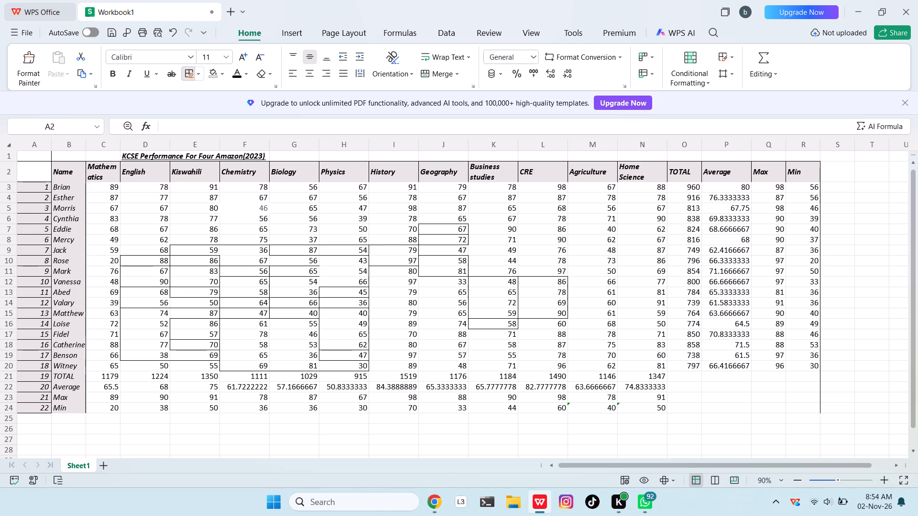
{"action": "left_click_drag", "start_coordinate": [556, 326], "coordinate": [625, 328]}
{"action": "left_click", "coordinate": [597, 289]}
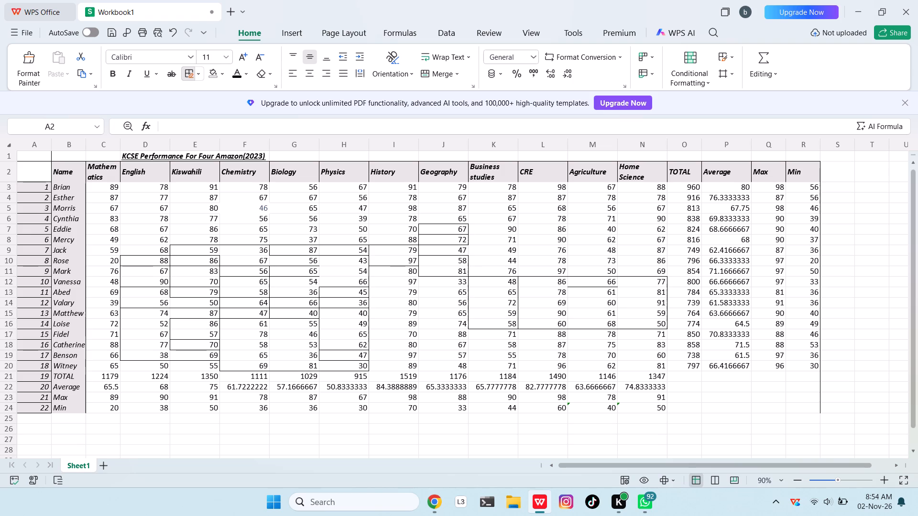
Draw more border boxes over the marks, including H6:I13, the English and Kiswahili marks from row 5, and Agriculture cell M7.
{"action": "left_click_drag", "start_coordinate": [331, 223], "coordinate": [376, 288]}
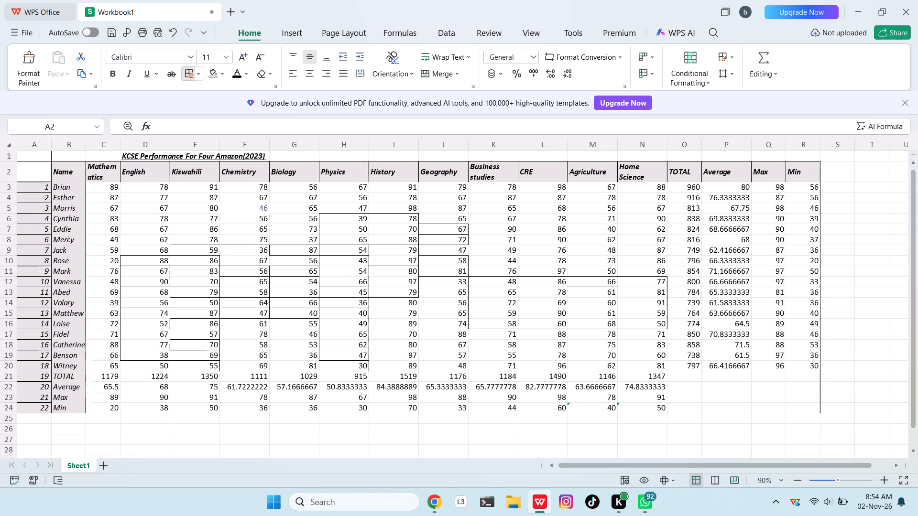
{"action": "left_click_drag", "start_coordinate": [131, 211], "coordinate": [199, 258]}
{"action": "left_click_drag", "start_coordinate": [244, 214], "coordinate": [294, 336]}
{"action": "left_click_drag", "start_coordinate": [304, 301], "coordinate": [342, 317]}
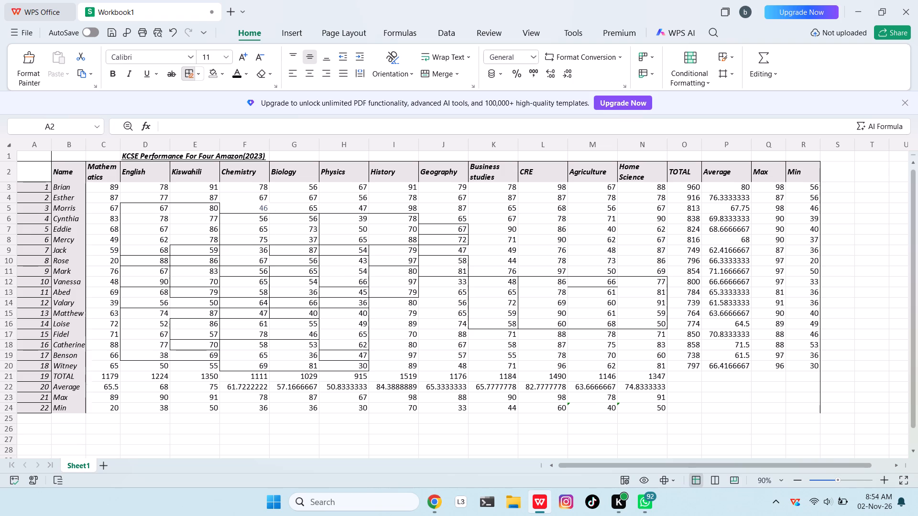
{"action": "left_click_drag", "start_coordinate": [342, 317], "coordinate": [477, 329]}
{"action": "left_click_drag", "start_coordinate": [505, 300], "coordinate": [618, 260]}
{"action": "left_click_drag", "start_coordinate": [602, 230], "coordinate": [579, 229]}
{"action": "left_click", "coordinate": [470, 224]}
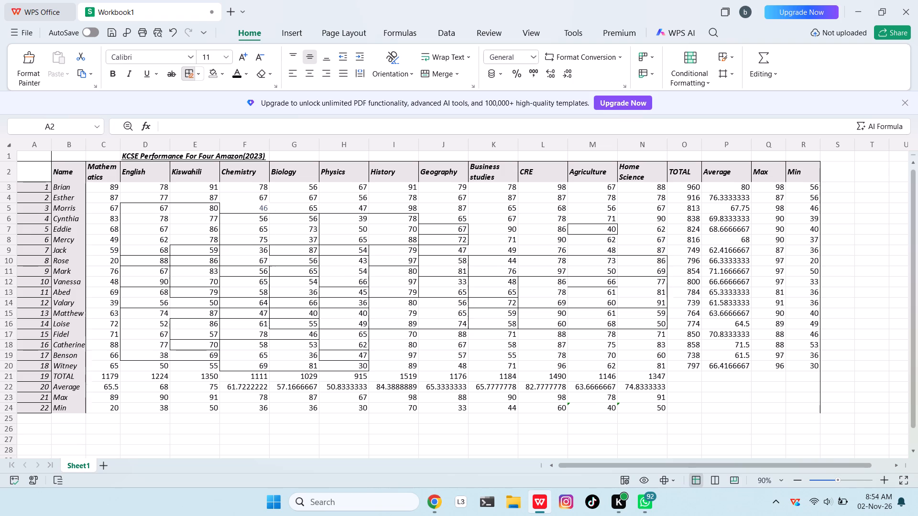
Draw single-edge borders on scattered mark cells, including beside Chemistry cell F5 and below Kiswahili cell E7.
{"action": "left_click", "coordinate": [334, 246]}
{"action": "left_click", "coordinate": [263, 213]}
{"action": "left_click", "coordinate": [269, 233]}
{"action": "left_click", "coordinate": [211, 231]}
{"action": "left_click", "coordinate": [237, 323]}
{"action": "left_click", "coordinate": [168, 289]}
{"action": "left_click", "coordinate": [94, 260]}
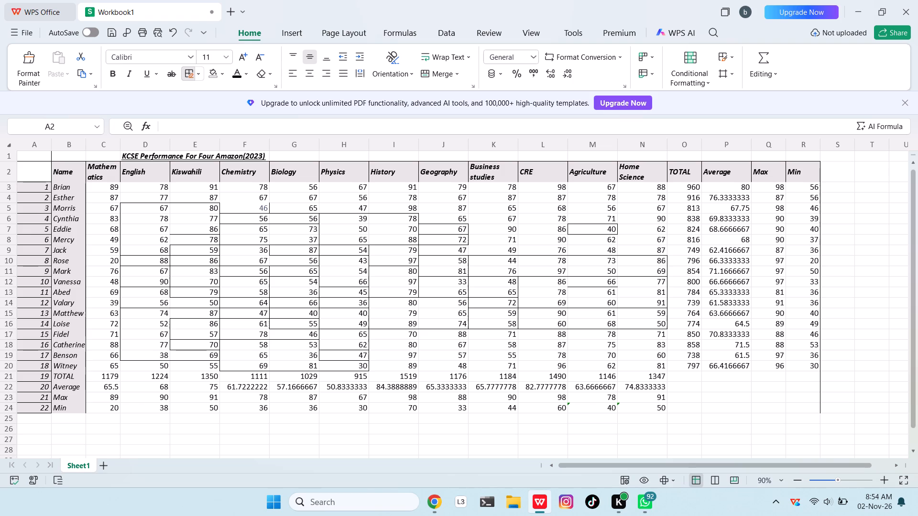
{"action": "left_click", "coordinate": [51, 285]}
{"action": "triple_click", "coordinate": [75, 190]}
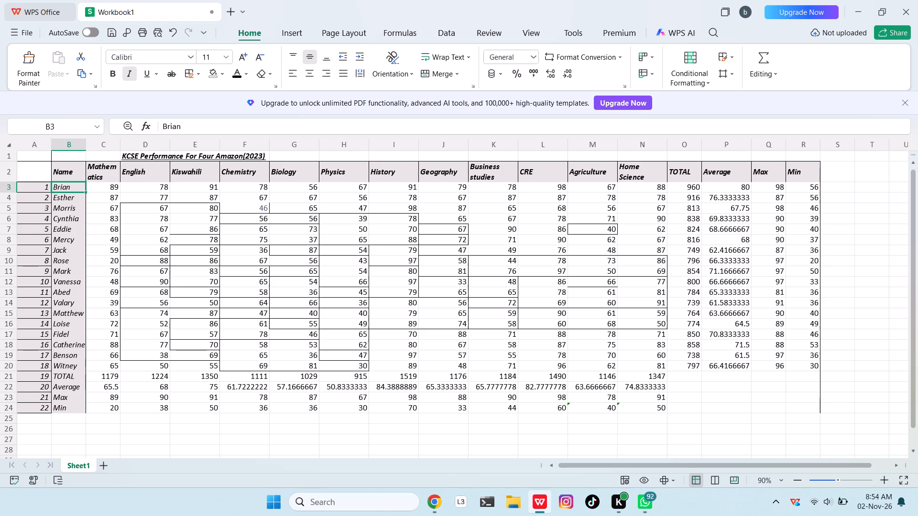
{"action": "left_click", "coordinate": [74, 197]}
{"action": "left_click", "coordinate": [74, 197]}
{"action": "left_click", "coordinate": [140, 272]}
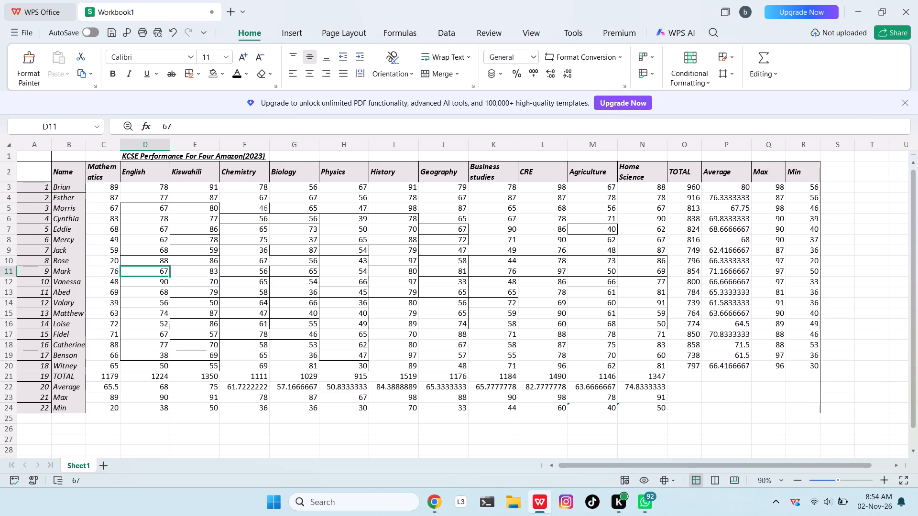
Restart Draw Border and draw horizontal borders between the column B names from Brian in row 3 down to Jack in row 9.
{"action": "left_click", "coordinate": [196, 74]}
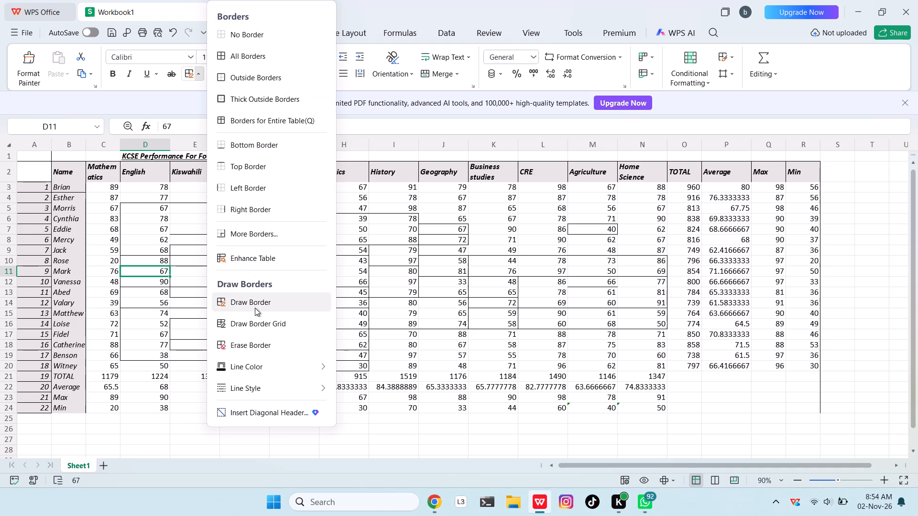
{"action": "left_click", "coordinate": [253, 308]}
{"action": "left_click", "coordinate": [66, 191]}
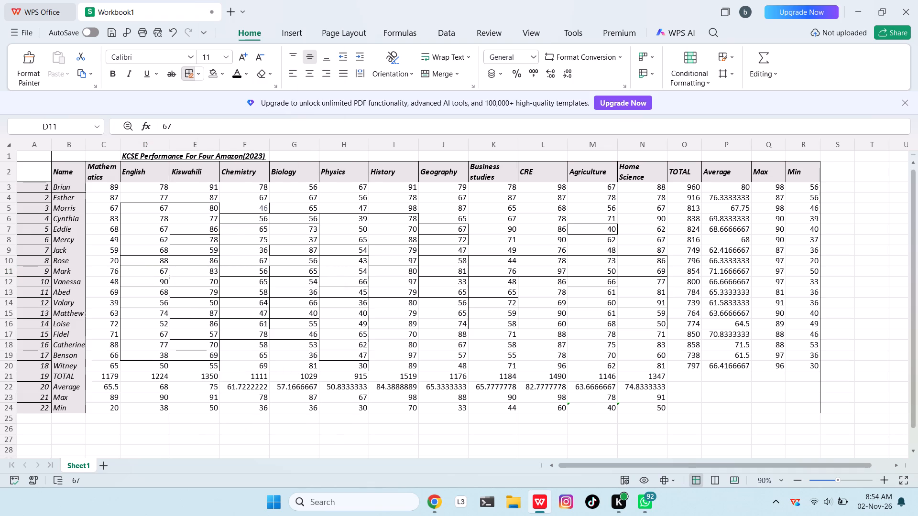
{"action": "left_click", "coordinate": [69, 182]}
{"action": "left_click", "coordinate": [75, 204]}
{"action": "left_click", "coordinate": [76, 211]}
{"action": "left_click", "coordinate": [75, 223]}
{"action": "left_click", "coordinate": [79, 228]}
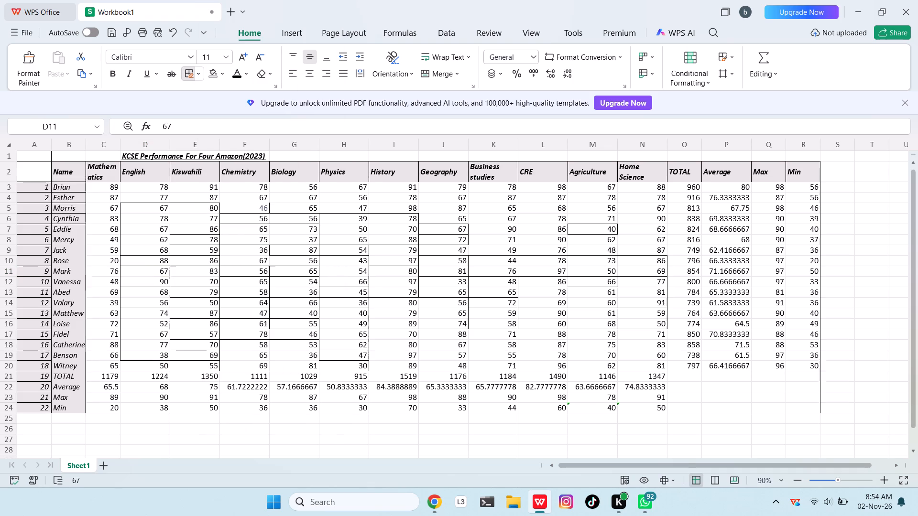
{"action": "left_click", "coordinate": [81, 232]}
{"action": "left_click", "coordinate": [67, 257]}
{"action": "left_click", "coordinate": [69, 228]}
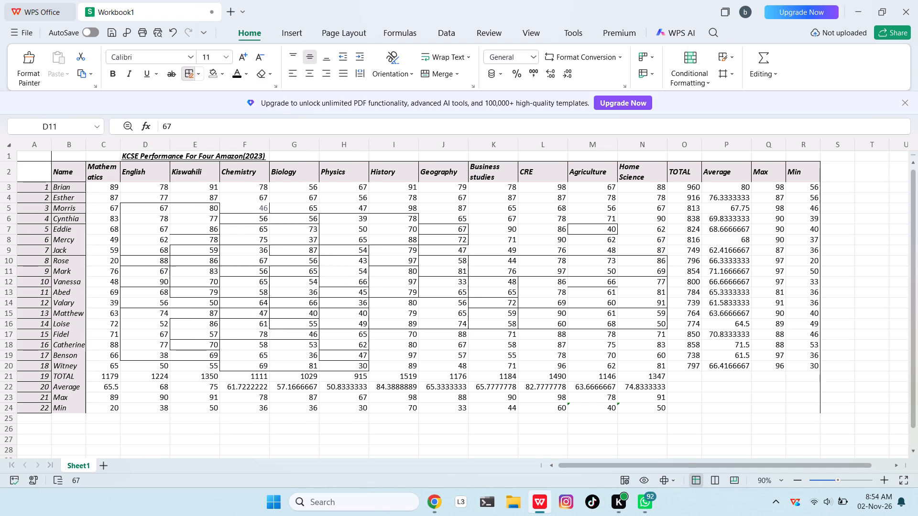
{"action": "left_click", "coordinate": [69, 232]}
{"action": "left_click", "coordinate": [70, 240]}
{"action": "left_click", "coordinate": [71, 244]}
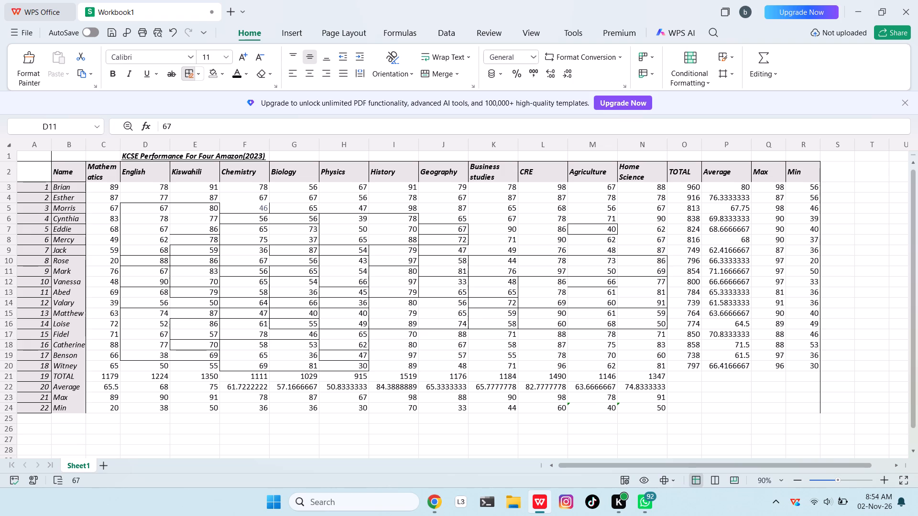
{"action": "left_click", "coordinate": [70, 248]}
Draw horizontal borders beneath the column B names from Rose in row 10 down to Loise in row 16.
{"action": "left_click", "coordinate": [66, 268]}
{"action": "left_click", "coordinate": [69, 262]}
{"action": "left_click", "coordinate": [69, 277]}
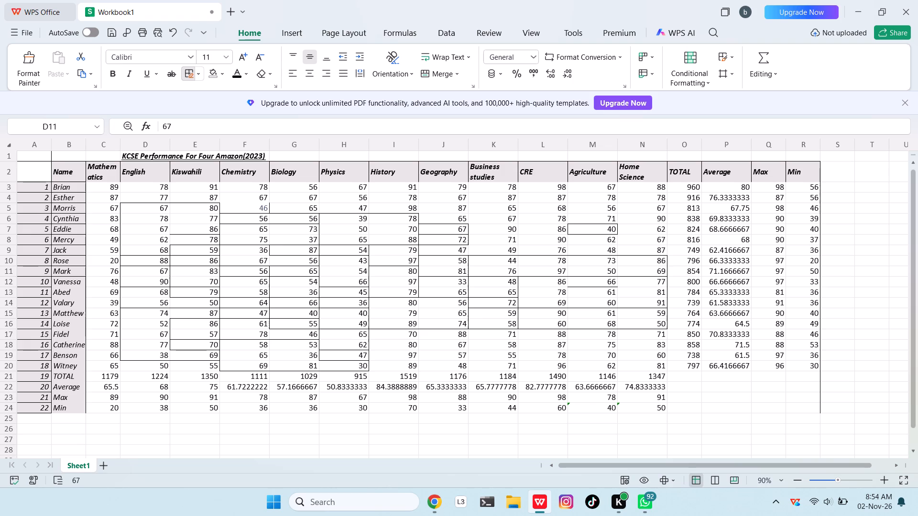
{"action": "left_click_drag", "start_coordinate": [69, 283], "coordinate": [69, 288]}
{"action": "left_click", "coordinate": [69, 294]}
{"action": "left_click", "coordinate": [69, 289]}
{"action": "left_click", "coordinate": [71, 311]}
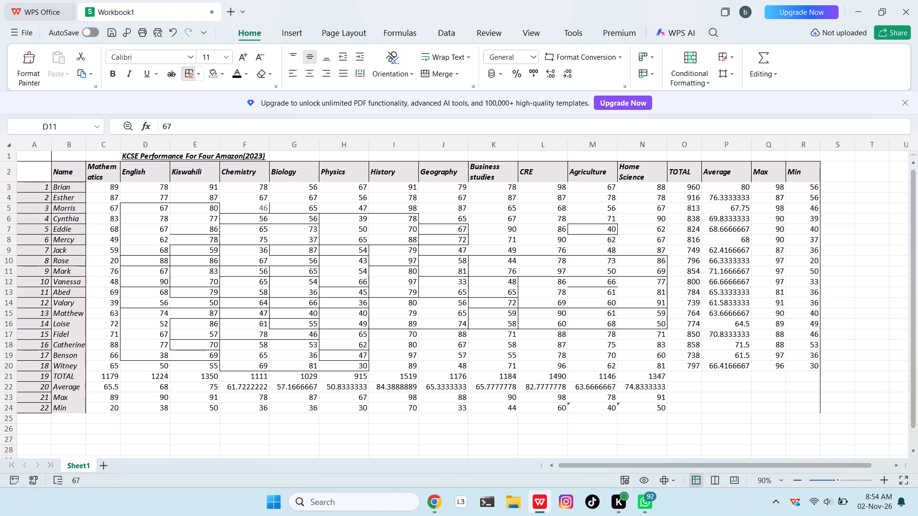
{"action": "left_click", "coordinate": [70, 311]}
{"action": "left_click", "coordinate": [67, 323]}
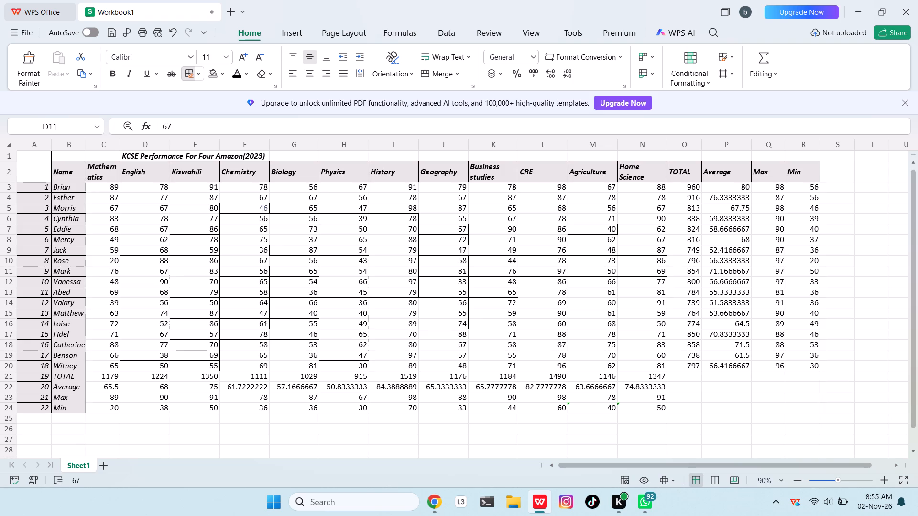
{"action": "left_click", "coordinate": [65, 317]}
{"action": "left_click", "coordinate": [66, 328]}
{"action": "left_click", "coordinate": [66, 333]}
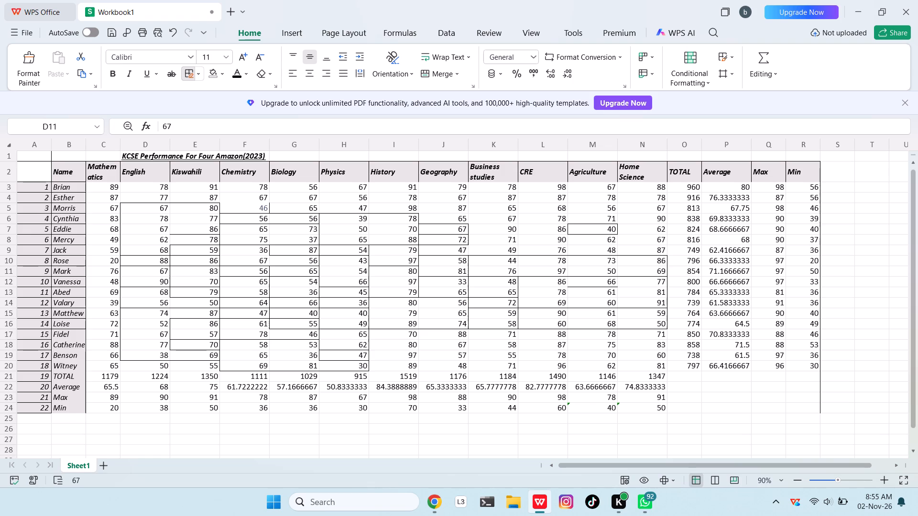
Draw horizontal borders beneath the column B entries from Fidel in row 17 down to Min in row 24.
{"action": "left_click", "coordinate": [73, 343]}
{"action": "left_click", "coordinate": [73, 340]}
{"action": "left_click", "coordinate": [71, 349]}
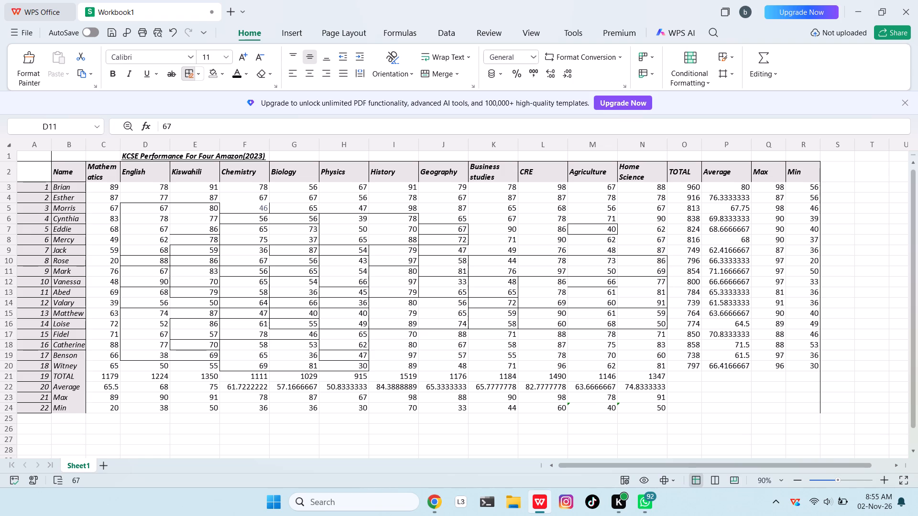
{"action": "left_click", "coordinate": [69, 360]}
{"action": "left_click", "coordinate": [66, 375]}
{"action": "left_click", "coordinate": [65, 371]}
{"action": "left_click", "coordinate": [64, 387]}
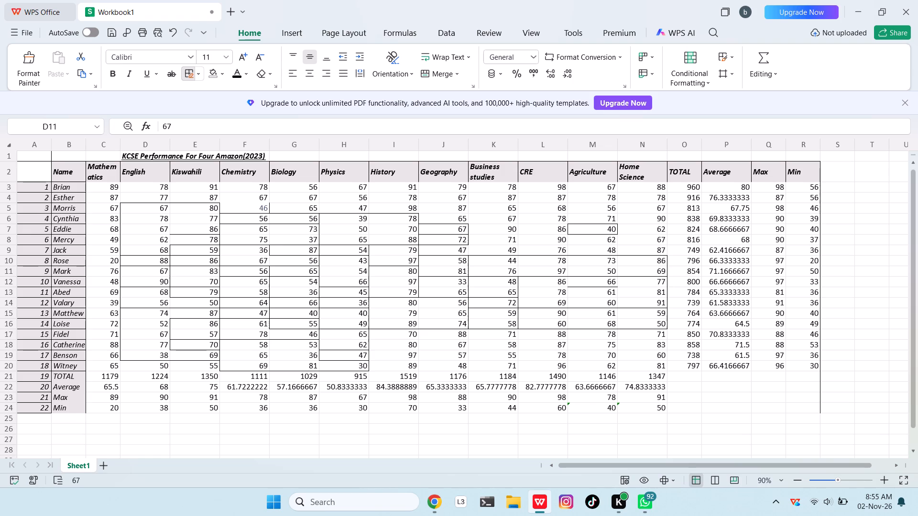
{"action": "left_click", "coordinate": [63, 387]}
{"action": "left_click", "coordinate": [63, 378]}
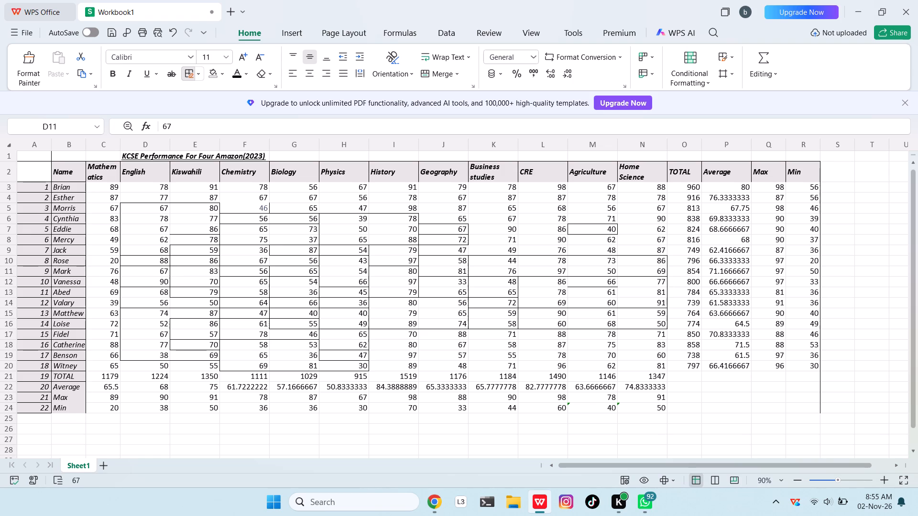
{"action": "left_click", "coordinate": [61, 384]}
{"action": "left_click", "coordinate": [63, 392]}
{"action": "left_click", "coordinate": [63, 403]}
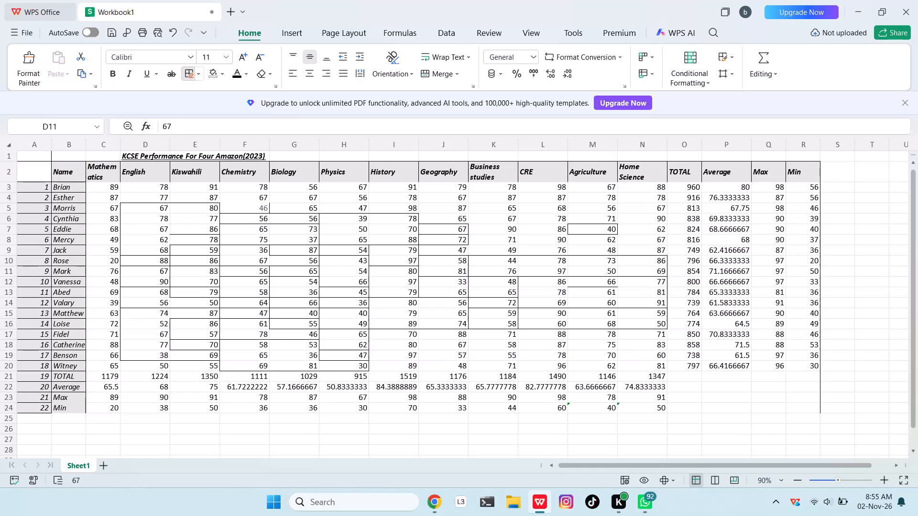
{"action": "left_click", "coordinate": [64, 411]}
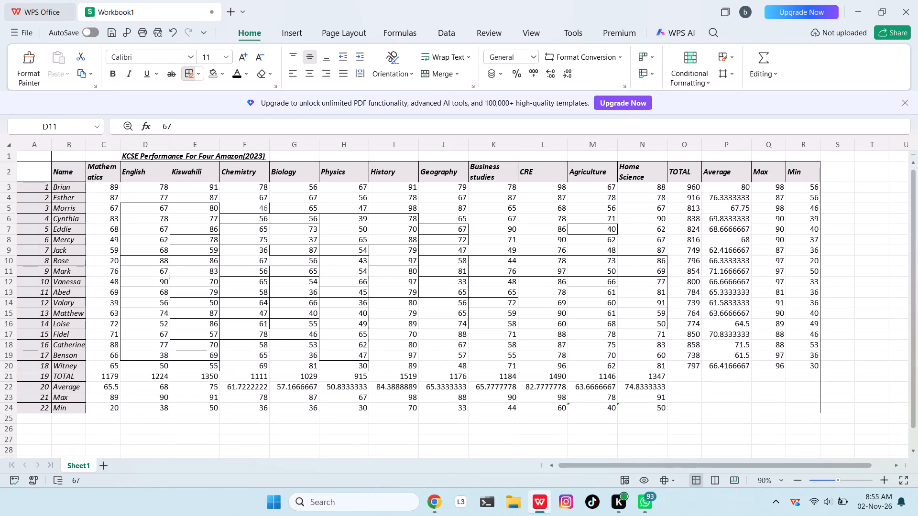
Draw single-edge borders on scattered marks between rows 3 and 10, mainly in the Mathematics and Kiswahili columns.
{"action": "left_click", "coordinate": [113, 190]}
{"action": "left_click", "coordinate": [101, 247]}
{"action": "left_click", "coordinate": [107, 214]}
{"action": "left_click", "coordinate": [120, 197]}
{"action": "left_click", "coordinate": [161, 197]}
{"action": "left_click", "coordinate": [213, 245]}
{"action": "left_click", "coordinate": [206, 261]}
{"action": "left_click", "coordinate": [190, 227]}
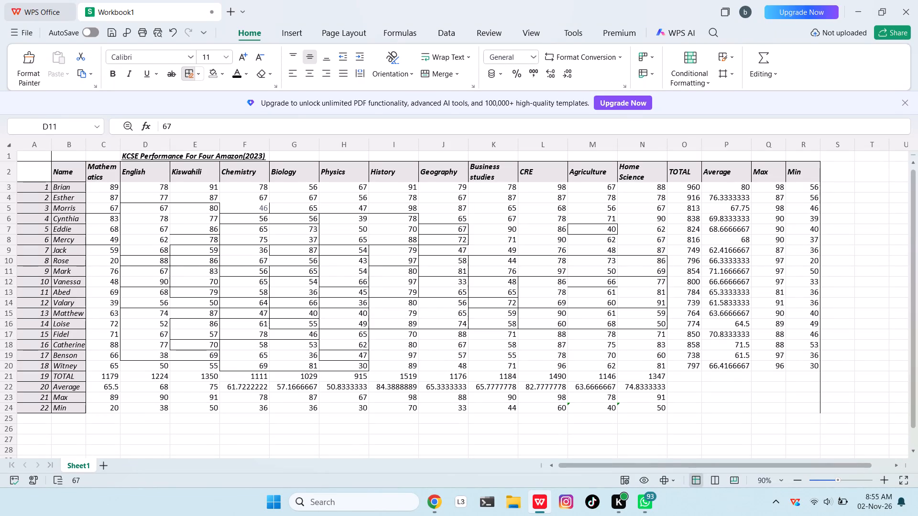
Draw single-edge borders around the English marks in rows 3 to 9, including beside Brian's mark in D3.
{"action": "left_click", "coordinate": [156, 209]}
{"action": "left_click", "coordinate": [131, 248]}
{"action": "left_click", "coordinate": [160, 224]}
{"action": "left_click", "coordinate": [156, 246]}
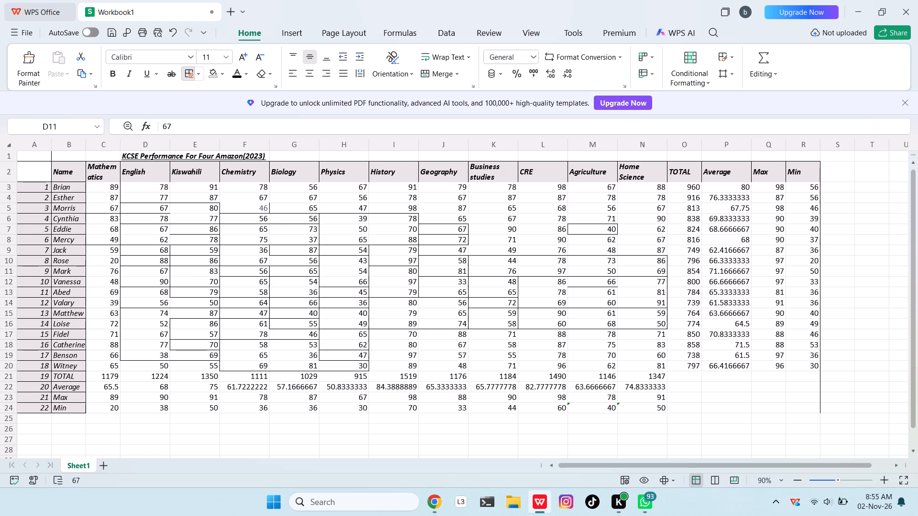
{"action": "left_click", "coordinate": [152, 236]}
{"action": "left_click", "coordinate": [145, 215]}
{"action": "left_click", "coordinate": [145, 188]}
{"action": "left_click", "coordinate": [144, 201]}
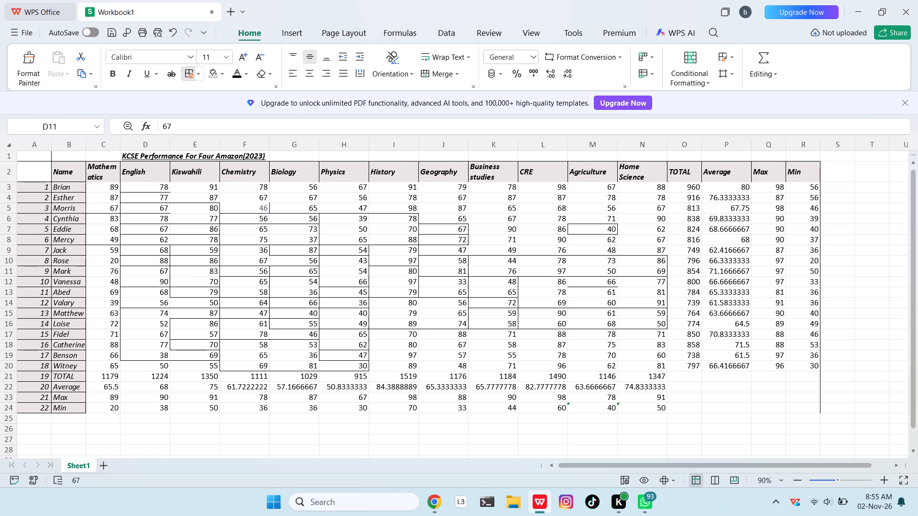
{"action": "left_click", "coordinate": [164, 188]}
Draw the border line beneath the row 2 subject headers from Mathematics across to Business studies.
{"action": "left_click", "coordinate": [159, 176]}
{"action": "left_click", "coordinate": [170, 181]}
{"action": "left_click", "coordinate": [177, 179]}
{"action": "left_click", "coordinate": [155, 183]}
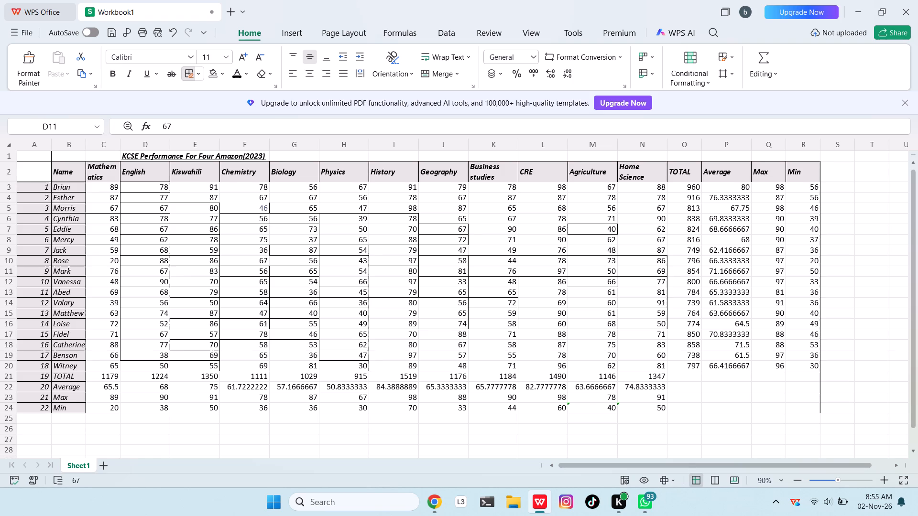
{"action": "left_click", "coordinate": [108, 183]}
{"action": "left_click", "coordinate": [205, 180]}
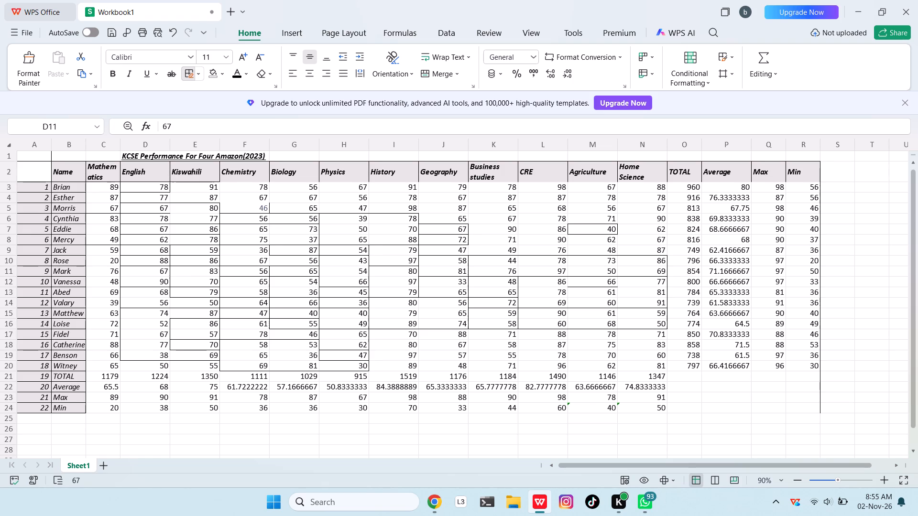
{"action": "left_click", "coordinate": [234, 180]}
{"action": "left_click", "coordinate": [278, 183]}
{"action": "left_click", "coordinate": [294, 182]}
{"action": "left_click", "coordinate": [337, 181]}
{"action": "left_click", "coordinate": [391, 181]}
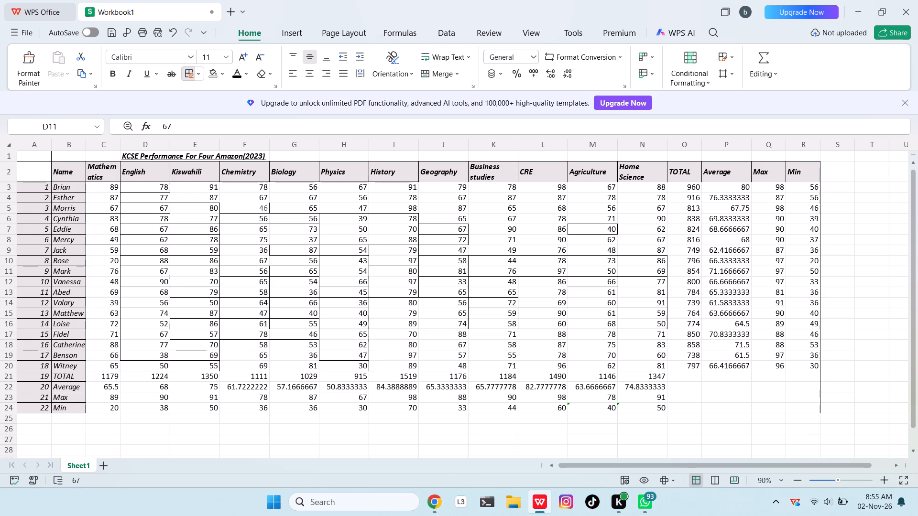
{"action": "left_click", "coordinate": [455, 181]}
{"action": "left_click", "coordinate": [494, 173]}
{"action": "left_click", "coordinate": [497, 182]}
Draw the border line beneath the row 2 headers from CRE across to Min.
{"action": "left_click", "coordinate": [532, 182]}
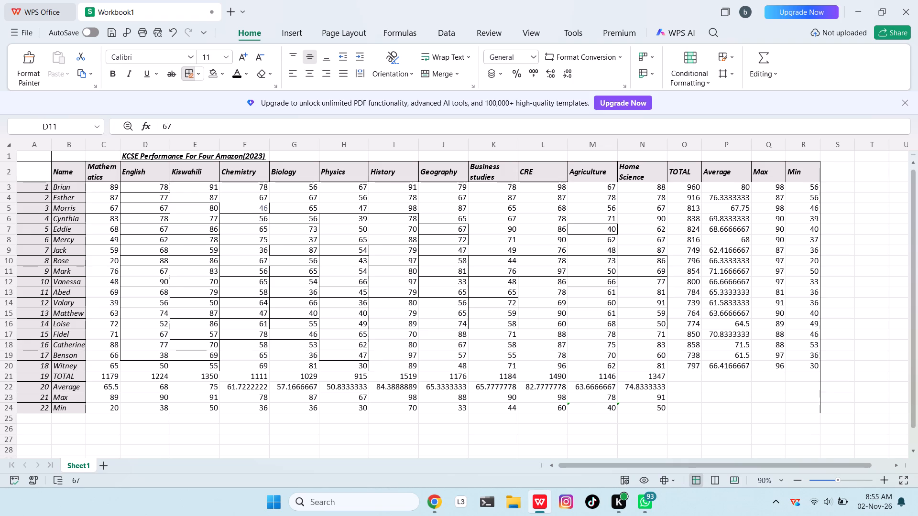
{"action": "left_click", "coordinate": [610, 182]}
{"action": "left_click", "coordinate": [622, 180]}
{"action": "left_click", "coordinate": [604, 182]}
{"action": "left_click", "coordinate": [645, 182]}
{"action": "left_click", "coordinate": [680, 182]}
{"action": "left_click", "coordinate": [737, 180]}
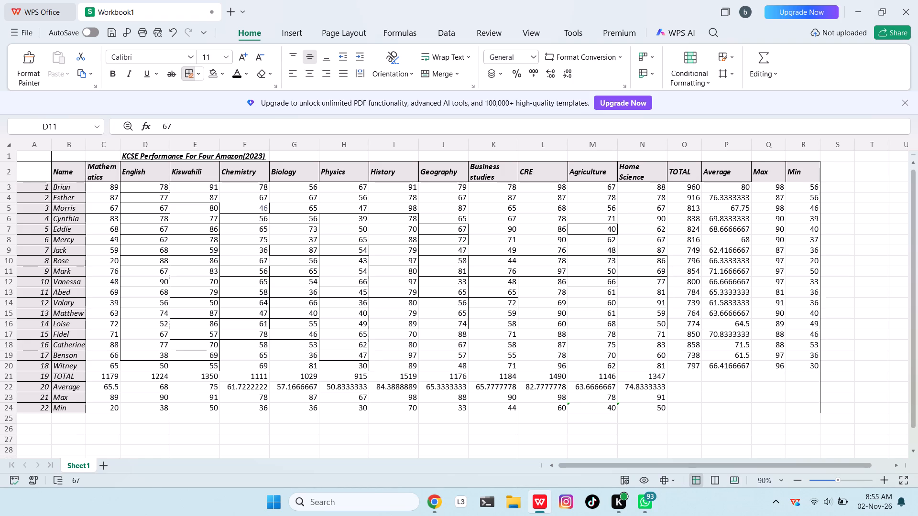
{"action": "left_click", "coordinate": [760, 180]}
{"action": "left_click", "coordinate": [796, 182]}
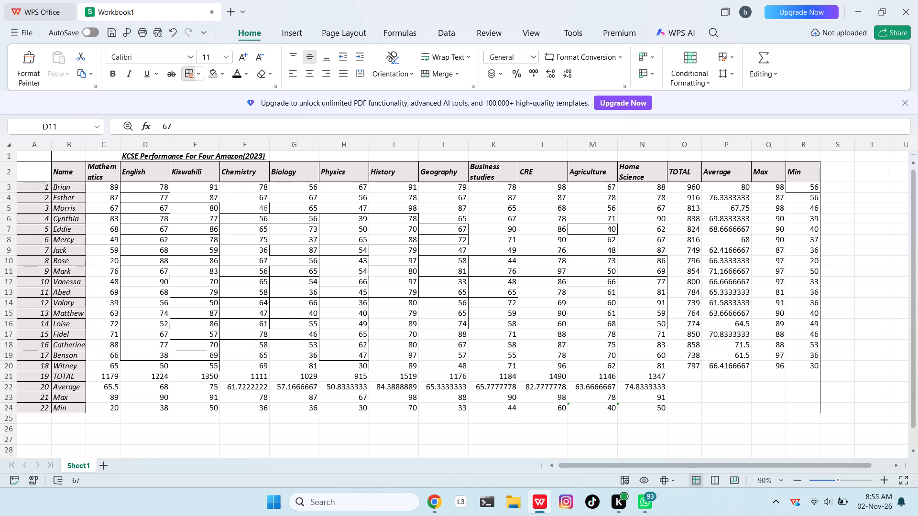
Draw single-edge borders on scattered Max and Min column values, including beneath Max cell Q7 and around the top Min cells.
{"action": "left_click", "coordinate": [780, 199]}
{"action": "left_click", "coordinate": [766, 236]}
{"action": "left_click", "coordinate": [793, 184]}
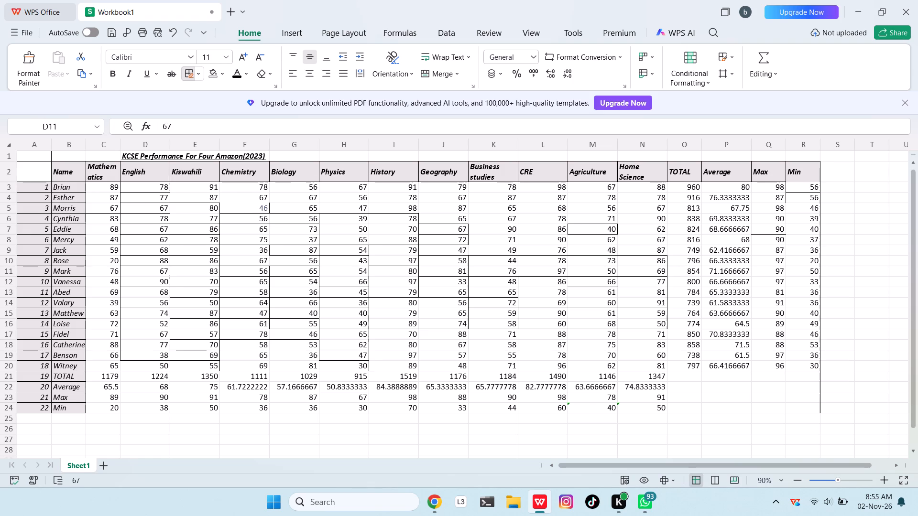
{"action": "left_click", "coordinate": [793, 181]}
{"action": "left_click", "coordinate": [794, 179]}
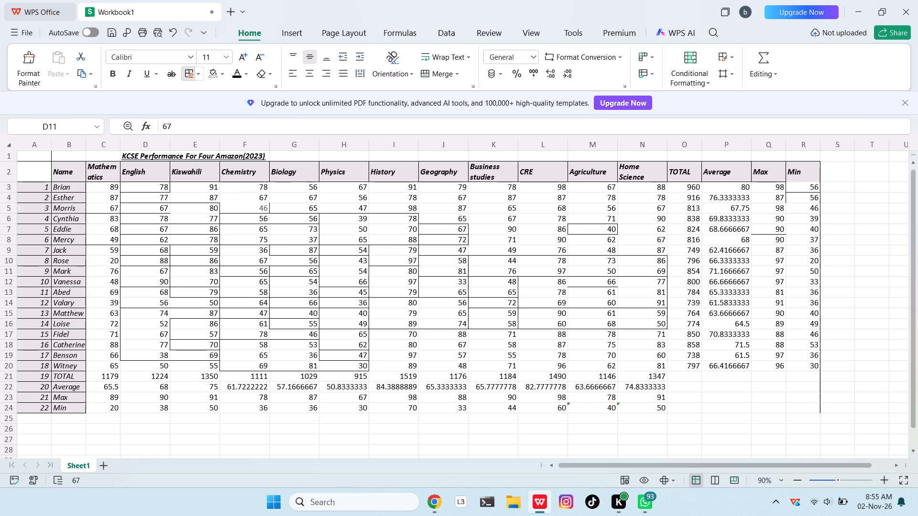
{"action": "left_click", "coordinate": [796, 184]}
Draw the bottom border beneath the row 24 Min values from Mathematics across to History.
{"action": "left_click", "coordinate": [115, 413]}
{"action": "left_click", "coordinate": [118, 408]}
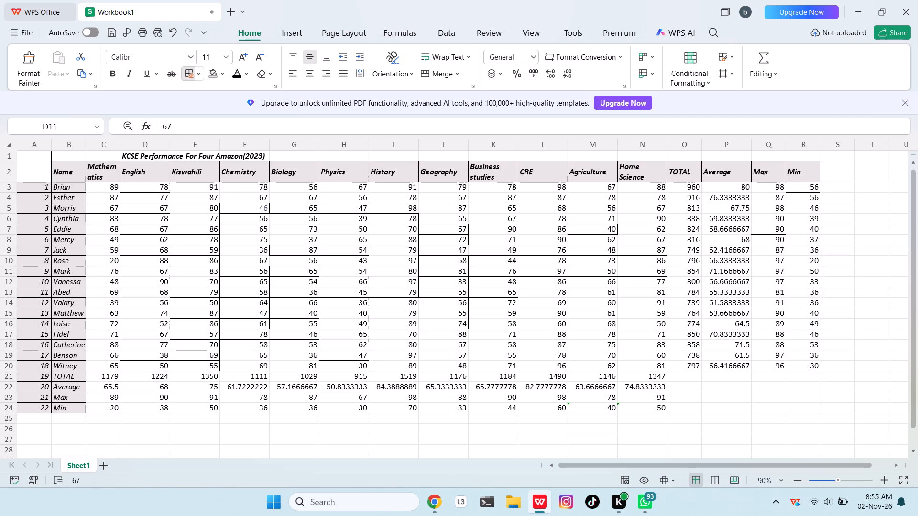
{"action": "left_click", "coordinate": [110, 411]}
{"action": "left_click", "coordinate": [132, 410]}
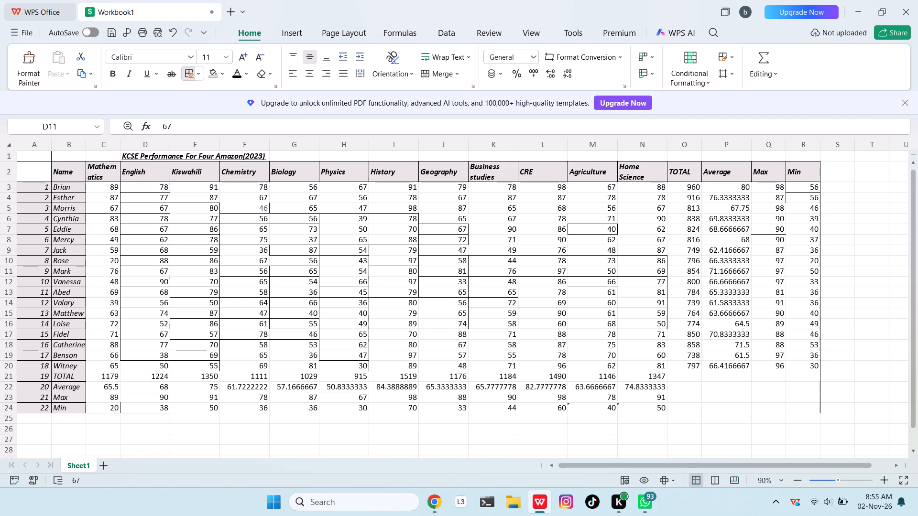
{"action": "left_click", "coordinate": [180, 411]}
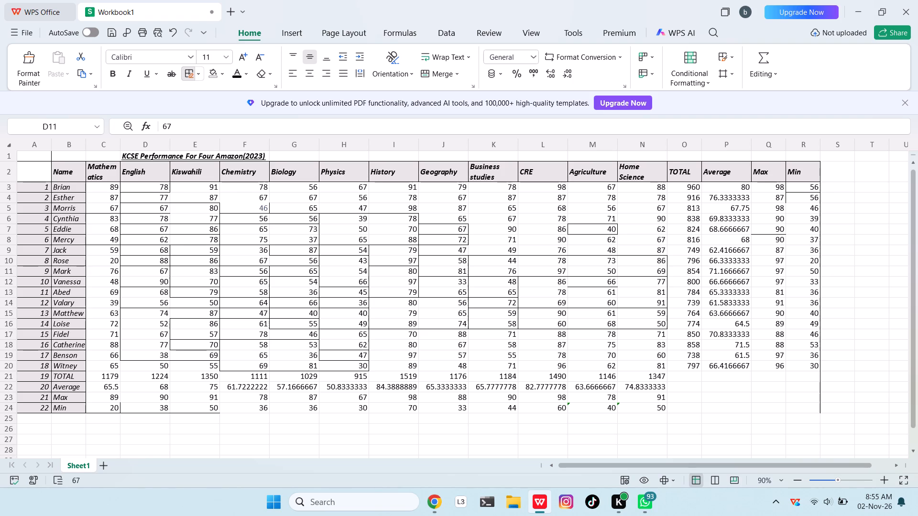
{"action": "left_click", "coordinate": [243, 412]}
{"action": "left_click", "coordinate": [282, 411]}
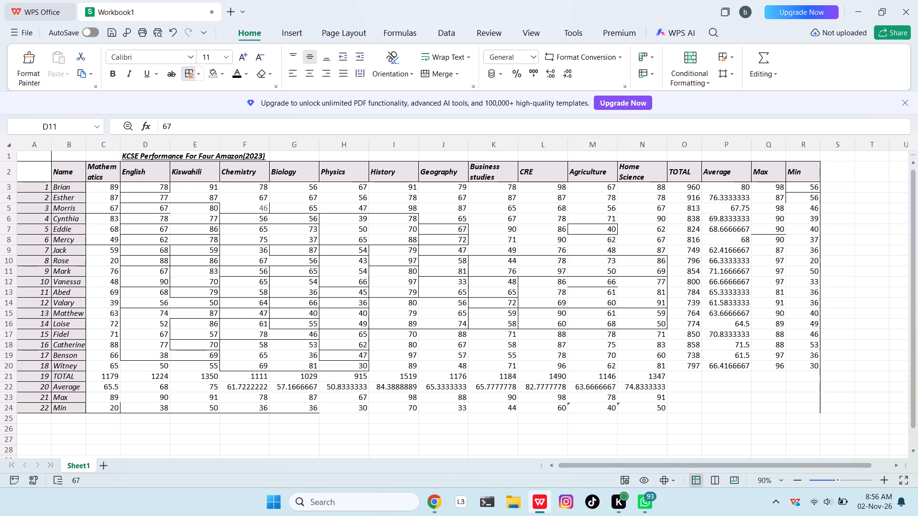
{"action": "left_click", "coordinate": [337, 414]}
{"action": "left_click", "coordinate": [387, 411]}
Draw the bottom border beneath the row 24 Min values from Geography to Home Science, boxing N24:N25 at the end.
{"action": "left_click", "coordinate": [445, 412]}
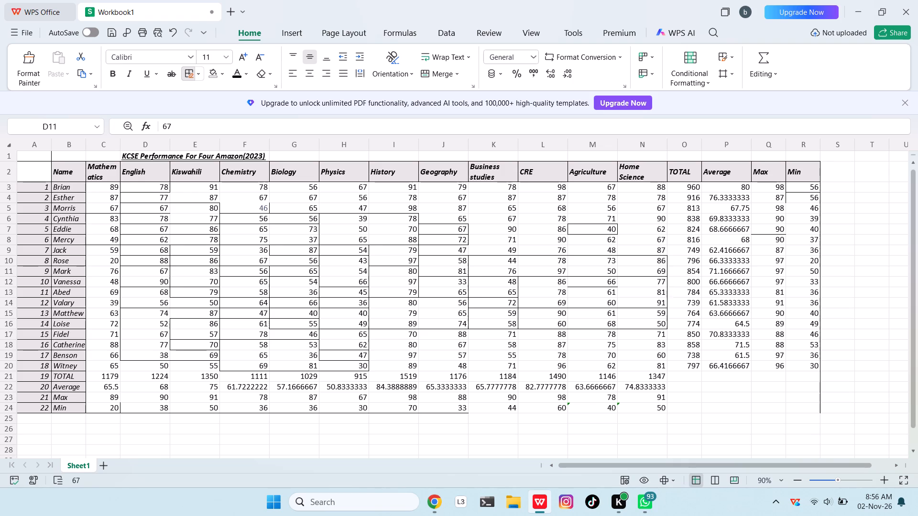
{"action": "left_click", "coordinate": [470, 412]}
{"action": "left_click", "coordinate": [491, 417]}
{"action": "left_click", "coordinate": [526, 412]}
{"action": "left_click", "coordinate": [551, 412]}
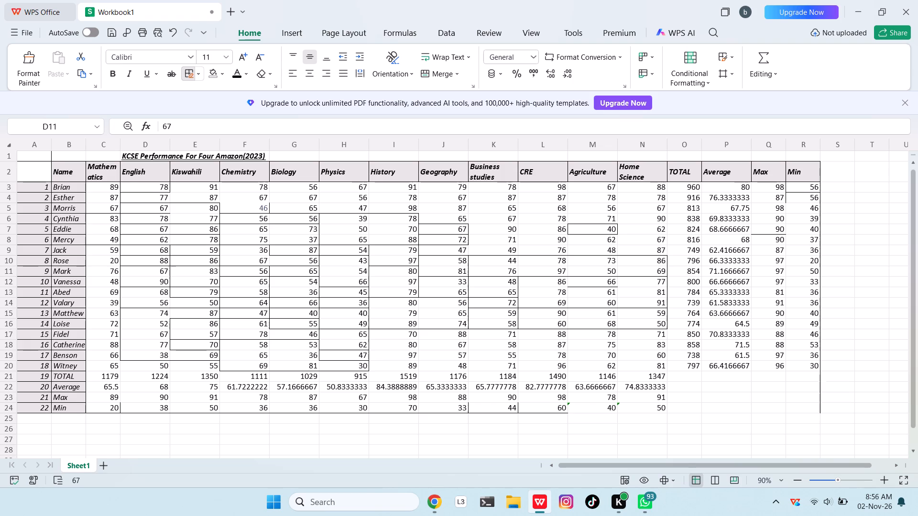
{"action": "left_click", "coordinate": [584, 412]}
{"action": "double_click", "coordinate": [631, 412]}
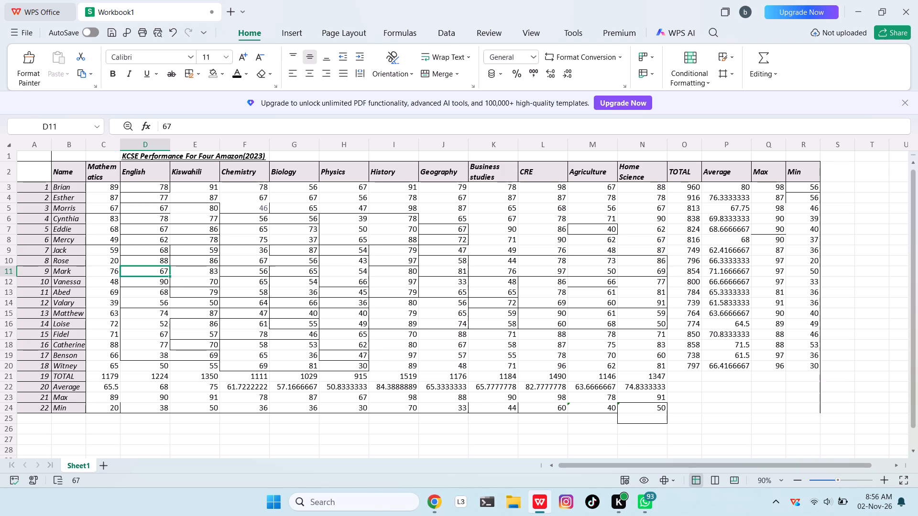
Draw the bottom border beneath row 24 from TOTAL across to Min, with vertical dividers between the Average, Max and Min cells.
{"action": "left_click", "coordinate": [697, 404]}
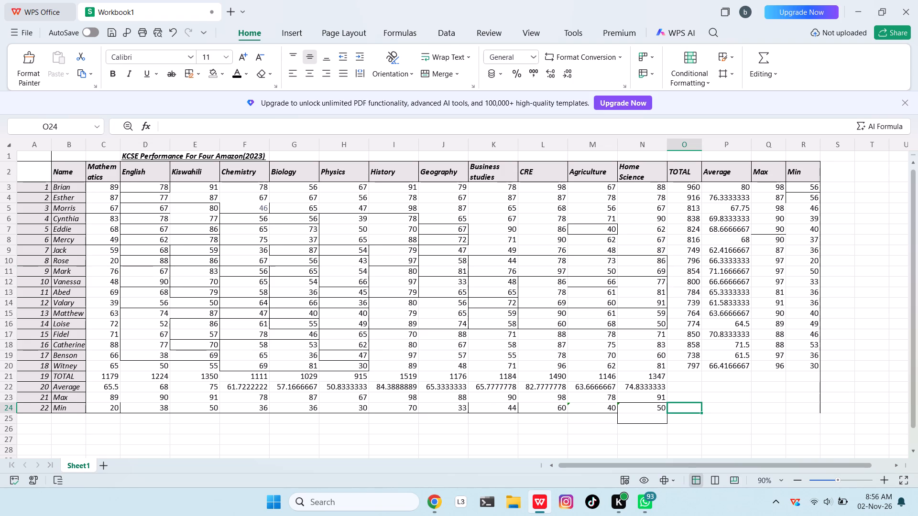
{"action": "left_click", "coordinate": [200, 74]}
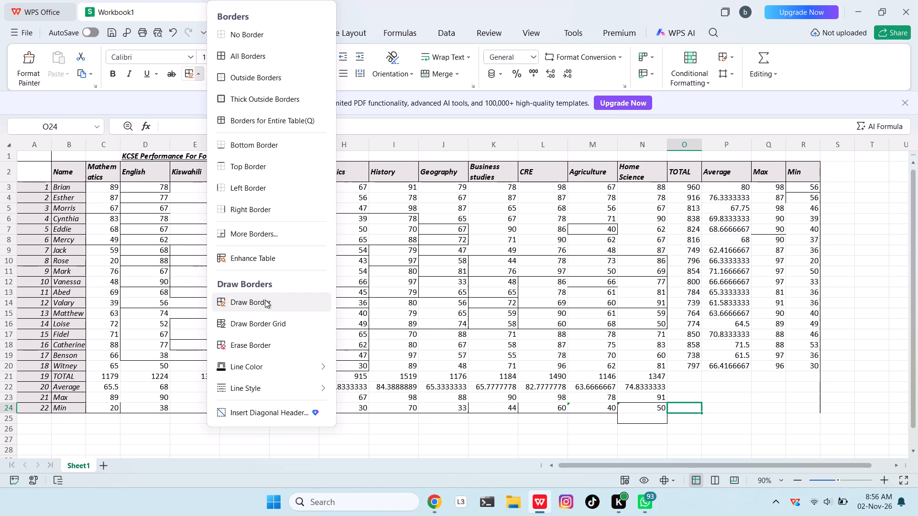
{"action": "left_click", "coordinate": [265, 300]}
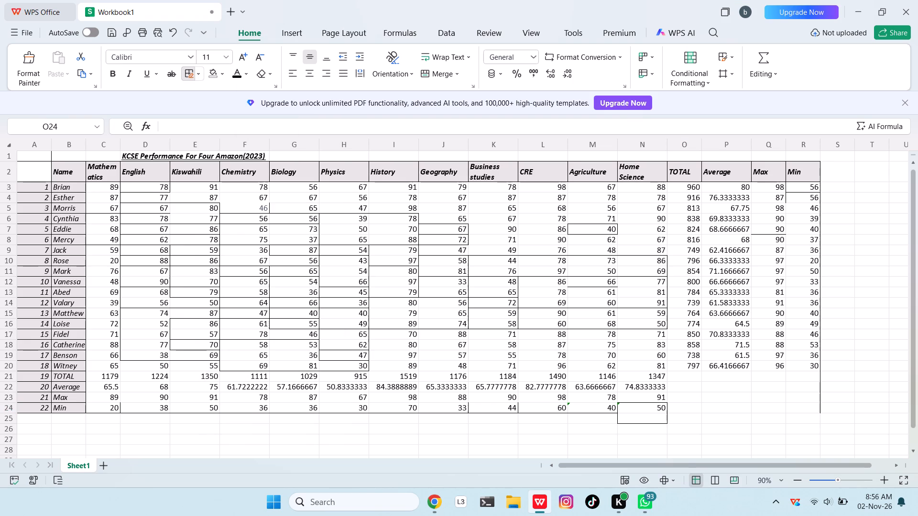
{"action": "left_click", "coordinate": [640, 414]}
{"action": "left_click", "coordinate": [643, 408]}
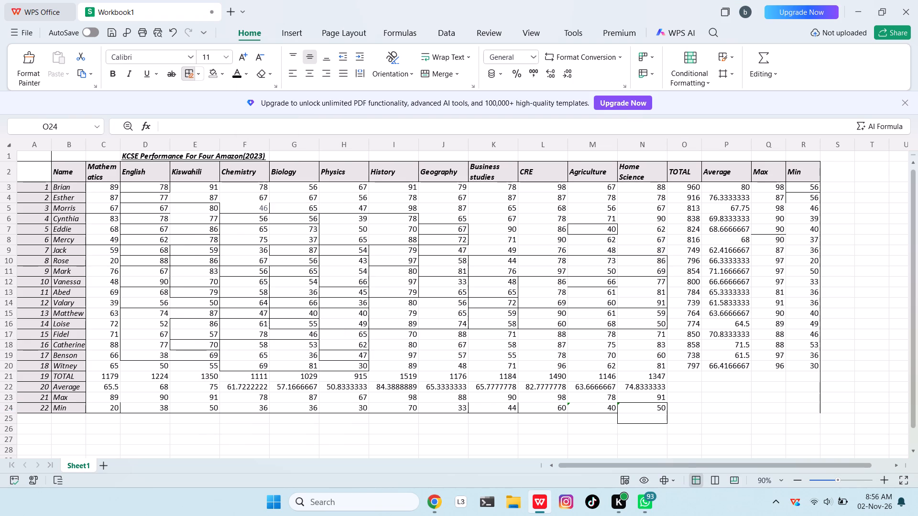
{"action": "left_click", "coordinate": [644, 413]}
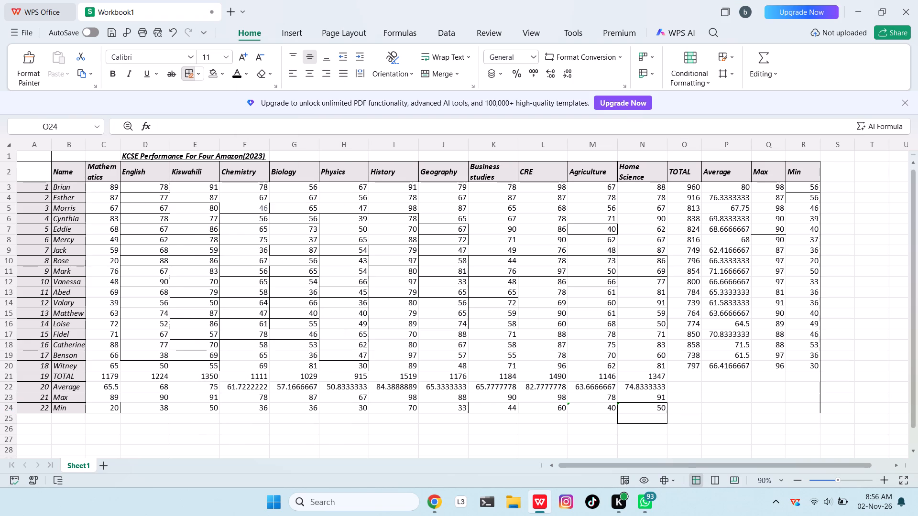
{"action": "left_click", "coordinate": [678, 413]}
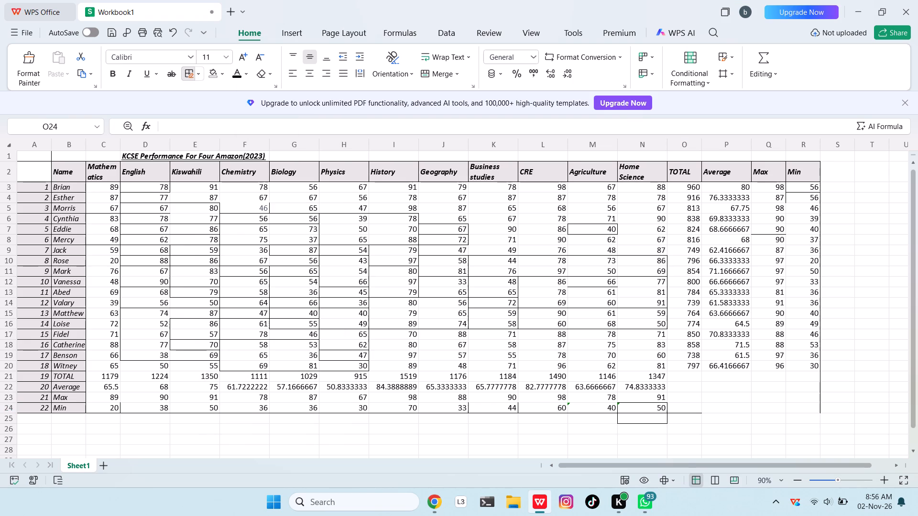
{"action": "left_click", "coordinate": [710, 411]}
{"action": "left_click", "coordinate": [718, 413]}
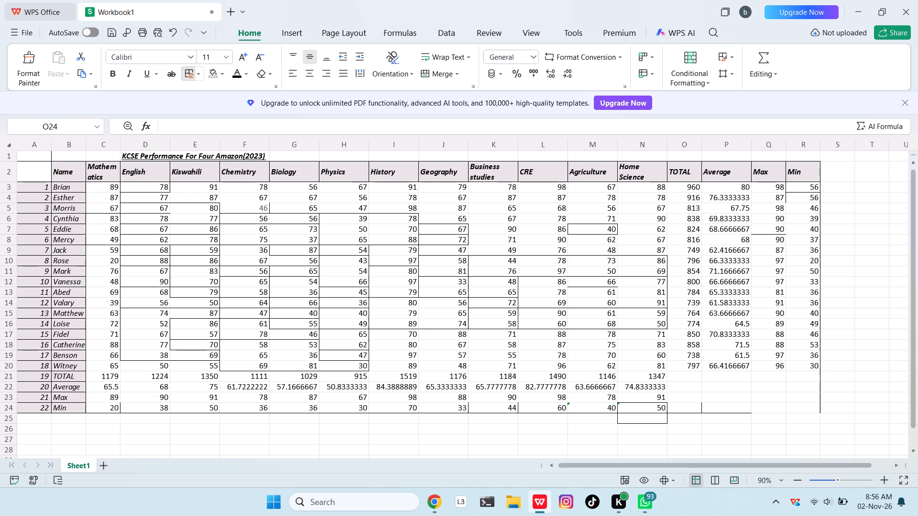
{"action": "left_click", "coordinate": [763, 414]}
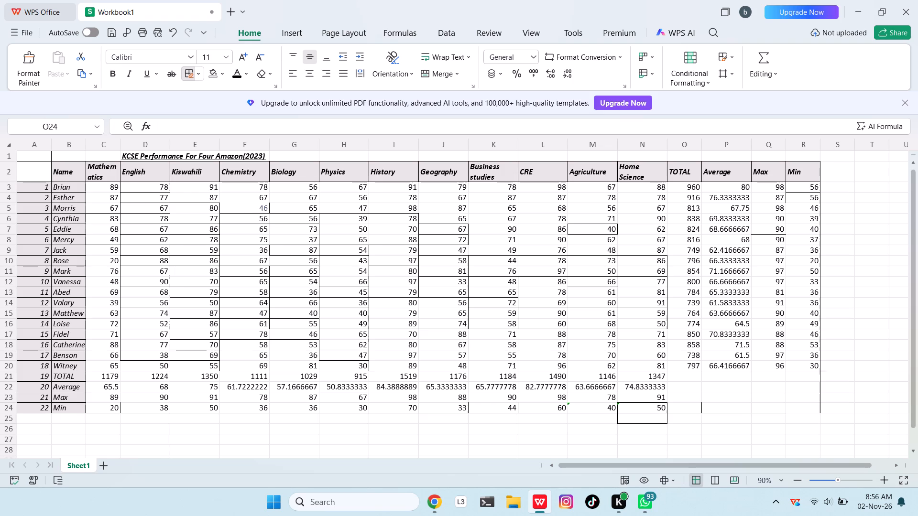
{"action": "left_click", "coordinate": [799, 414]}
{"action": "left_click", "coordinate": [788, 407]}
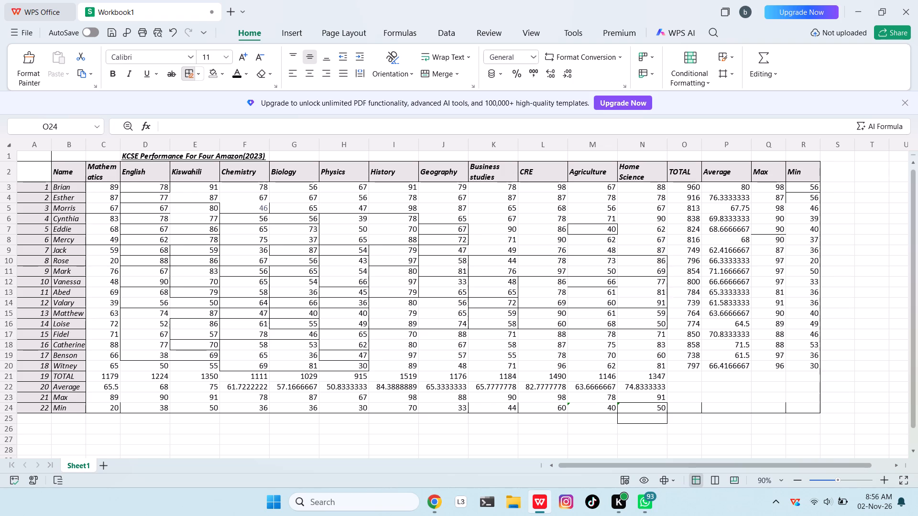
{"action": "left_click", "coordinate": [753, 408]}
Draw the top and side borders of the row 24 Min values from Agriculture back to History.
{"action": "left_click", "coordinate": [569, 408]}
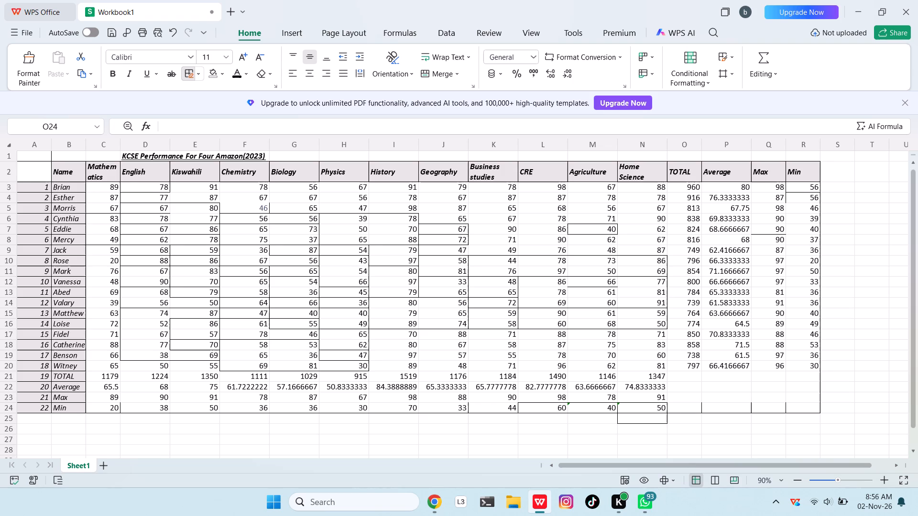
{"action": "left_click", "coordinate": [569, 410]}
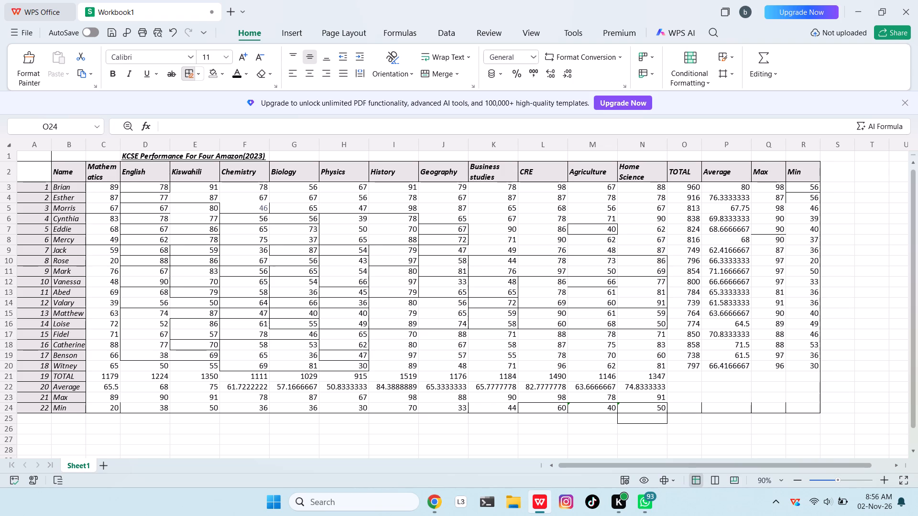
{"action": "left_click", "coordinate": [475, 404]}
{"action": "left_click", "coordinate": [493, 404]}
{"action": "left_click", "coordinate": [436, 402]}
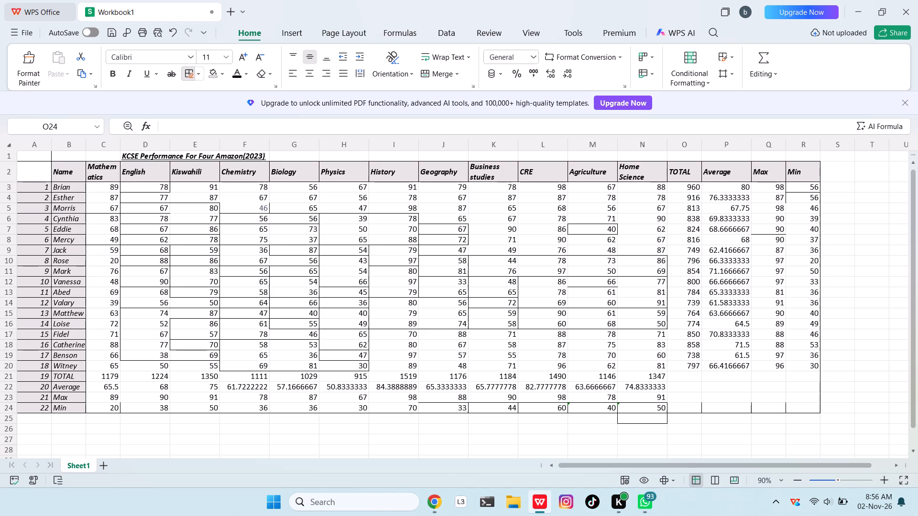
{"action": "left_click", "coordinate": [420, 406]}
{"action": "left_click", "coordinate": [406, 406]}
{"action": "left_click", "coordinate": [371, 401]}
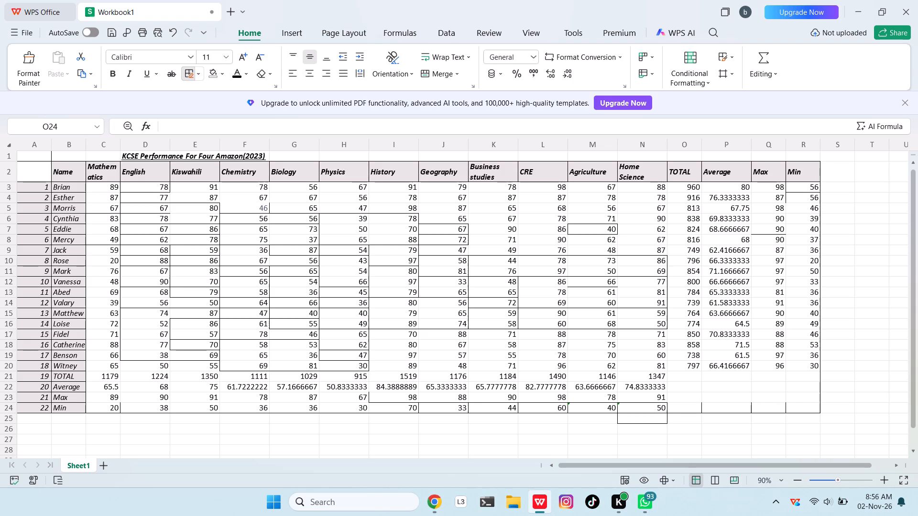
{"action": "left_click", "coordinate": [372, 409]}
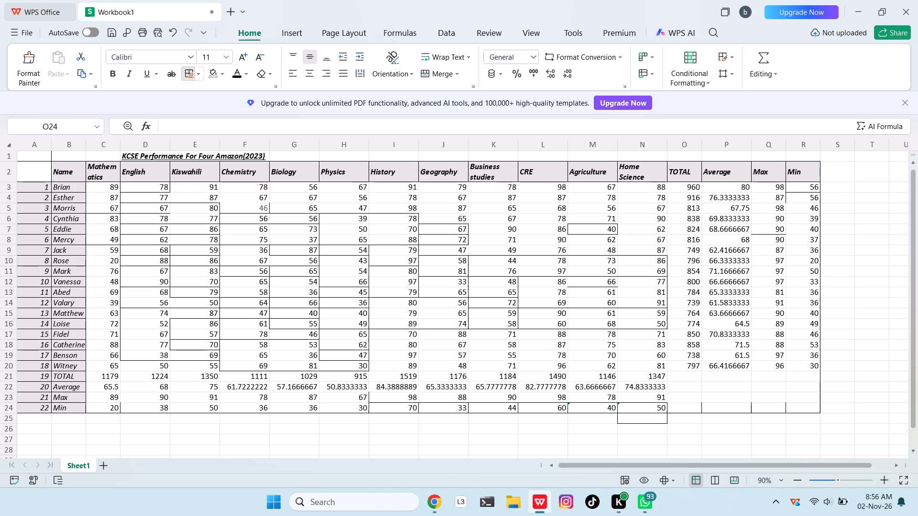
Draw the top and side borders of the row 24 Min values from Physics back to Mathematics, including edges around the Physics and Chemistry Max cells.
{"action": "left_click", "coordinate": [331, 404]}
{"action": "left_click", "coordinate": [320, 407]}
{"action": "left_click", "coordinate": [333, 401]}
{"action": "left_click", "coordinate": [295, 401]}
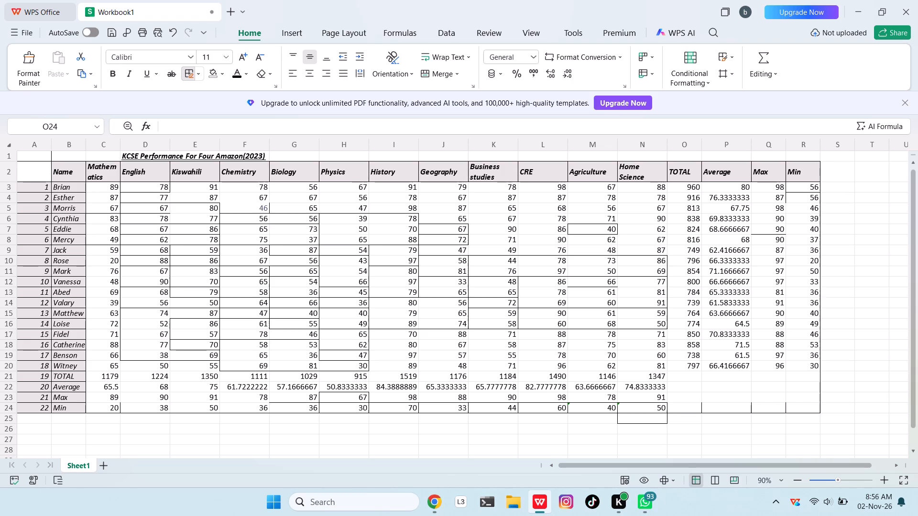
{"action": "left_click", "coordinate": [270, 408]}
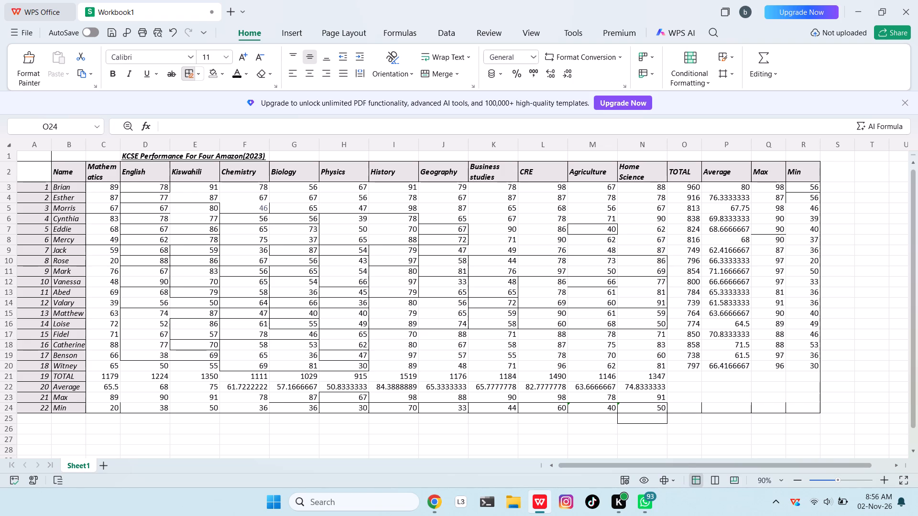
{"action": "left_click", "coordinate": [260, 403]}
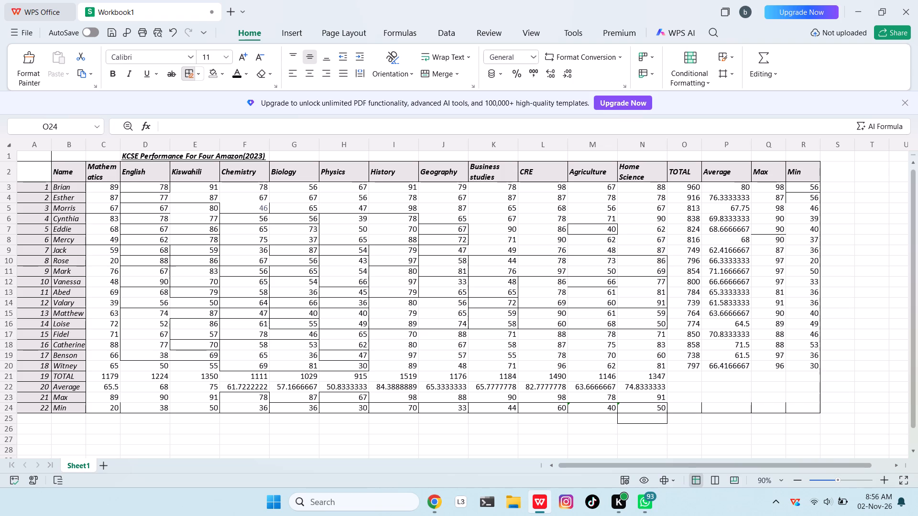
{"action": "left_click", "coordinate": [229, 401]}
{"action": "left_click", "coordinate": [202, 402]}
{"action": "left_click", "coordinate": [172, 409]}
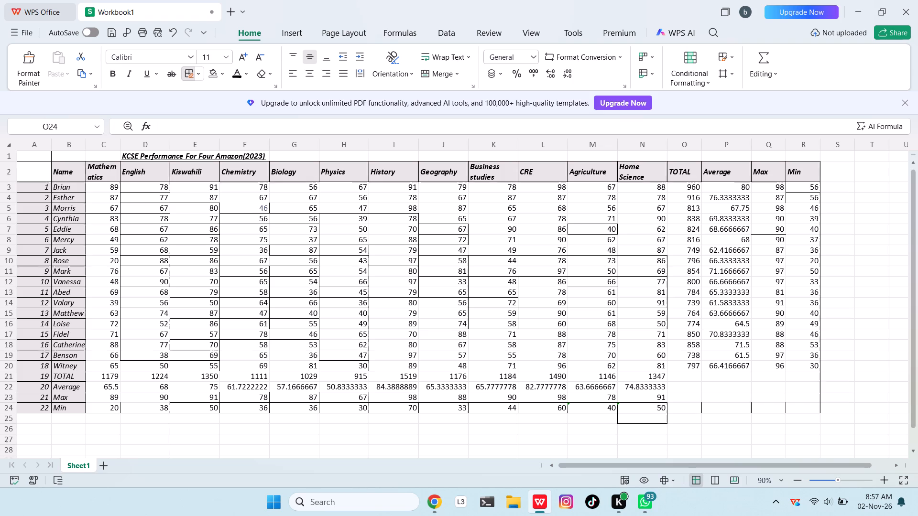
{"action": "left_click", "coordinate": [149, 404]}
{"action": "left_click", "coordinate": [109, 403]}
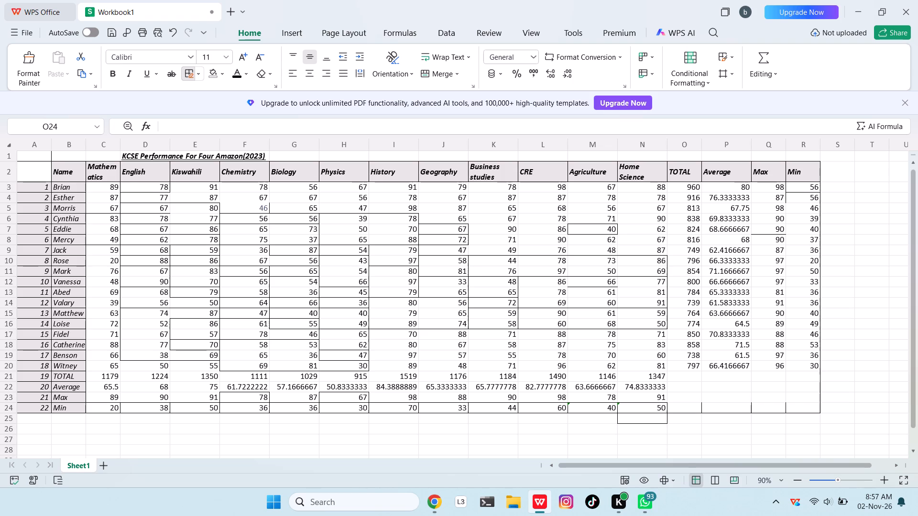
Draw the top border above the empty row 24 cells from TOTAL across to Min.
{"action": "left_click", "coordinate": [712, 406]}
{"action": "left_click", "coordinate": [687, 400]}
{"action": "left_click", "coordinate": [758, 405]}
{"action": "left_click", "coordinate": [804, 402]}
{"action": "left_click", "coordinate": [760, 402]}
Erase the stray border box around cell N25 beneath the Home Science Min value.
{"action": "left_click", "coordinate": [201, 77]}
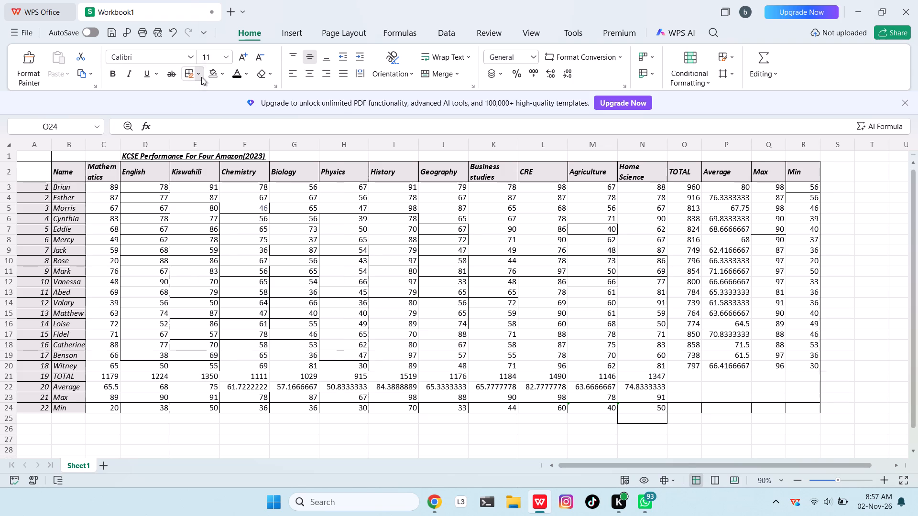
{"action": "left_click", "coordinate": [275, 350]}
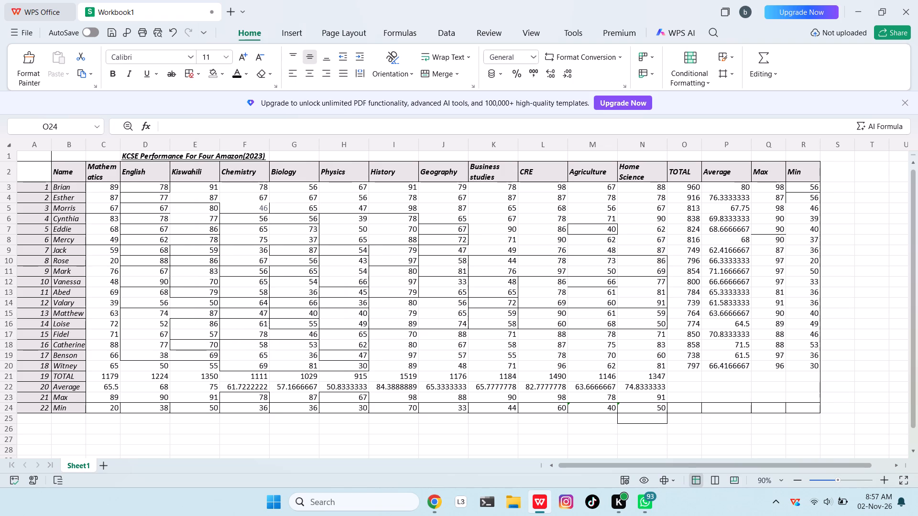
{"action": "left_click", "coordinate": [622, 420]}
{"action": "left_click", "coordinate": [621, 419]}
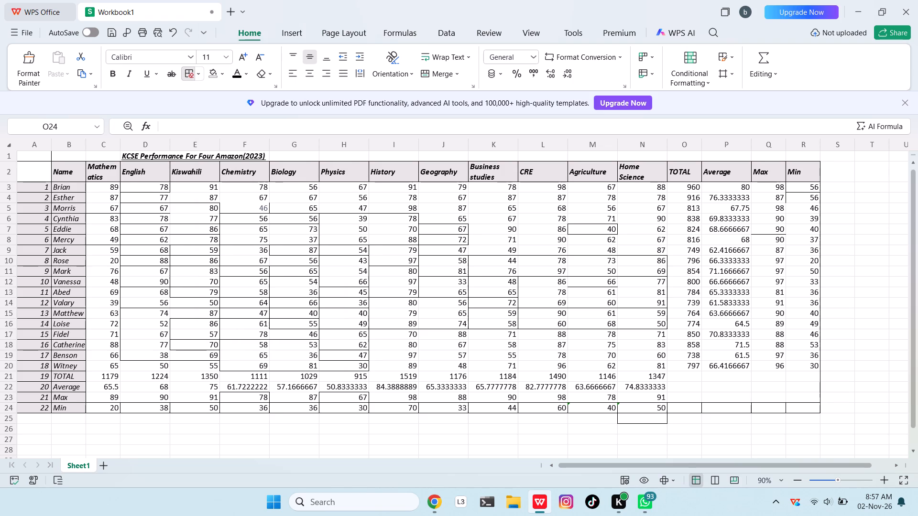
{"action": "left_click", "coordinate": [626, 423]}
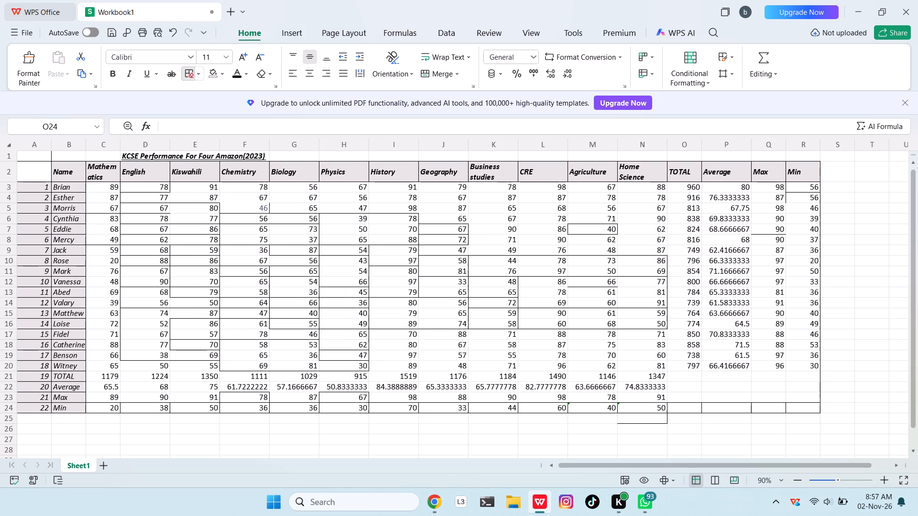
{"action": "left_click", "coordinate": [648, 425]}
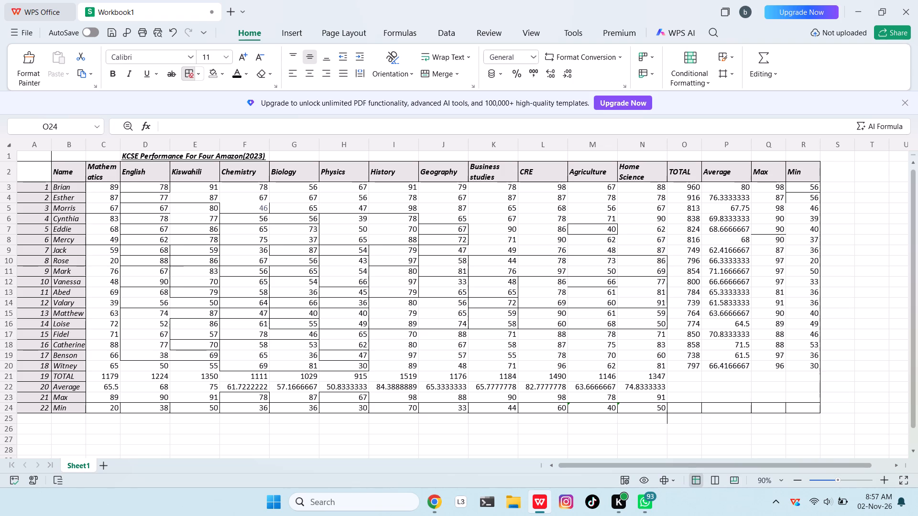
{"action": "left_click", "coordinate": [667, 421]}
{"action": "left_click", "coordinate": [667, 419]}
Switch back to drawing borders and add edges around Physics and History marks between rows 6 and 15.
{"action": "left_click", "coordinate": [202, 75]}
{"action": "left_click", "coordinate": [276, 309]}
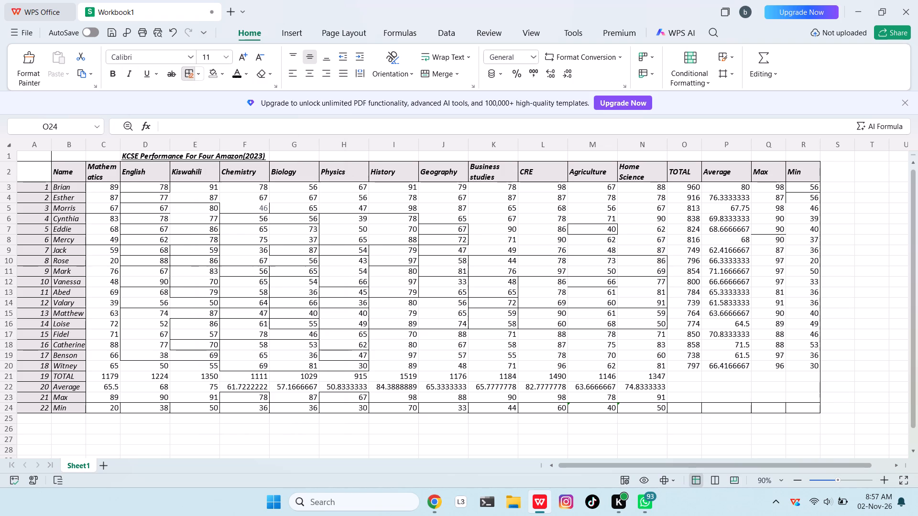
{"action": "left_click", "coordinate": [320, 312]}
{"action": "left_click", "coordinate": [325, 277]}
{"action": "left_click", "coordinate": [330, 266]}
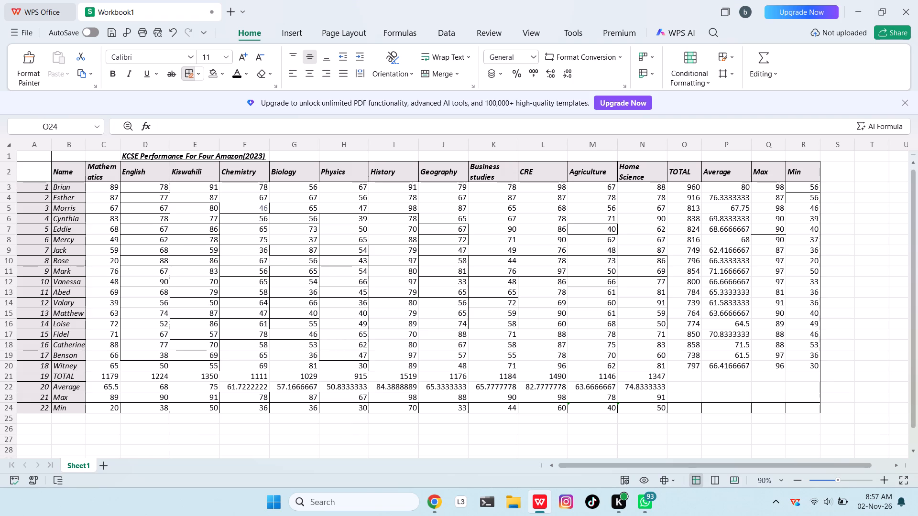
{"action": "left_click", "coordinate": [376, 240]}
{"action": "left_click", "coordinate": [405, 236]}
{"action": "left_click", "coordinate": [404, 231]}
{"action": "left_click", "coordinate": [403, 221]}
Draw border edges around the CRE, Agriculture and Home Science marks in rows 5 to 9, continuing to the TOTAL column.
{"action": "left_click", "coordinate": [535, 224]}
{"action": "left_click", "coordinate": [670, 206]}
{"action": "left_click", "coordinate": [579, 226]}
{"action": "left_click", "coordinate": [644, 214]}
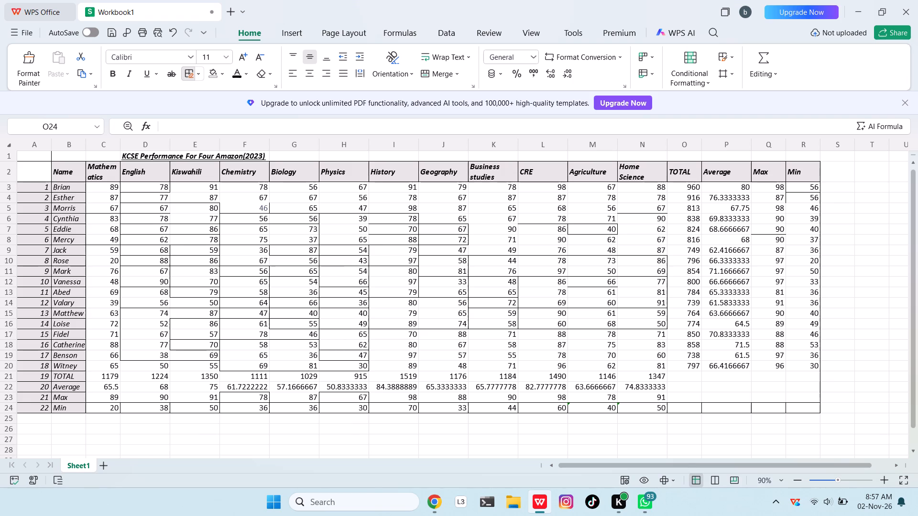
{"action": "left_click", "coordinate": [644, 253]}
{"action": "left_click", "coordinate": [650, 225]}
{"action": "left_click", "coordinate": [650, 237]}
{"action": "left_click", "coordinate": [683, 237]}
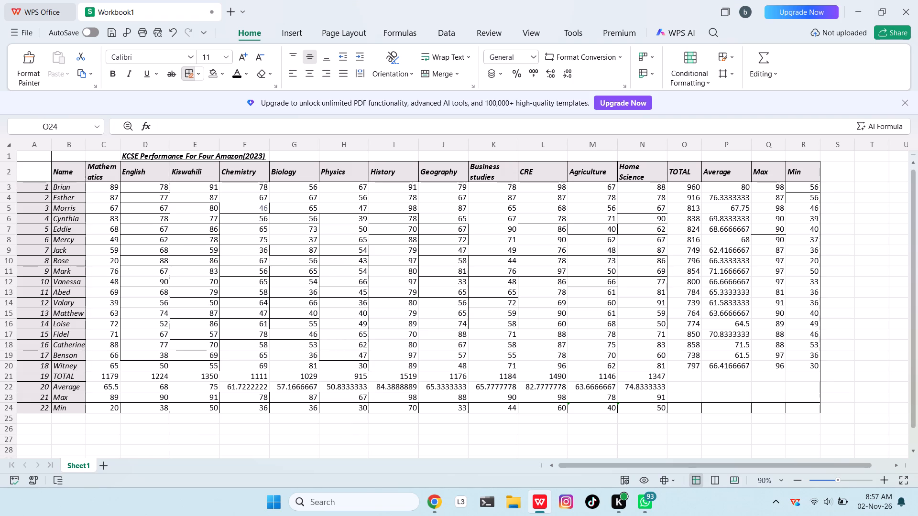
Draw border edges around the TOTAL and Average values between rows 4 and 15.
{"action": "left_click", "coordinate": [692, 267]}
{"action": "left_click", "coordinate": [701, 308]}
{"action": "left_click", "coordinate": [724, 287]}
{"action": "left_click", "coordinate": [720, 314]}
{"action": "left_click", "coordinate": [711, 286]}
{"action": "left_click", "coordinate": [717, 269]}
{"action": "left_click", "coordinate": [726, 239]}
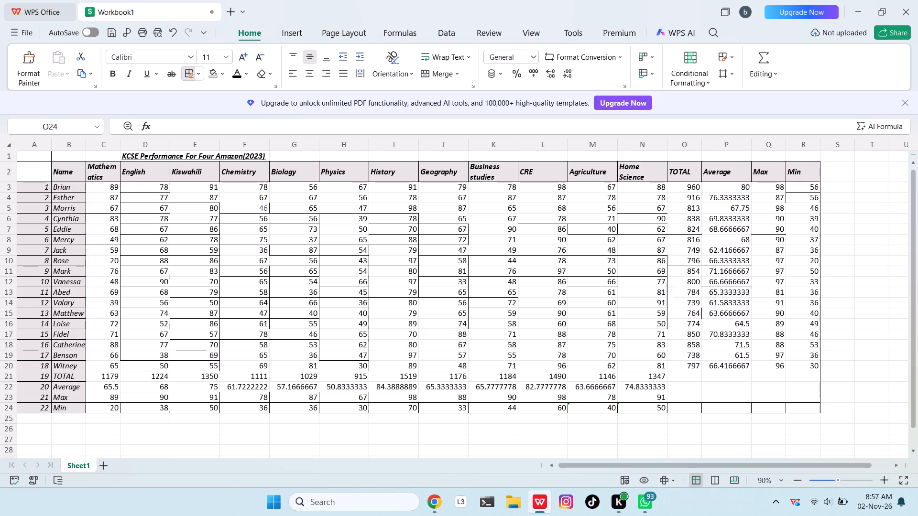
{"action": "left_click", "coordinate": [735, 207]}
{"action": "left_click", "coordinate": [734, 216]}
{"action": "left_click", "coordinate": [710, 232]}
Draw border edges under the Home Science, CRE, Business studies and Geography marks in rows 4 to 8.
{"action": "left_click", "coordinate": [640, 224]}
{"action": "left_click", "coordinate": [546, 228]}
{"action": "left_click", "coordinate": [532, 211]}
{"action": "left_click", "coordinate": [496, 219]}
{"action": "left_click", "coordinate": [487, 204]}
{"action": "left_click", "coordinate": [488, 207]}
{"action": "left_click", "coordinate": [479, 243]}
{"action": "left_click", "coordinate": [479, 232]}
{"action": "left_click", "coordinate": [437, 209]}
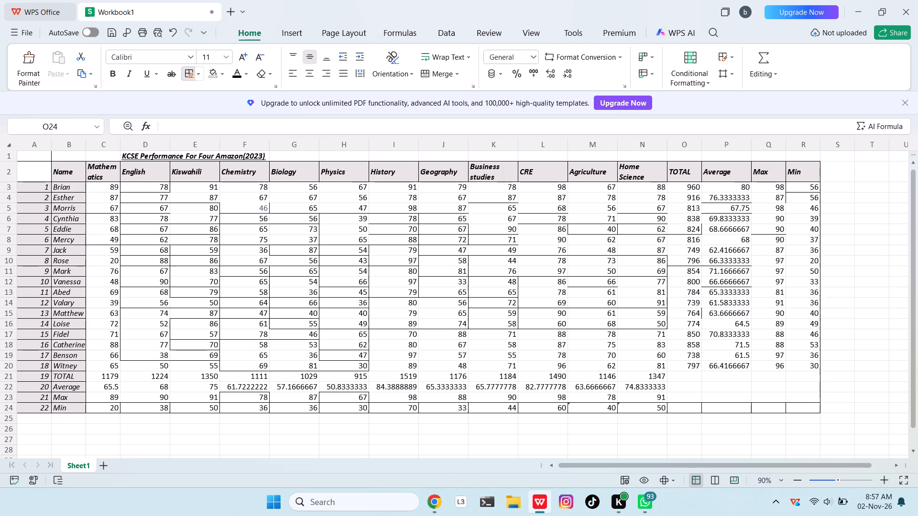
Draw border edges around the Physics, Biology and Chemistry marks in rows 3 to 6.
{"action": "left_click", "coordinate": [352, 182]}
{"action": "left_click", "coordinate": [319, 190]}
{"action": "left_click", "coordinate": [340, 201]}
{"action": "left_click", "coordinate": [333, 215]}
{"action": "left_click", "coordinate": [306, 208]}
{"action": "left_click", "coordinate": [240, 192]}
{"action": "left_click", "coordinate": [246, 204]}
{"action": "left_click", "coordinate": [237, 223]}
Draw border edges around the Chemistry marks in rows 7 to 10.
{"action": "left_click", "coordinate": [219, 267]}
{"action": "left_click", "coordinate": [259, 229]}
{"action": "left_click", "coordinate": [240, 242]}
{"action": "left_click", "coordinate": [240, 237]}
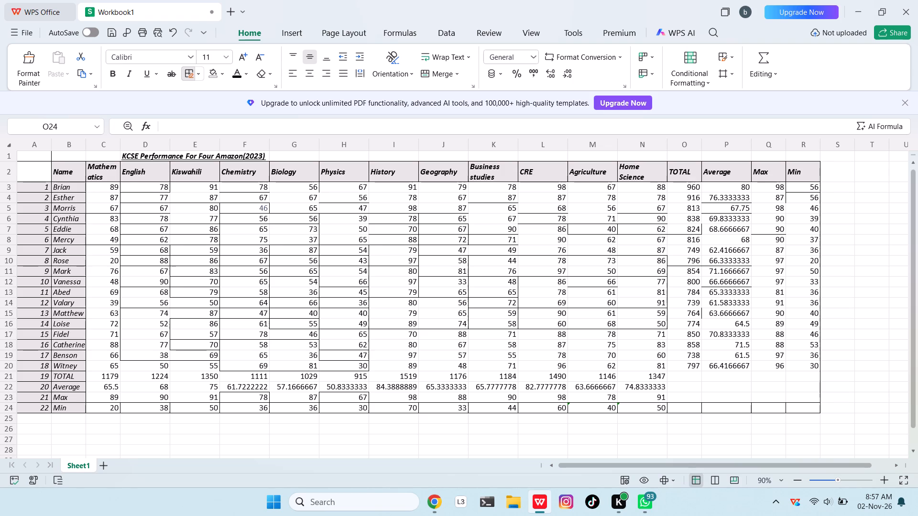
{"action": "left_click", "coordinate": [242, 231]}
{"action": "left_click", "coordinate": [231, 249]}
Draw borders around the Chemistry row 20 mark and TOTAL, continuing to the Kiswahili and English totals.
{"action": "left_click", "coordinate": [240, 380]}
{"action": "left_click_drag", "start_coordinate": [236, 366], "coordinate": [226, 367]}
{"action": "left_click", "coordinate": [206, 376]}
{"action": "left_click", "coordinate": [161, 375]}
Draw border edges between the Mathematics marks from row 19 up to row 3.
{"action": "left_click", "coordinate": [100, 356]}
{"action": "left_click", "coordinate": [109, 320]}
{"action": "left_click", "coordinate": [105, 269]}
{"action": "left_click", "coordinate": [109, 242]}
{"action": "left_click", "coordinate": [112, 221]}
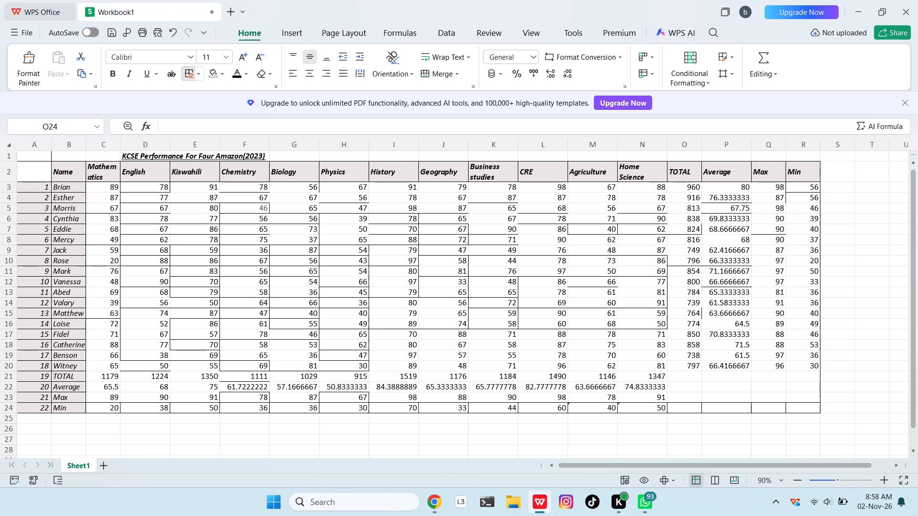
{"action": "left_click", "coordinate": [101, 202]}
{"action": "left_click", "coordinate": [107, 192]}
{"action": "left_click", "coordinate": [82, 225]}
{"action": "left_click", "coordinate": [103, 227]}
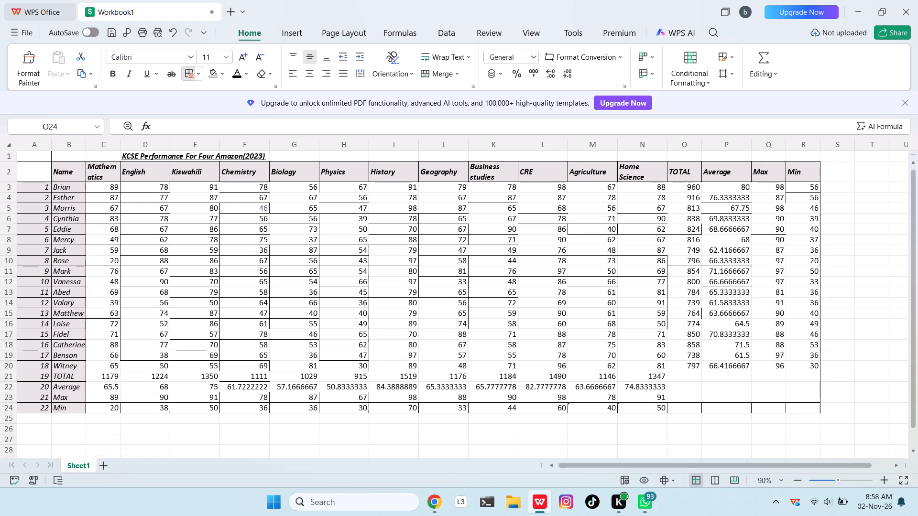
Draw borders down the Mathematics marks from row 6 to row 16.
{"action": "left_click", "coordinate": [110, 216]}
{"action": "left_click_drag", "start_coordinate": [109, 225], "coordinate": [109, 253]}
{"action": "left_click", "coordinate": [106, 259]}
{"action": "left_click_drag", "start_coordinate": [120, 229], "coordinate": [117, 234]}
{"action": "left_click_drag", "start_coordinate": [105, 265], "coordinate": [105, 276]}
{"action": "left_click", "coordinate": [103, 286]}
{"action": "left_click_drag", "start_coordinate": [103, 288], "coordinate": [103, 299]}
{"action": "left_click", "coordinate": [107, 288]}
{"action": "left_click_drag", "start_coordinate": [115, 270], "coordinate": [110, 317]}
{"action": "left_click_drag", "start_coordinate": [107, 315], "coordinate": [109, 333]}
{"action": "left_click", "coordinate": [106, 334]}
{"action": "left_click_drag", "start_coordinate": [121, 311], "coordinate": [117, 321]}
{"action": "left_click_drag", "start_coordinate": [114, 310], "coordinate": [111, 316]}
Draw borders down the Mathematics cells from row 17 through the TOTAL, Average, Max and Min rows.
{"action": "left_click", "coordinate": [96, 363]}
{"action": "left_click_drag", "start_coordinate": [97, 344], "coordinate": [99, 349]}
{"action": "left_click_drag", "start_coordinate": [102, 337], "coordinate": [104, 347]}
{"action": "left_click", "coordinate": [97, 385]}
{"action": "left_click_drag", "start_coordinate": [103, 364], "coordinate": [104, 382]}
{"action": "left_click_drag", "start_coordinate": [110, 357], "coordinate": [107, 374]}
{"action": "left_click", "coordinate": [106, 386]}
{"action": "left_click", "coordinate": [111, 366]}
{"action": "left_click", "coordinate": [111, 371]}
{"action": "left_click_drag", "start_coordinate": [104, 387], "coordinate": [104, 396]}
{"action": "left_click", "coordinate": [102, 404]}
Draw borders around the English marks in rows 14 to 20.
{"action": "left_click_drag", "start_coordinate": [153, 357], "coordinate": [153, 361]}
{"action": "left_click", "coordinate": [152, 325]}
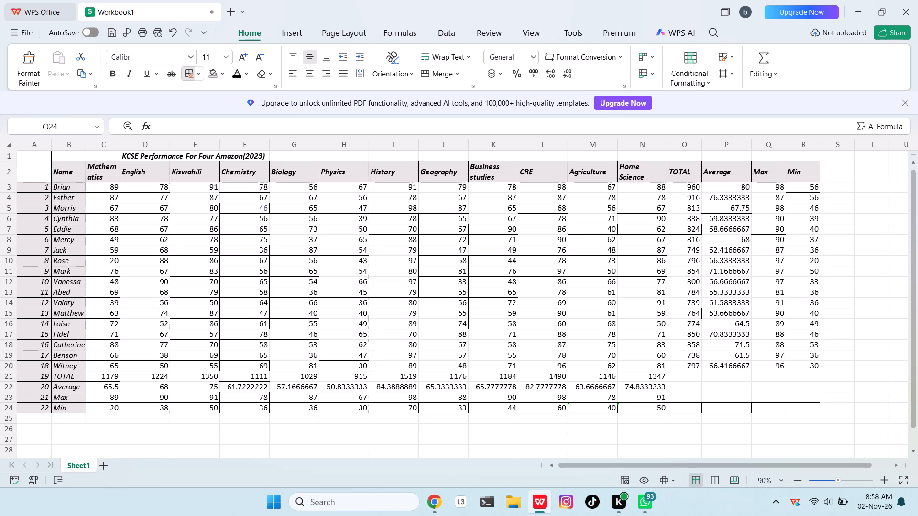
{"action": "left_click_drag", "start_coordinate": [158, 310], "coordinate": [157, 321]}
{"action": "left_click_drag", "start_coordinate": [158, 300], "coordinate": [156, 305]}
{"action": "left_click_drag", "start_coordinate": [152, 307], "coordinate": [148, 334]}
{"action": "left_click_drag", "start_coordinate": [152, 314], "coordinate": [152, 325]}
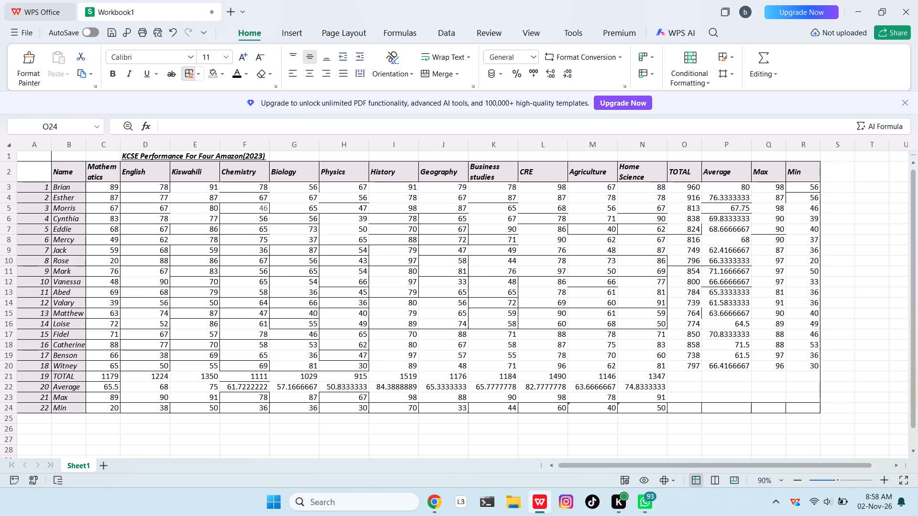
{"action": "left_click_drag", "start_coordinate": [152, 316], "coordinate": [150, 326]}
{"action": "left_click", "coordinate": [159, 314]}
{"action": "left_click", "coordinate": [154, 321]}
Draw borders around the English cells from row 18 through the TOTAL and Average rows, and between the marks above.
{"action": "left_click_drag", "start_coordinate": [151, 339], "coordinate": [138, 387]}
{"action": "left_click_drag", "start_coordinate": [147, 376], "coordinate": [146, 386]}
{"action": "left_click", "coordinate": [150, 373]}
{"action": "left_click", "coordinate": [153, 376]}
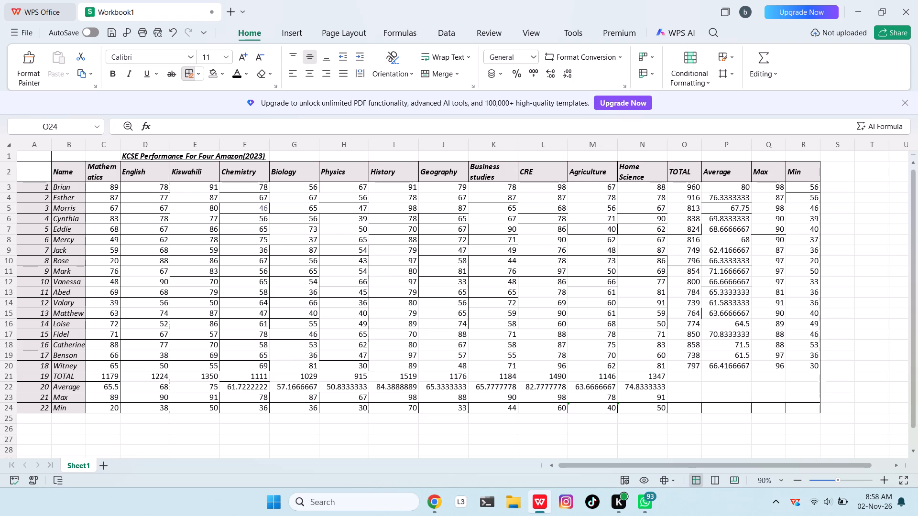
{"action": "left_click", "coordinate": [146, 377]}
{"action": "left_click", "coordinate": [162, 337]}
{"action": "left_click", "coordinate": [162, 289]}
{"action": "left_click", "coordinate": [160, 234]}
Draw the vertical border between the English and Kiswahili columns from row 4 down to row 24.
{"action": "left_click", "coordinate": [173, 214]}
{"action": "left_click", "coordinate": [170, 201]}
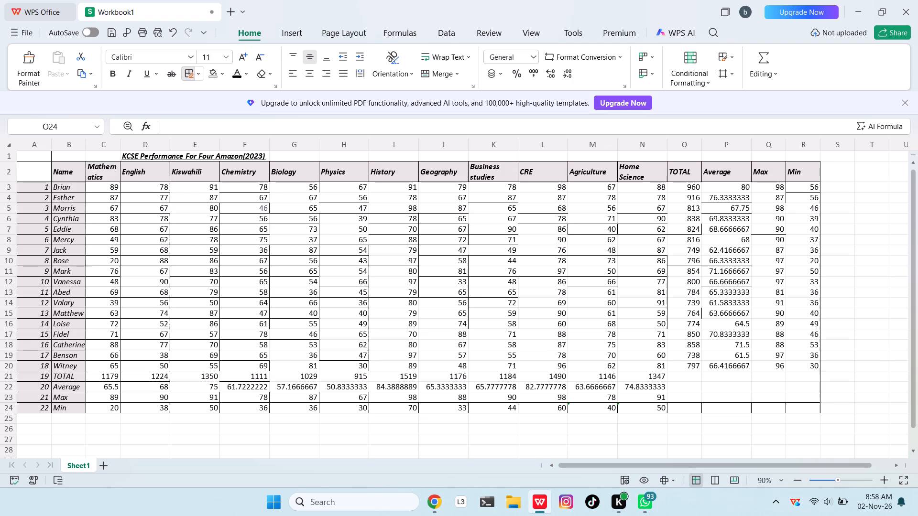
{"action": "left_click_drag", "start_coordinate": [170, 196], "coordinate": [165, 221]}
{"action": "left_click_drag", "start_coordinate": [168, 215], "coordinate": [170, 230]}
{"action": "left_click_drag", "start_coordinate": [170, 237], "coordinate": [170, 264]}
{"action": "left_click", "coordinate": [170, 269]}
{"action": "left_click_drag", "start_coordinate": [168, 276], "coordinate": [170, 287]}
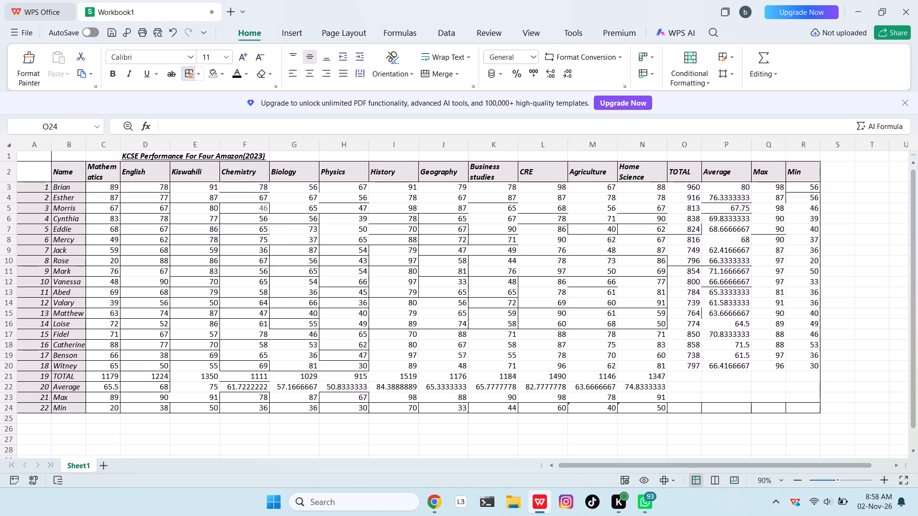
{"action": "left_click_drag", "start_coordinate": [170, 289], "coordinate": [170, 301]}
{"action": "left_click_drag", "start_coordinate": [168, 306], "coordinate": [168, 313]}
{"action": "left_click_drag", "start_coordinate": [168, 316], "coordinate": [169, 327]}
{"action": "left_click_drag", "start_coordinate": [169, 332], "coordinate": [169, 340]}
{"action": "left_click_drag", "start_coordinate": [169, 345], "coordinate": [169, 357]}
{"action": "left_click", "coordinate": [169, 365]}
{"action": "left_click_drag", "start_coordinate": [169, 377], "coordinate": [169, 390]}
{"action": "left_click_drag", "start_coordinate": [169, 396], "coordinate": [173, 405]}
{"action": "left_click", "coordinate": [173, 409]}
{"action": "triple_click", "coordinate": [173, 394]}
Draw borders around the Kiswahili cells from row 12 down through the TOTAL and Average rows, including the right edge.
{"action": "left_click", "coordinate": [180, 378]}
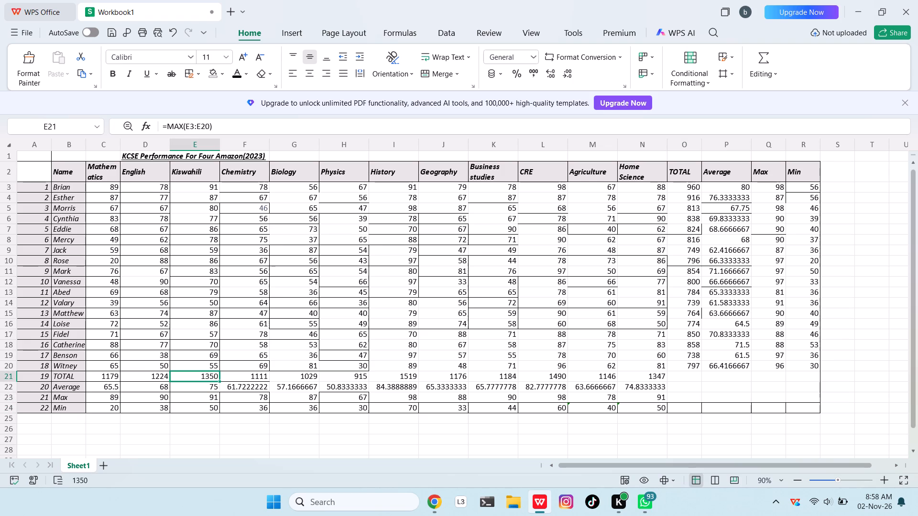
{"action": "left_click", "coordinate": [196, 74]}
{"action": "left_click", "coordinate": [259, 298]}
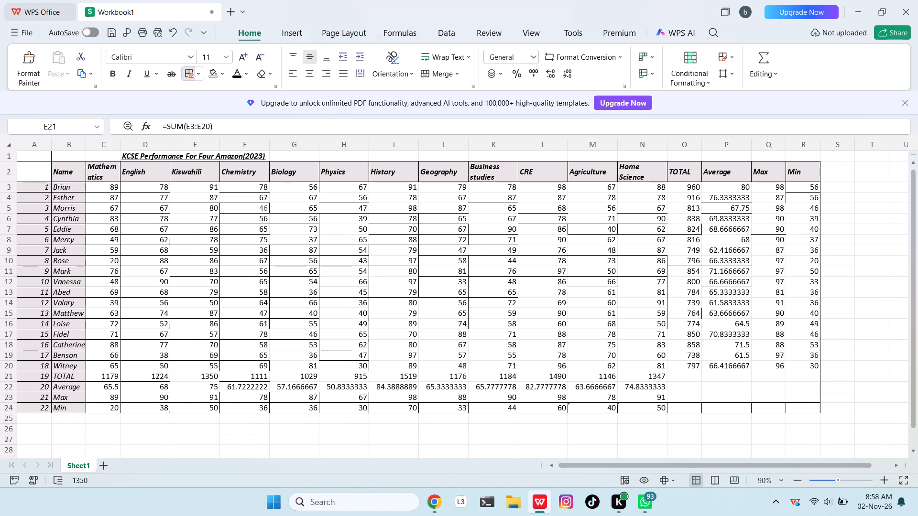
{"action": "left_click", "coordinate": [190, 284]}
{"action": "left_click", "coordinate": [186, 332]}
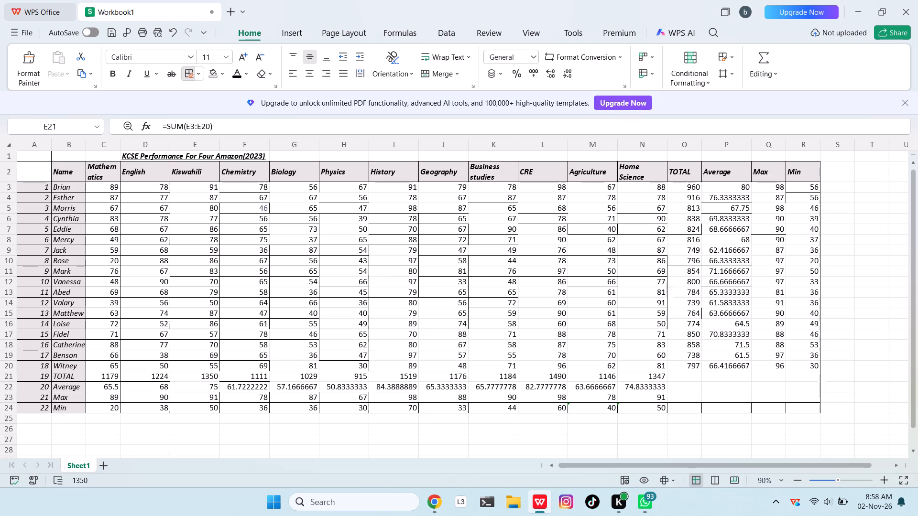
{"action": "left_click", "coordinate": [155, 276]}
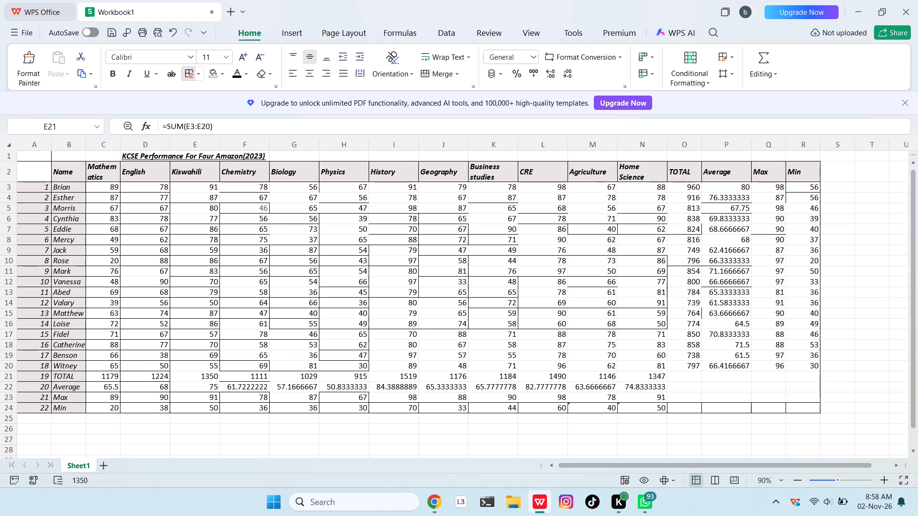
{"action": "left_click", "coordinate": [150, 274]}
{"action": "left_click", "coordinate": [185, 378]}
{"action": "left_click", "coordinate": [185, 368]}
{"action": "left_click", "coordinate": [220, 377]}
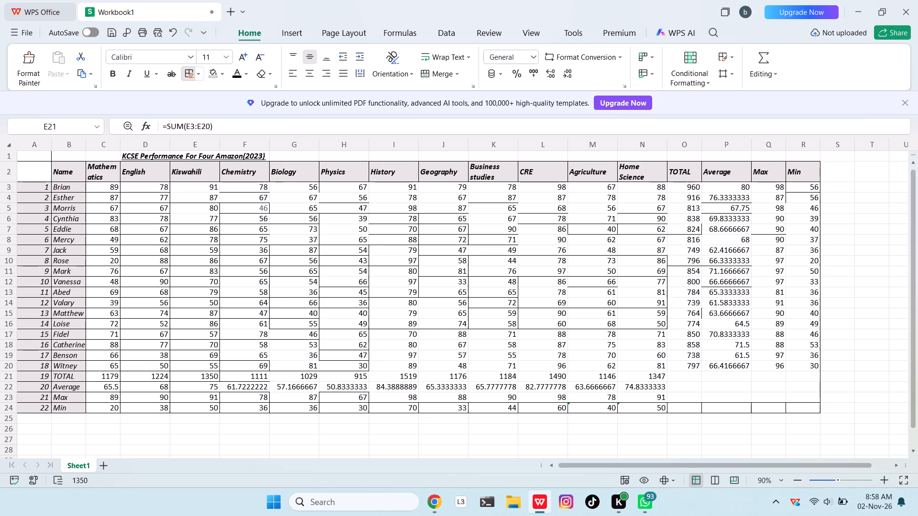
{"action": "left_click", "coordinate": [224, 387]}
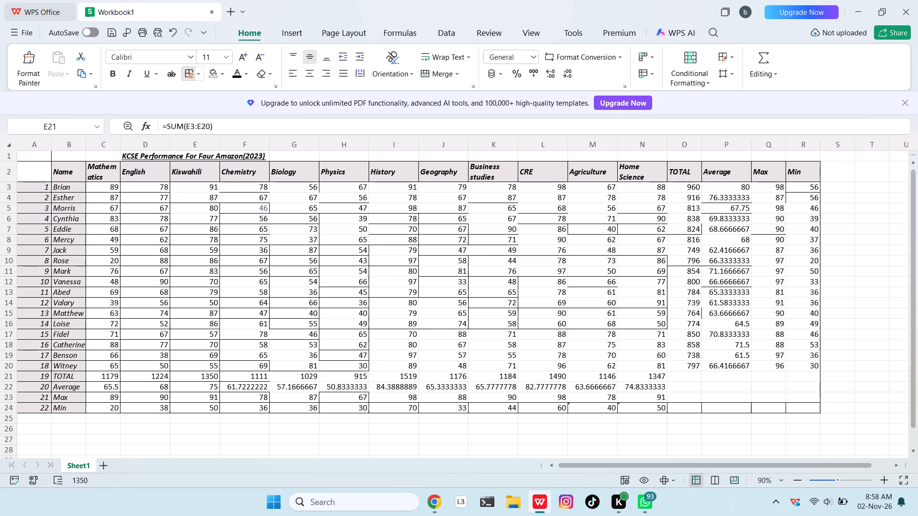
Draw borders around the Kiswahili and Biology marks in rows 3 and 4.
{"action": "left_click", "coordinate": [214, 189]}
{"action": "left_click", "coordinate": [223, 195]}
{"action": "left_click", "coordinate": [219, 196]}
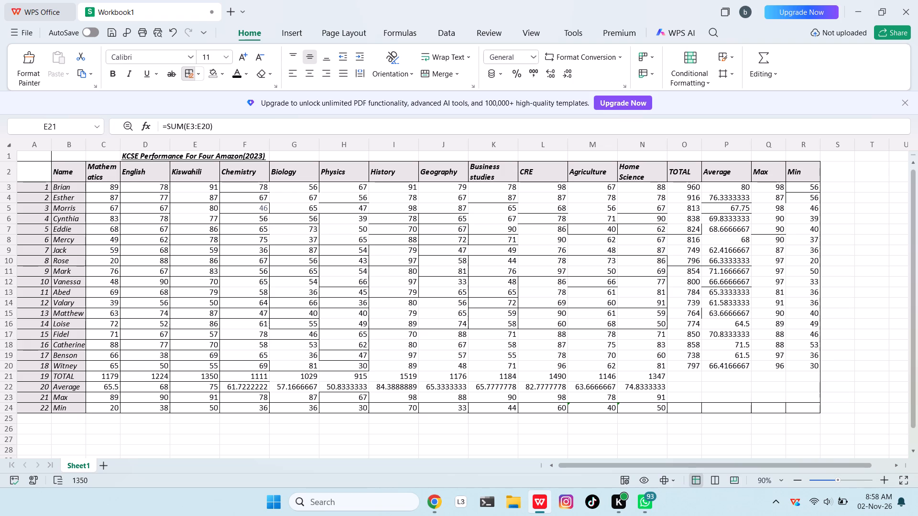
{"action": "left_click", "coordinate": [210, 191]}
{"action": "left_click", "coordinate": [303, 200]}
{"action": "left_click", "coordinate": [298, 193]}
{"action": "left_click", "coordinate": [216, 202]}
Draw borders around the Chemistry and Biology marks in rows 6 to 12.
{"action": "left_click", "coordinate": [243, 227]}
{"action": "left_click", "coordinate": [267, 259]}
{"action": "left_click", "coordinate": [290, 244]}
{"action": "left_click_drag", "start_coordinate": [287, 232], "coordinate": [284, 245]}
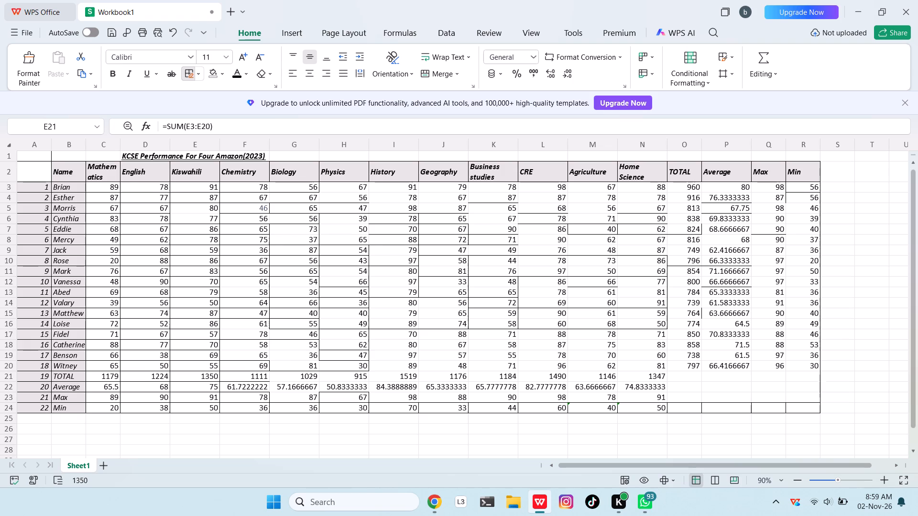
{"action": "left_click", "coordinate": [286, 236]}
{"action": "left_click_drag", "start_coordinate": [289, 241], "coordinate": [289, 276]}
{"action": "left_click_drag", "start_coordinate": [289, 270], "coordinate": [290, 280]}
{"action": "left_click", "coordinate": [236, 285]}
Draw borders around the Chemistry and Biology cells from row 12 down through the summary rows.
{"action": "left_click_drag", "start_coordinate": [261, 338], "coordinate": [264, 350]}
{"action": "left_click_drag", "start_coordinate": [258, 277], "coordinate": [255, 316]}
{"action": "left_click_drag", "start_coordinate": [276, 382], "coordinate": [279, 405]}
{"action": "left_click_drag", "start_coordinate": [273, 376], "coordinate": [275, 384]}
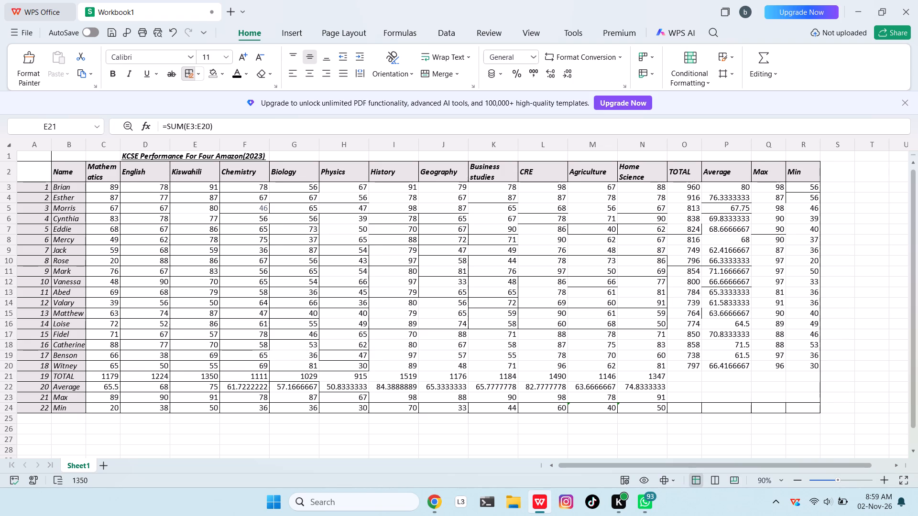
{"action": "left_click_drag", "start_coordinate": [298, 345], "coordinate": [298, 354]}
{"action": "left_click", "coordinate": [298, 350]}
{"action": "left_click_drag", "start_coordinate": [299, 342], "coordinate": [300, 350]}
{"action": "left_click", "coordinate": [302, 333]}
Draw borders around the Chemistry and Biology marks in rows 3 to 5, including Biology's right edge.
{"action": "left_click", "coordinate": [280, 205]}
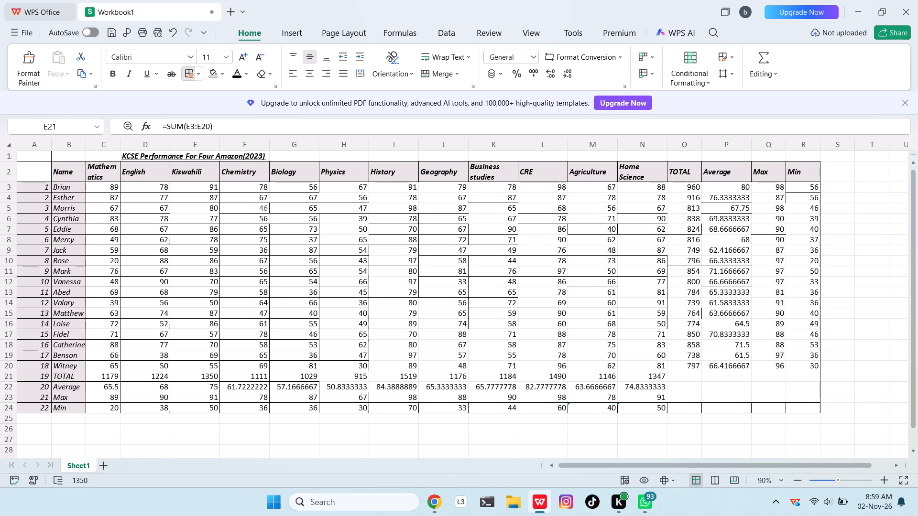
{"action": "left_click", "coordinate": [261, 192]}
{"action": "left_click", "coordinate": [267, 193]}
{"action": "left_click_drag", "start_coordinate": [269, 195], "coordinate": [270, 201]}
{"action": "left_click_drag", "start_coordinate": [265, 183], "coordinate": [271, 207]}
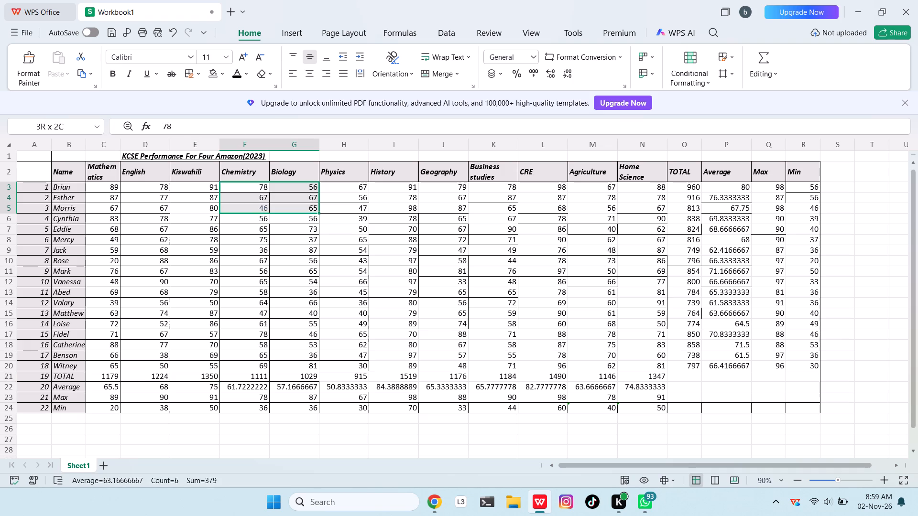
{"action": "left_click", "coordinate": [203, 71]}
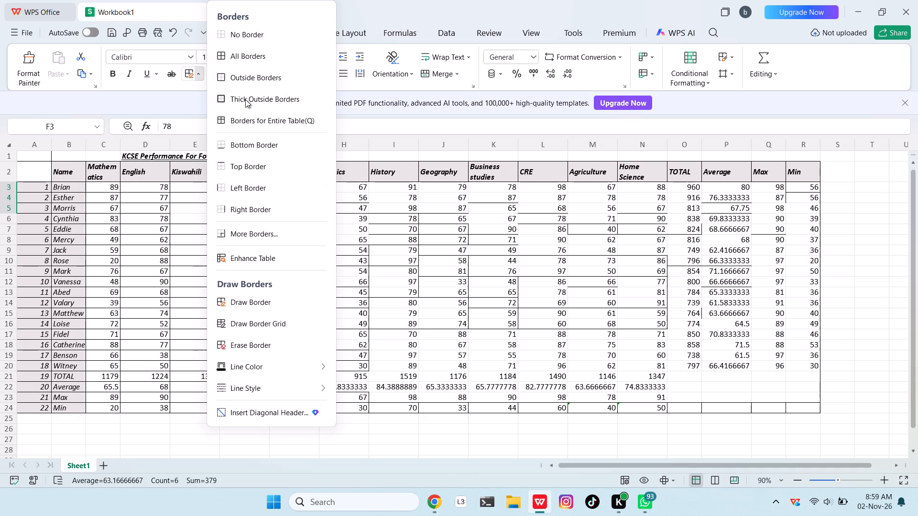
{"action": "left_click", "coordinate": [291, 296]}
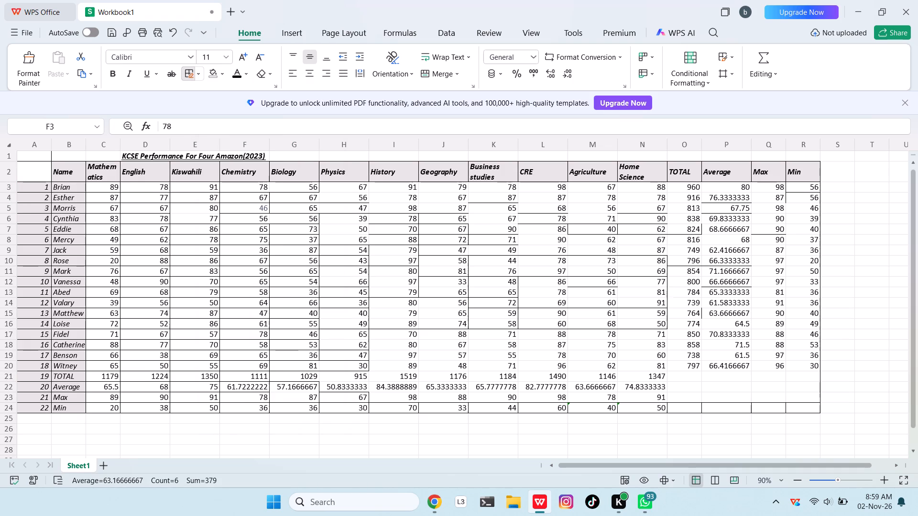
{"action": "left_click", "coordinate": [320, 209]}
{"action": "left_click", "coordinate": [316, 201]}
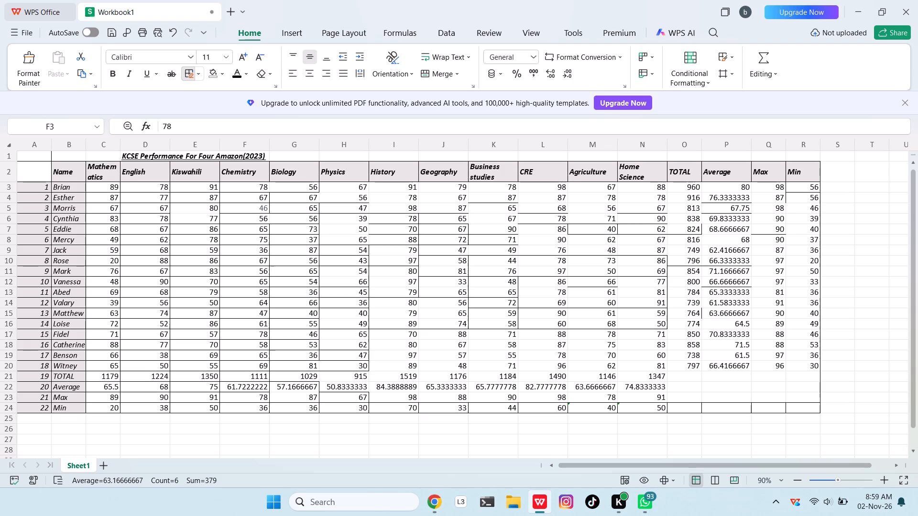
{"action": "left_click", "coordinate": [322, 195]}
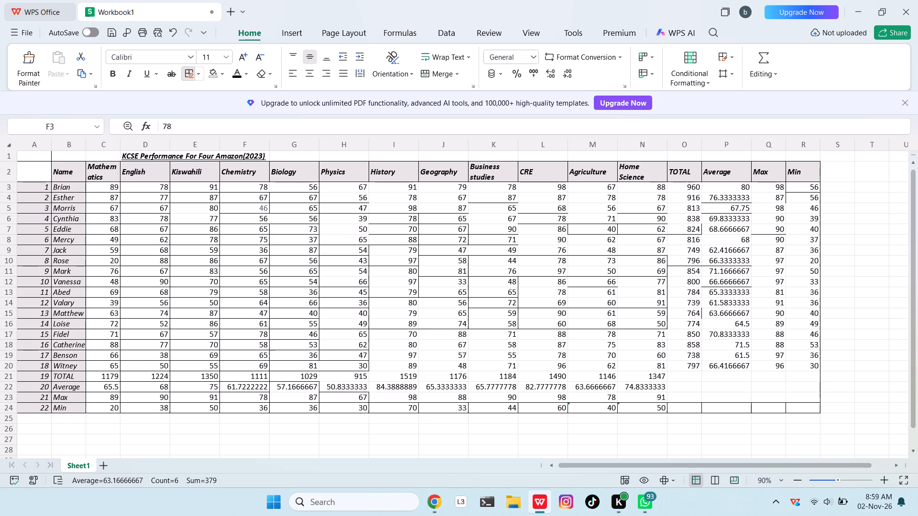
Draw borders around the Kiswahili and Chemistry marks in rows 3 to 10.
{"action": "left_click", "coordinate": [267, 186]}
{"action": "left_click", "coordinate": [241, 200]}
{"action": "left_click", "coordinate": [218, 250]}
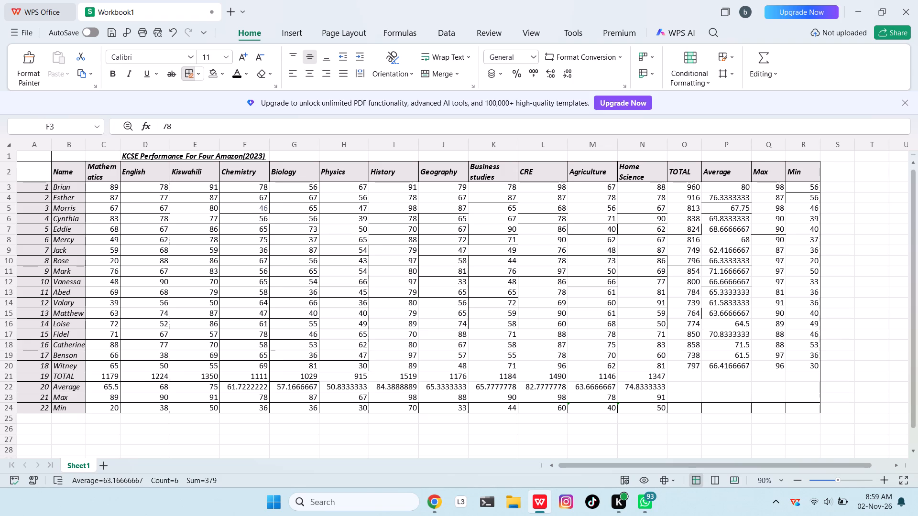
{"action": "left_click", "coordinate": [243, 236]}
{"action": "left_click_drag", "start_coordinate": [190, 206], "coordinate": [194, 211]}
{"action": "left_click_drag", "start_coordinate": [190, 252], "coordinate": [193, 263]}
Draw borders around the Chemistry and Biology marks in rows 13 to 20 and beside the Physics Max cell.
{"action": "left_click_drag", "start_coordinate": [230, 305], "coordinate": [232, 319]}
{"action": "left_click_drag", "start_coordinate": [229, 359], "coordinate": [231, 365]}
{"action": "left_click", "coordinate": [250, 320]}
{"action": "left_click_drag", "start_coordinate": [278, 291], "coordinate": [289, 314]}
{"action": "left_click", "coordinate": [325, 399]}
Draw borders around the Biology TOTAL cell and the Physics cells from row 21 up to row 4.
{"action": "left_click_drag", "start_coordinate": [317, 376], "coordinate": [313, 375]}
{"action": "left_click", "coordinate": [312, 375]}
{"action": "left_click", "coordinate": [318, 369]}
{"action": "left_click_drag", "start_coordinate": [359, 368], "coordinate": [363, 384]}
{"action": "left_click", "coordinate": [343, 310]}
{"action": "left_click", "coordinate": [346, 252]}
{"action": "left_click", "coordinate": [349, 209]}
{"action": "triple_click", "coordinate": [341, 198]}
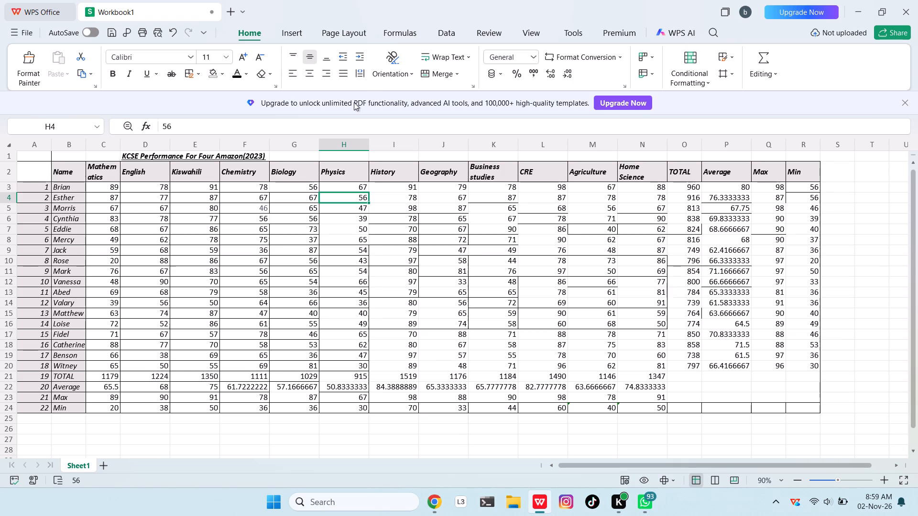
Switch to WhatsApp.
{"action": "left_click", "coordinate": [638, 500]}
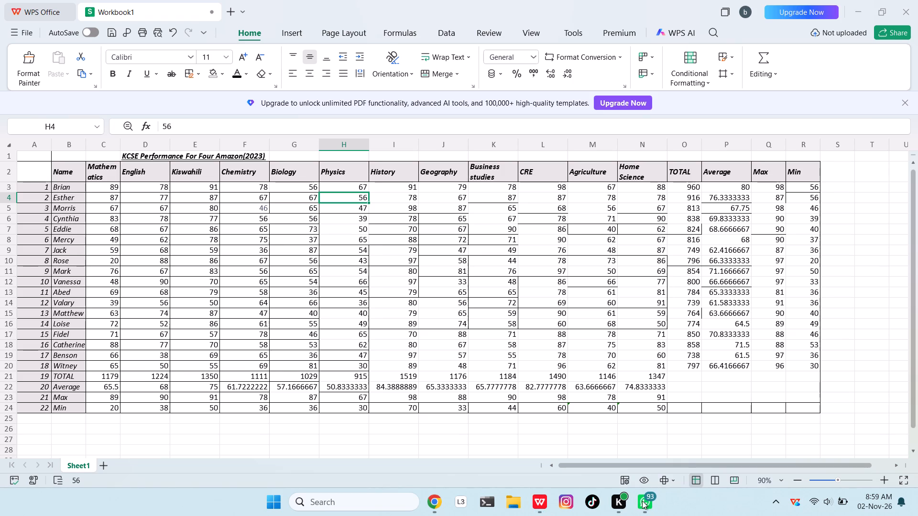
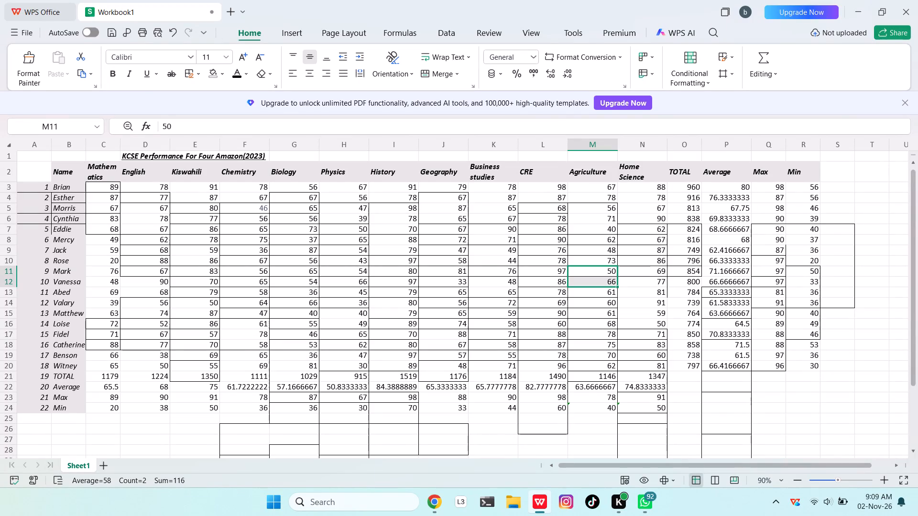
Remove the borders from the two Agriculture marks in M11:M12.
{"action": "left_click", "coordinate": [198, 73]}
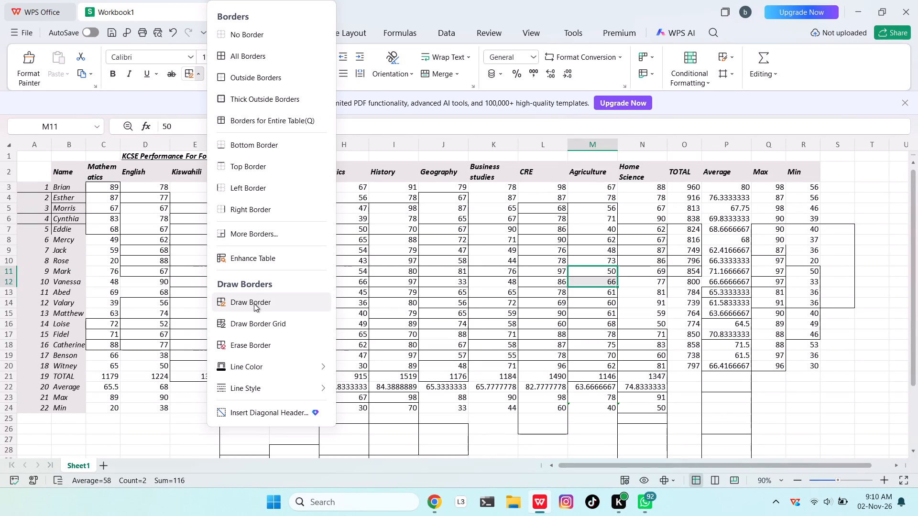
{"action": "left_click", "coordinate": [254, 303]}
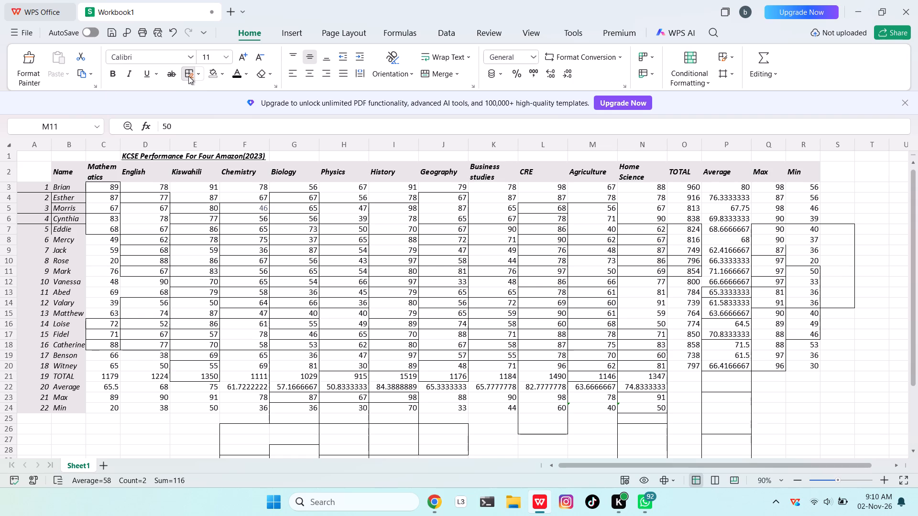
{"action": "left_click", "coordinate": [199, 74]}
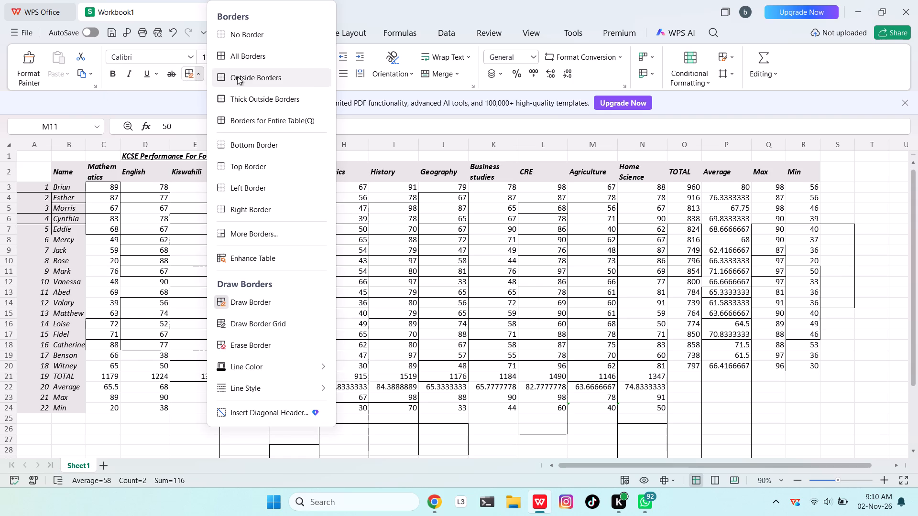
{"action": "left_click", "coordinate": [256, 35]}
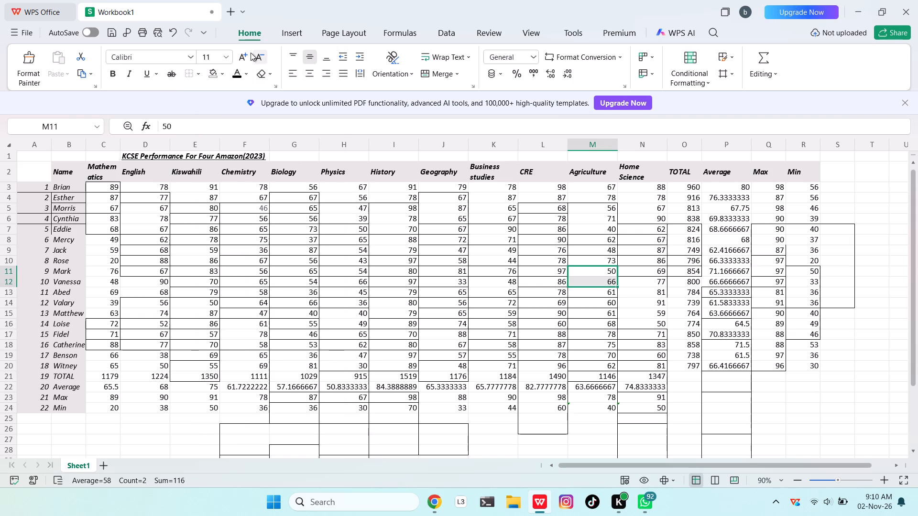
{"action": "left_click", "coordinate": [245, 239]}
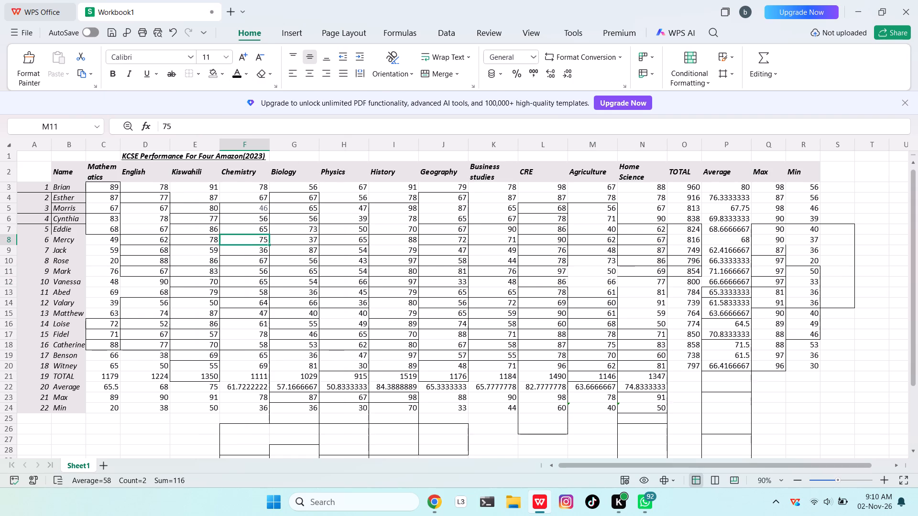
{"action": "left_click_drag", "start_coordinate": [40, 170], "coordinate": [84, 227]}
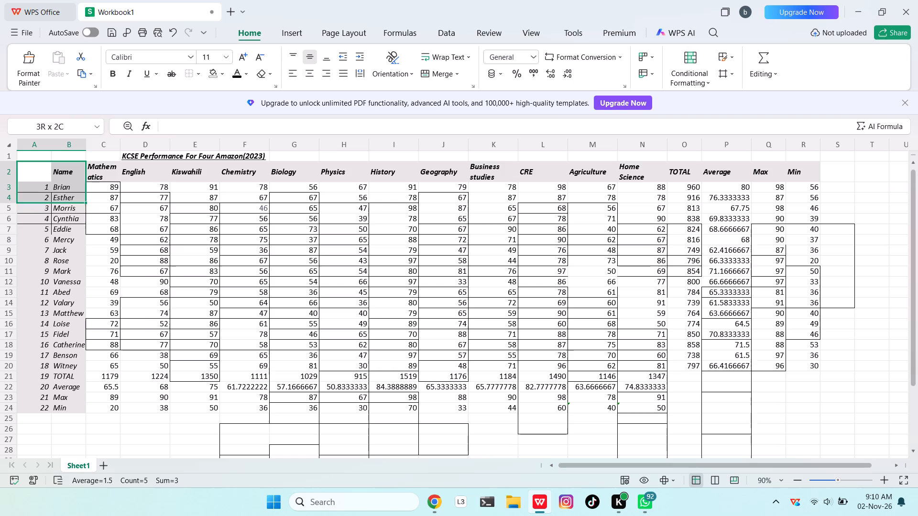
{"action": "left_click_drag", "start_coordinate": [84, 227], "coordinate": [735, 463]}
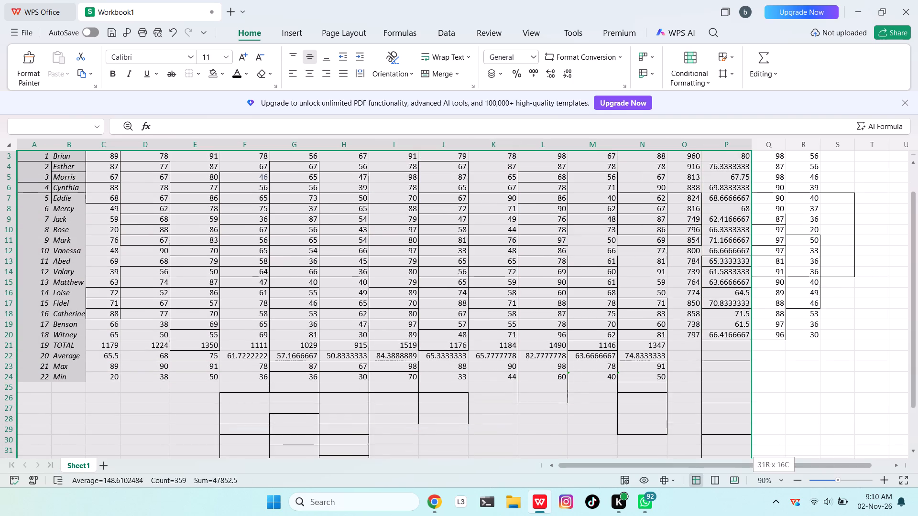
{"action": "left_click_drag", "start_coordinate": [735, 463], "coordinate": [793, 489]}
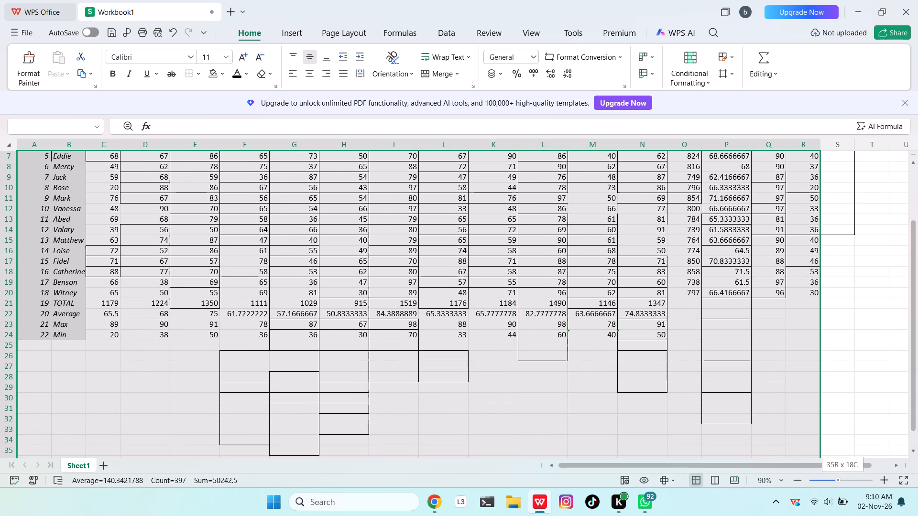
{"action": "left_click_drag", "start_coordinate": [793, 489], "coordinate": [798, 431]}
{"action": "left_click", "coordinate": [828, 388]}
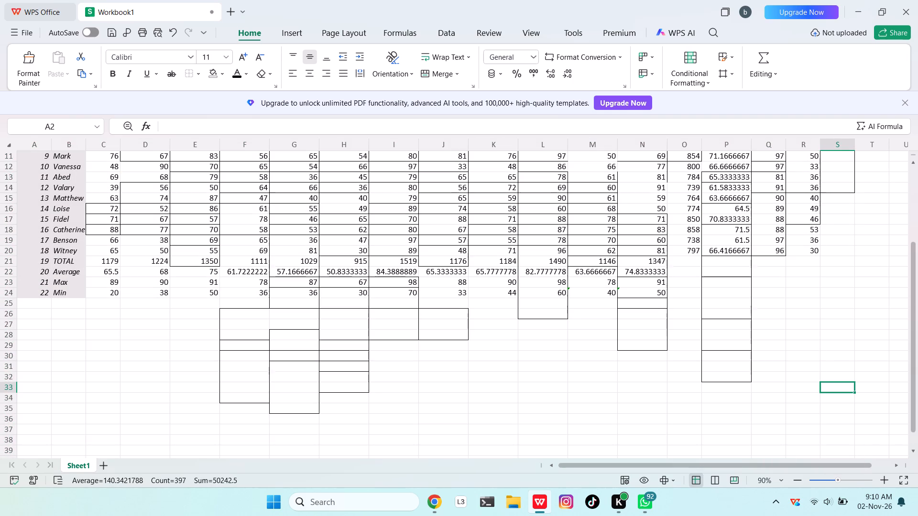
Clear all borders from the range A1:S35, covering the table and the stray lines around it.
{"action": "left_click_drag", "start_coordinate": [825, 411], "coordinate": [698, 375]}
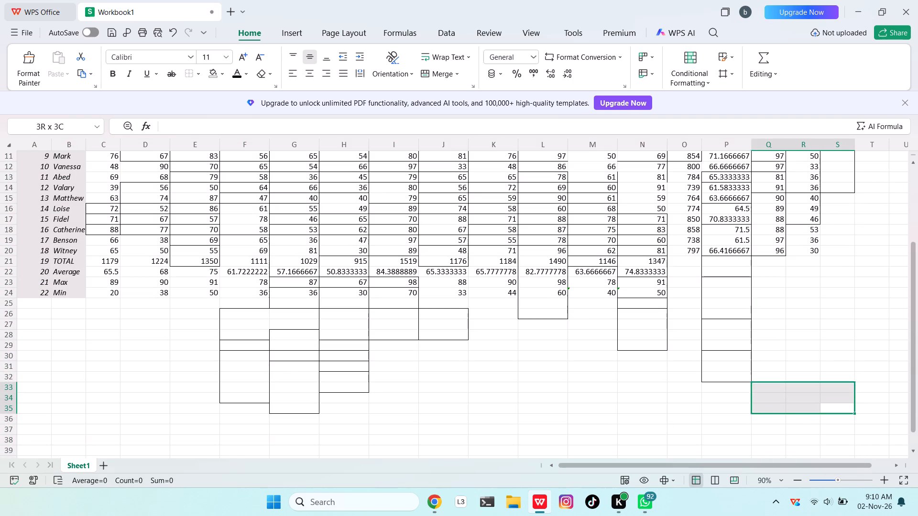
{"action": "left_click_drag", "start_coordinate": [698, 375], "coordinate": [6, 77]}
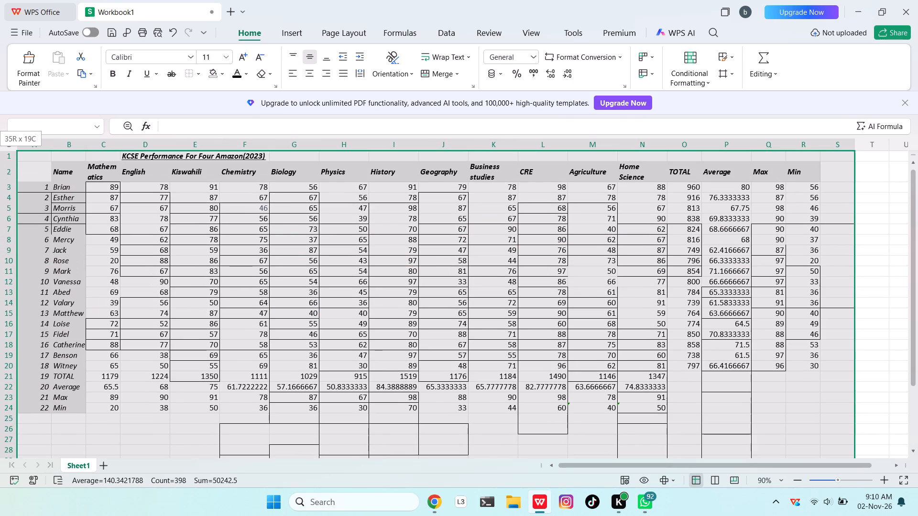
{"action": "left_click_drag", "start_coordinate": [6, 77], "coordinate": [14, 96]}
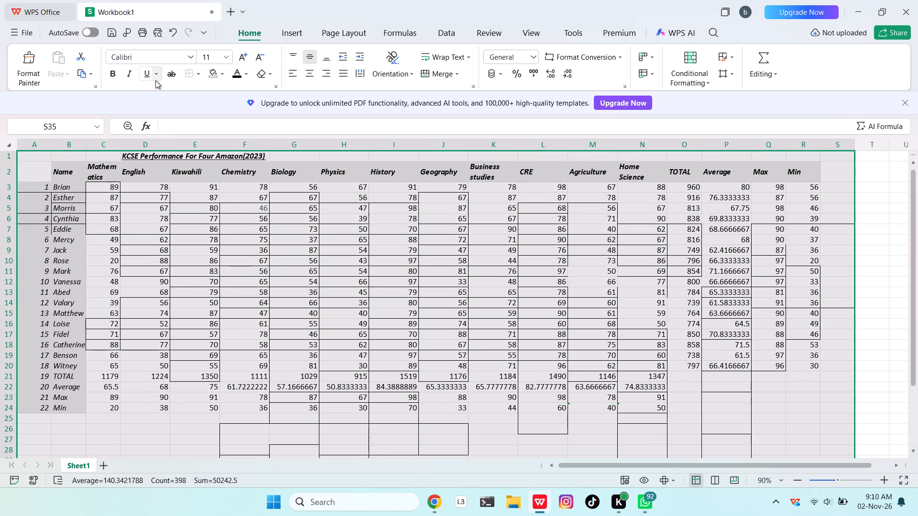
{"action": "left_click", "coordinate": [198, 73]}
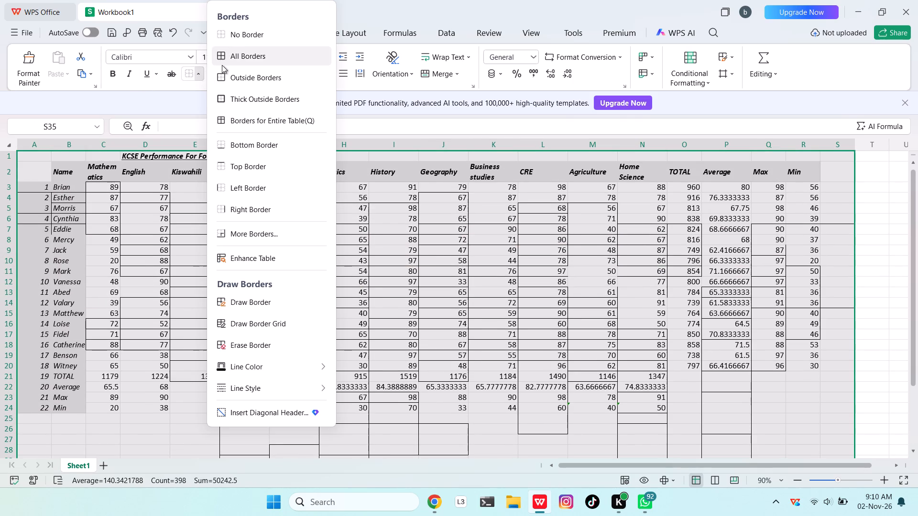
{"action": "left_click", "coordinate": [223, 64]}
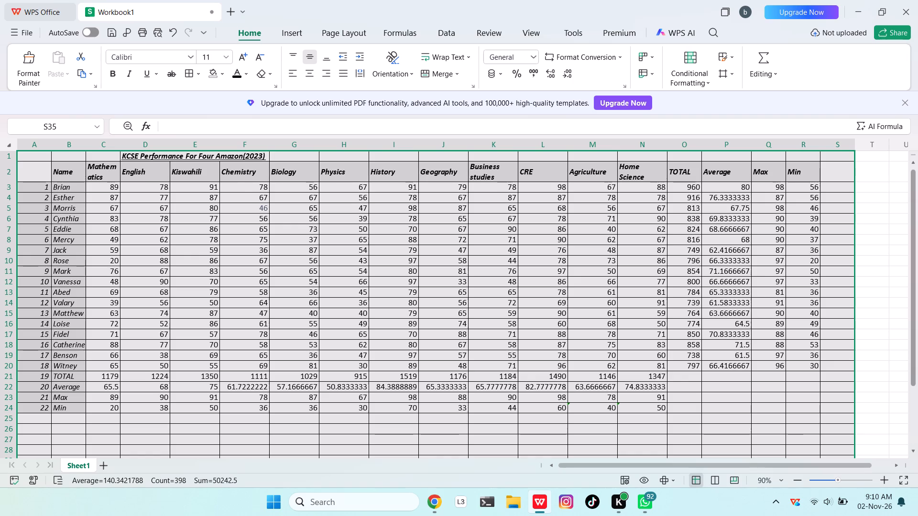
{"action": "left_click", "coordinate": [199, 79]}
{"action": "left_click", "coordinate": [257, 39]}
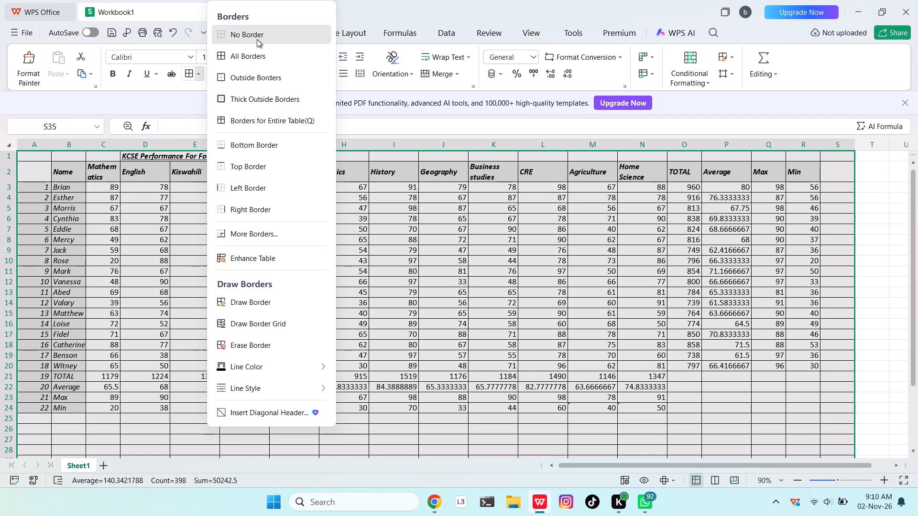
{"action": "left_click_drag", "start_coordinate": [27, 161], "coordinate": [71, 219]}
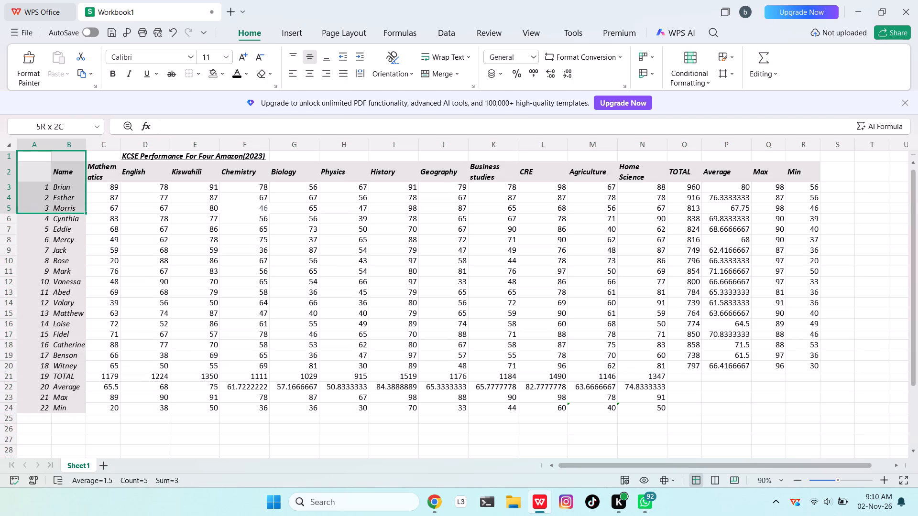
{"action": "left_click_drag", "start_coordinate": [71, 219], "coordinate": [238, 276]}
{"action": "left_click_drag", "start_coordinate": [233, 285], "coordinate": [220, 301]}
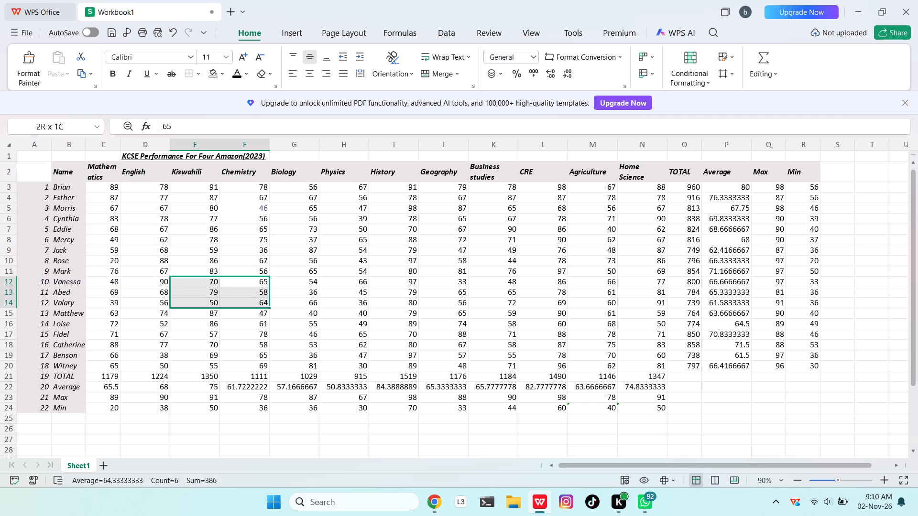
Apply all borders to the performance table in A2:R24, from the header row to the Min row.
{"action": "left_click_drag", "start_coordinate": [38, 178], "coordinate": [697, 380]}
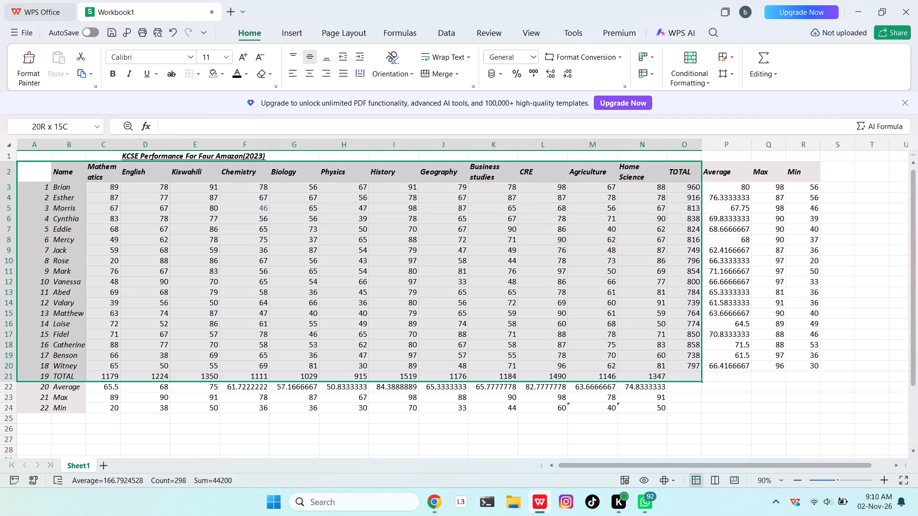
{"action": "left_click_drag", "start_coordinate": [697, 380], "coordinate": [802, 418]}
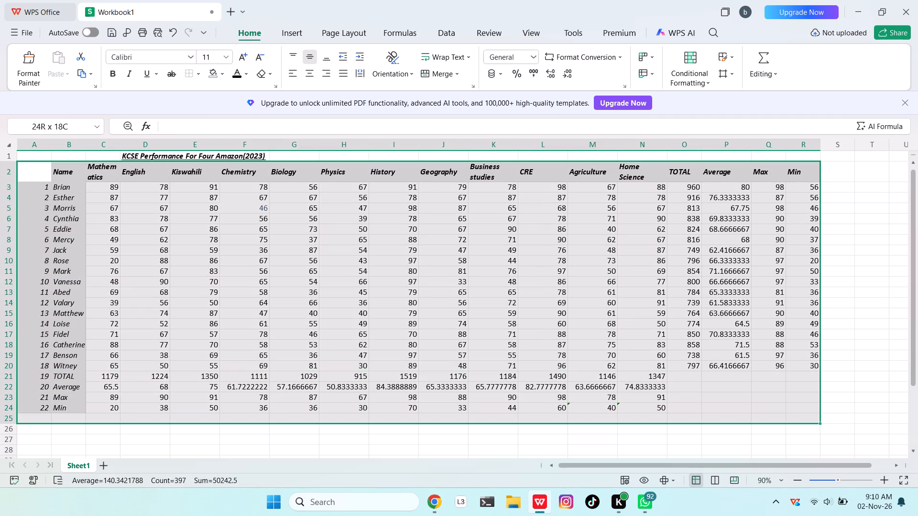
{"action": "left_click_drag", "start_coordinate": [802, 418], "coordinate": [796, 405]}
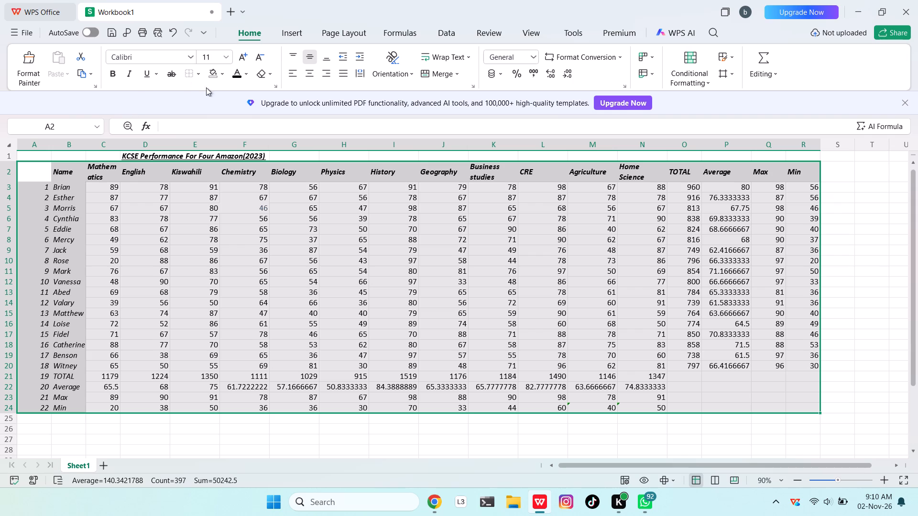
{"action": "left_click", "coordinate": [199, 74]}
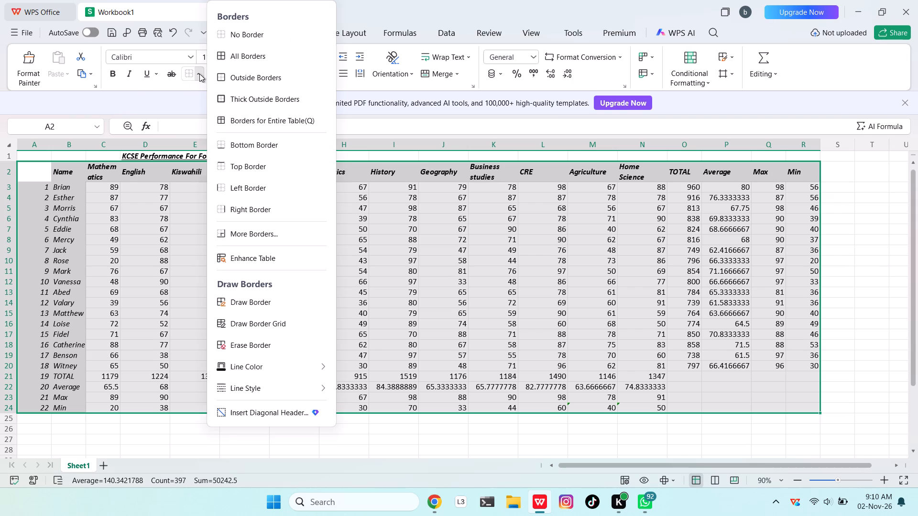
{"action": "left_click", "coordinate": [248, 57]}
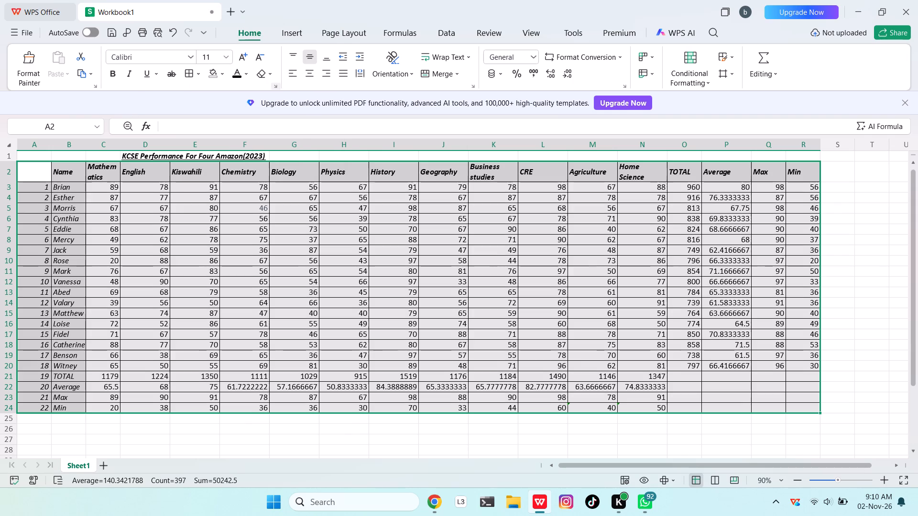
{"action": "left_click", "coordinate": [863, 249]}
Examine the bordered table at closer zoom across its rows and columns, and finish at 90% zoom.
{"action": "scroll", "coordinate": [611, 292], "scroll_direction": "up", "scroll_amount": 2}
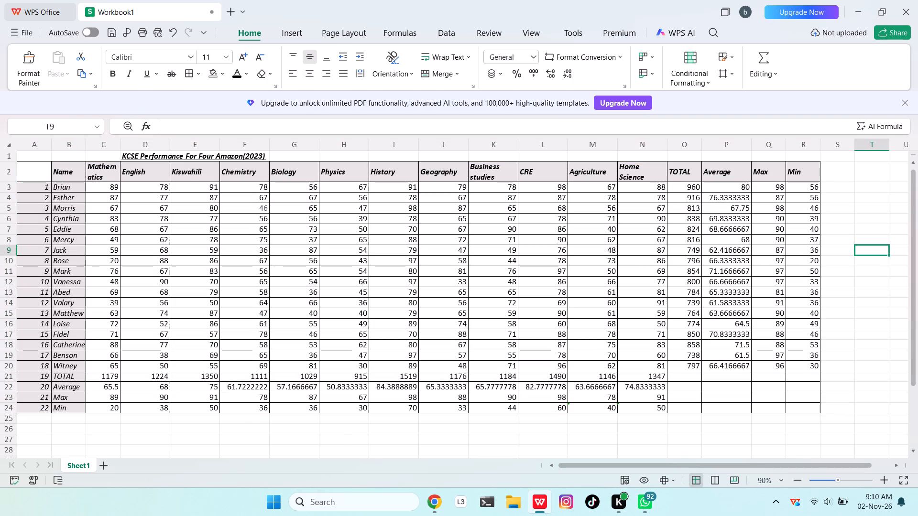
{"action": "scroll", "coordinate": [609, 292], "scroll_direction": "up", "scroll_amount": 2}
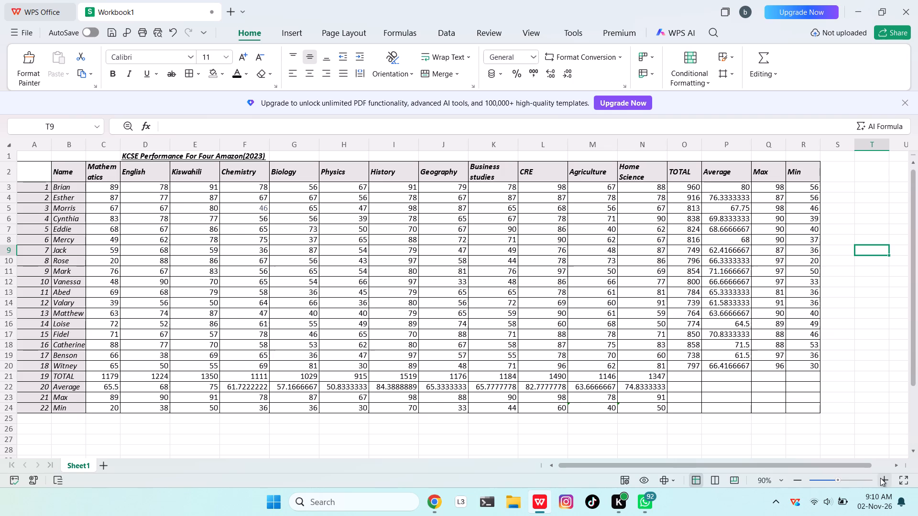
{"action": "left_click", "coordinate": [891, 481]}
{"action": "left_click", "coordinate": [886, 479]}
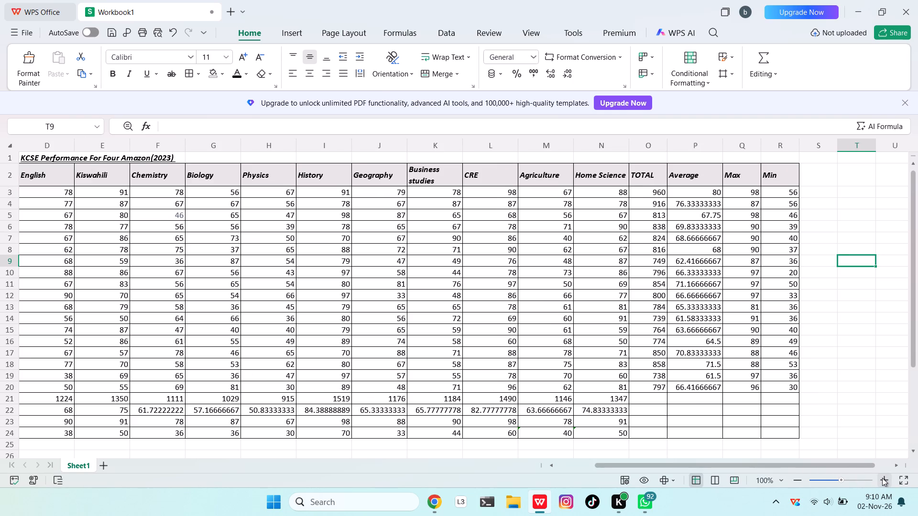
{"action": "left_click", "coordinate": [883, 476]}
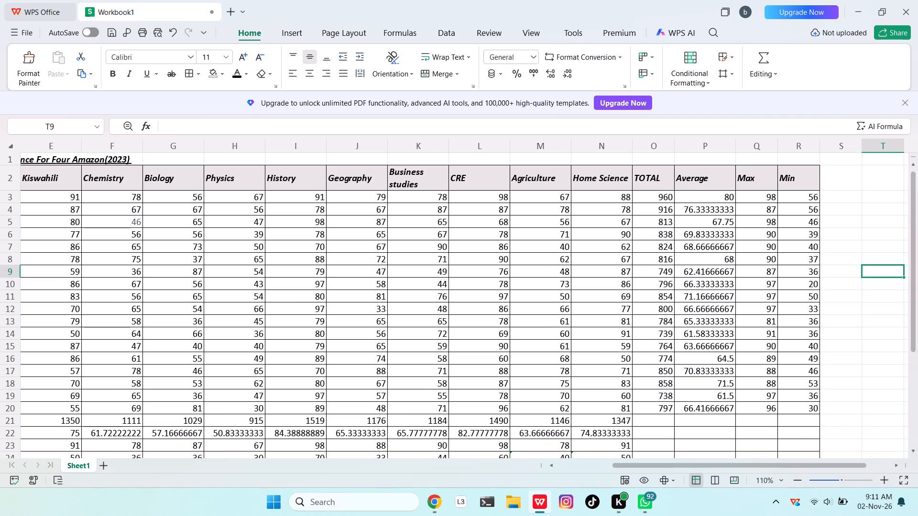
{"action": "scroll", "coordinate": [789, 398], "scroll_direction": "down", "scroll_amount": 1}
{"action": "scroll", "coordinate": [788, 398], "scroll_direction": "up", "scroll_amount": 1}
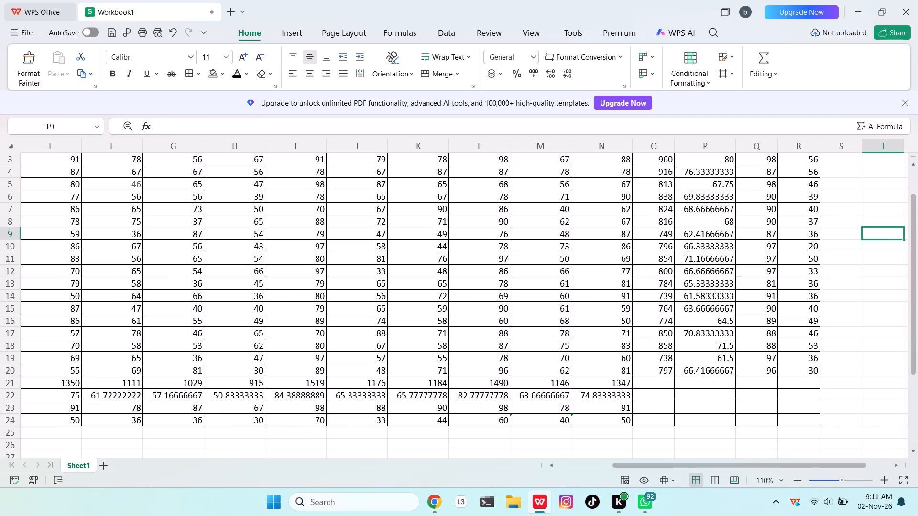
{"action": "left_click", "coordinate": [802, 484]}
{"action": "left_click_drag", "start_coordinate": [479, 308], "coordinate": [488, 310]}
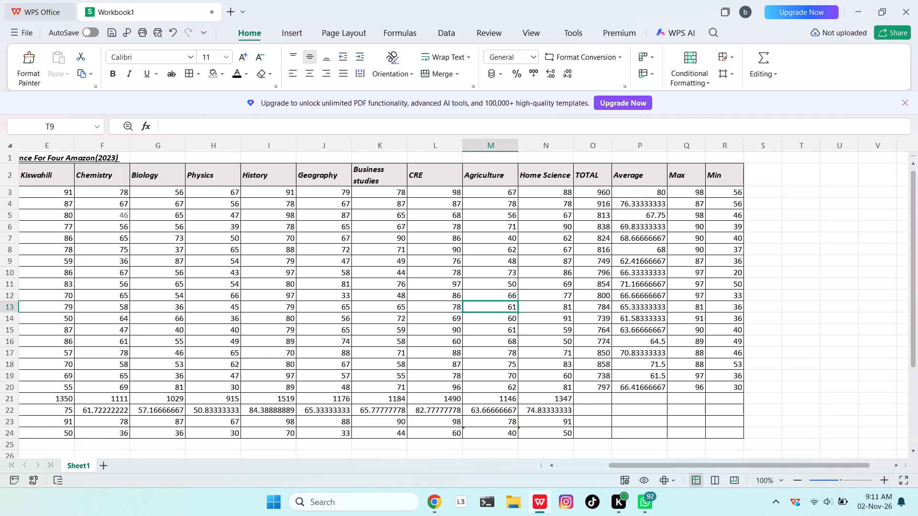
{"action": "left_click_drag", "start_coordinate": [488, 310], "coordinate": [654, 344]}
{"action": "left_click", "coordinate": [735, 333]}
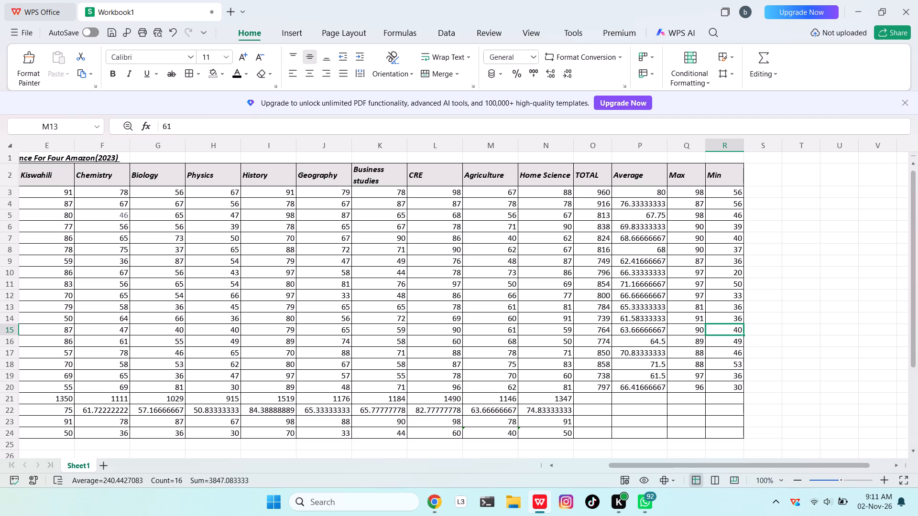
{"action": "left_click_drag", "start_coordinate": [37, 167], "coordinate": [267, 227]}
{"action": "left_click", "coordinate": [378, 150]}
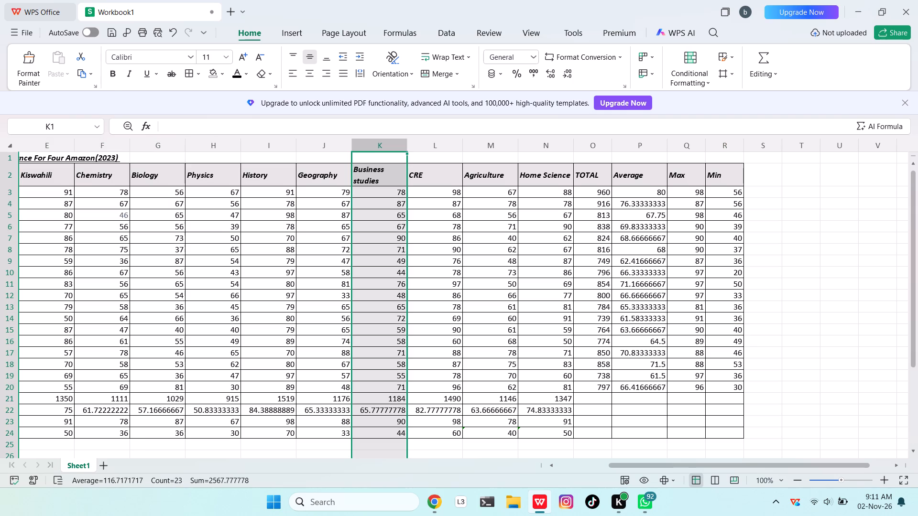
{"action": "left_click_drag", "start_coordinate": [302, 139], "coordinate": [449, 173]}
{"action": "left_click", "coordinate": [437, 266]}
{"action": "left_click_drag", "start_coordinate": [437, 266], "coordinate": [187, 268]}
{"action": "left_click_drag", "start_coordinate": [220, 265], "coordinate": [0, 243]}
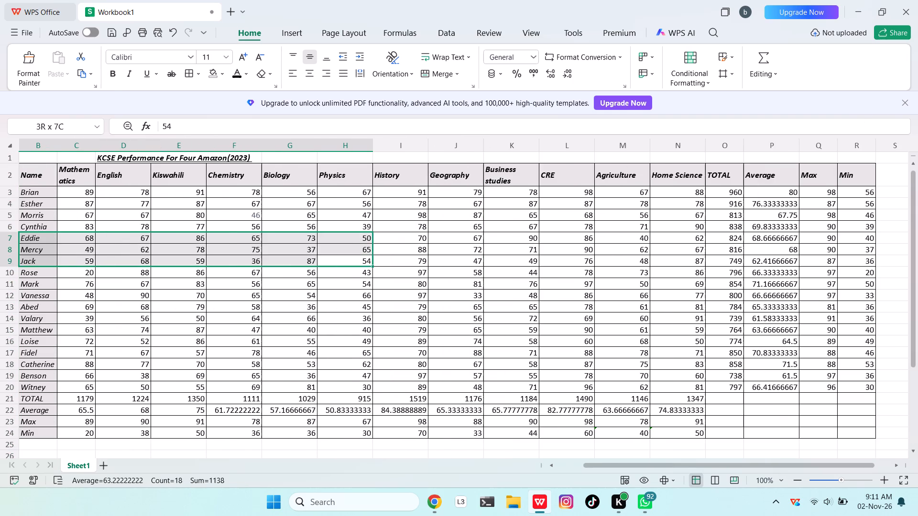
{"action": "left_click_drag", "start_coordinate": [0, 243], "coordinate": [65, 248]}
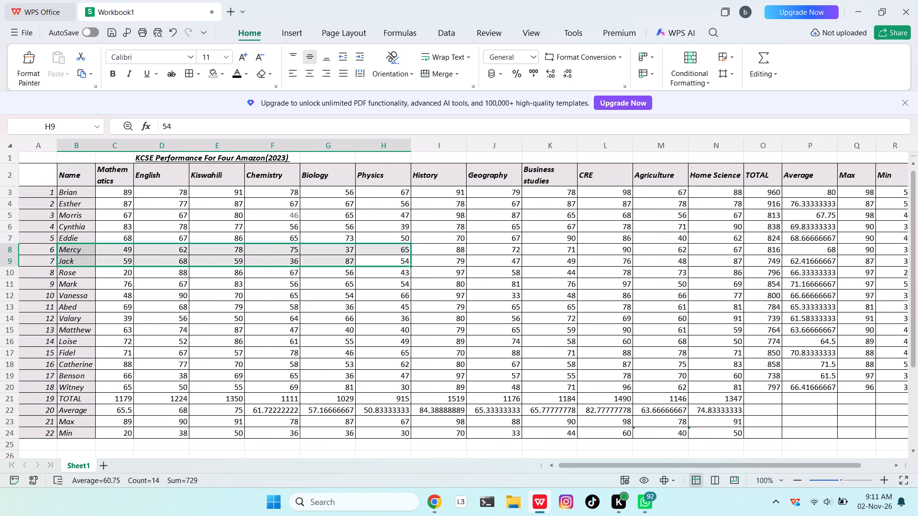
{"action": "left_click", "coordinate": [798, 481]}
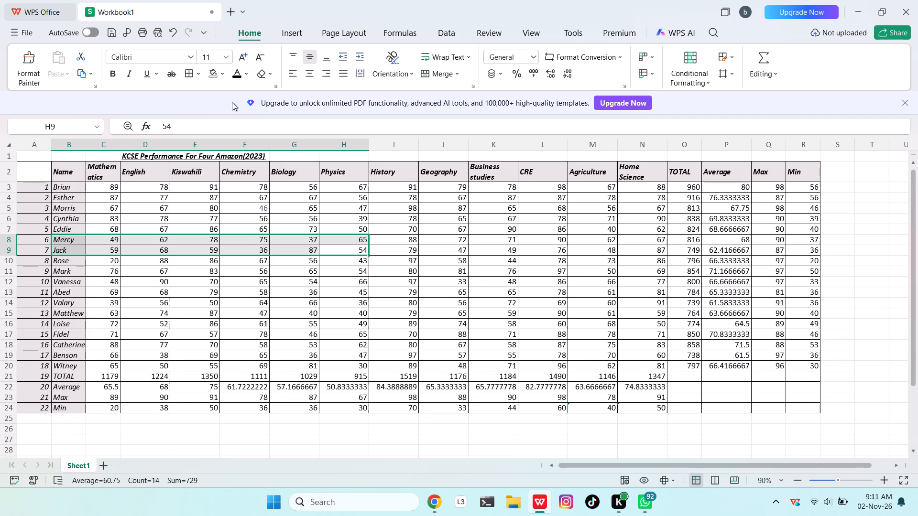
View the introduction to the Evaluate Math Expression quick formula, and close it without applying it.
{"action": "left_click", "coordinate": [394, 35]}
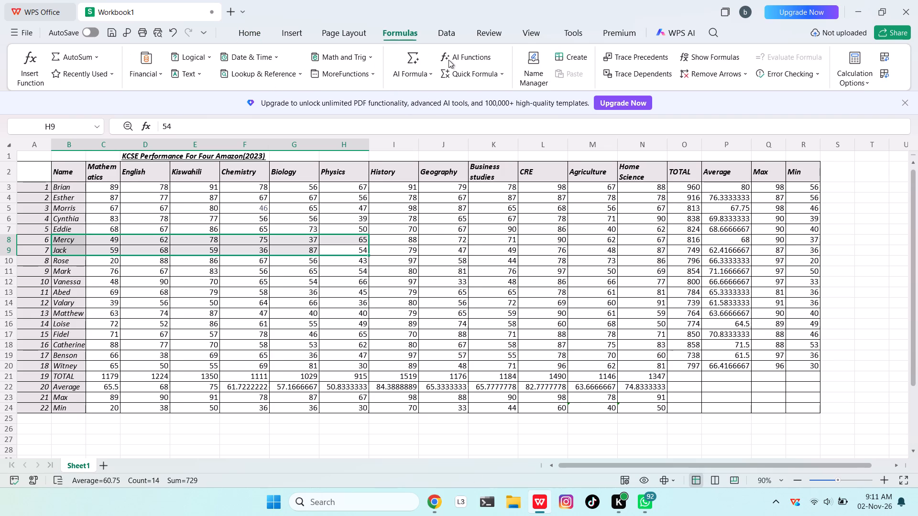
{"action": "left_click", "coordinate": [503, 73]}
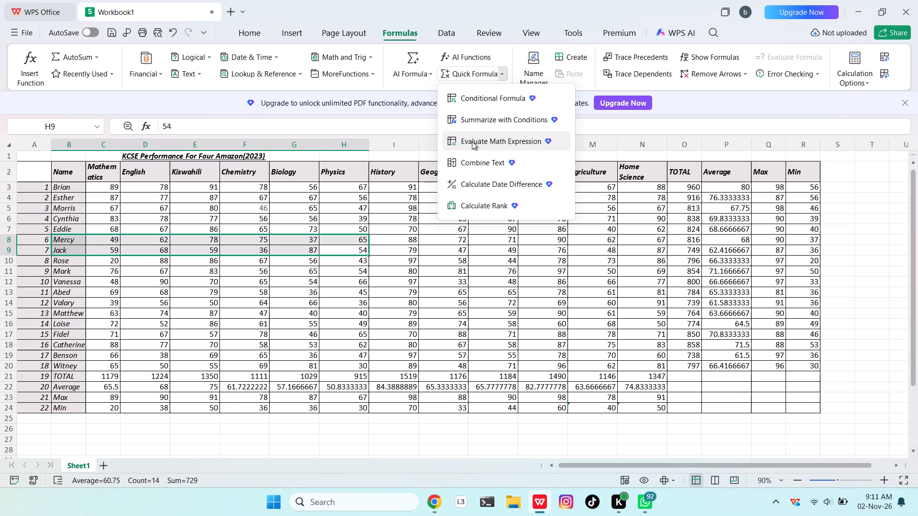
{"action": "left_click", "coordinate": [472, 141]}
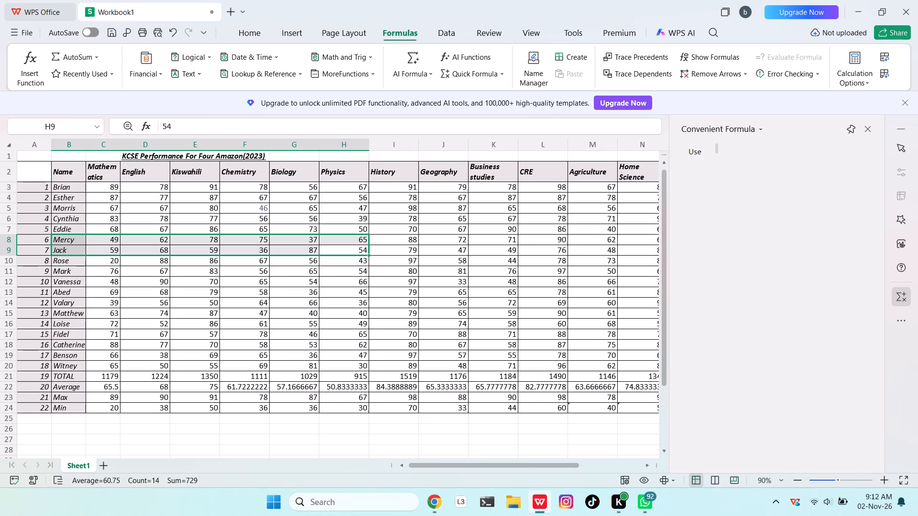
{"action": "left_click", "coordinate": [866, 126]}
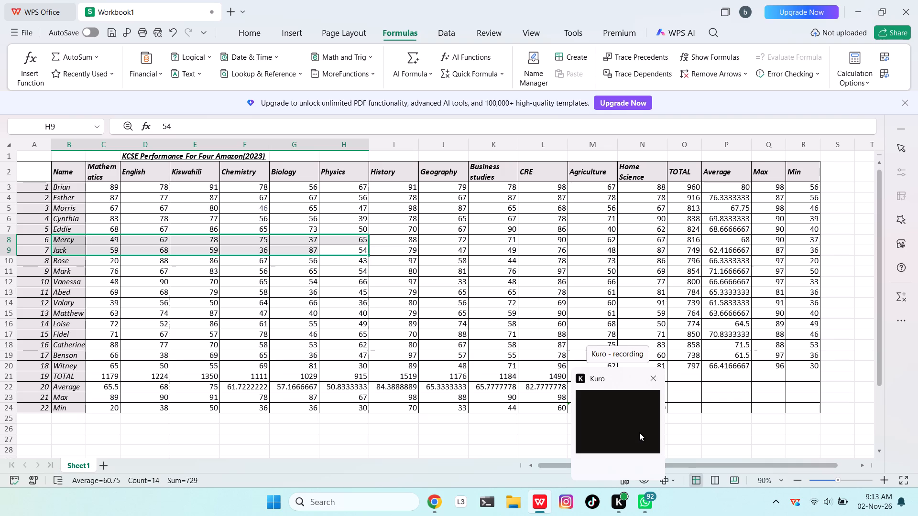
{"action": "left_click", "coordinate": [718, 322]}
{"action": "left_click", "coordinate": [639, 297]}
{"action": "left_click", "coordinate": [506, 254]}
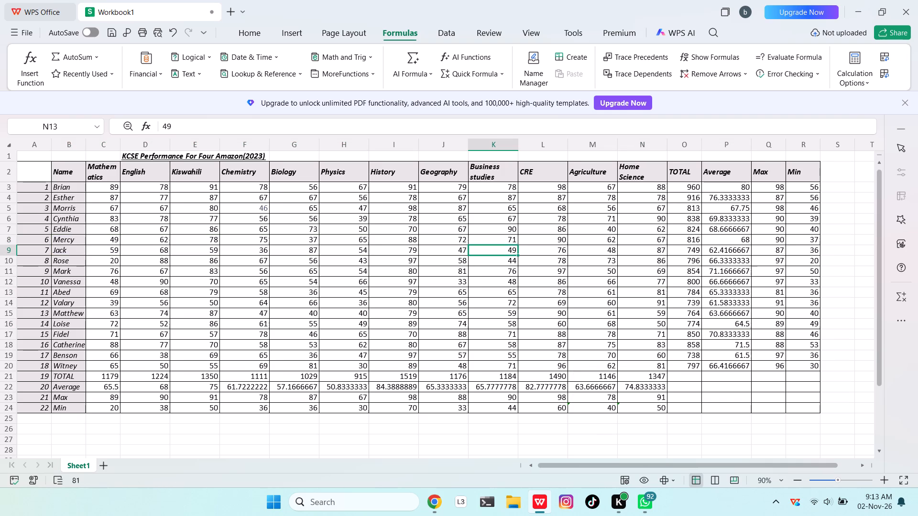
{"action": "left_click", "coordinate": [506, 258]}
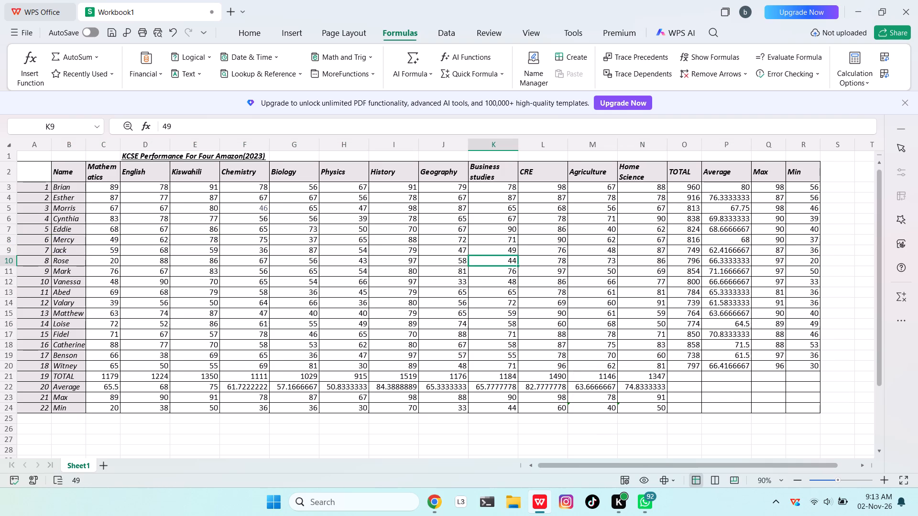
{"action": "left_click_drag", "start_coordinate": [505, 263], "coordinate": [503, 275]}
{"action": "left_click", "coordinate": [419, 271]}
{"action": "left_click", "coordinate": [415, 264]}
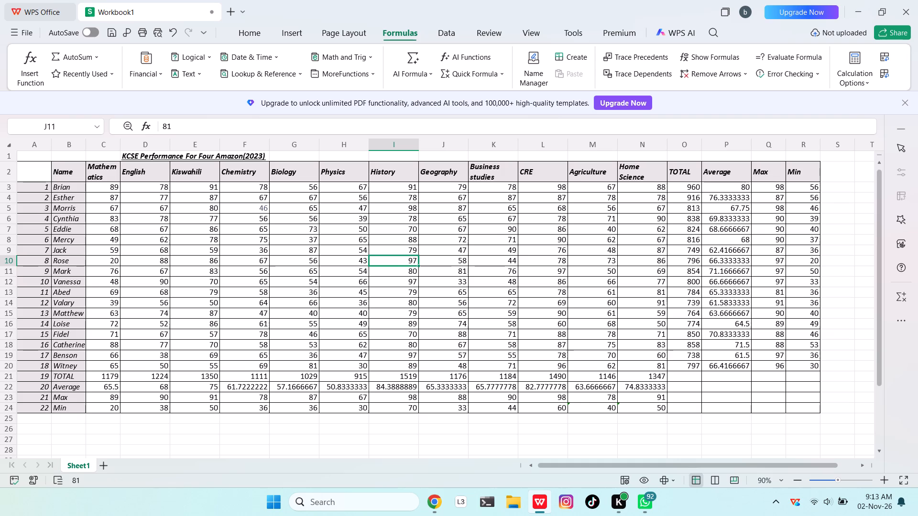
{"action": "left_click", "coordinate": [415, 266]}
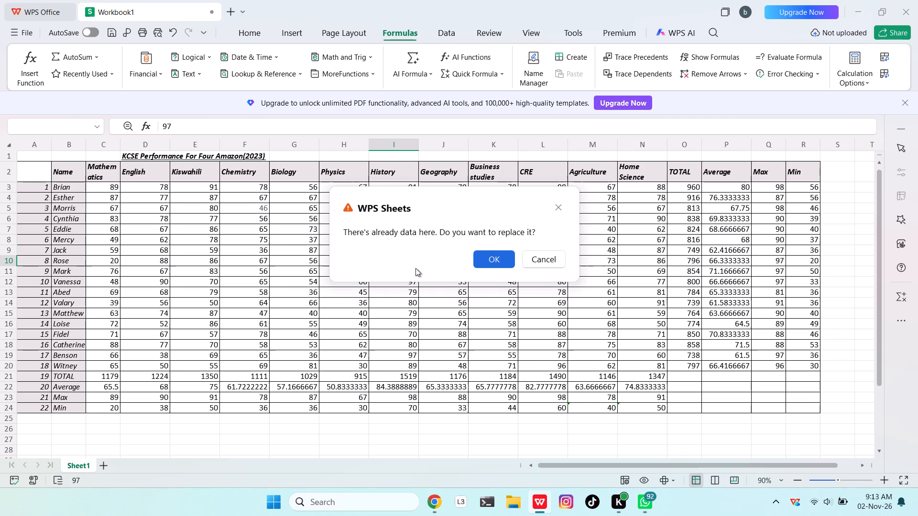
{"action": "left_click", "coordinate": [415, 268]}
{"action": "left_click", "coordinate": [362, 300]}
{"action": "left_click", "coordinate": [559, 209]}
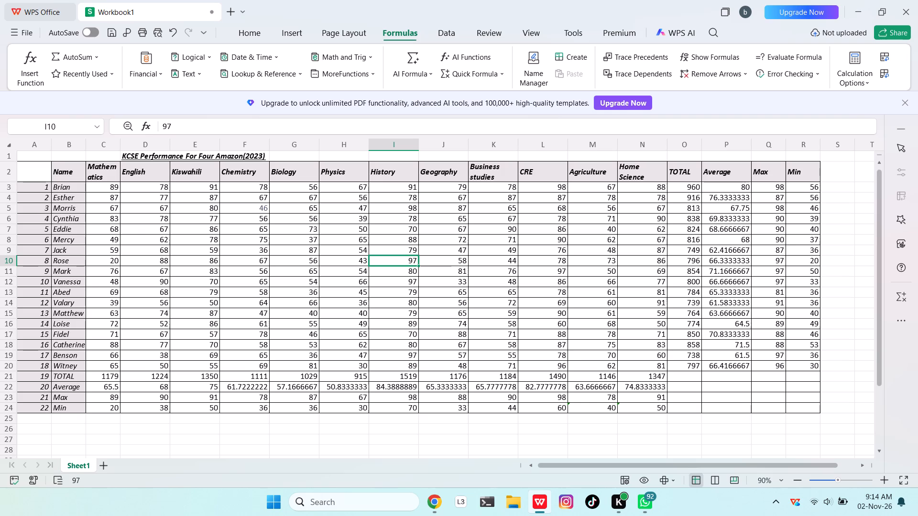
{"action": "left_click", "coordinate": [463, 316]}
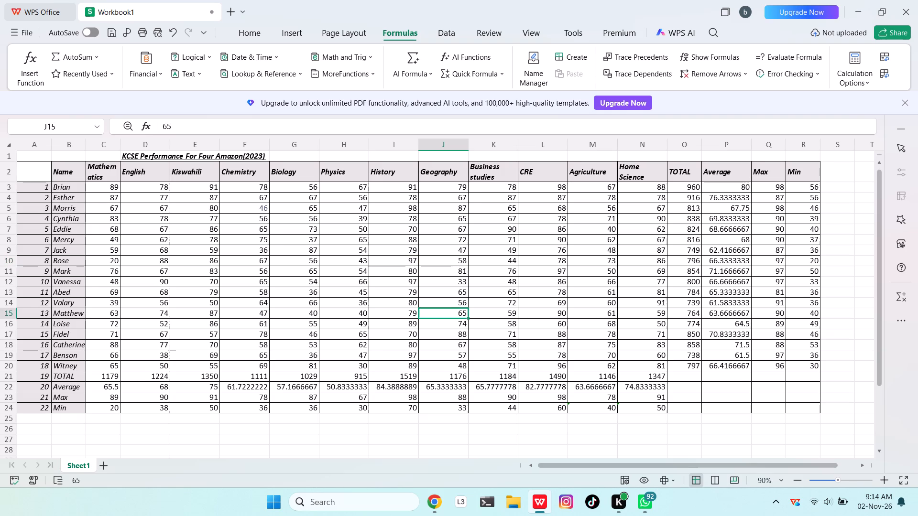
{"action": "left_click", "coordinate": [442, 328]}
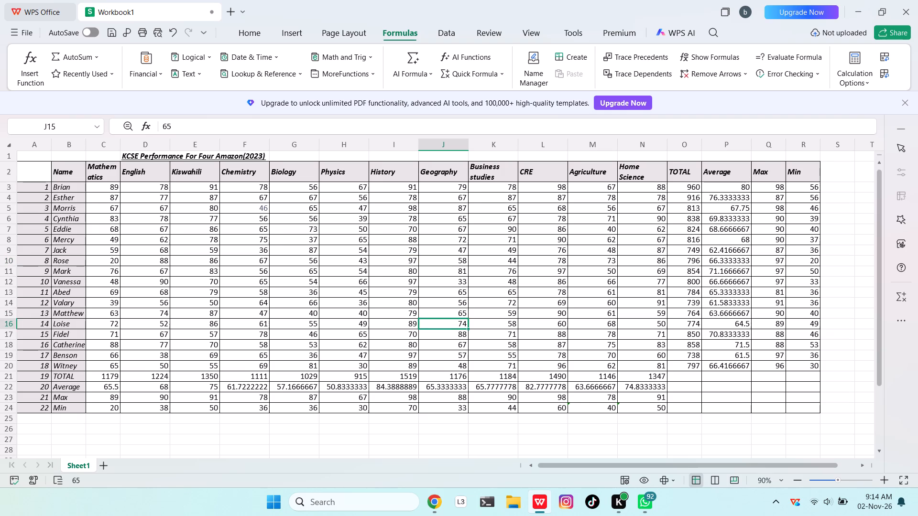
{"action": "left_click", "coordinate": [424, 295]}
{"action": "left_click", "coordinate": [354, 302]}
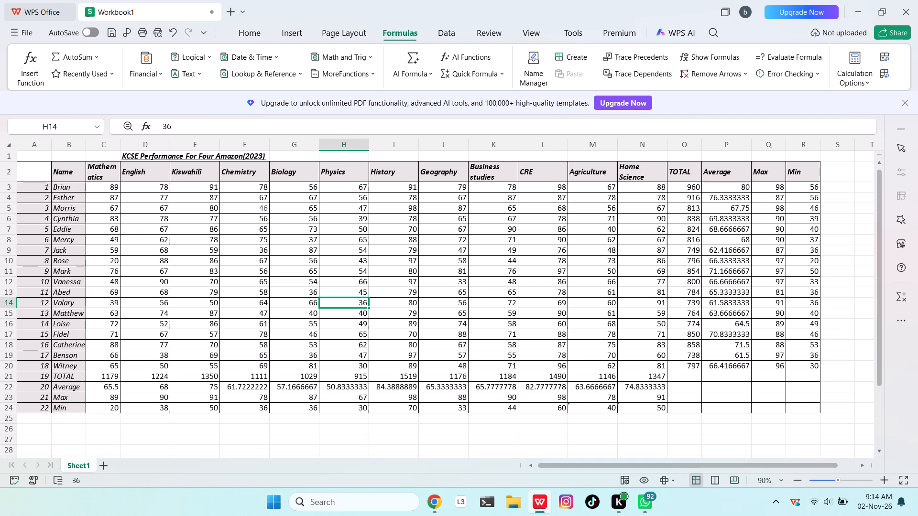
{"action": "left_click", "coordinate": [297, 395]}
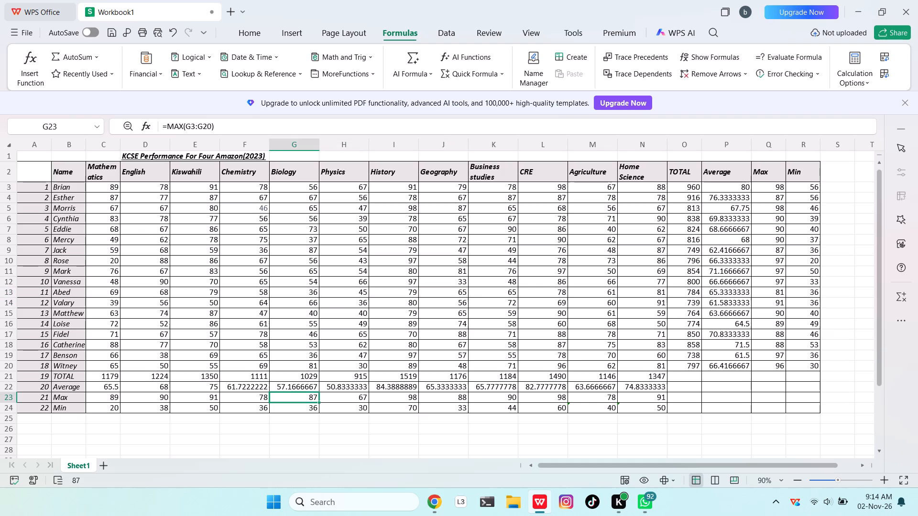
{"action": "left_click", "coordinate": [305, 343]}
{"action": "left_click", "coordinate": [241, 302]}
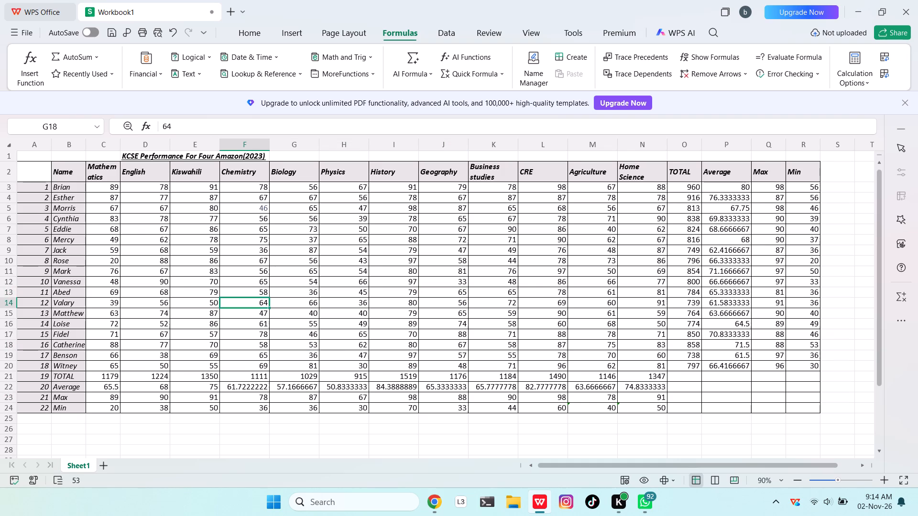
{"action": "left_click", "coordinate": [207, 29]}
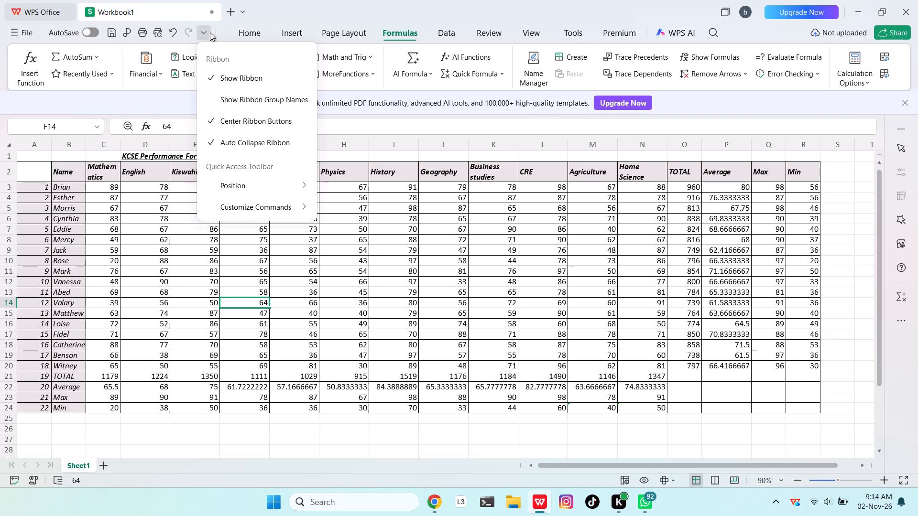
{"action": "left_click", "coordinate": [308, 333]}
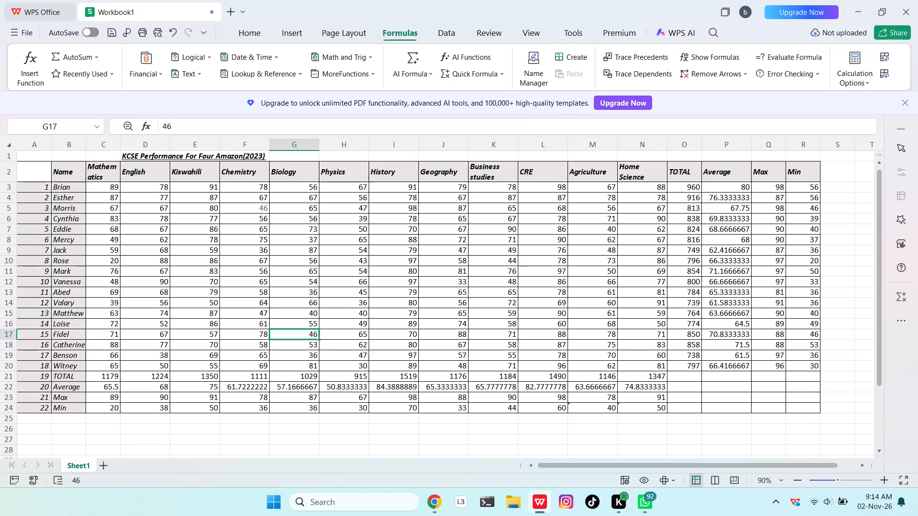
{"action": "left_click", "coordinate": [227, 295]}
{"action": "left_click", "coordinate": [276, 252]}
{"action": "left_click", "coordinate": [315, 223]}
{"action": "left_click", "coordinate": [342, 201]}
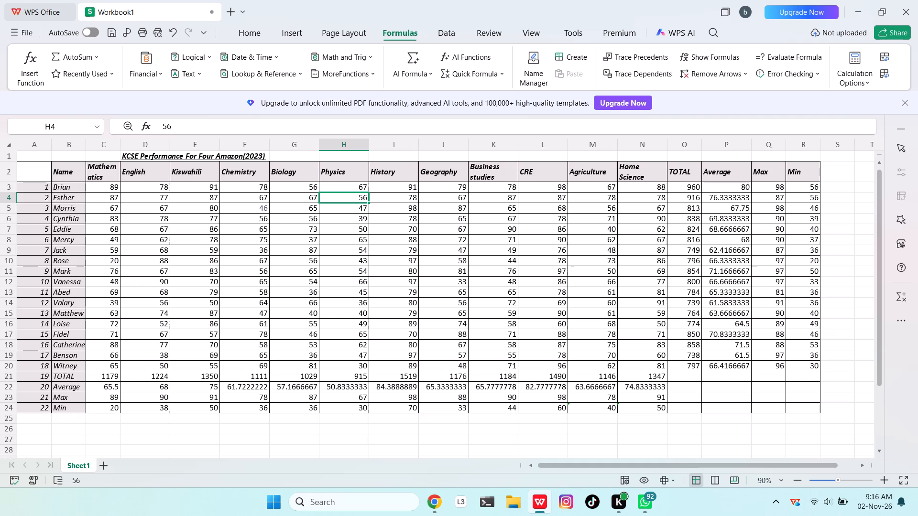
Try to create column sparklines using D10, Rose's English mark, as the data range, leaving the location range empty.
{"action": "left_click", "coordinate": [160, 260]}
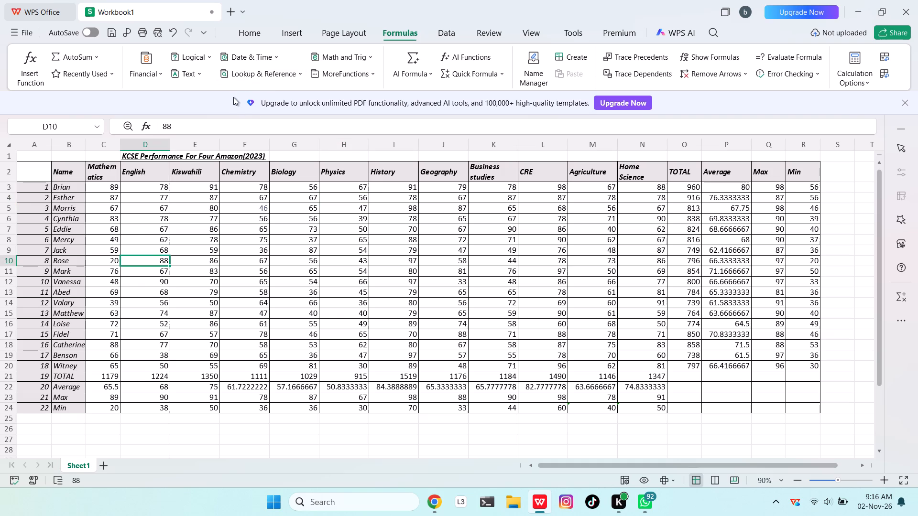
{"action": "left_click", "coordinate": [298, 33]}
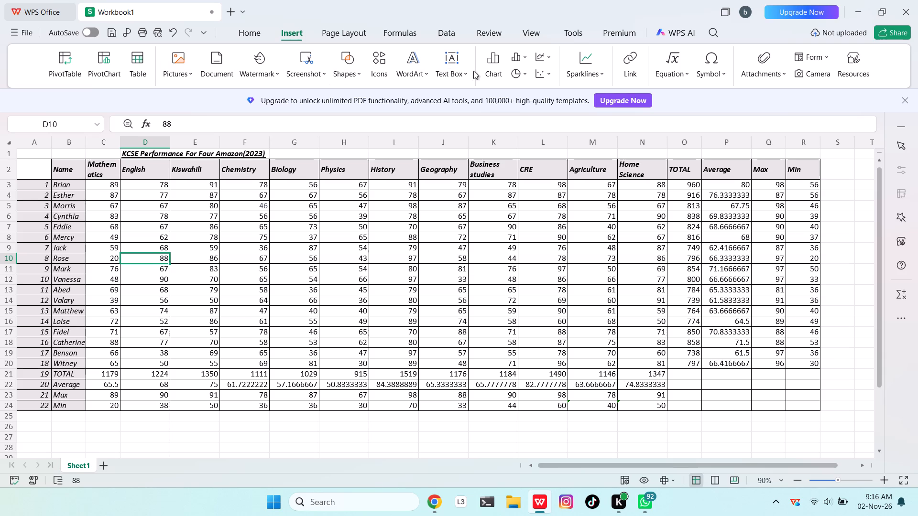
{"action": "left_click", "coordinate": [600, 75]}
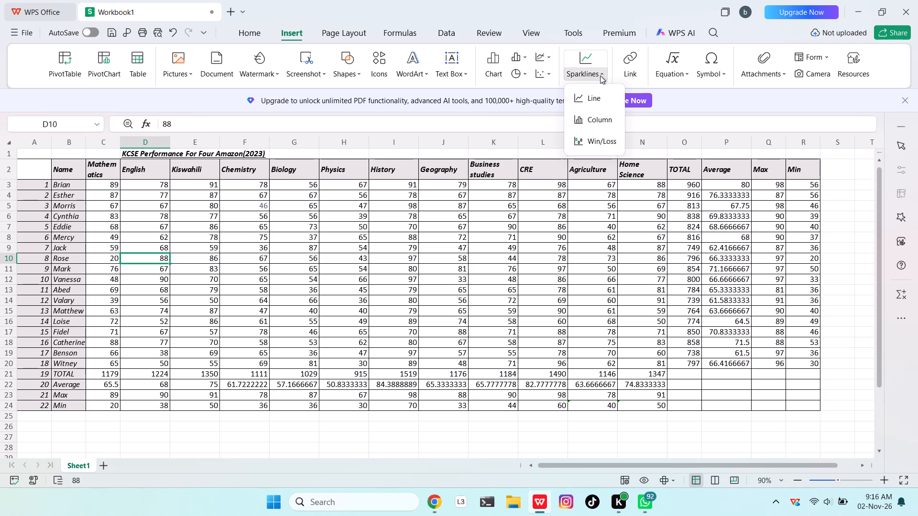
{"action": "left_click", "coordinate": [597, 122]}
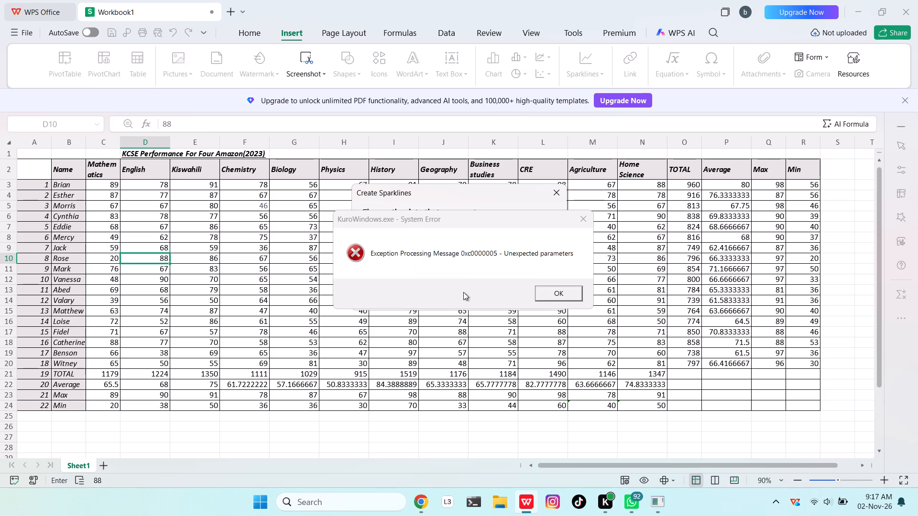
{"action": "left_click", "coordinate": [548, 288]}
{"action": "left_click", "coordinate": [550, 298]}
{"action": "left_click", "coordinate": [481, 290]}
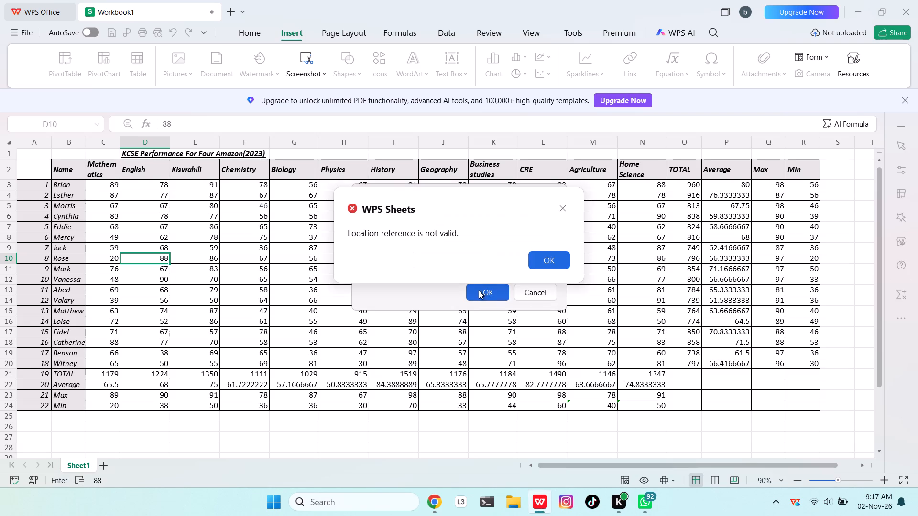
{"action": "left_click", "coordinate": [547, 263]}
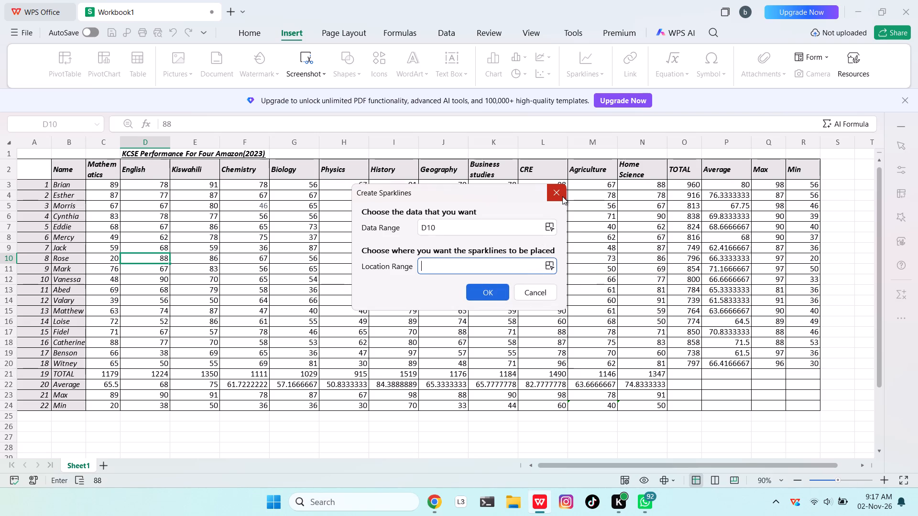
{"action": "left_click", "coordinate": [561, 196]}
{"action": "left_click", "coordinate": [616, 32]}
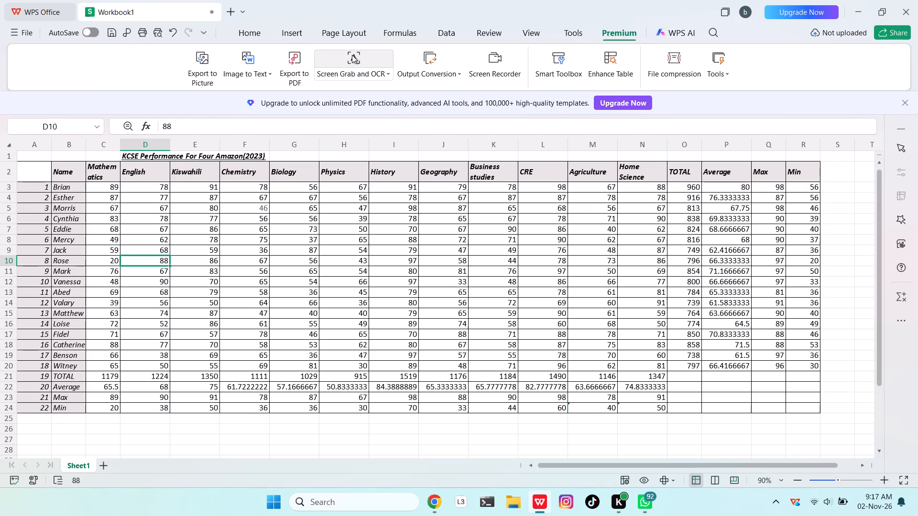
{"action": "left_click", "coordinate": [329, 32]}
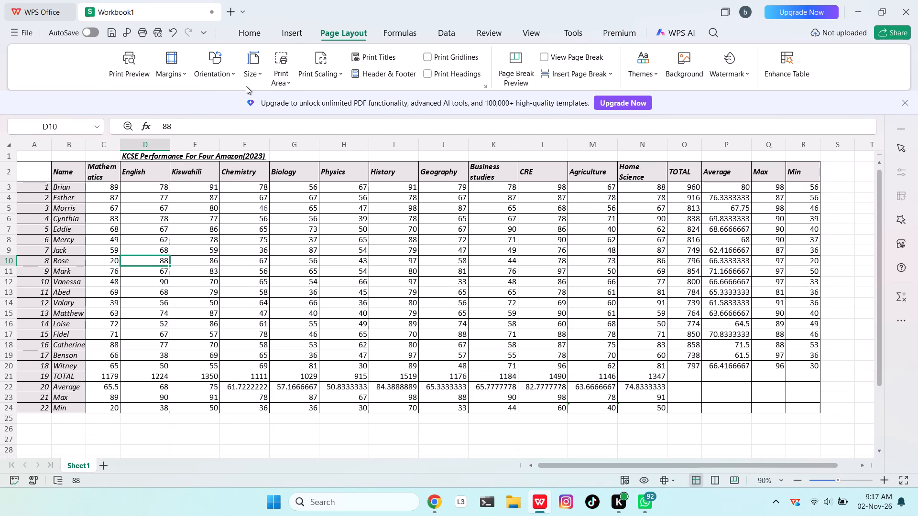